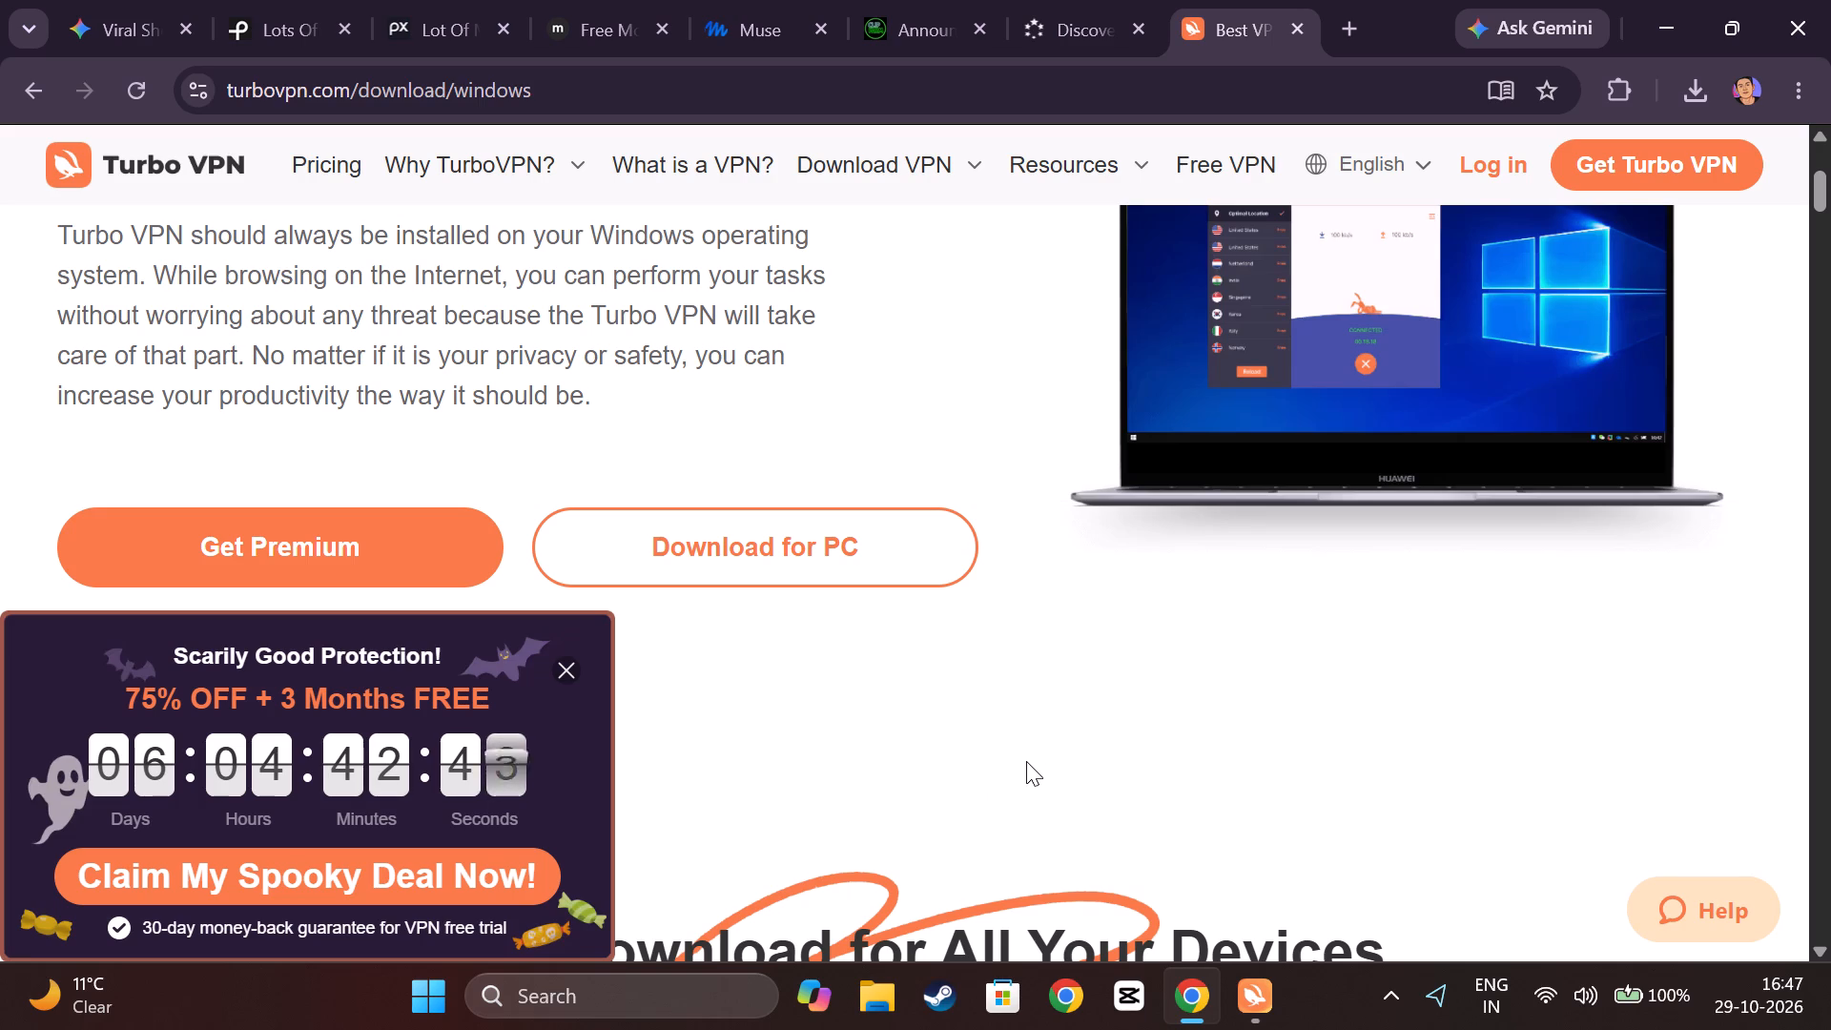
# Bring up Turbo VPN for the Australia connection and close the browser window.
pyautogui.click(1259, 1000)
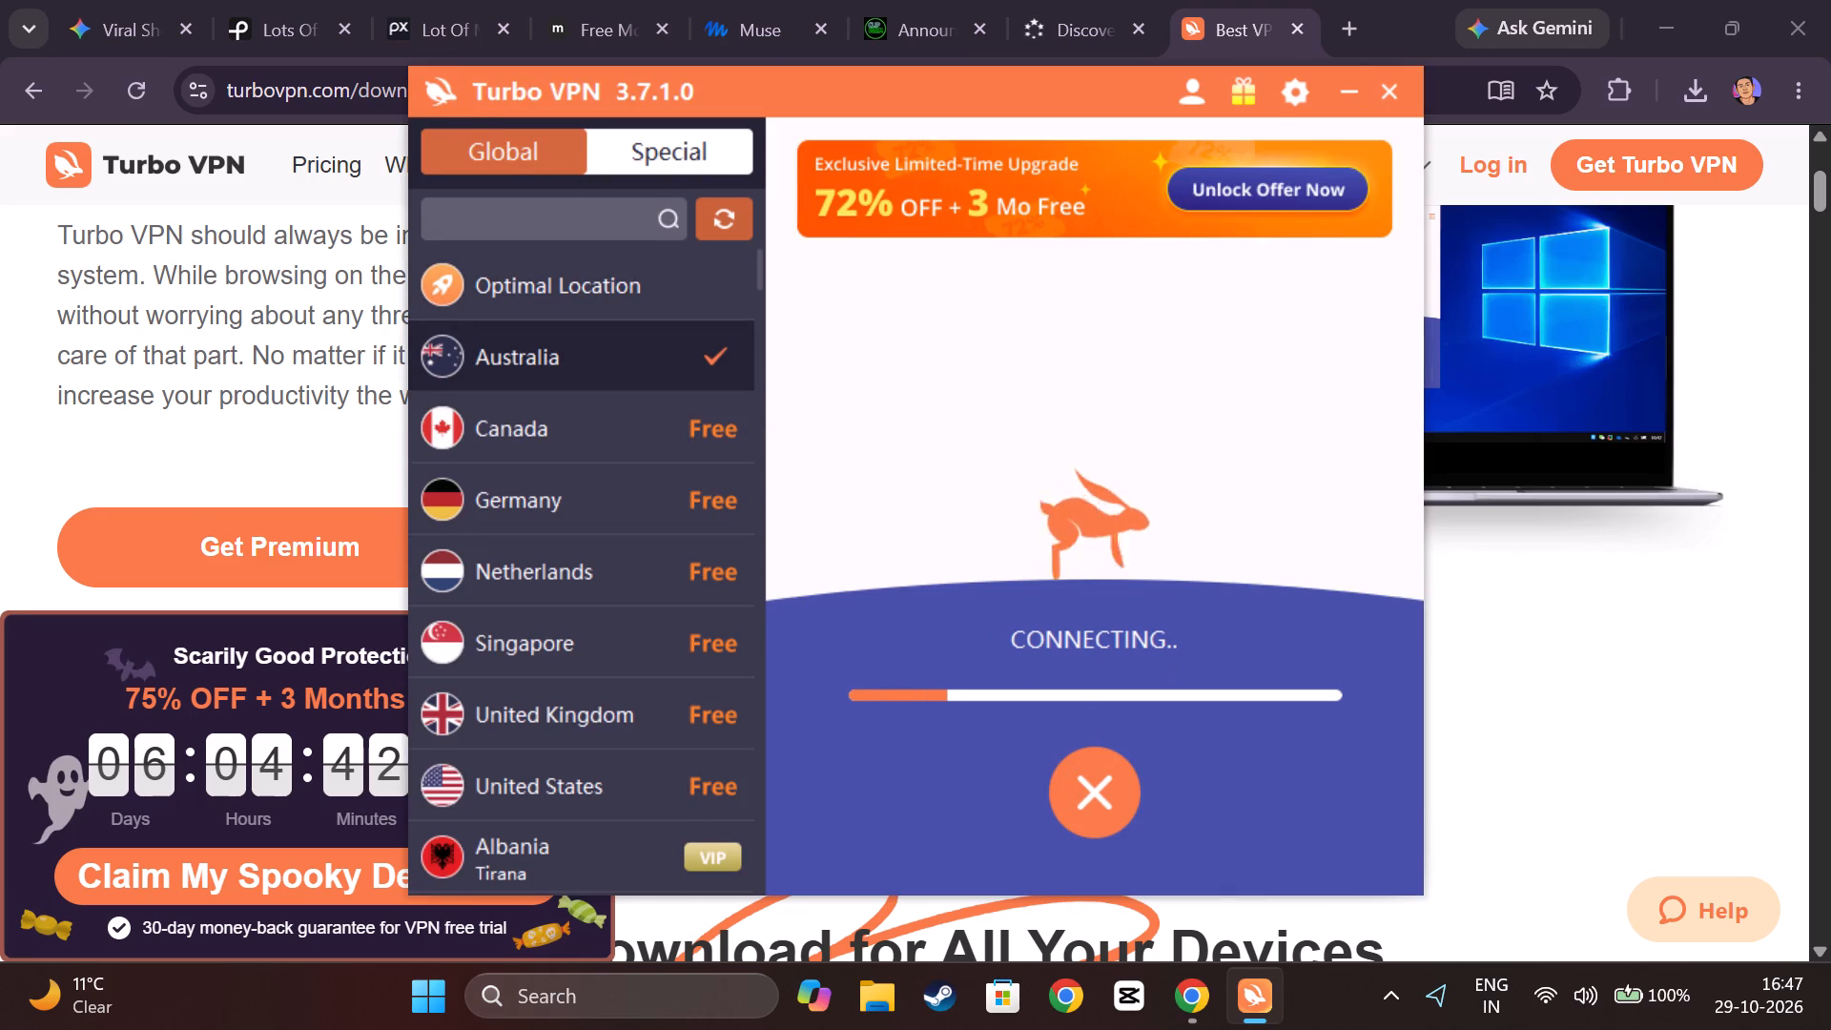
pyautogui.click(1796, 18)
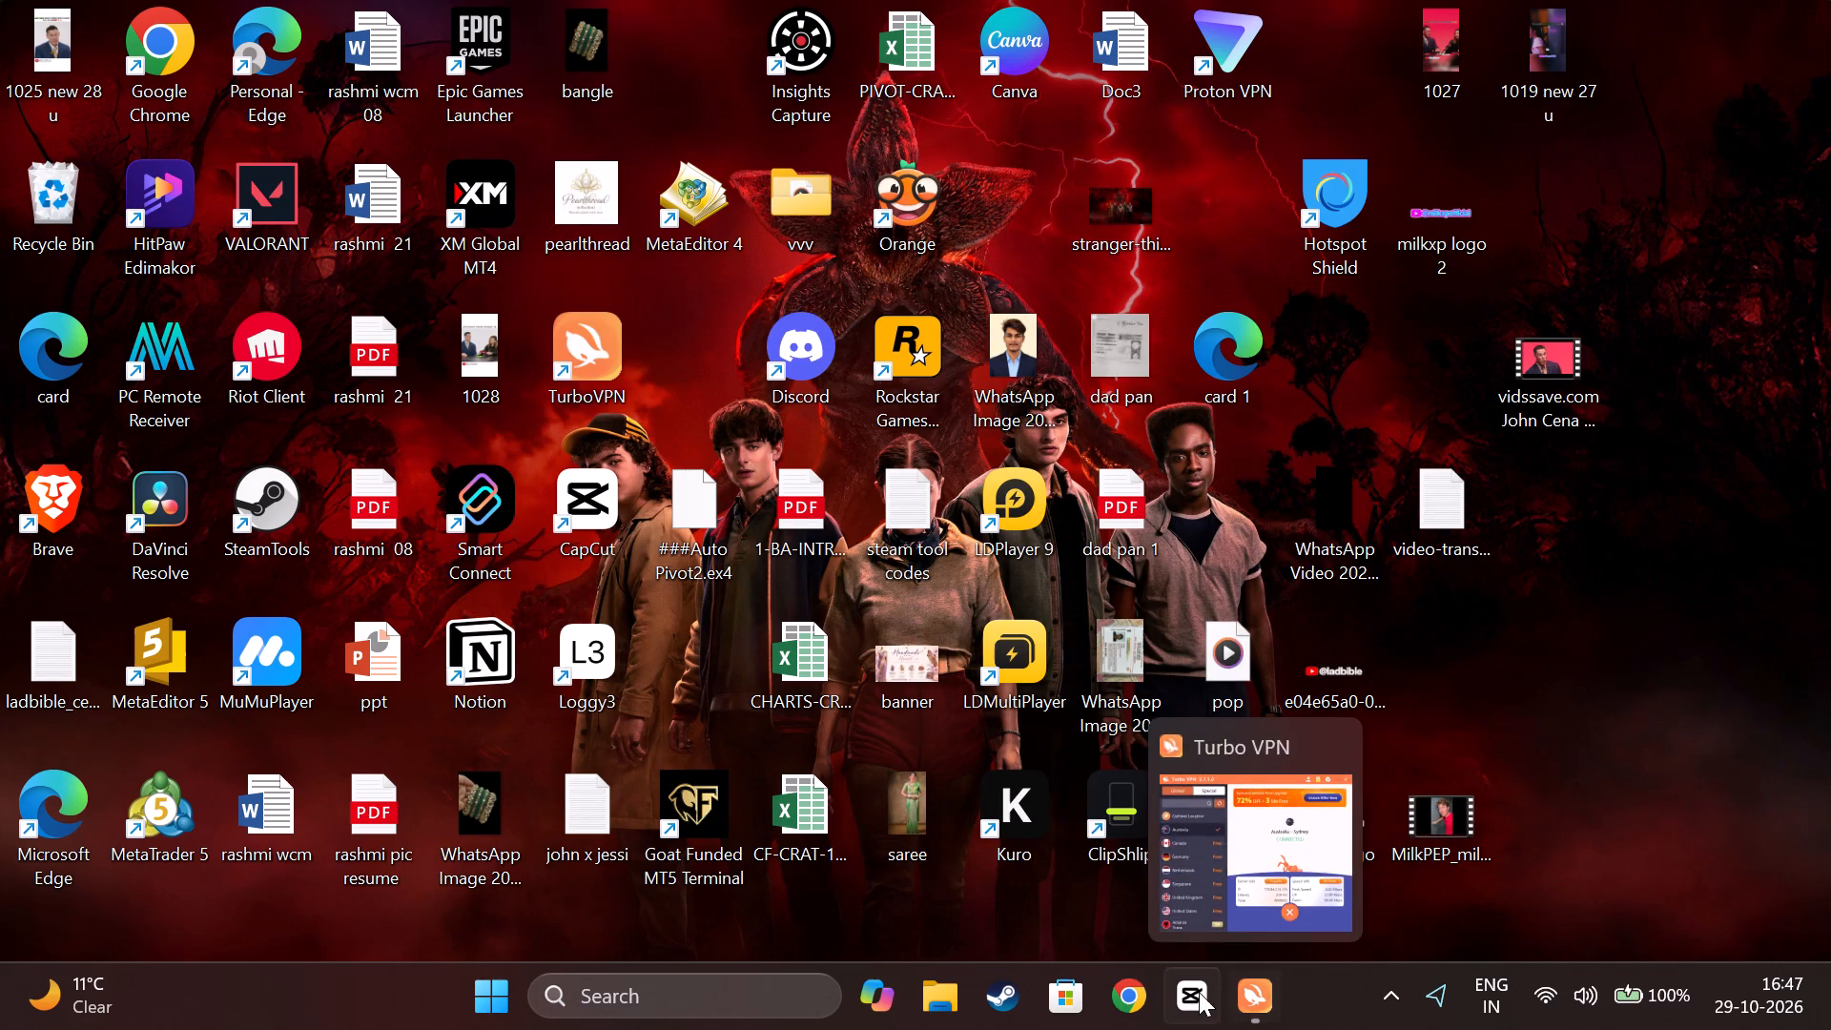
# Launch CapCut.
pyautogui.click(1199, 992)
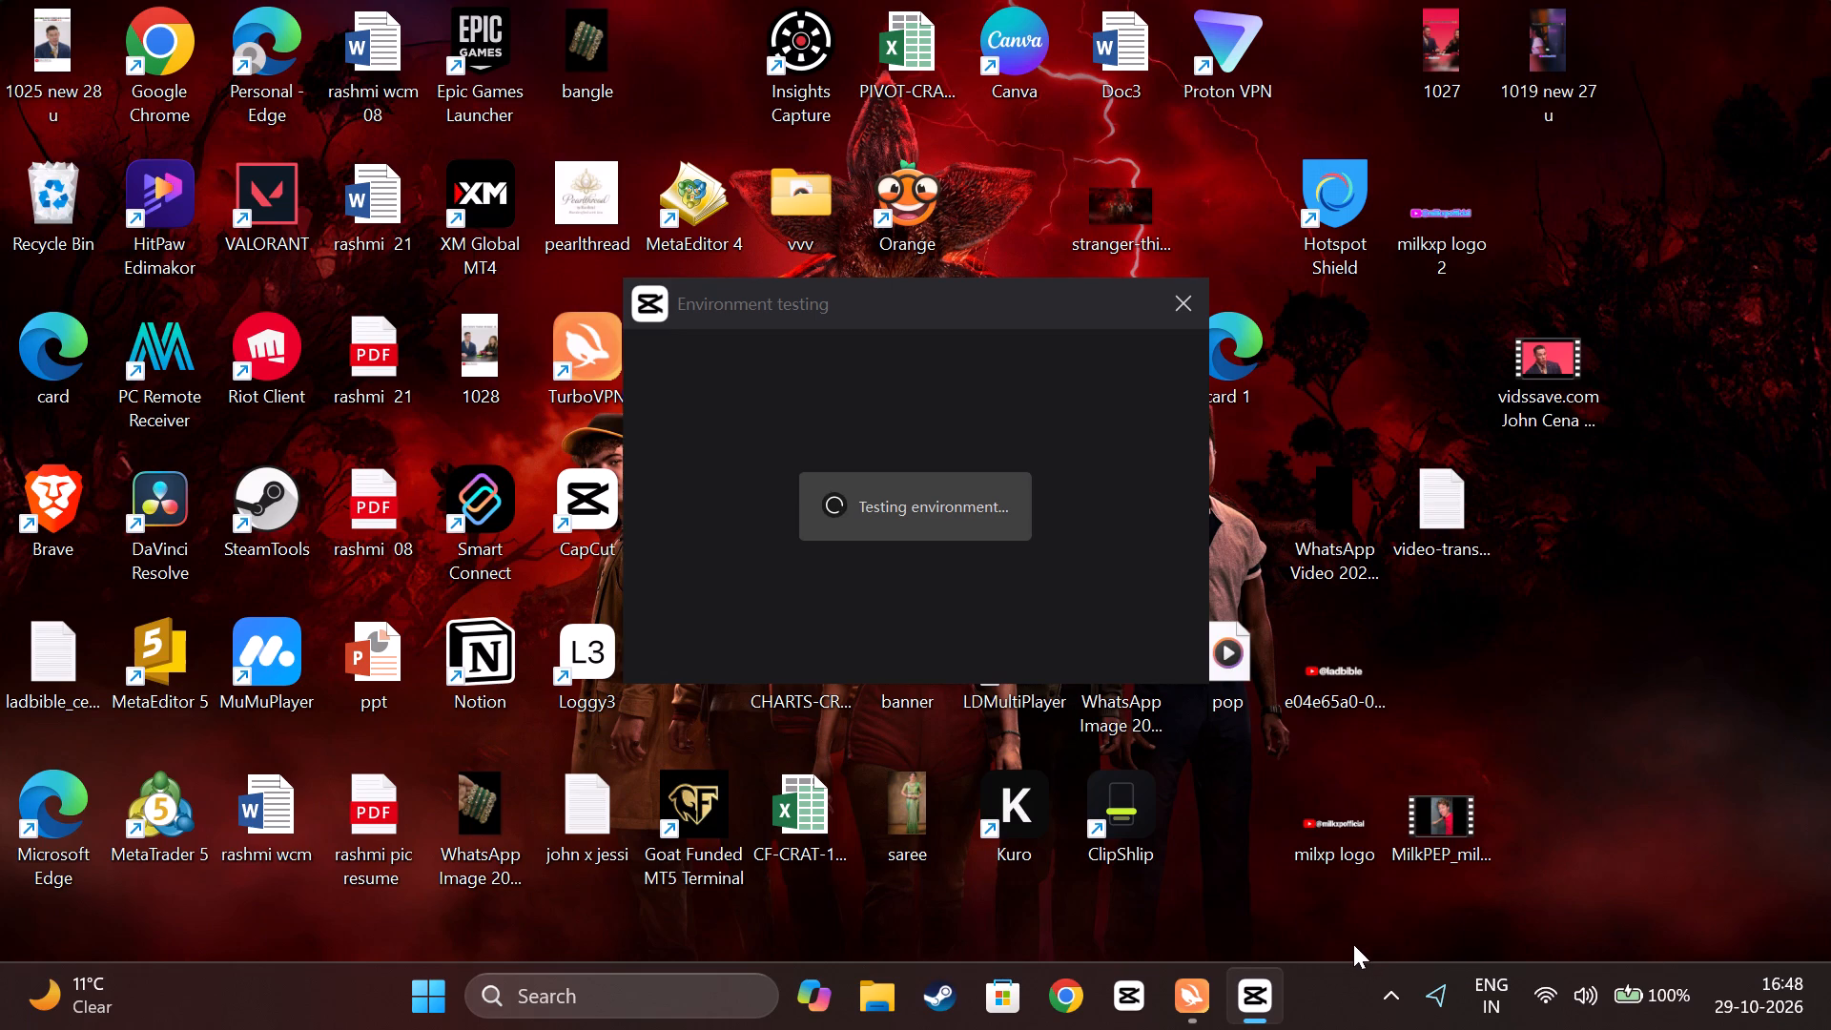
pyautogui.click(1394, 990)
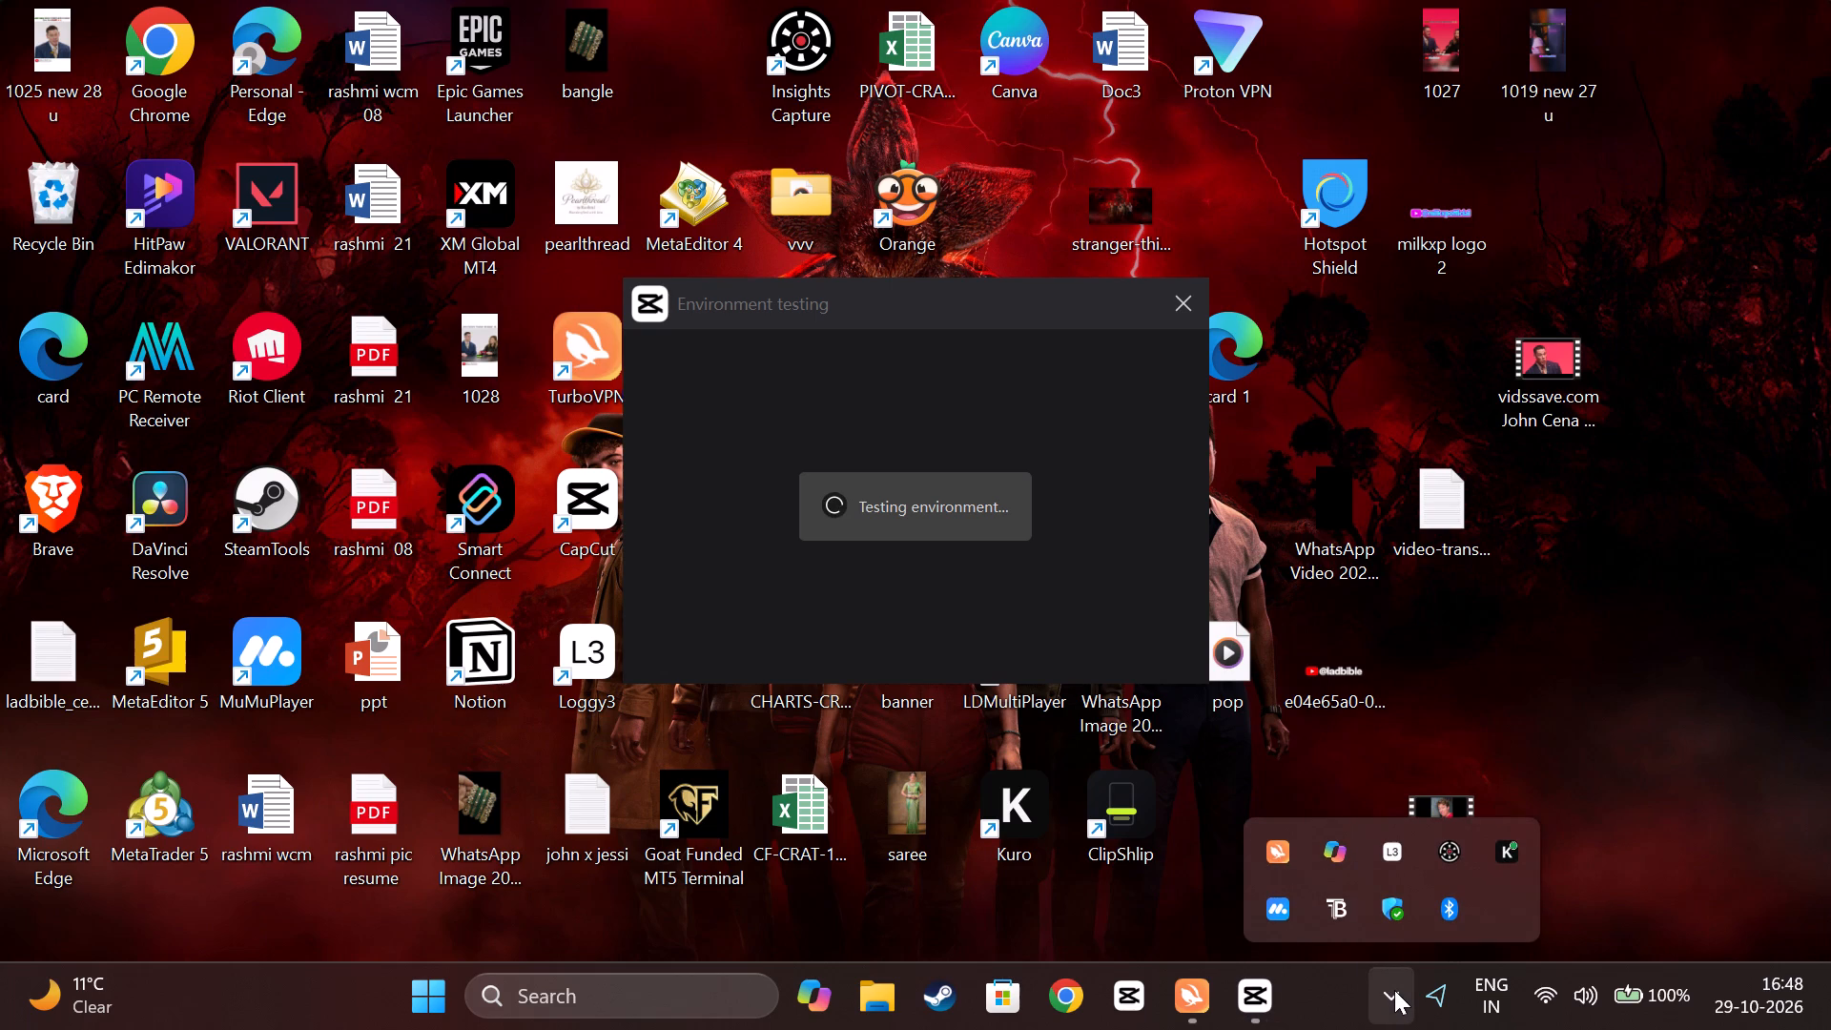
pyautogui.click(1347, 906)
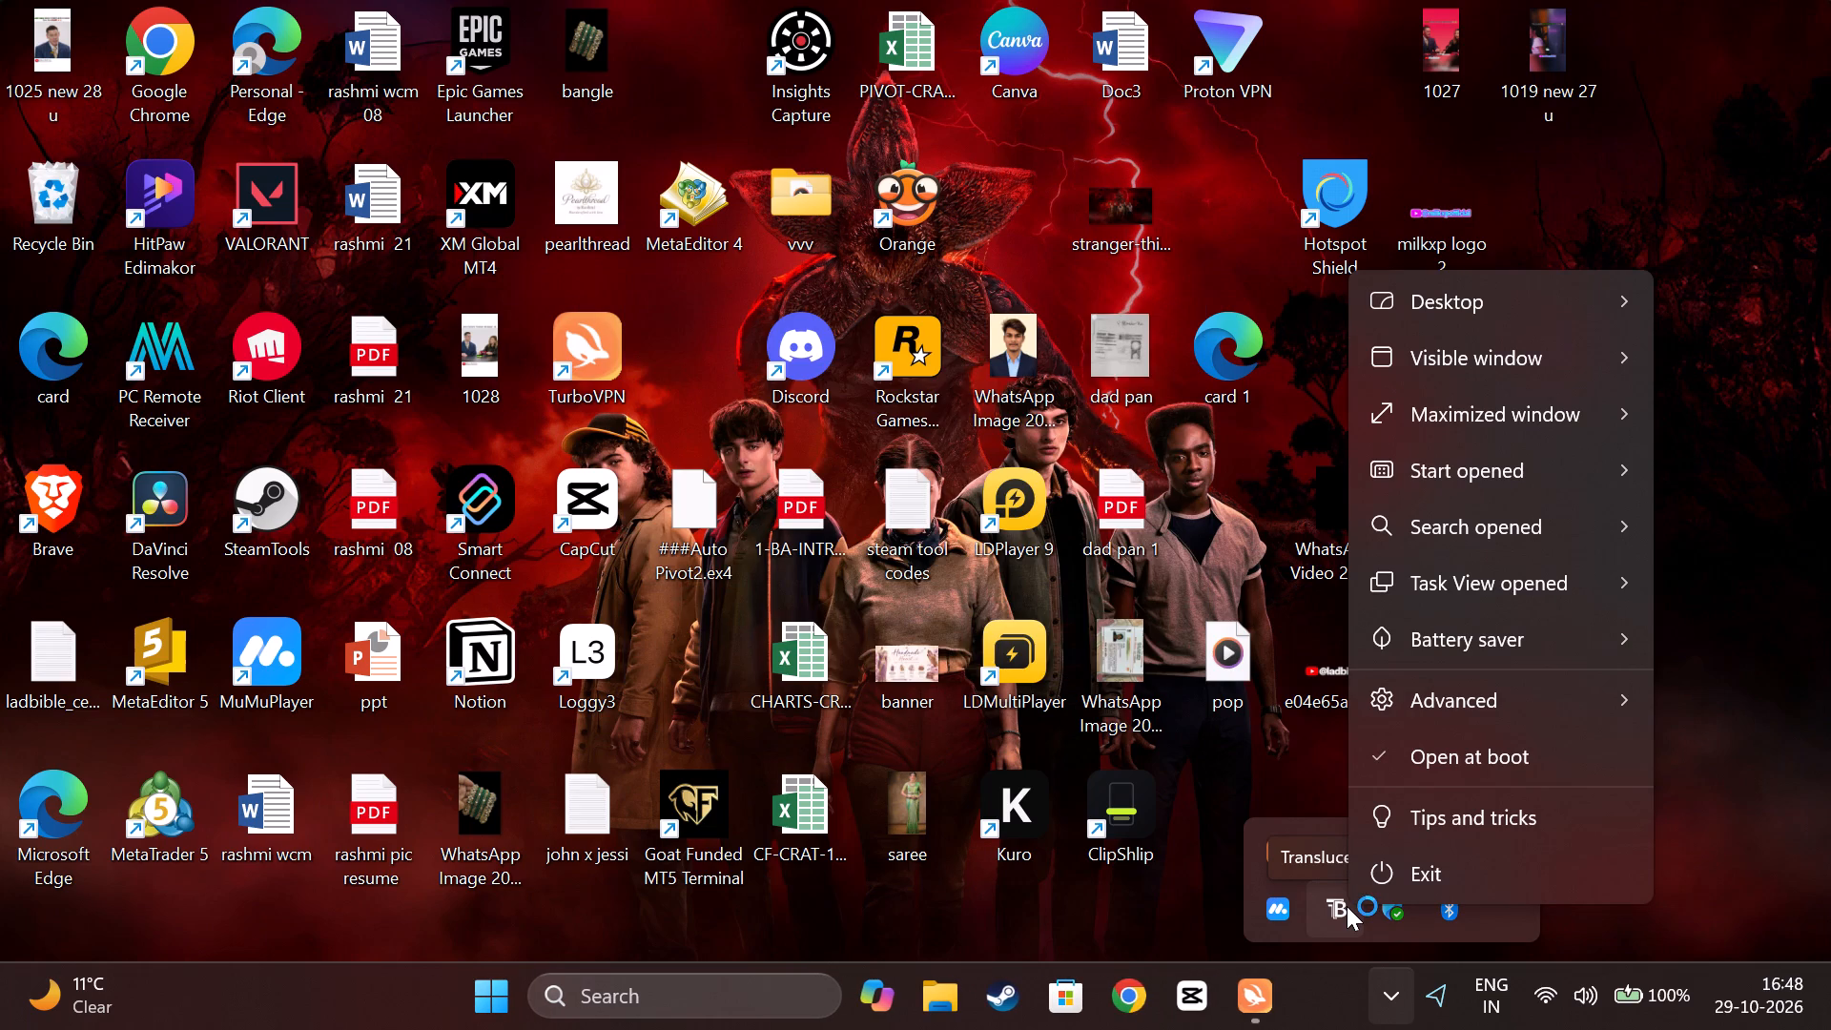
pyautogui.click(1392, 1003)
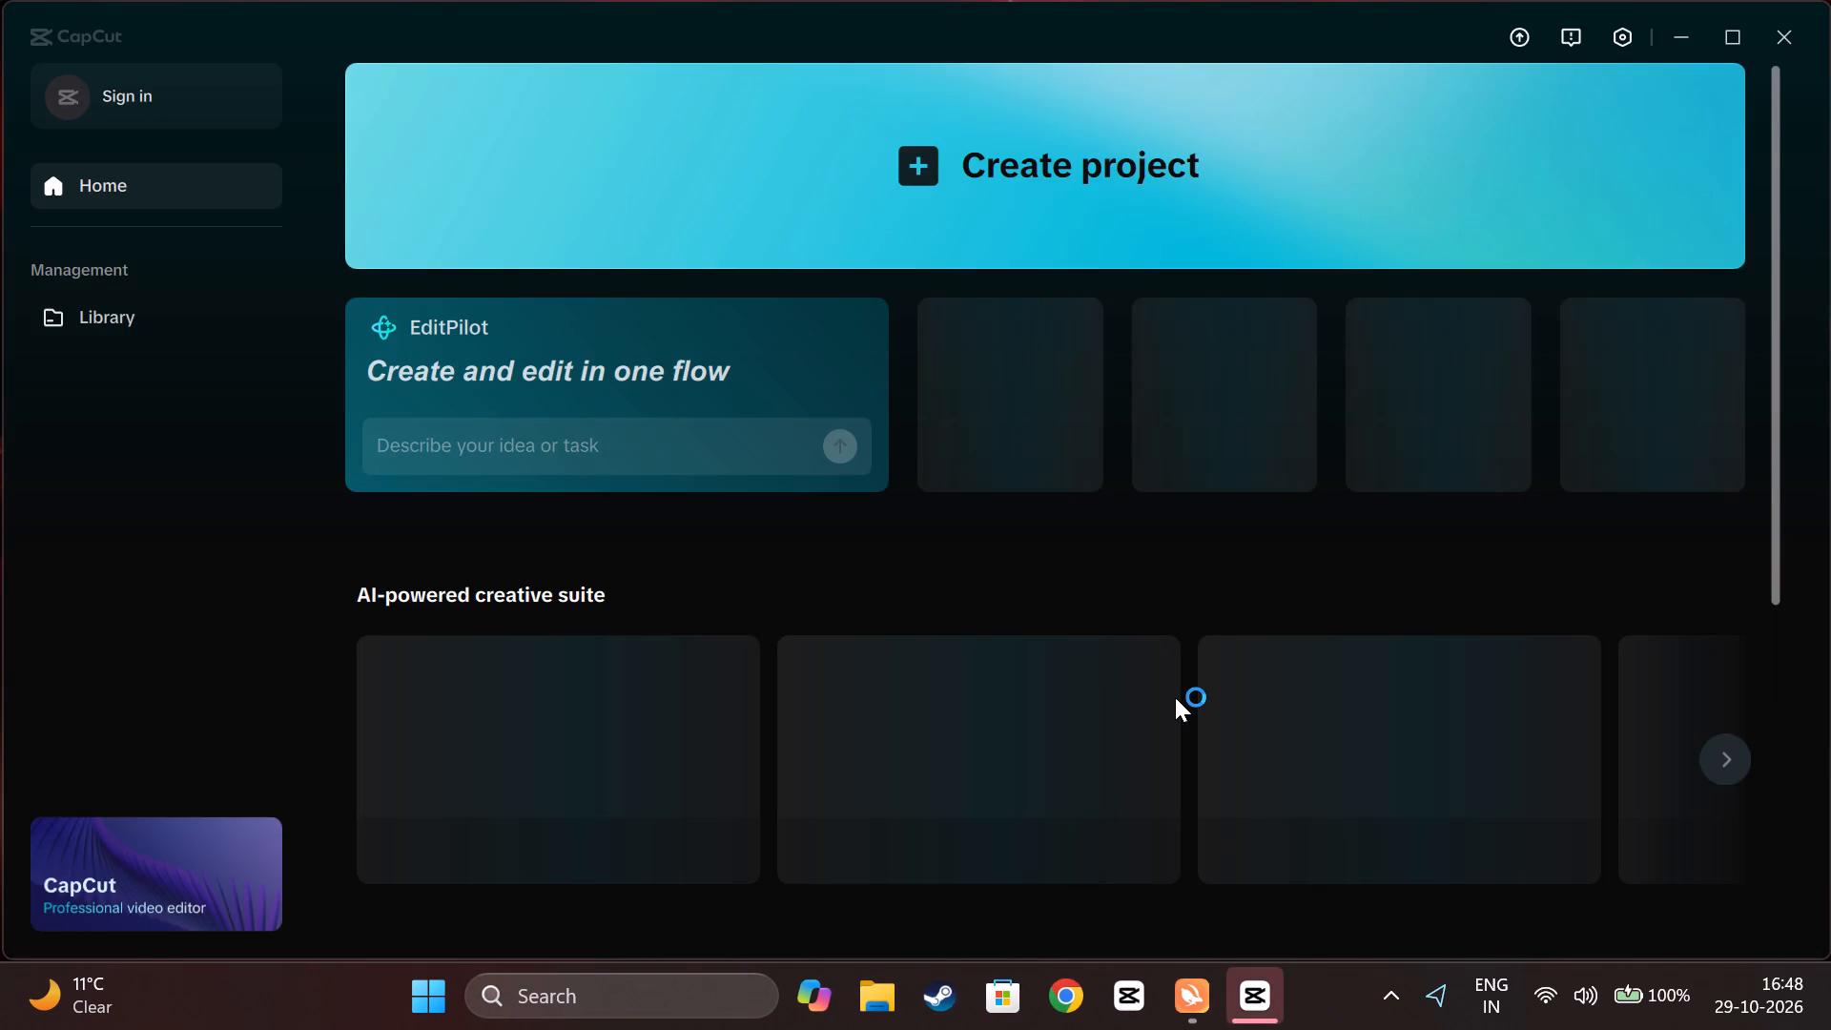
# Open the existing project 1029 from the project list.
pyautogui.scroll(-4, 1027, 624)
pyautogui.scroll(-2, 1144, 701)
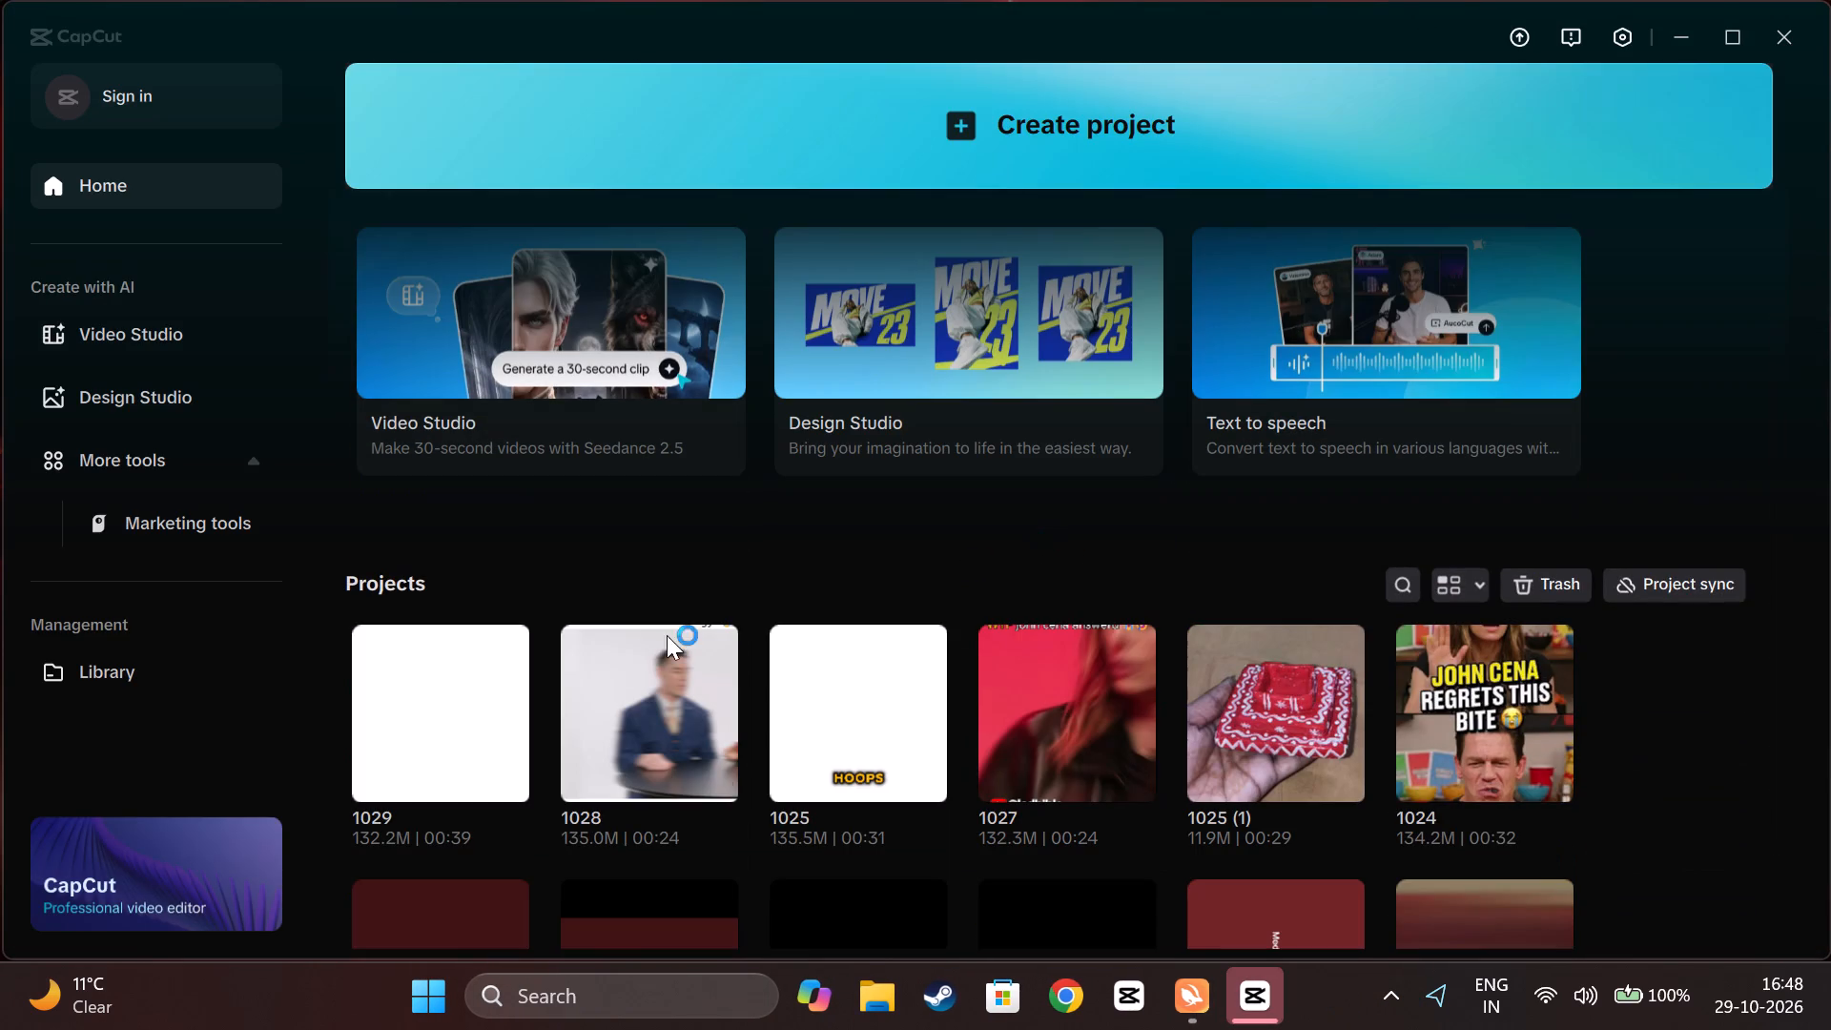
pyautogui.click(429, 736)
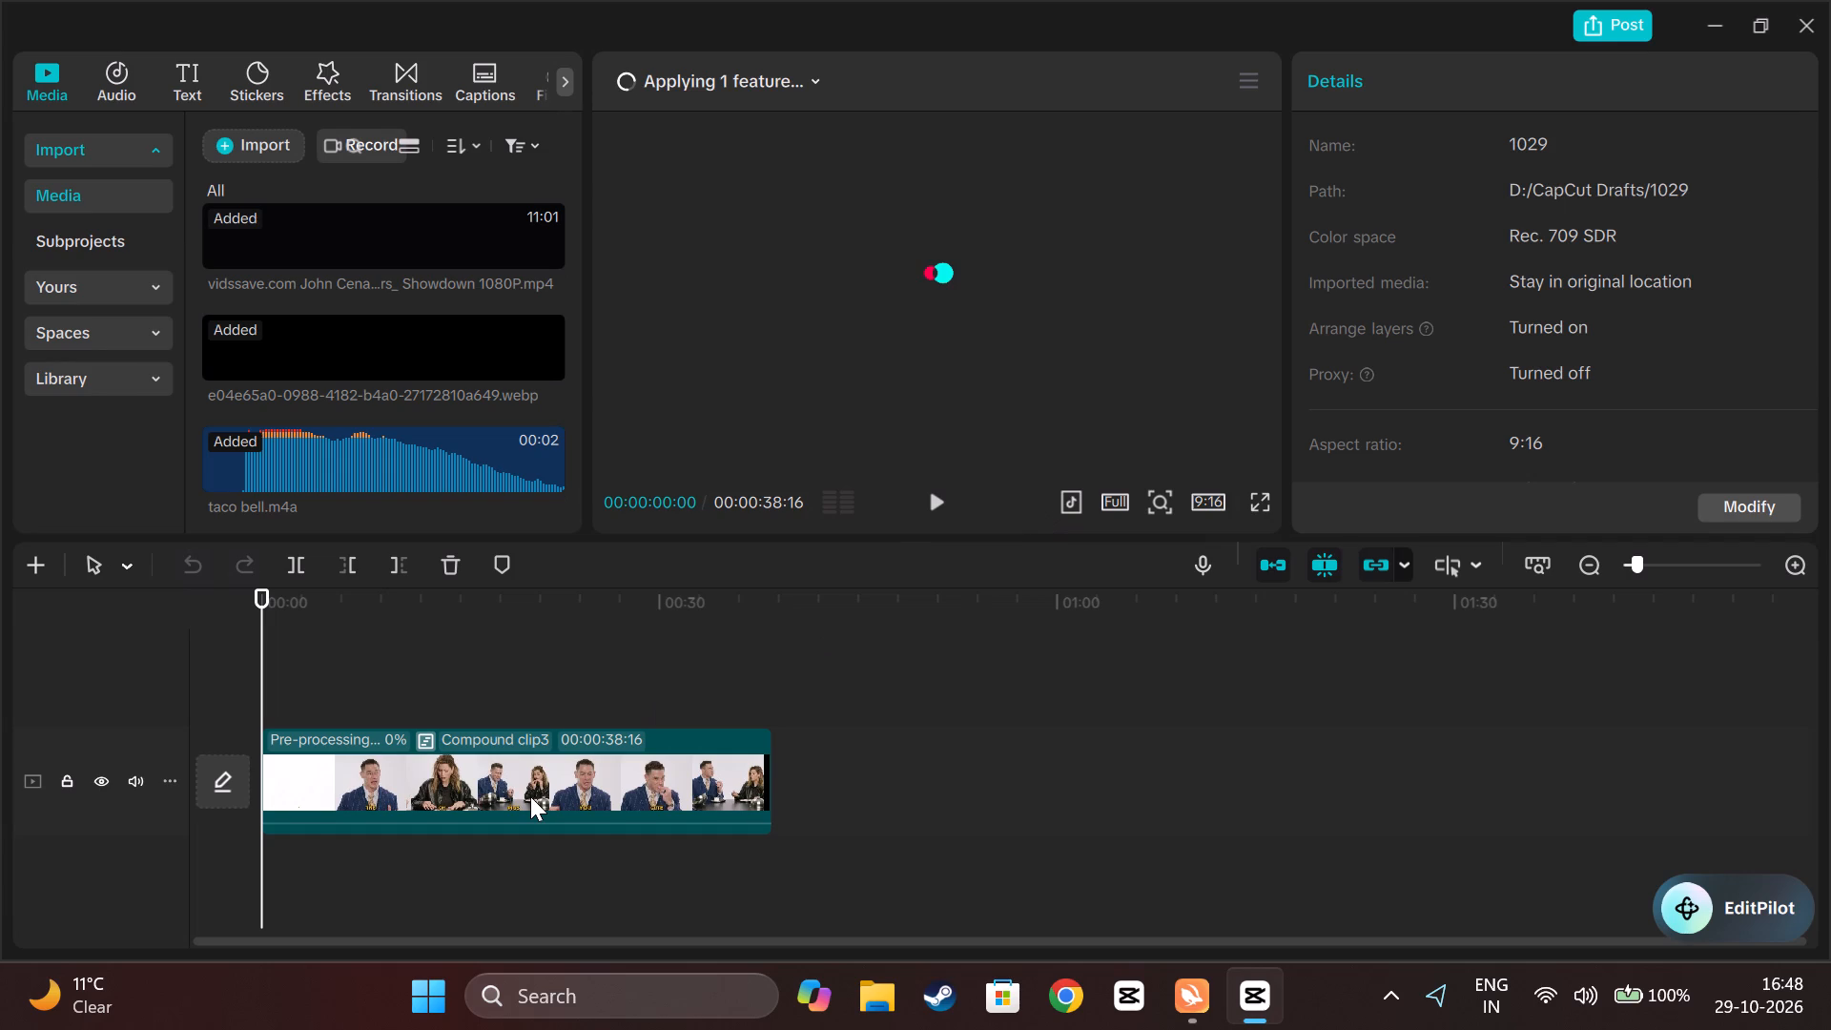
# Undo the compound clip on the timeline to separate it into its individual tracks.
pyautogui.click(1216, 765)
pyautogui.rightClick(657, 764)
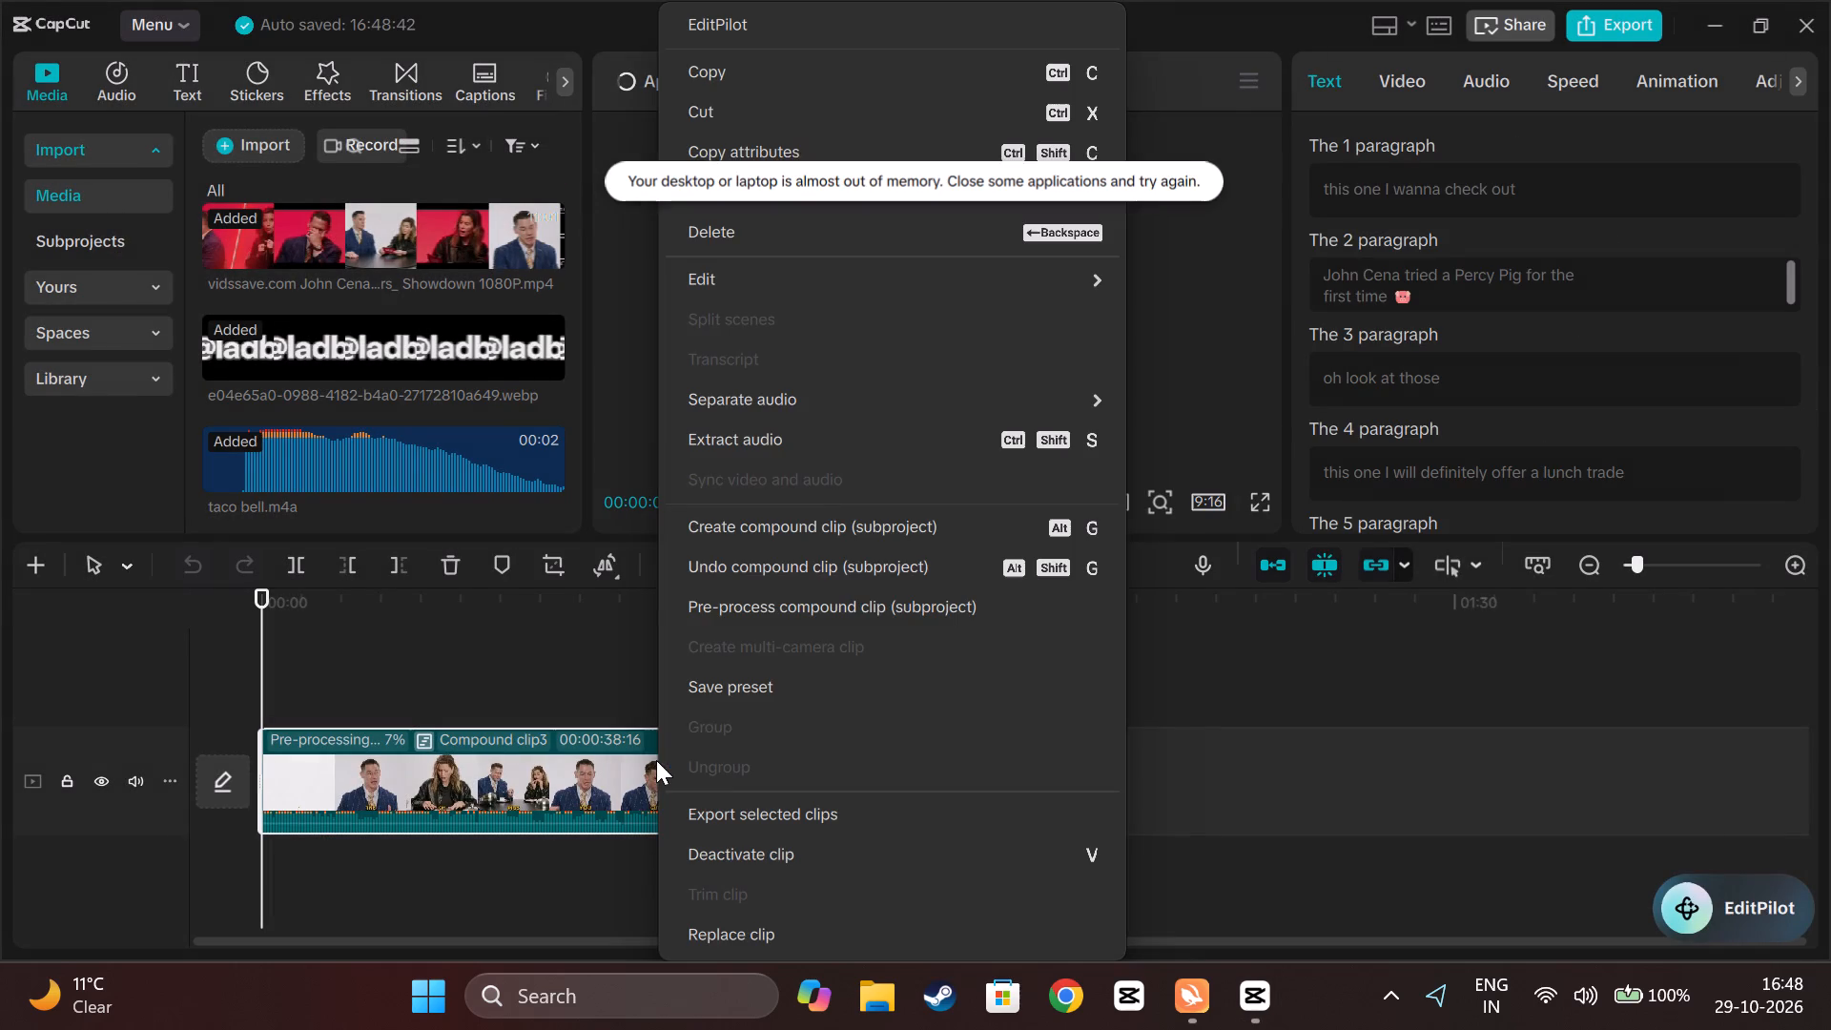
pyautogui.click(806, 567)
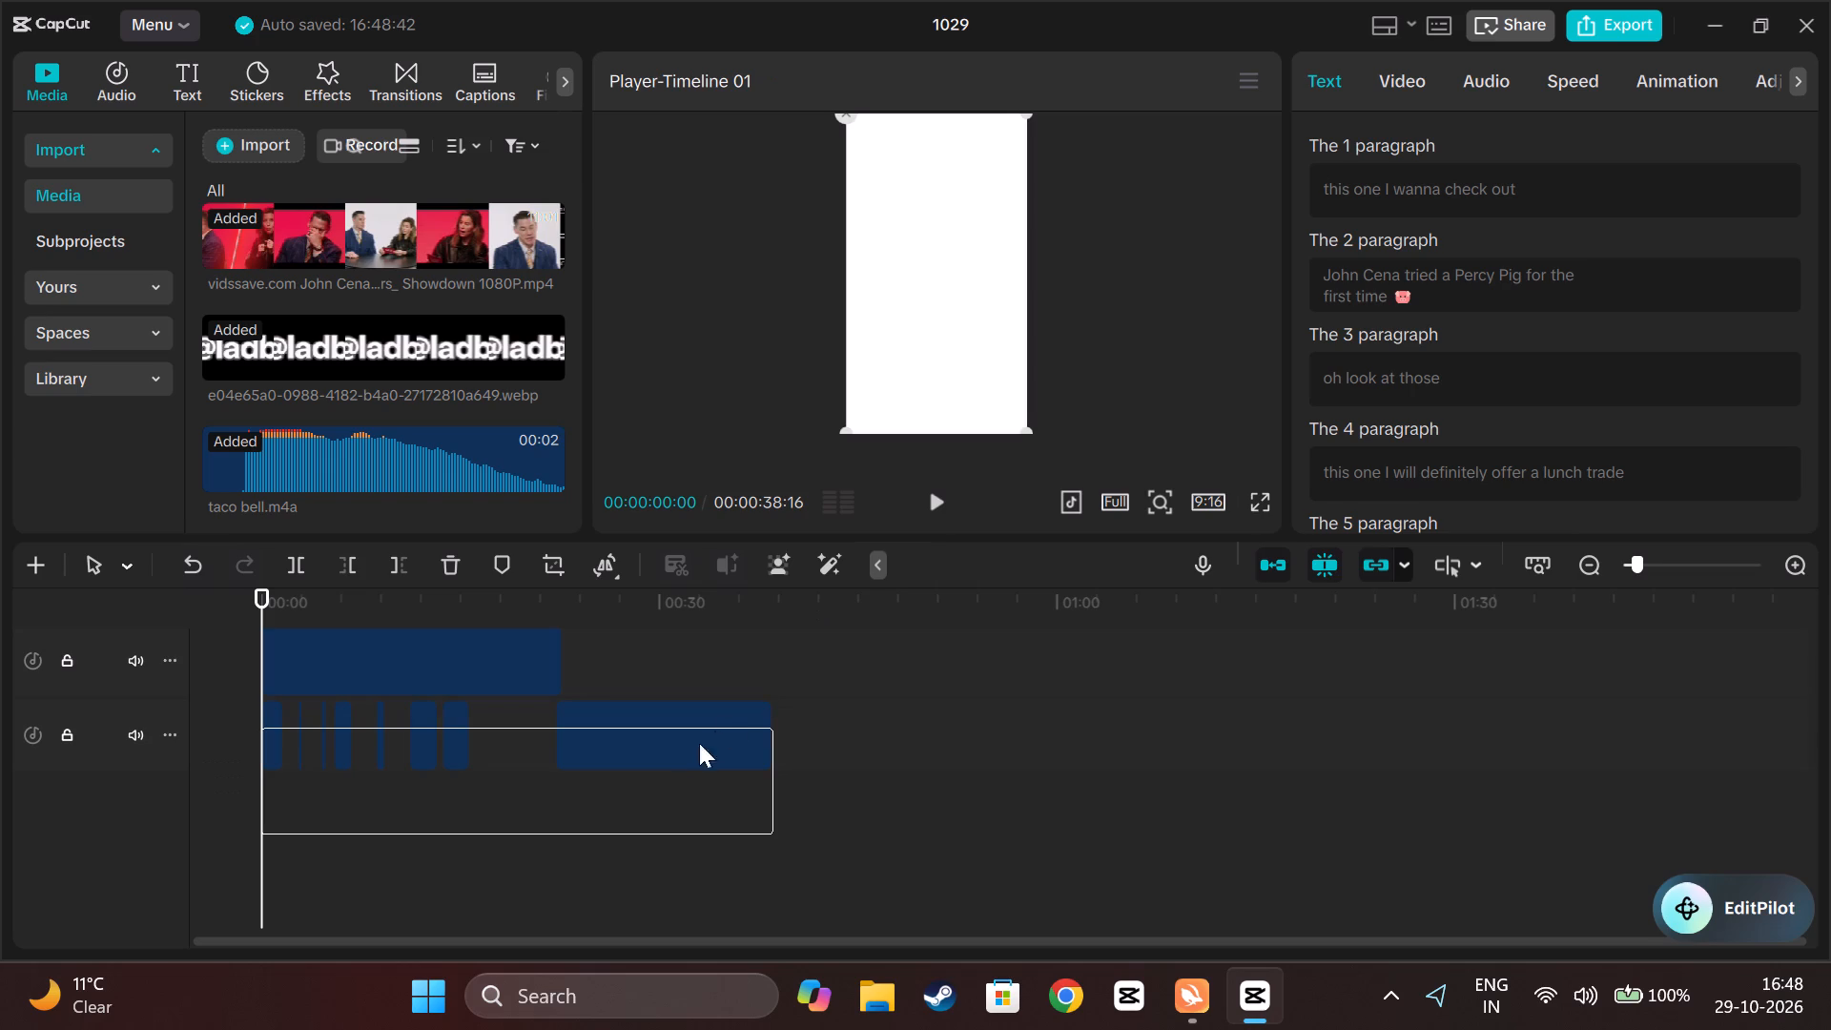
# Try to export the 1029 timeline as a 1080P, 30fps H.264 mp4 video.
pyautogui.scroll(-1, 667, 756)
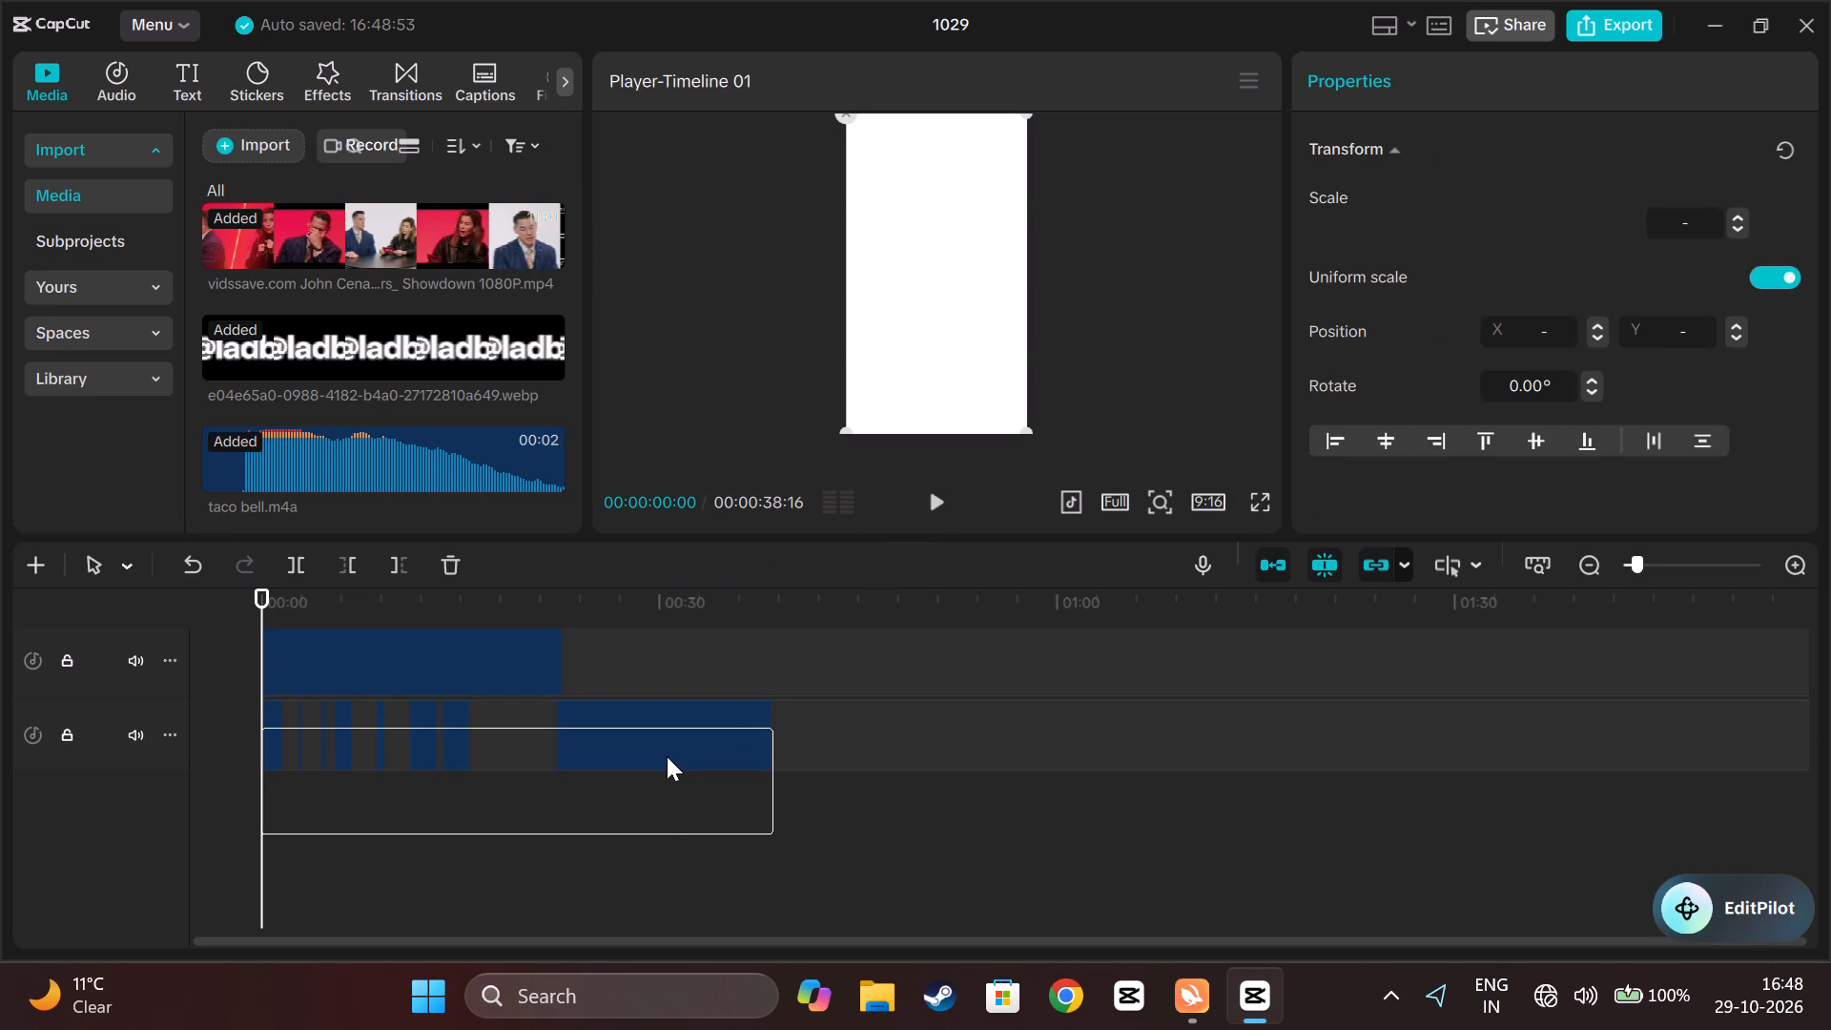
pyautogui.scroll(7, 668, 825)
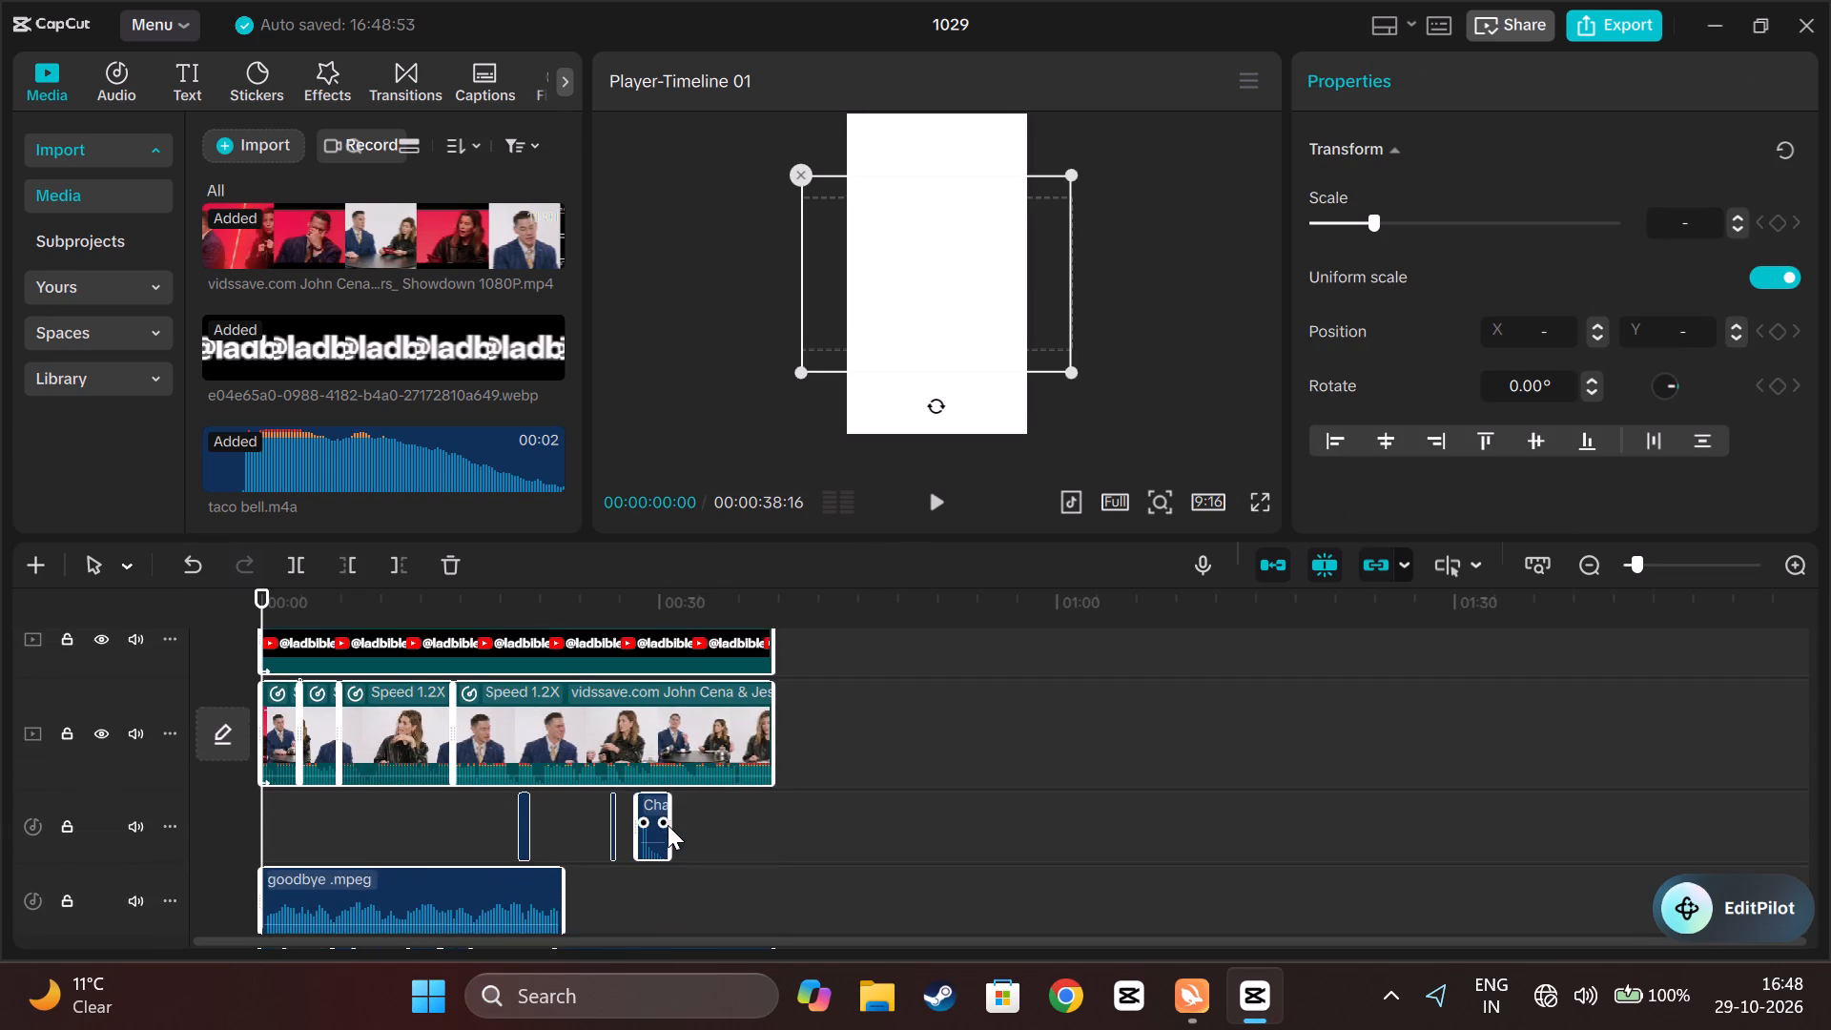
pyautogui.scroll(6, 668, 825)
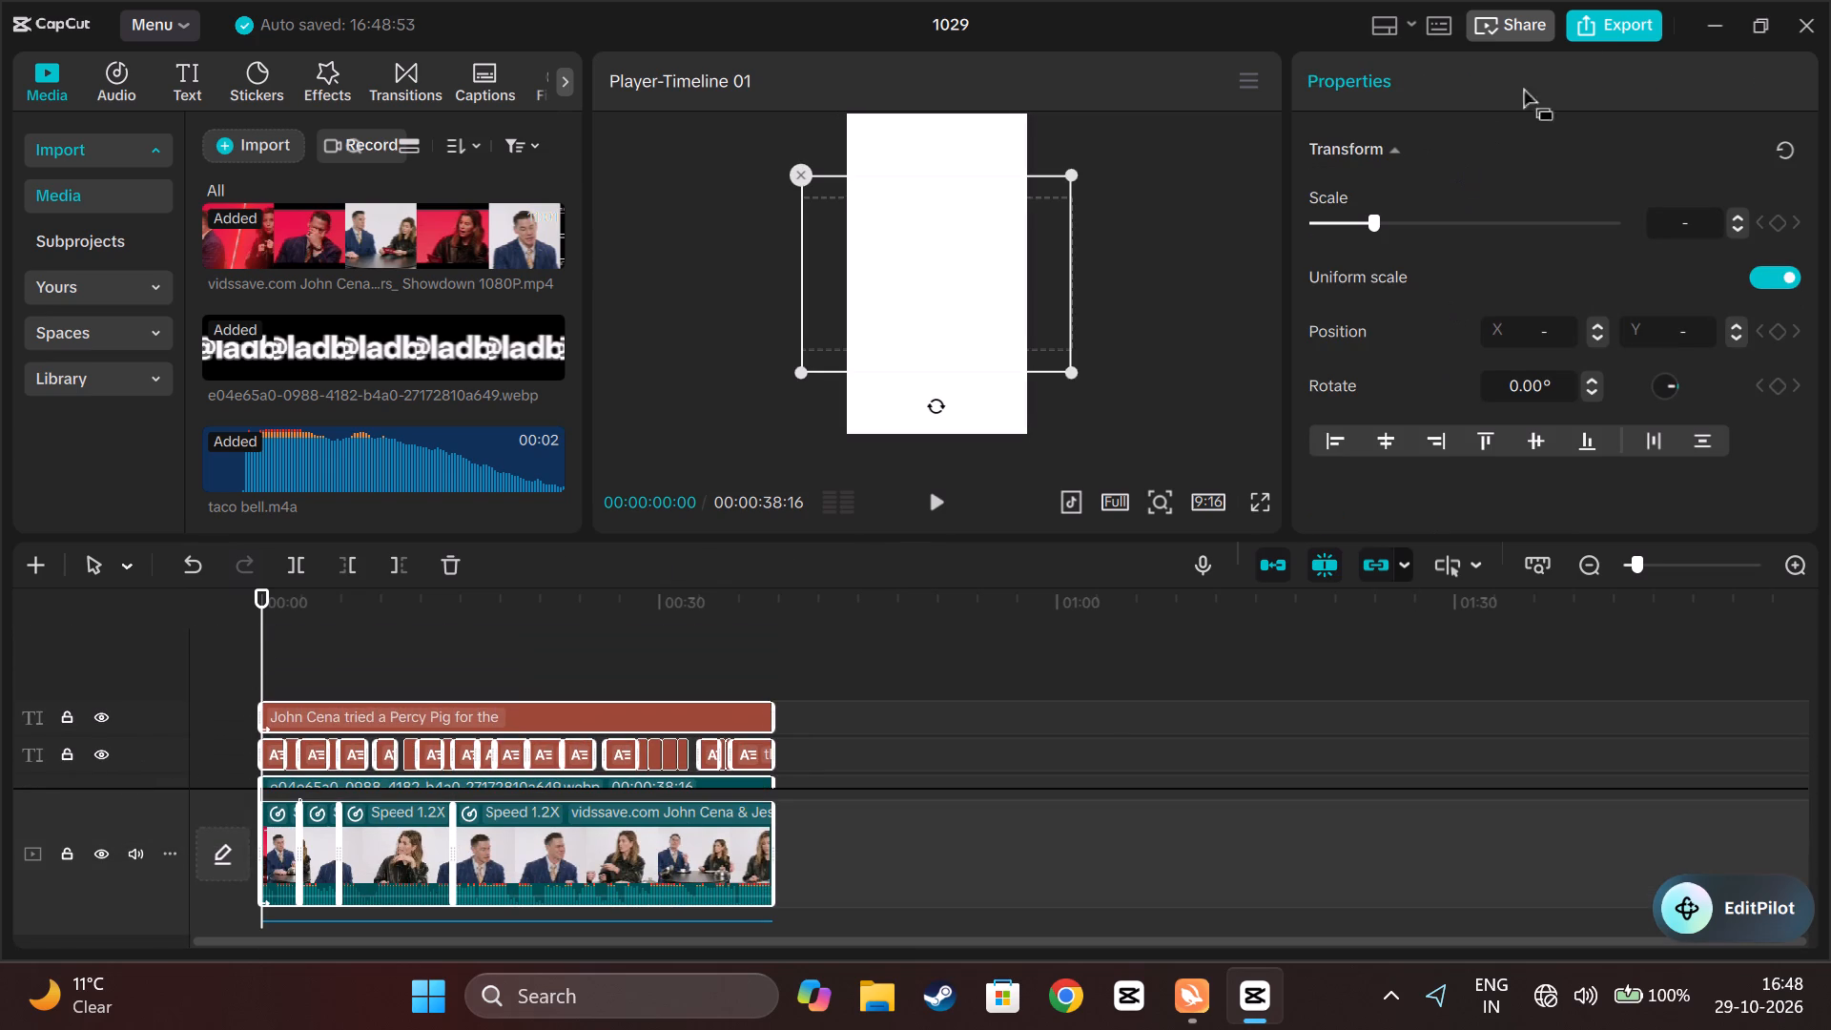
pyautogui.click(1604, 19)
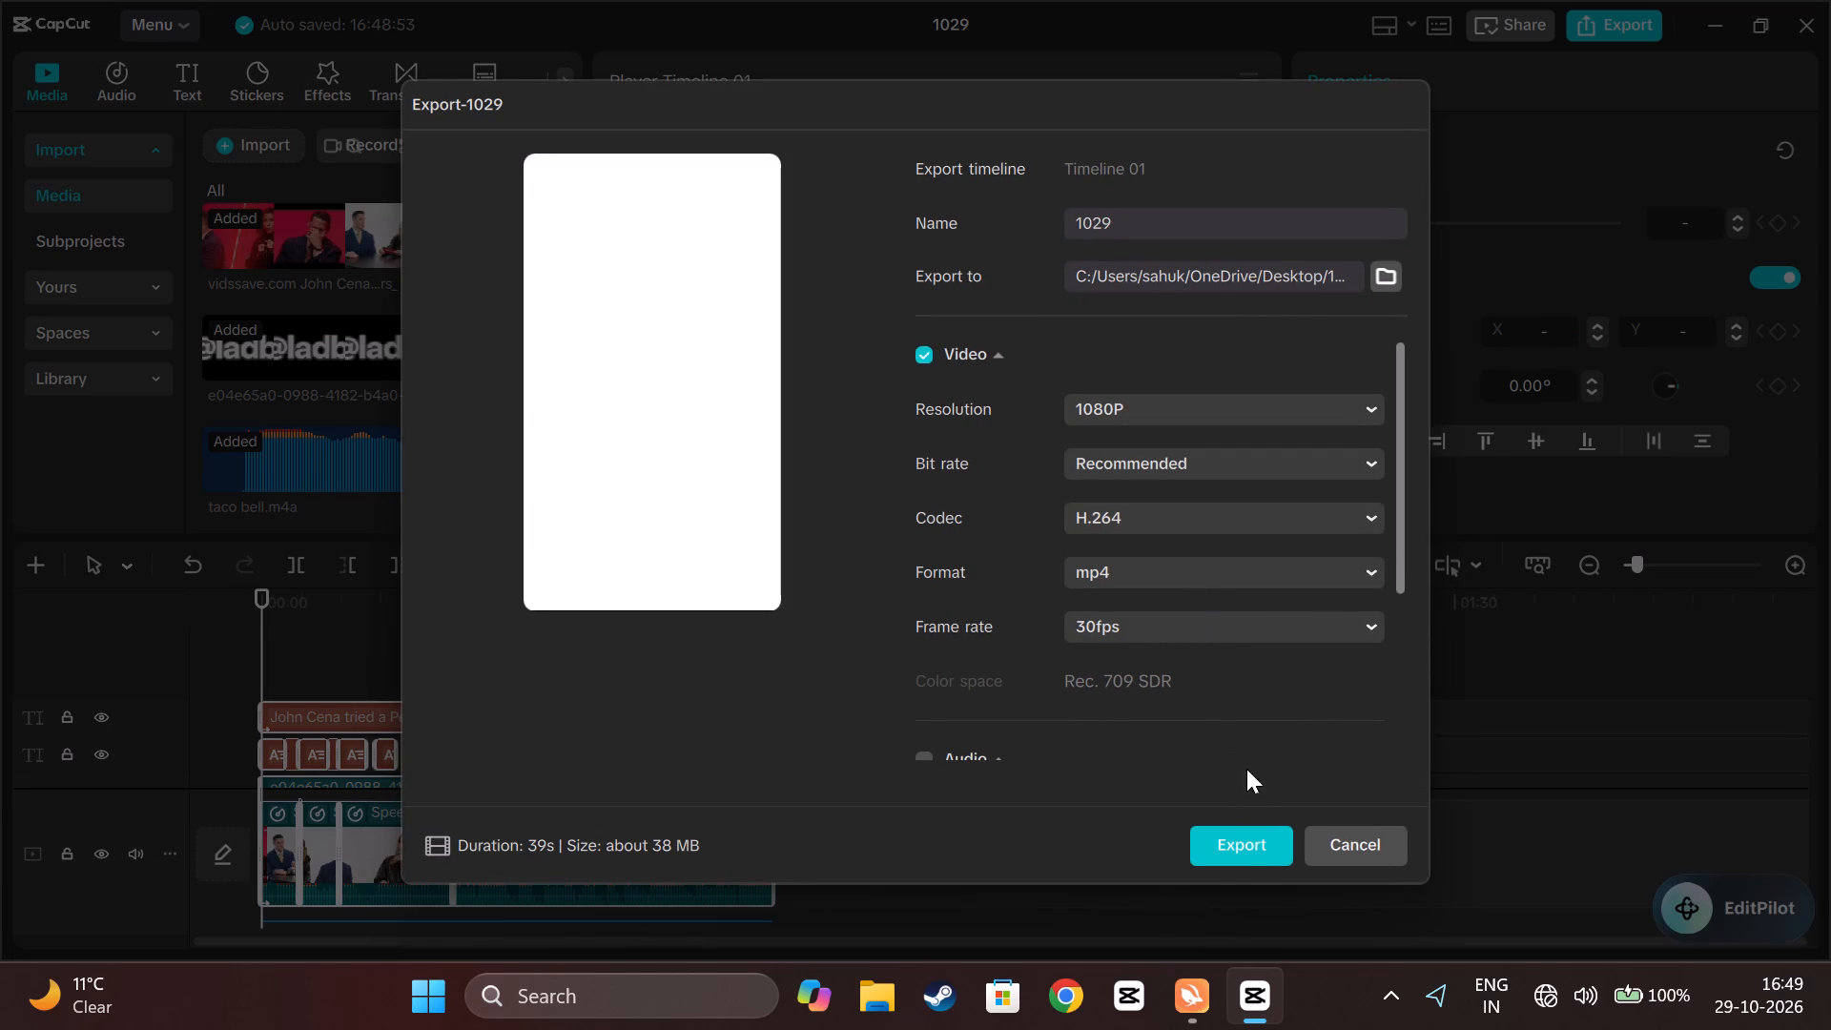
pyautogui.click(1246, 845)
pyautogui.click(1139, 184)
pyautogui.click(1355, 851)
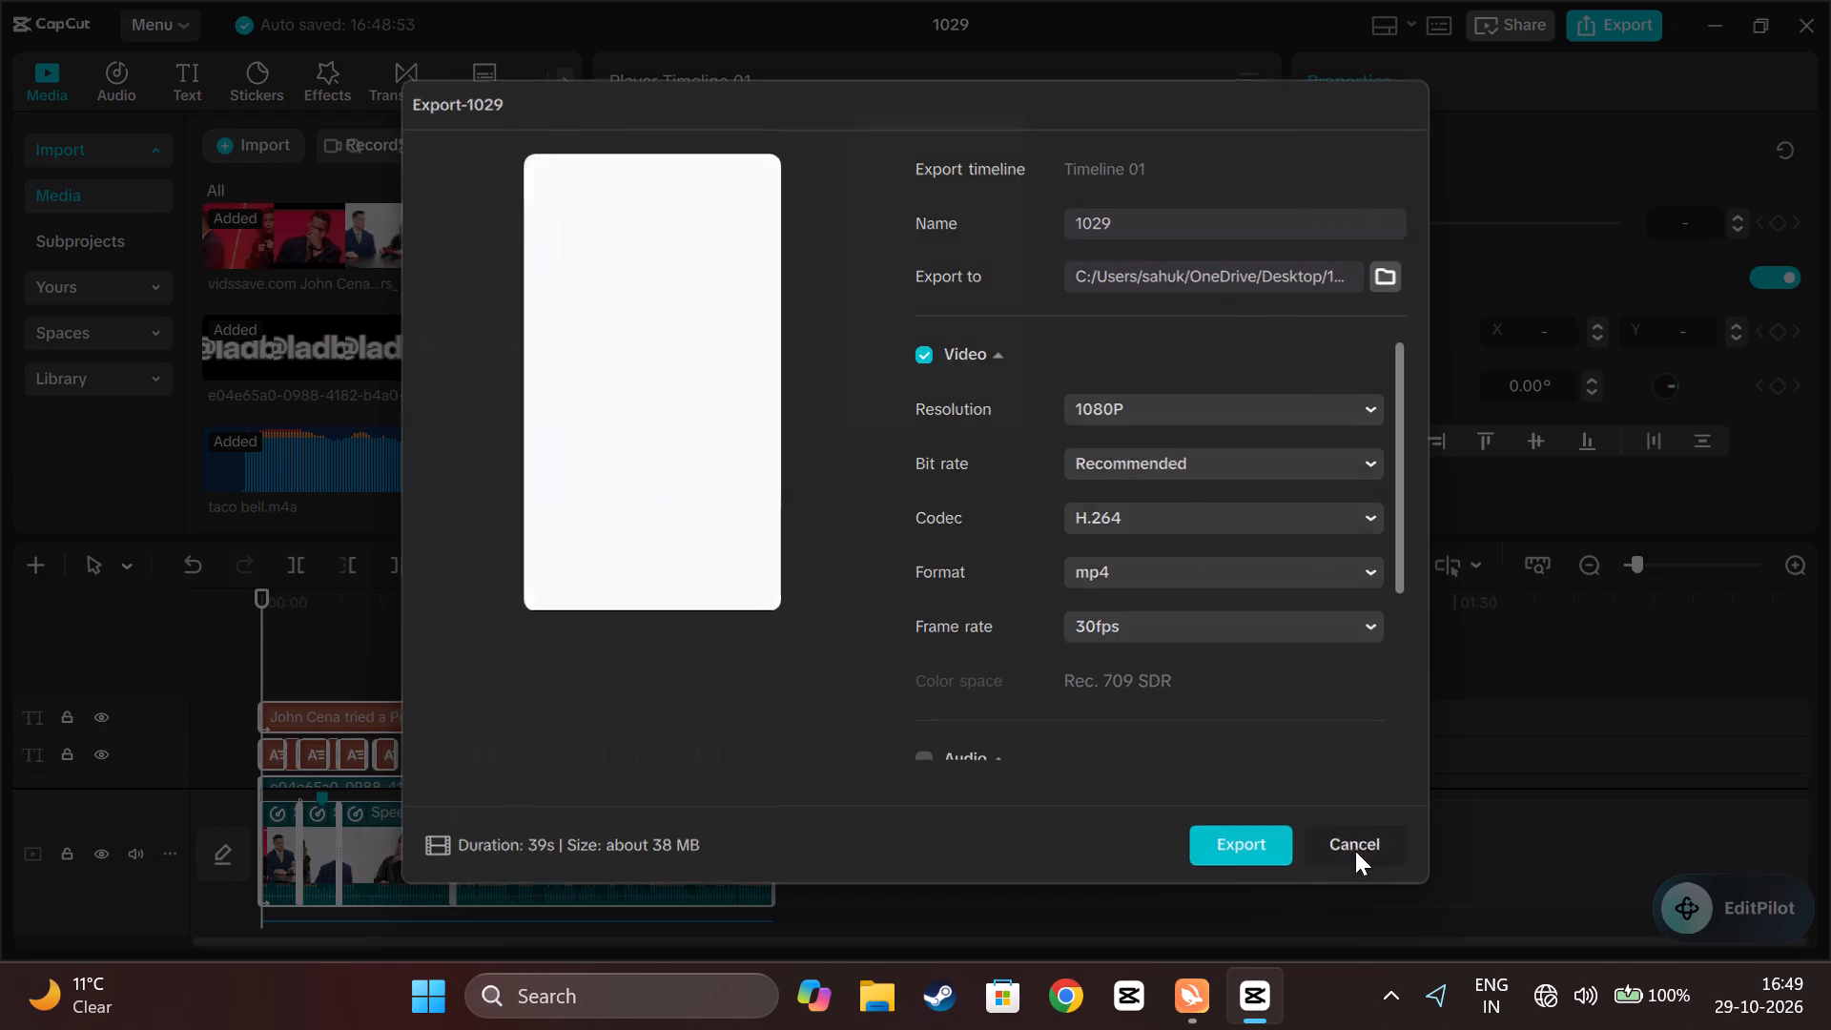
# Deselect all the clips and return the playhead to the start of the timeline.
pyautogui.scroll(-4, 991, 728)
pyautogui.scroll(4, 990, 728)
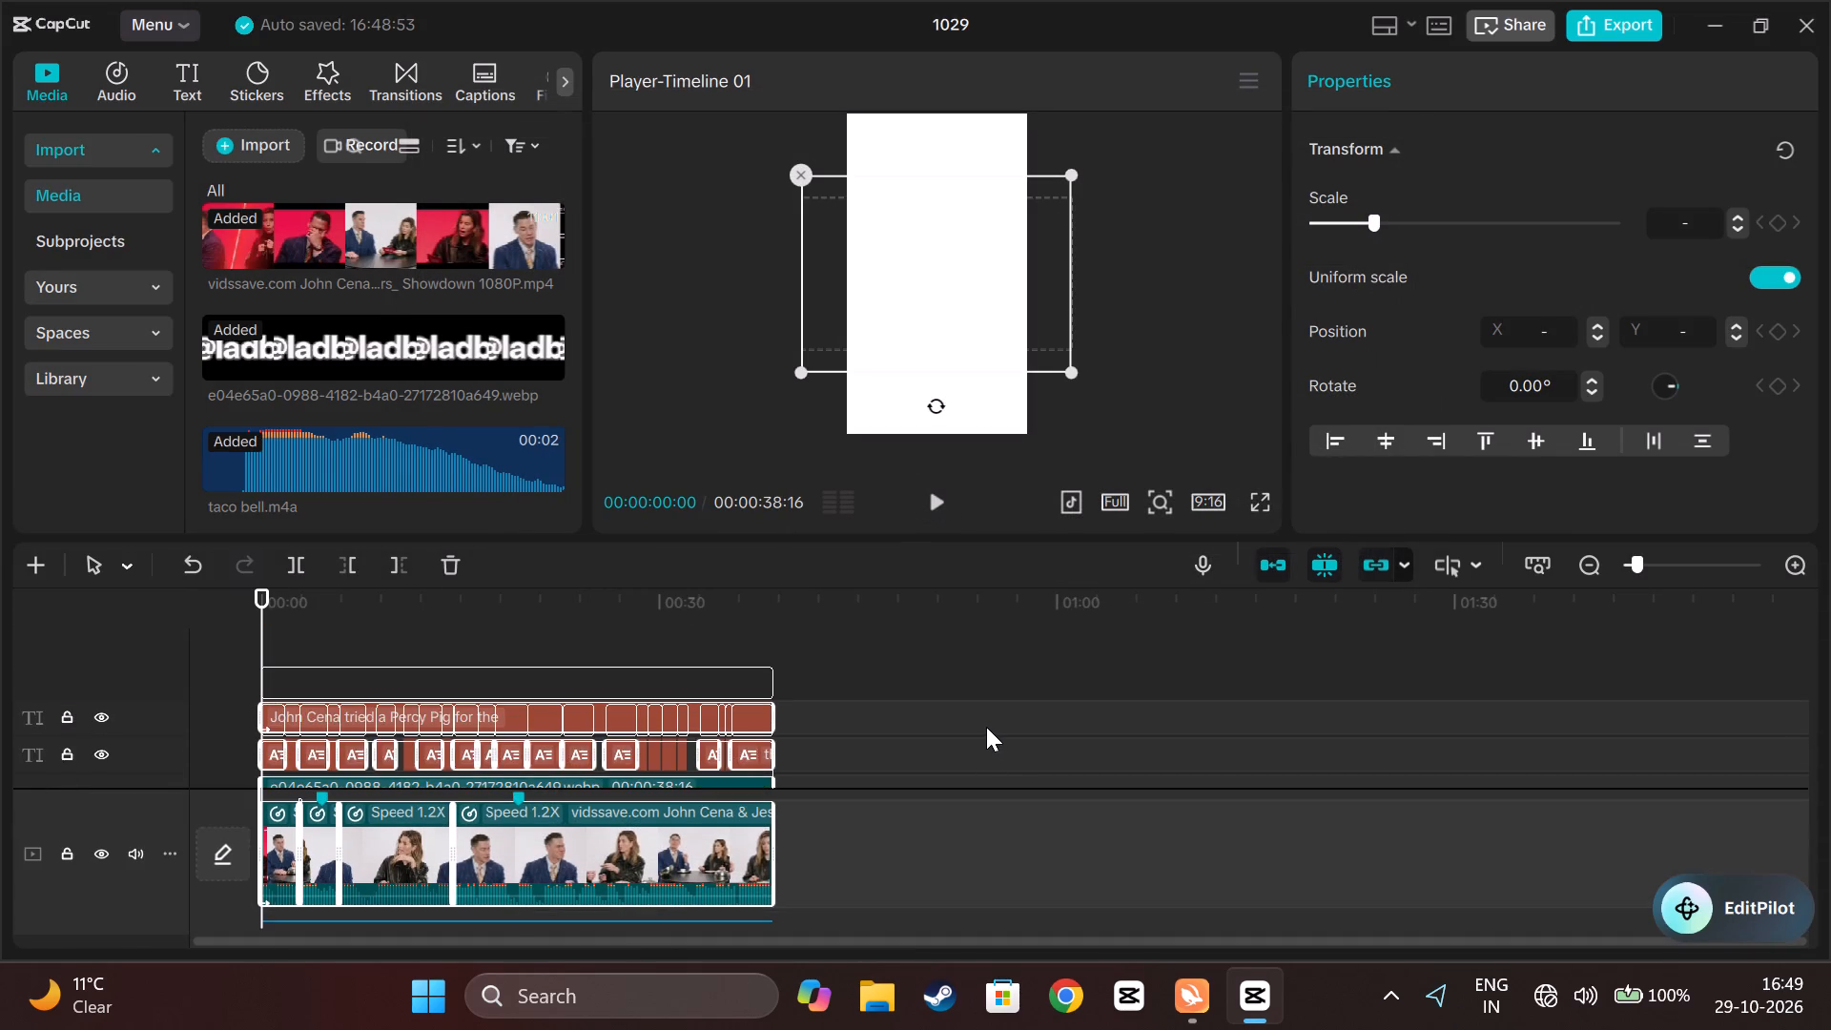
pyautogui.scroll(-2, 978, 719)
pyautogui.click(862, 674)
pyautogui.scroll(2, 894, 687)
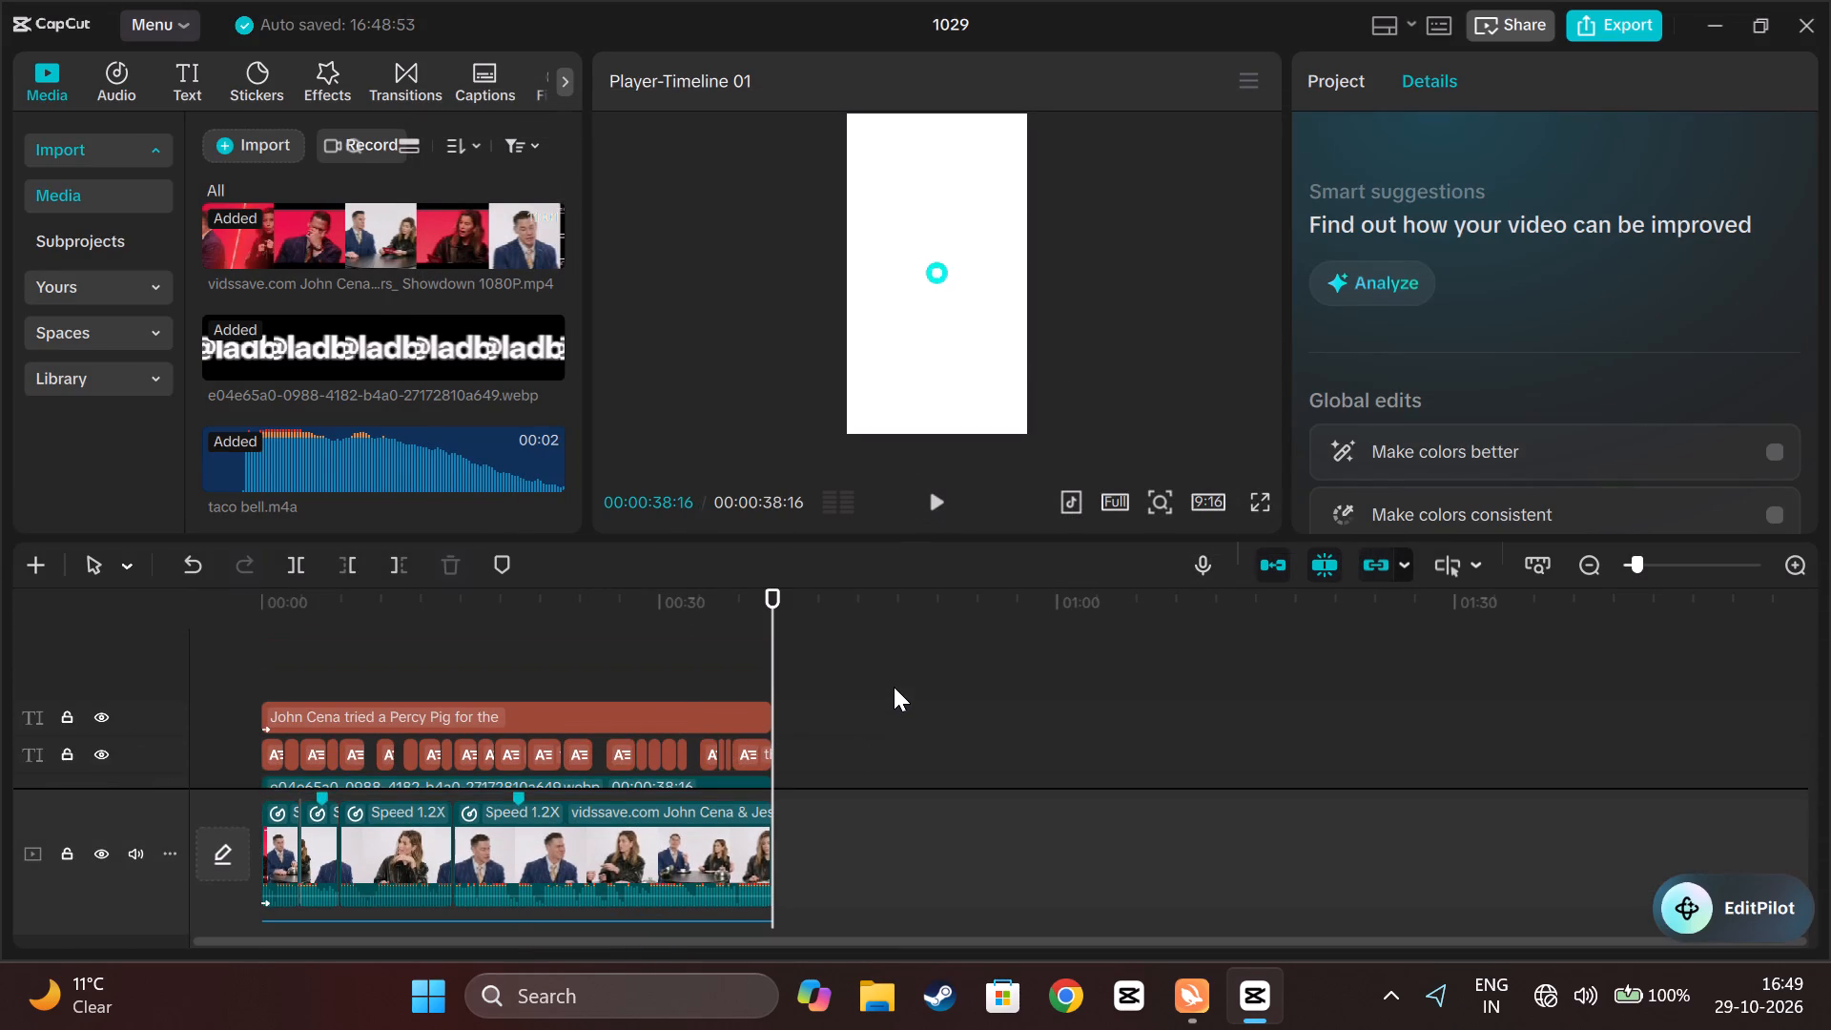
pyautogui.scroll(-1, 894, 687)
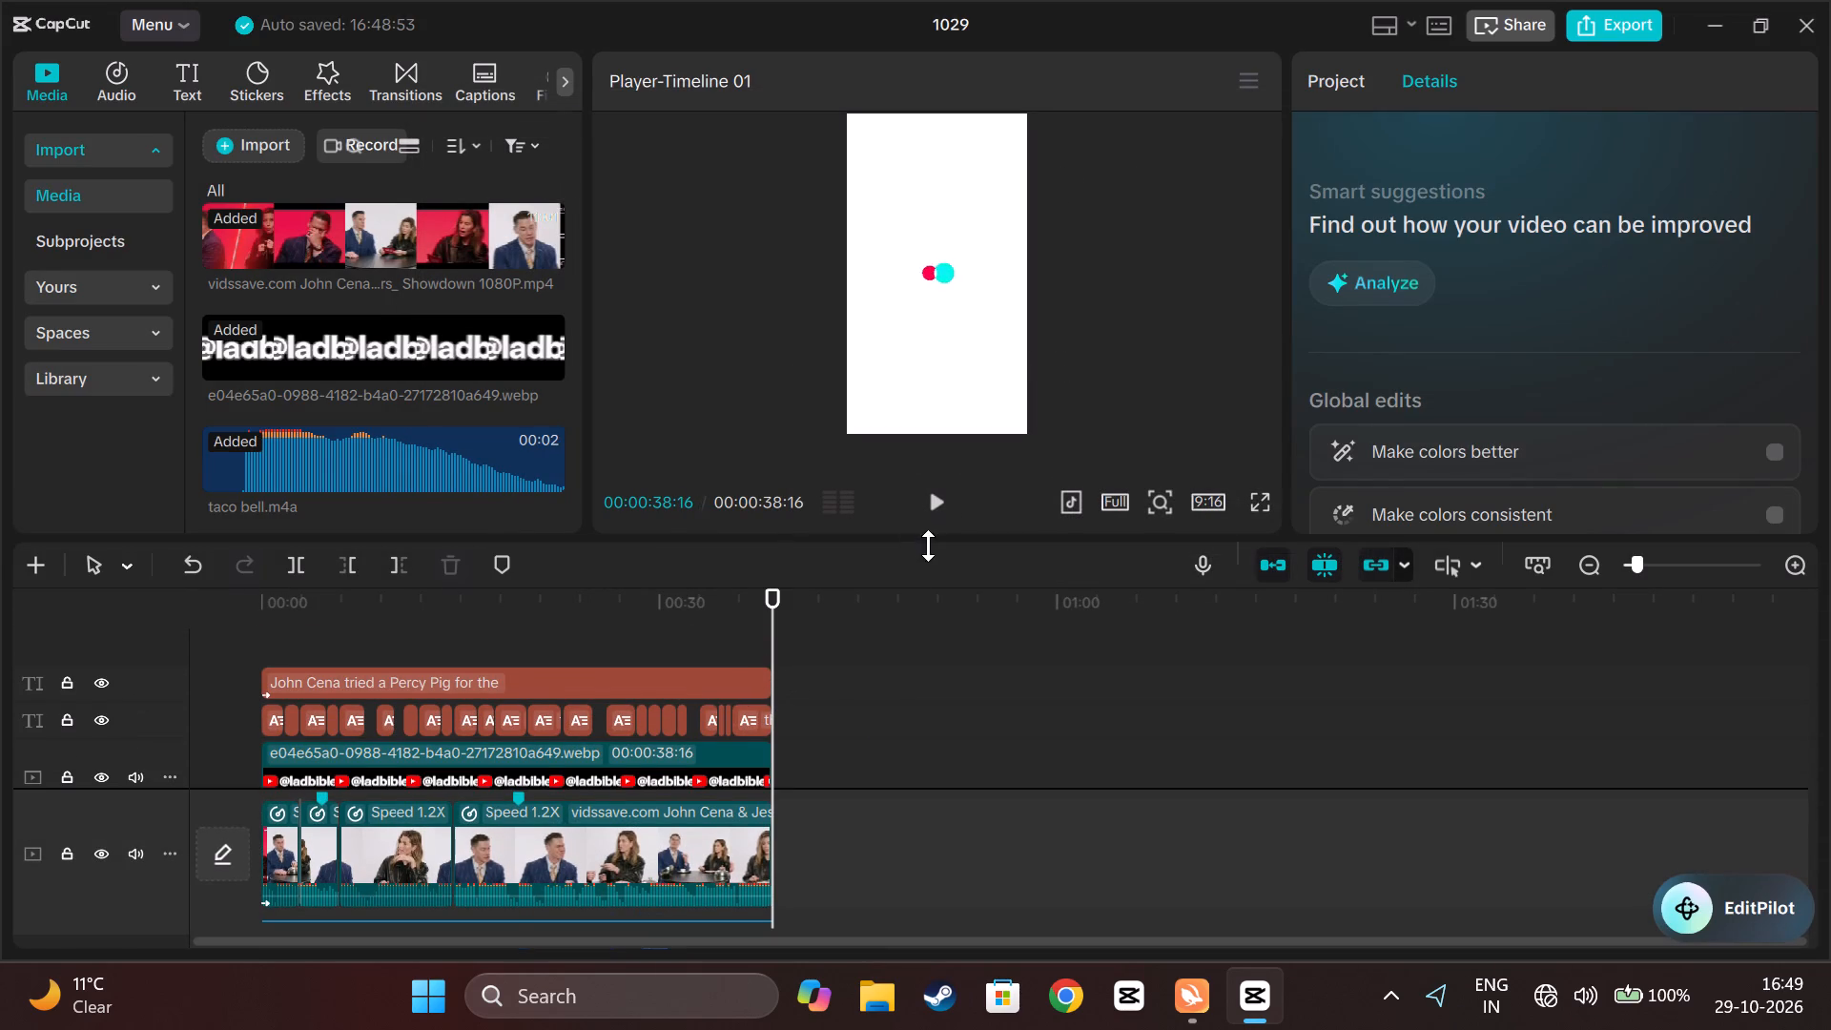
pyautogui.click(704, 636)
pyautogui.moveTo(701, 635); pyautogui.dragTo(259, 646)
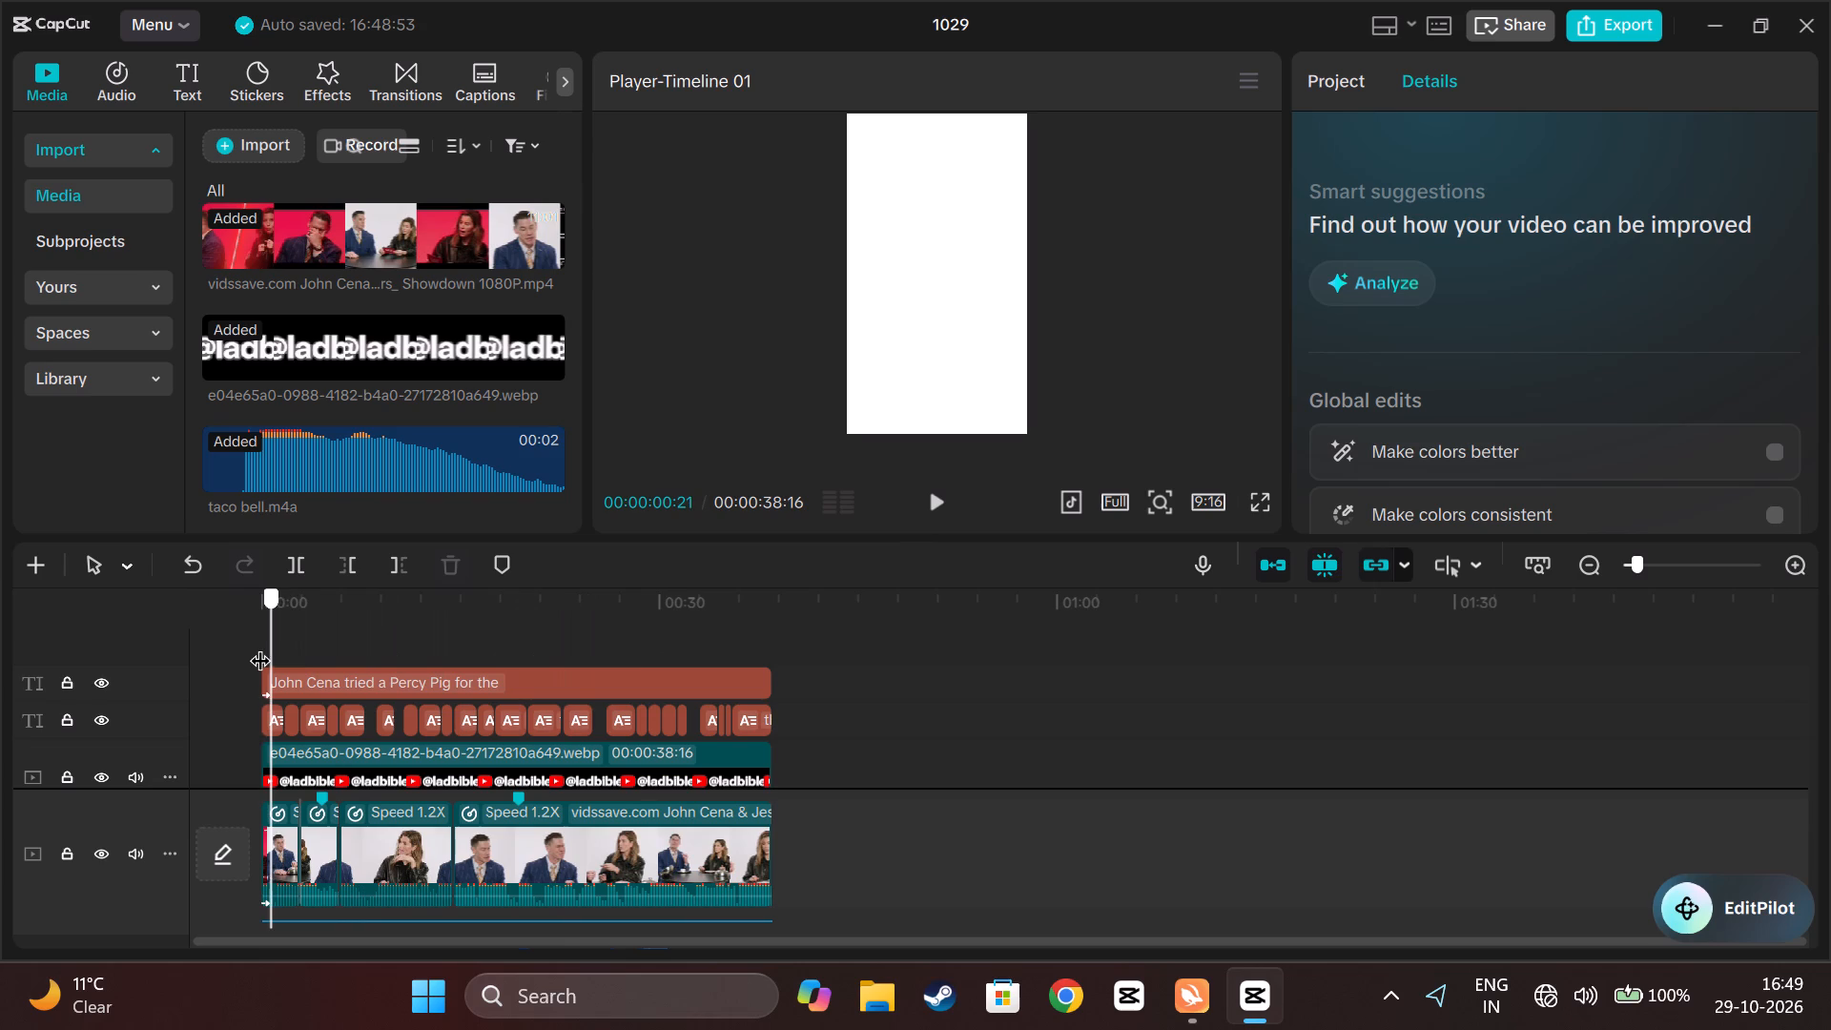
pyautogui.moveTo(259, 646); pyautogui.dragTo(254, 646)
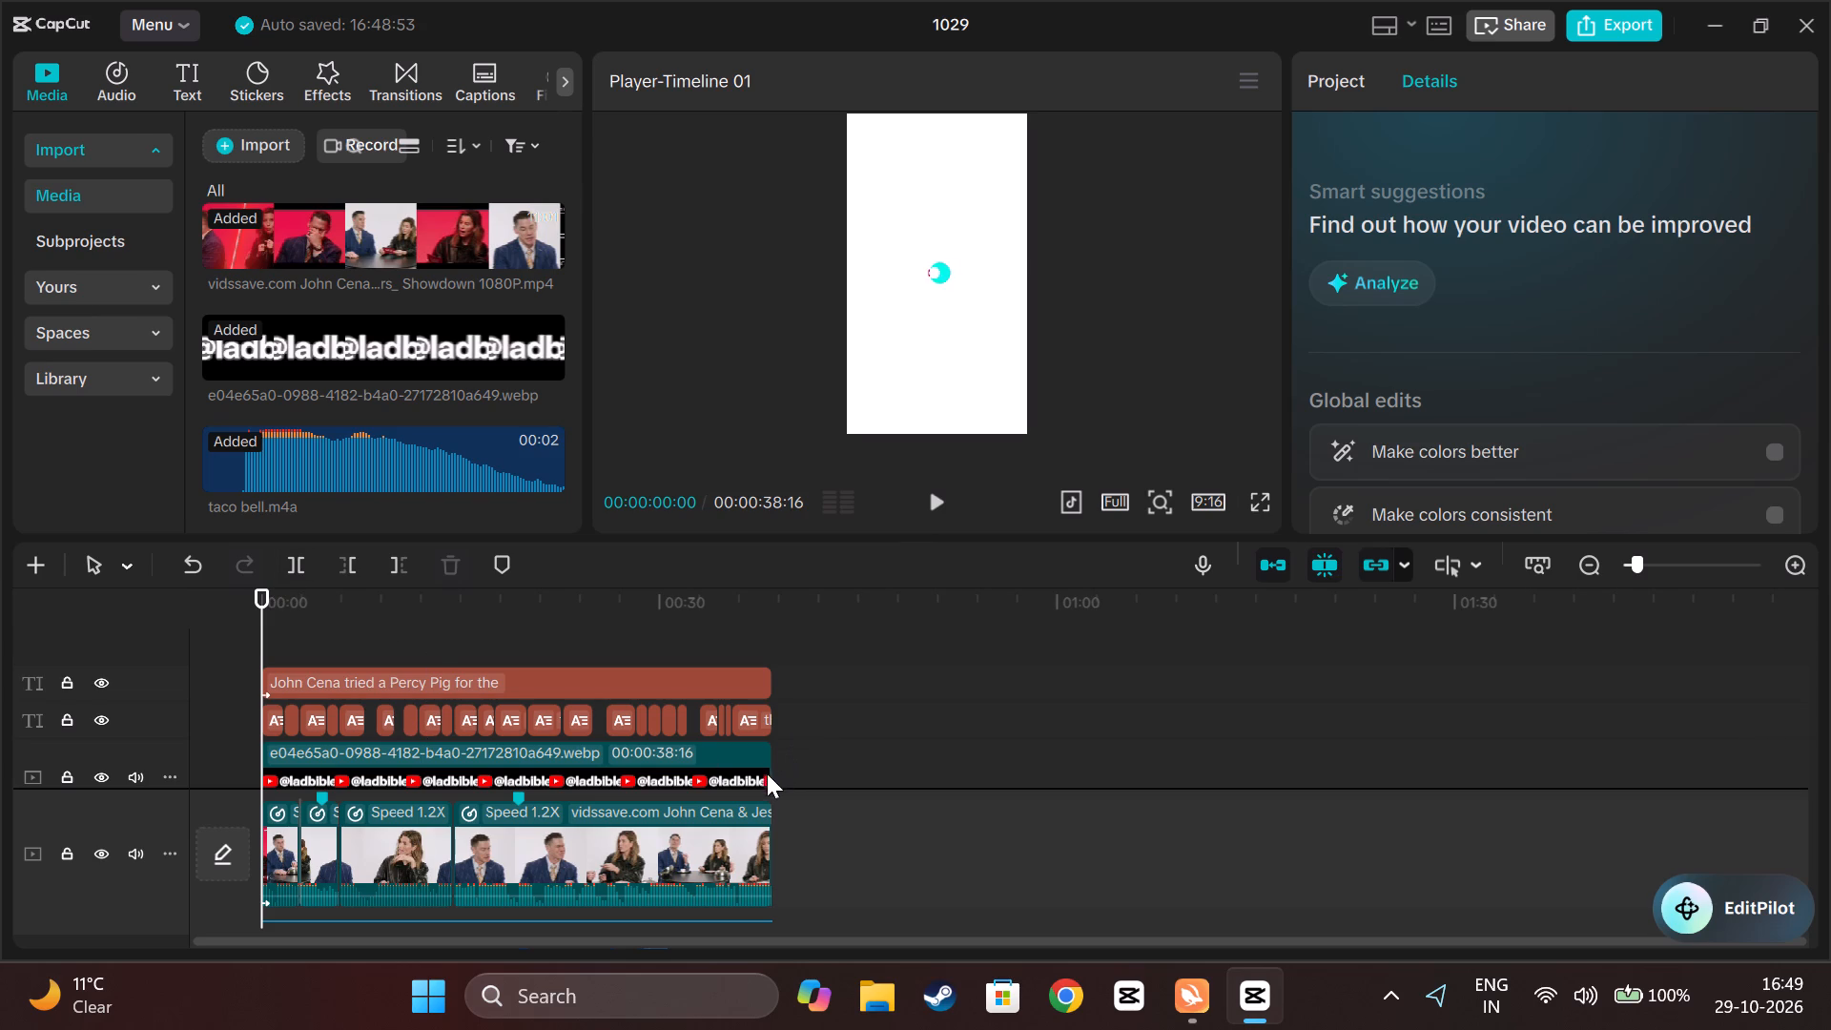
# Examine the video, caption and audio tracks, scrubbing from the start to about 11 seconds and back.
pyautogui.scroll(-5, 595, 823)
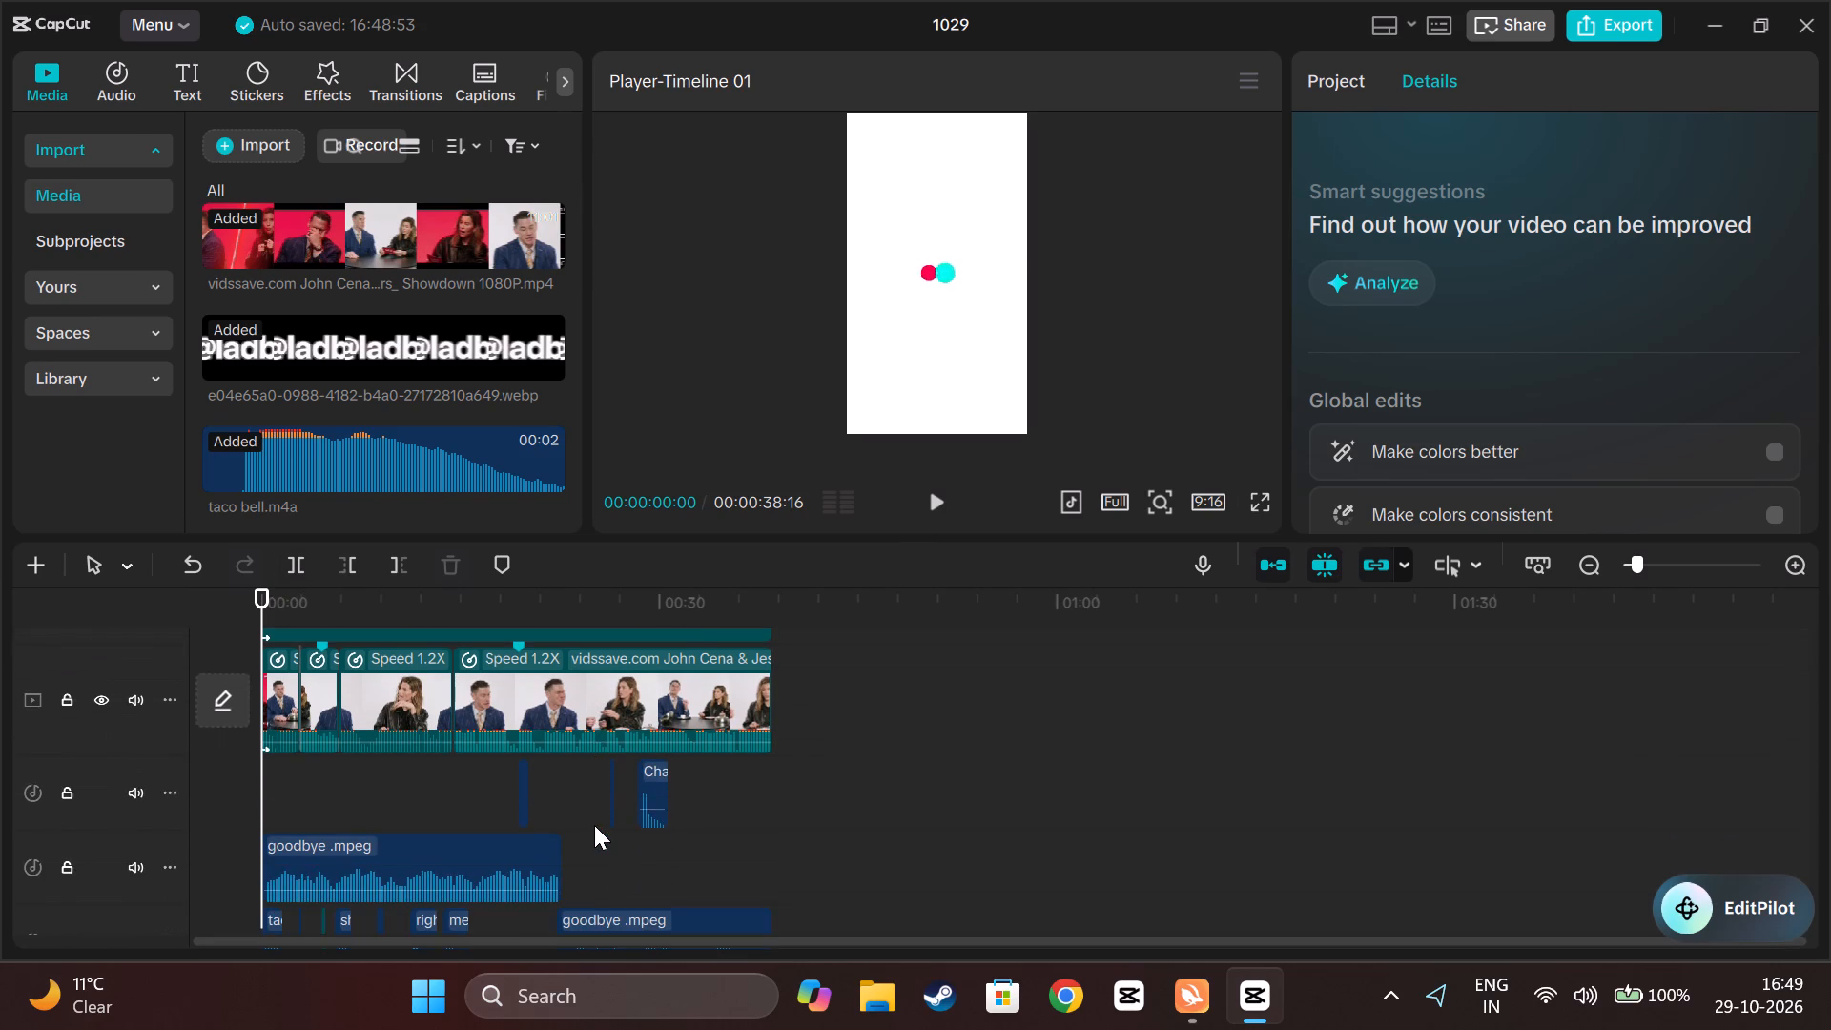
pyautogui.scroll(-3, 593, 825)
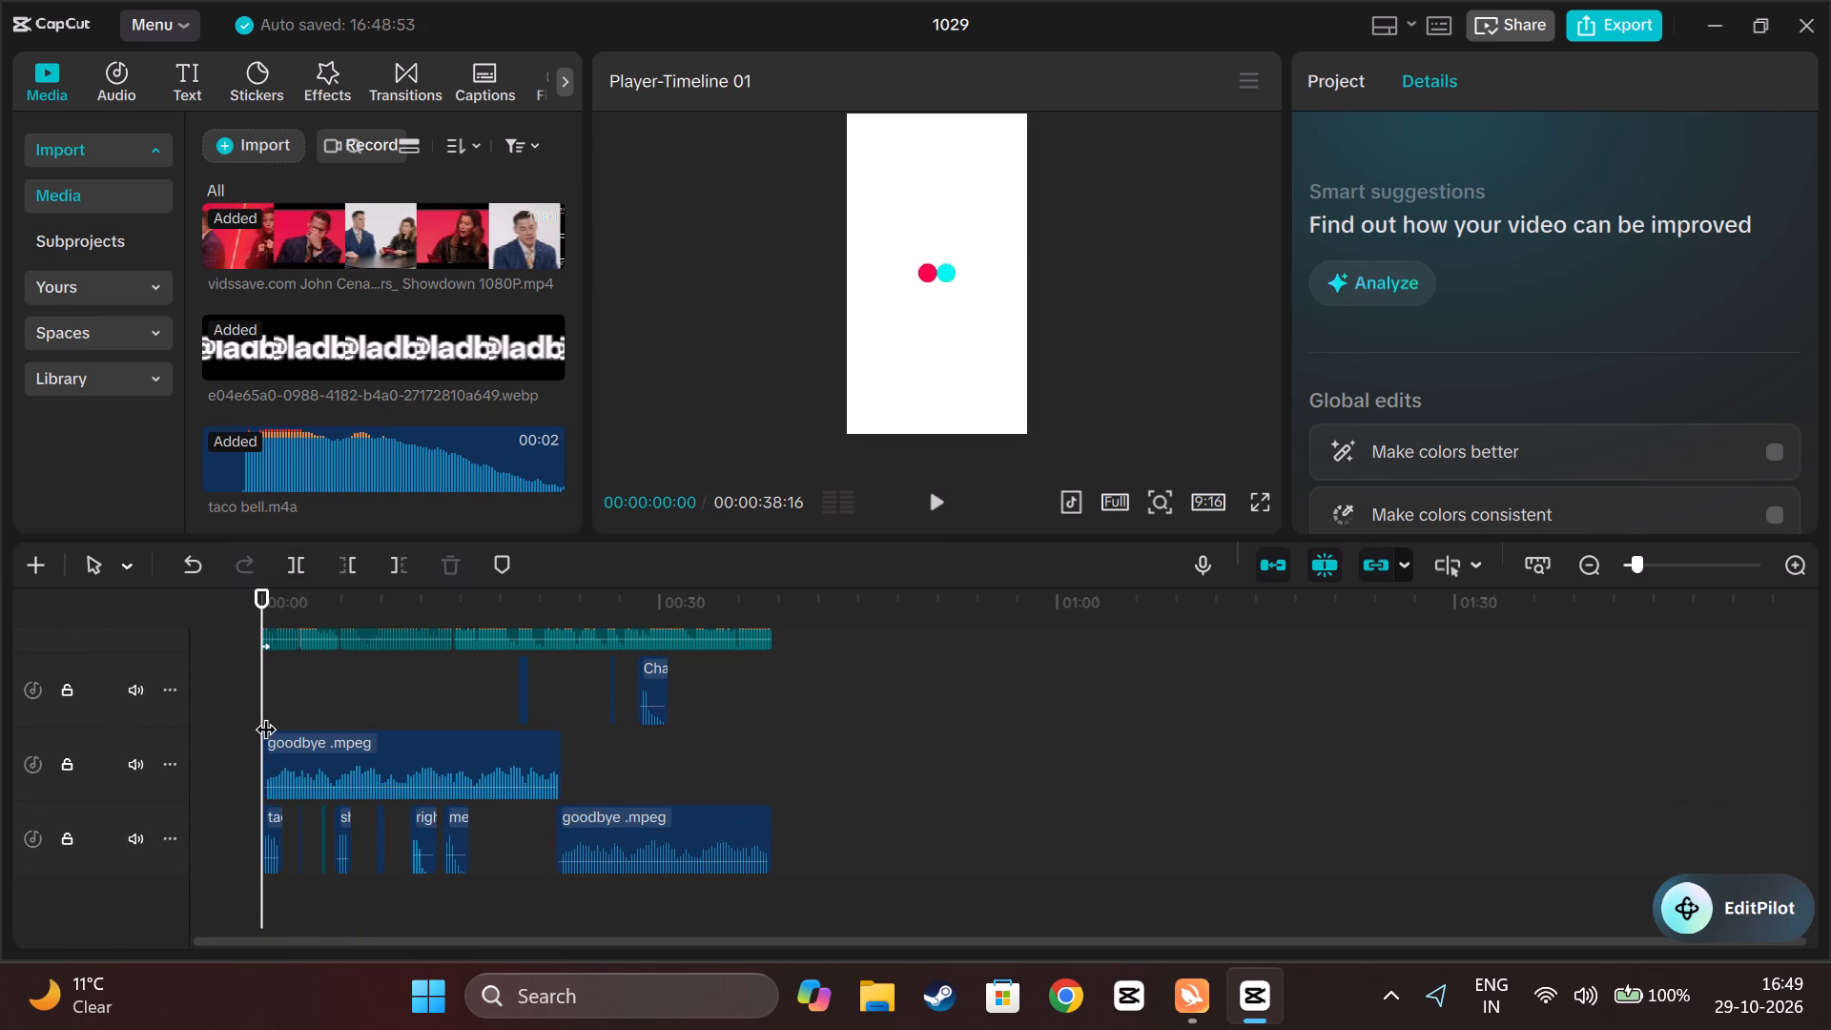
pyautogui.moveTo(264, 713); pyautogui.dragTo(417, 724)
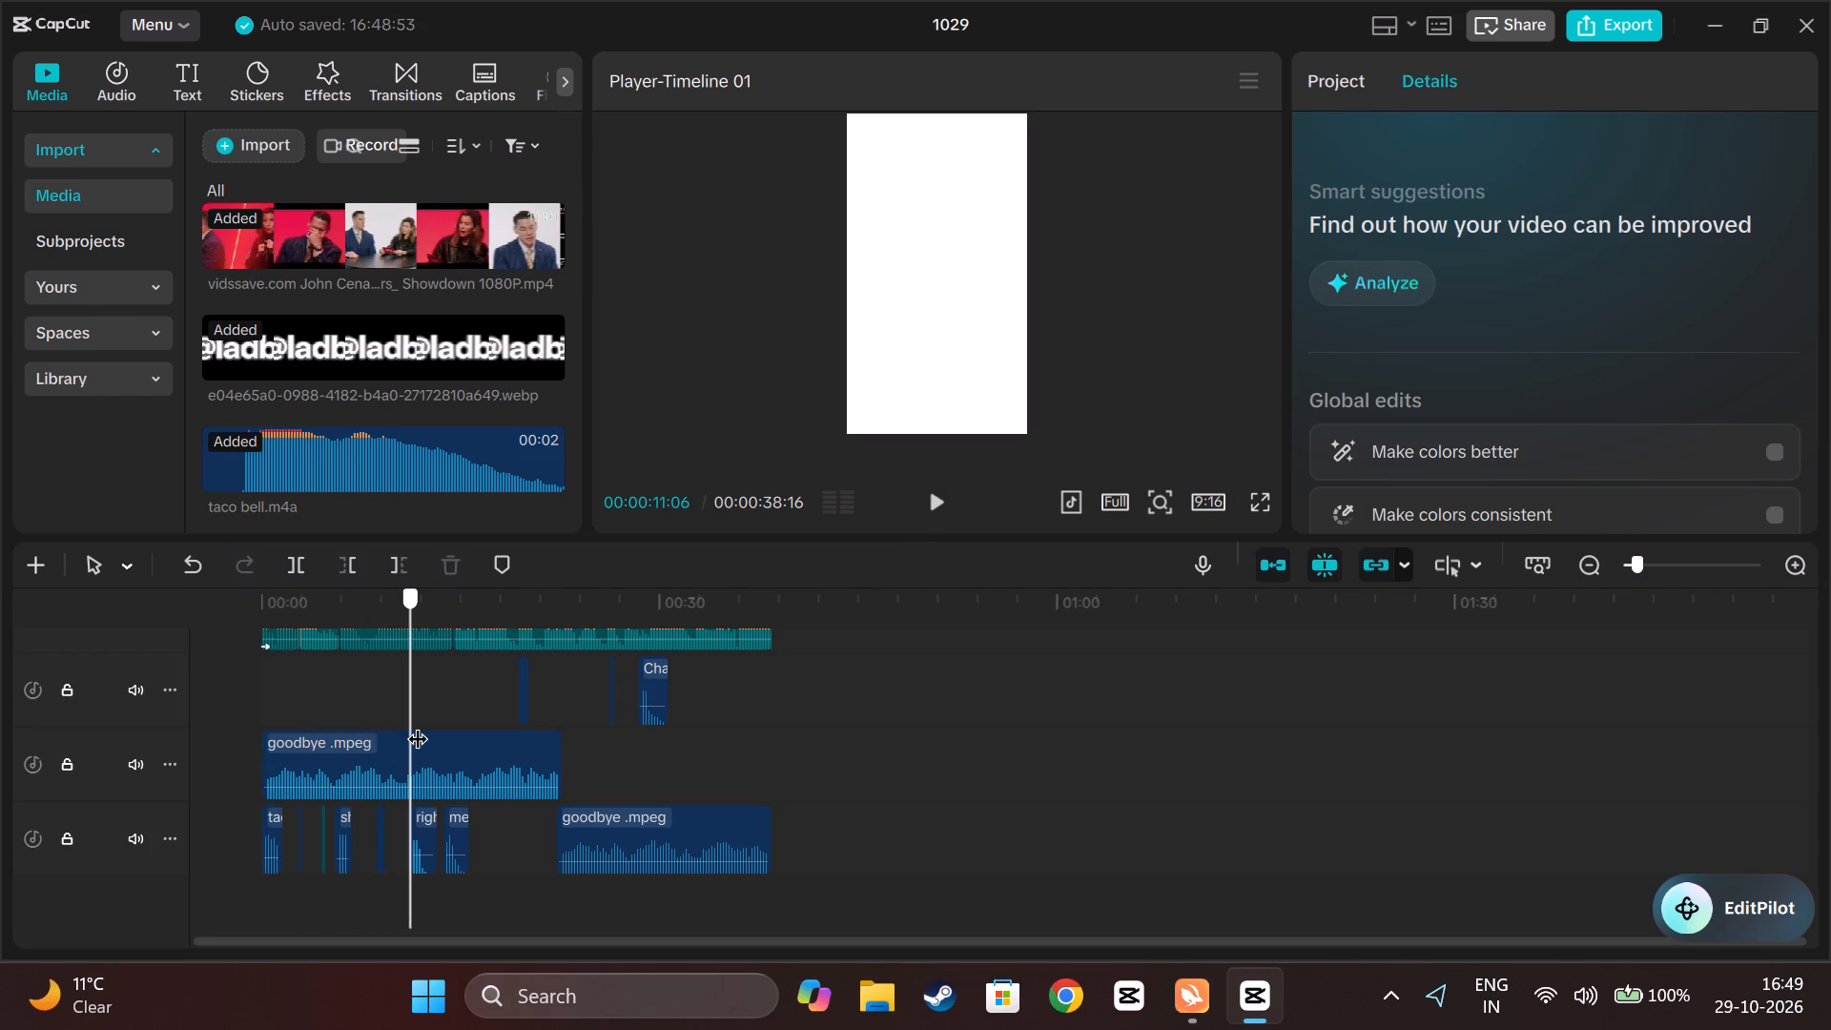
pyautogui.moveTo(417, 724); pyautogui.dragTo(246, 726)
pyautogui.scroll(2, 315, 720)
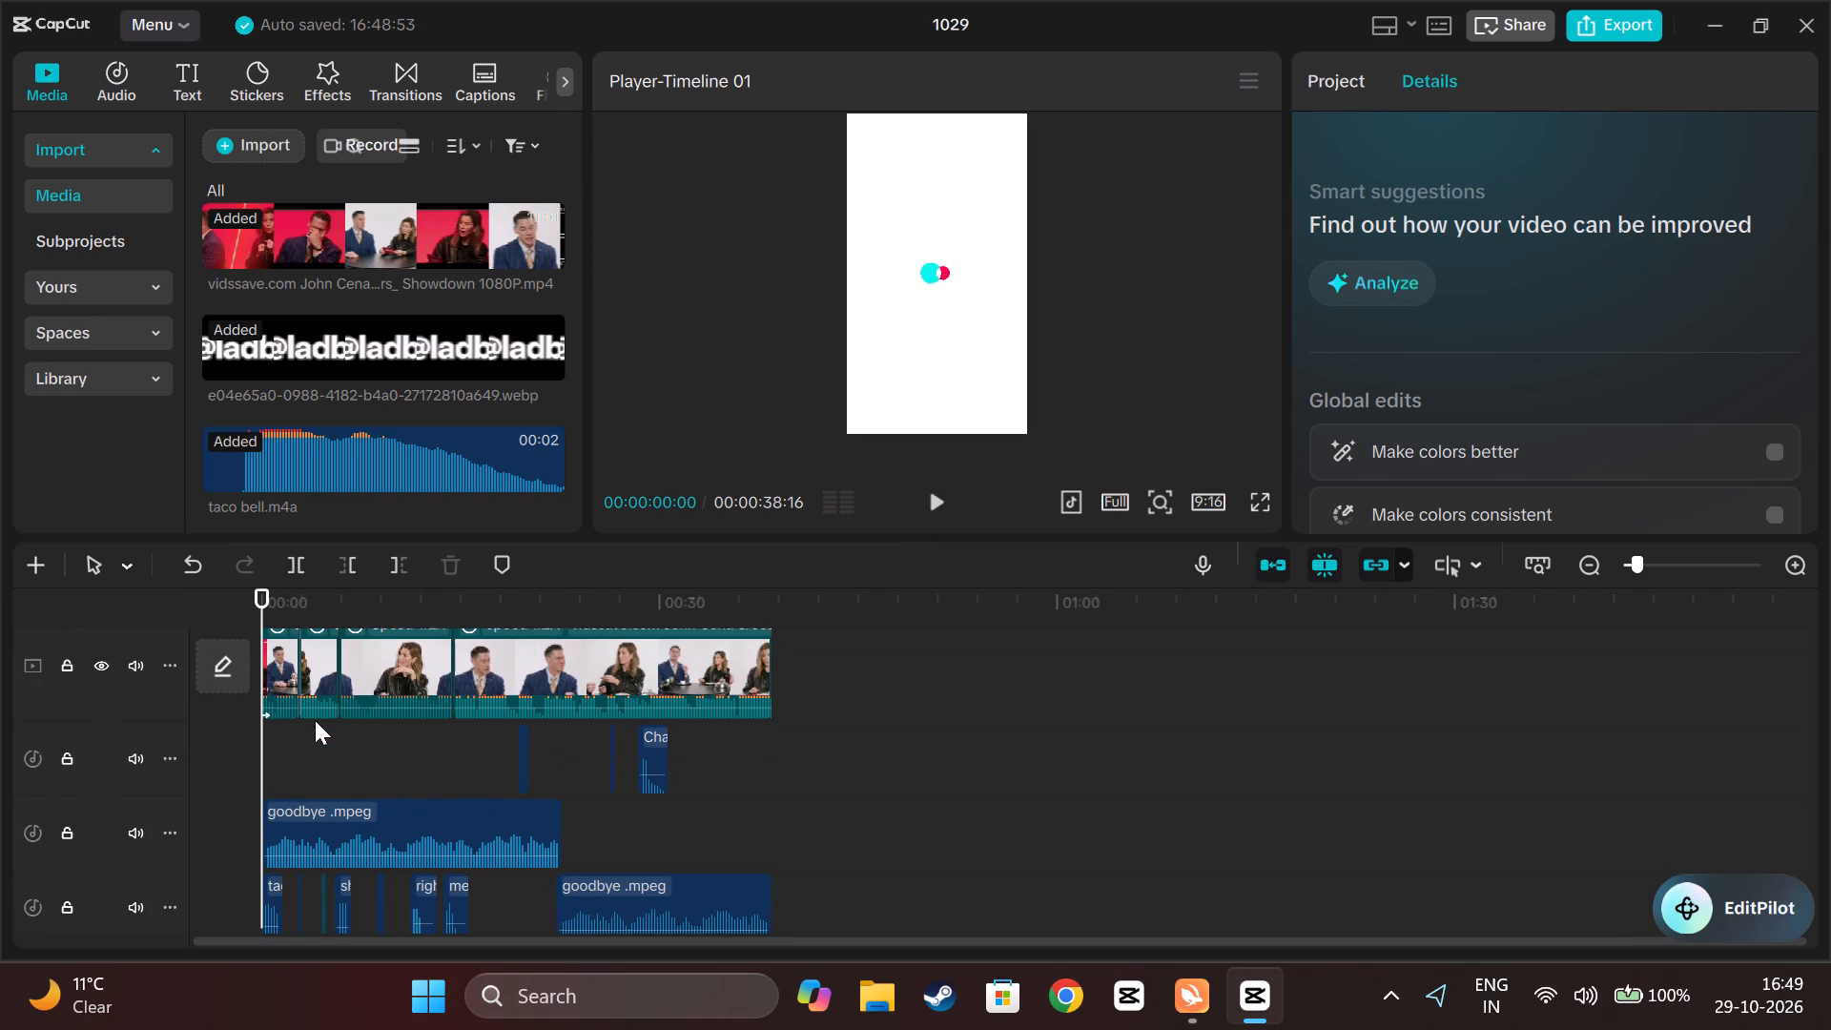
pyautogui.scroll(1, 315, 720)
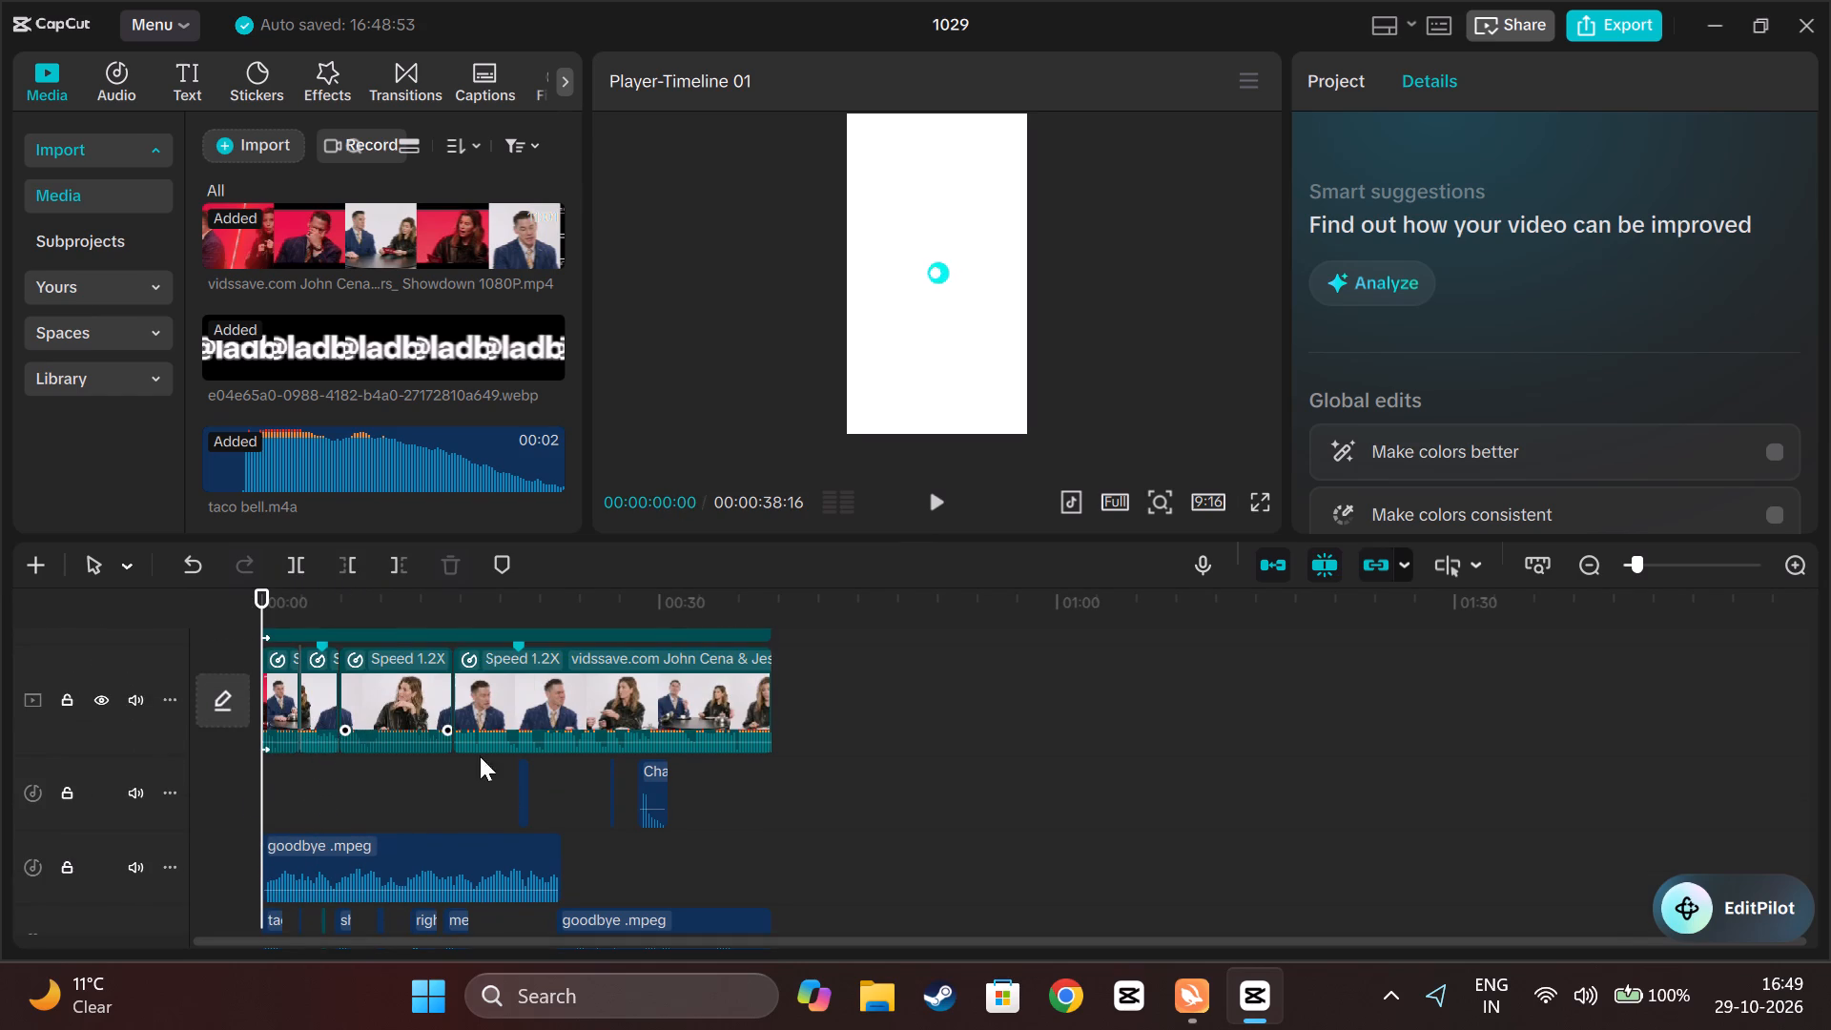
pyautogui.hscroll(1, 559, 832)
pyautogui.keyDown('ctrl'); pyautogui.scroll(1, 559, 832); pyautogui.keyUp('ctrl')
pyautogui.keyDown('ctrl'); pyautogui.hscroll(1, 559, 832); pyautogui.keyUp('ctrl')
pyautogui.keyDown('ctrl'); pyautogui.scroll(6, 559, 832); pyautogui.keyUp('ctrl')
pyautogui.scroll(-1, 604, 844)
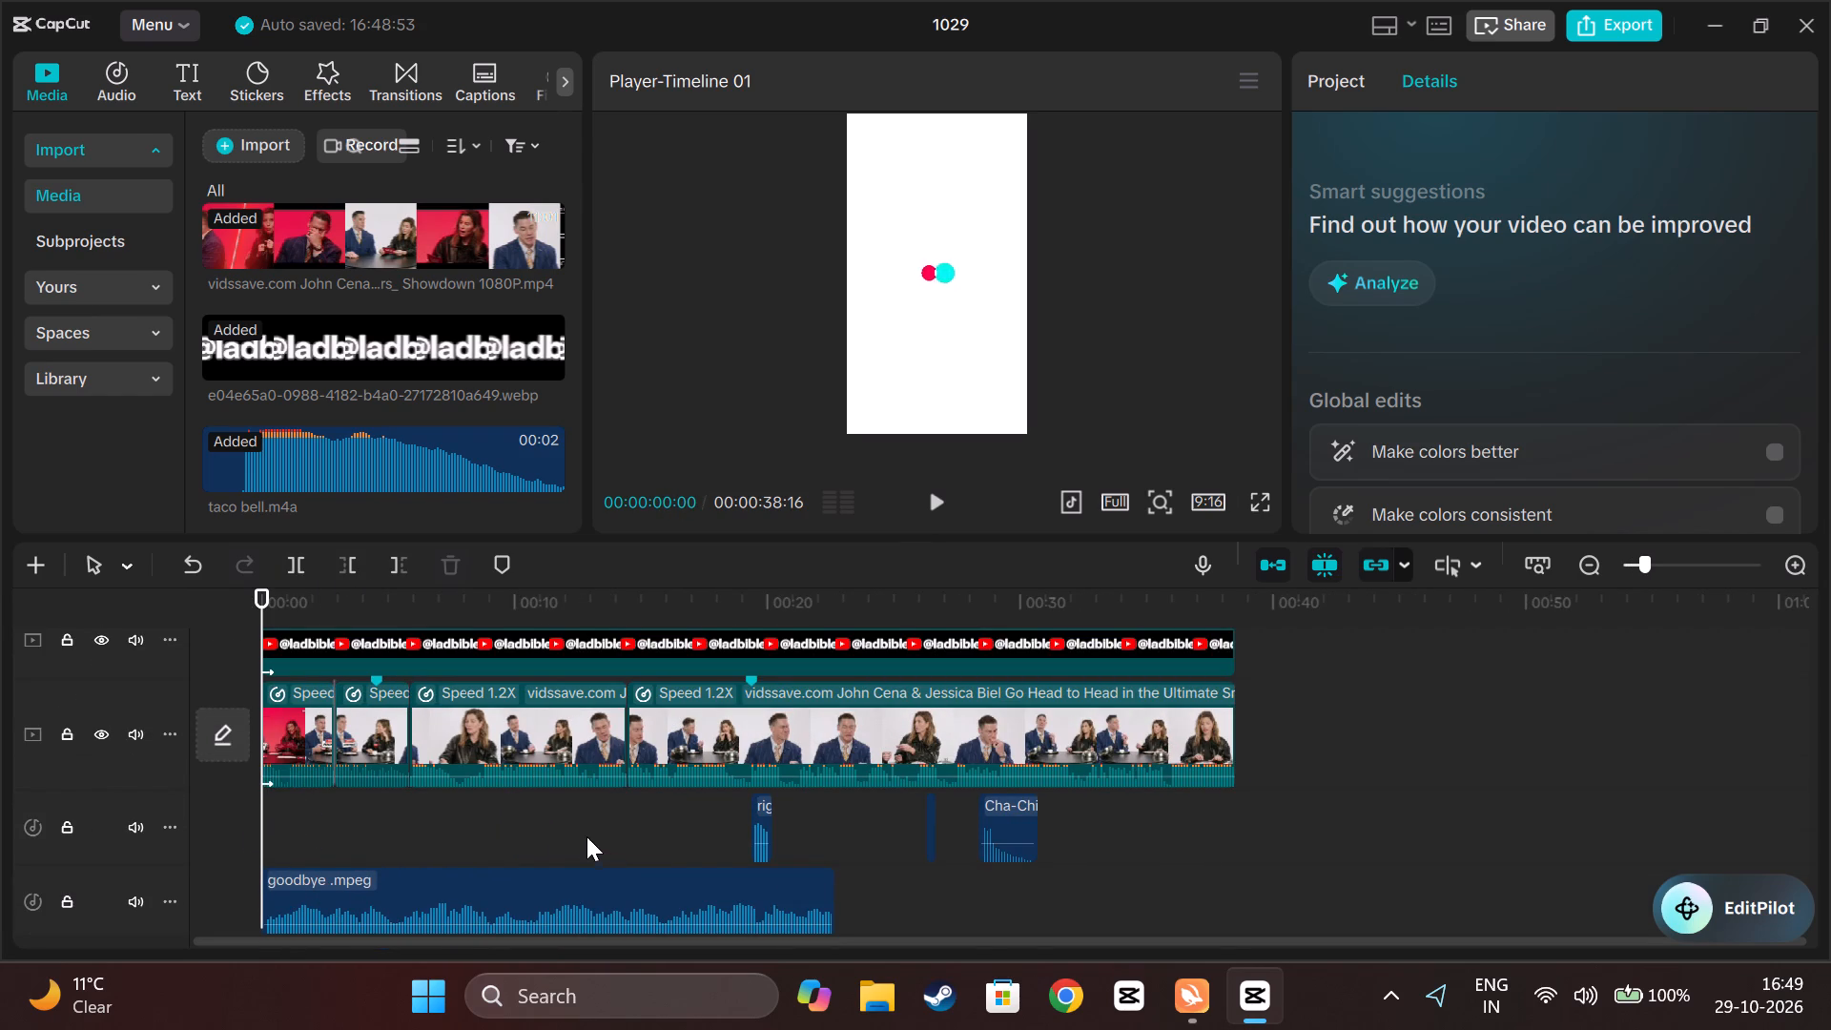
pyautogui.scroll(-1, 586, 836)
pyautogui.keyDown('ctrl'); pyautogui.scroll(13, 457, 795); pyautogui.keyUp('ctrl')
pyautogui.hscroll(1, 390, 815)
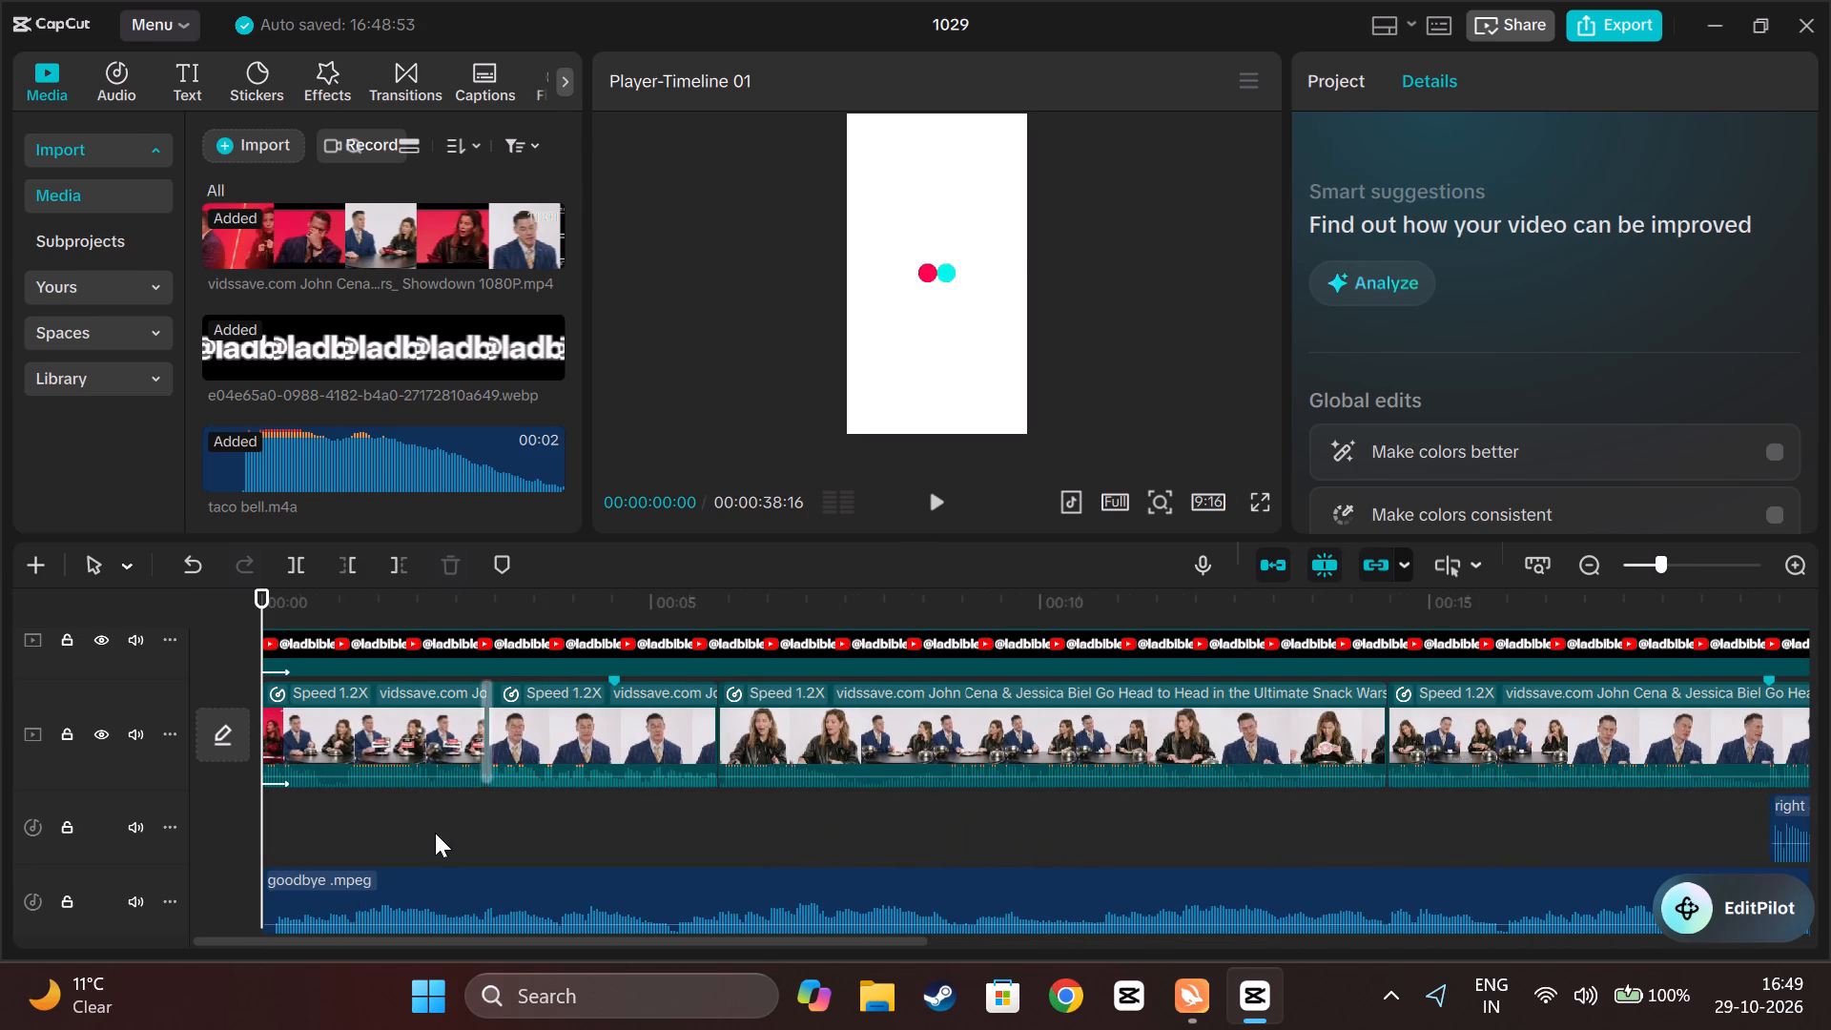
pyautogui.keyDown('ctrl'); pyautogui.scroll(12, 435, 833); pyautogui.keyUp('ctrl')
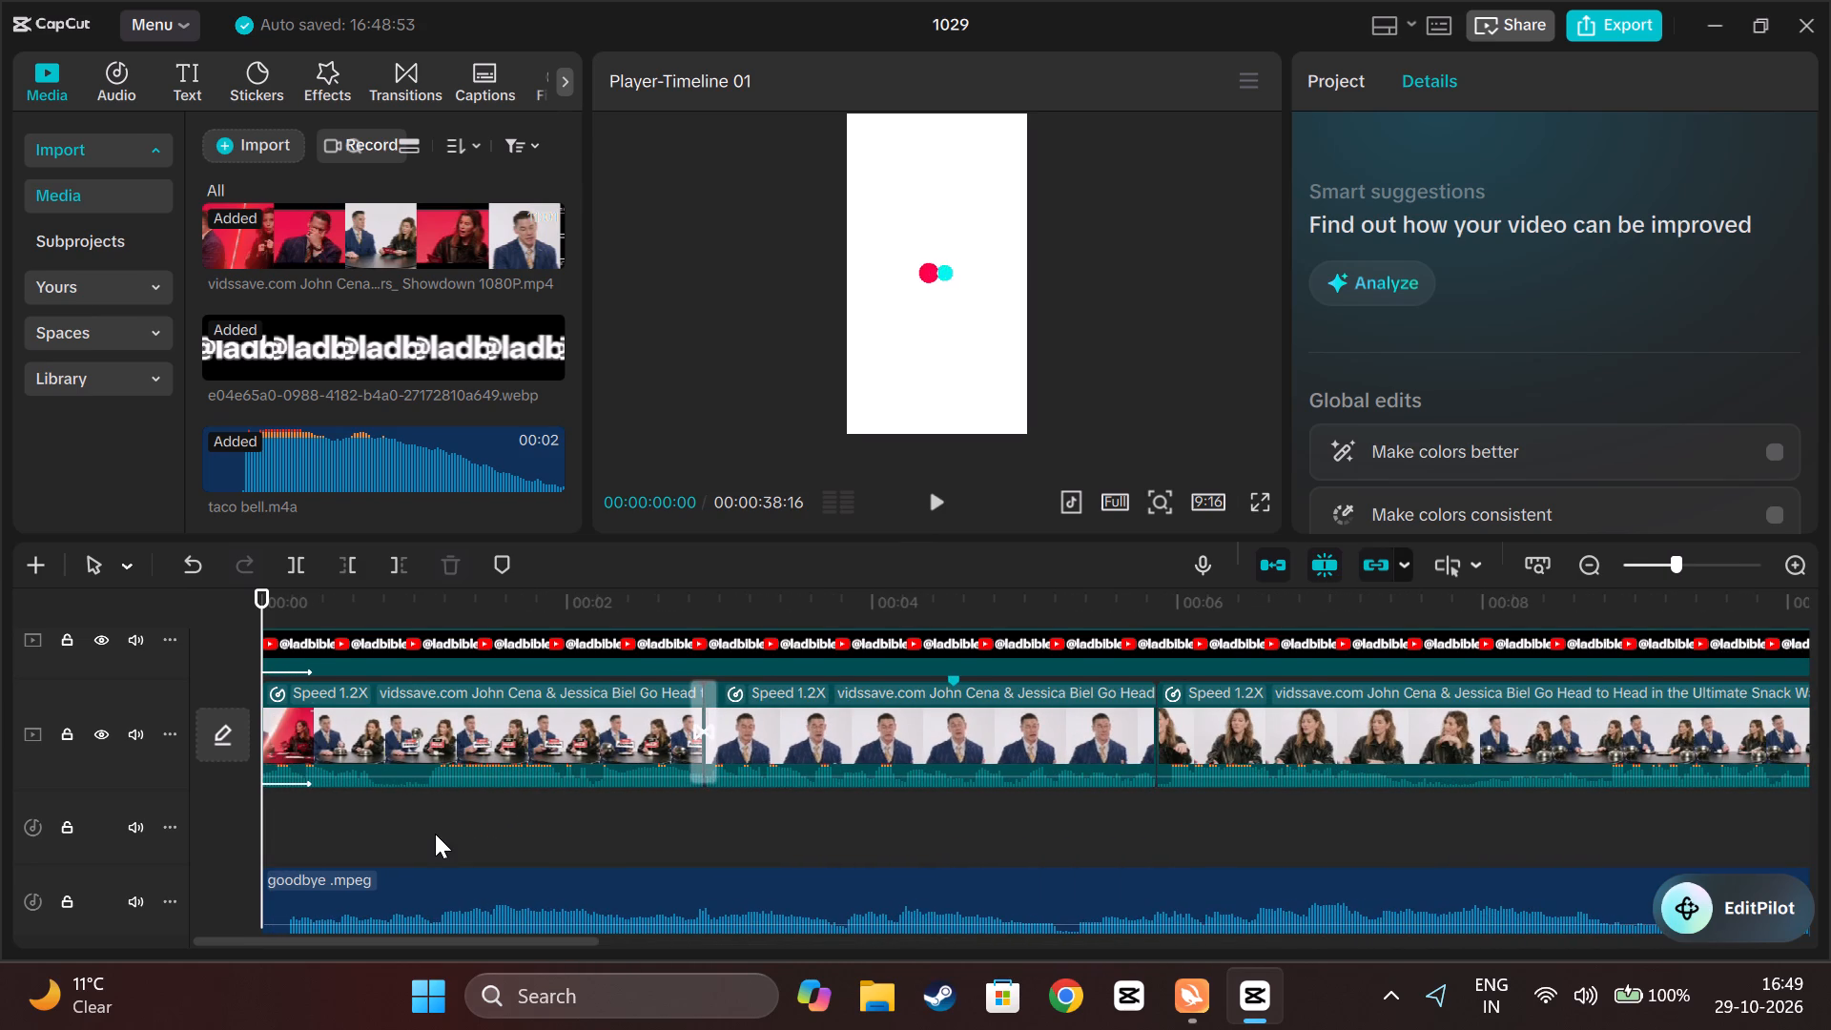
pyautogui.scroll(1, 435, 834)
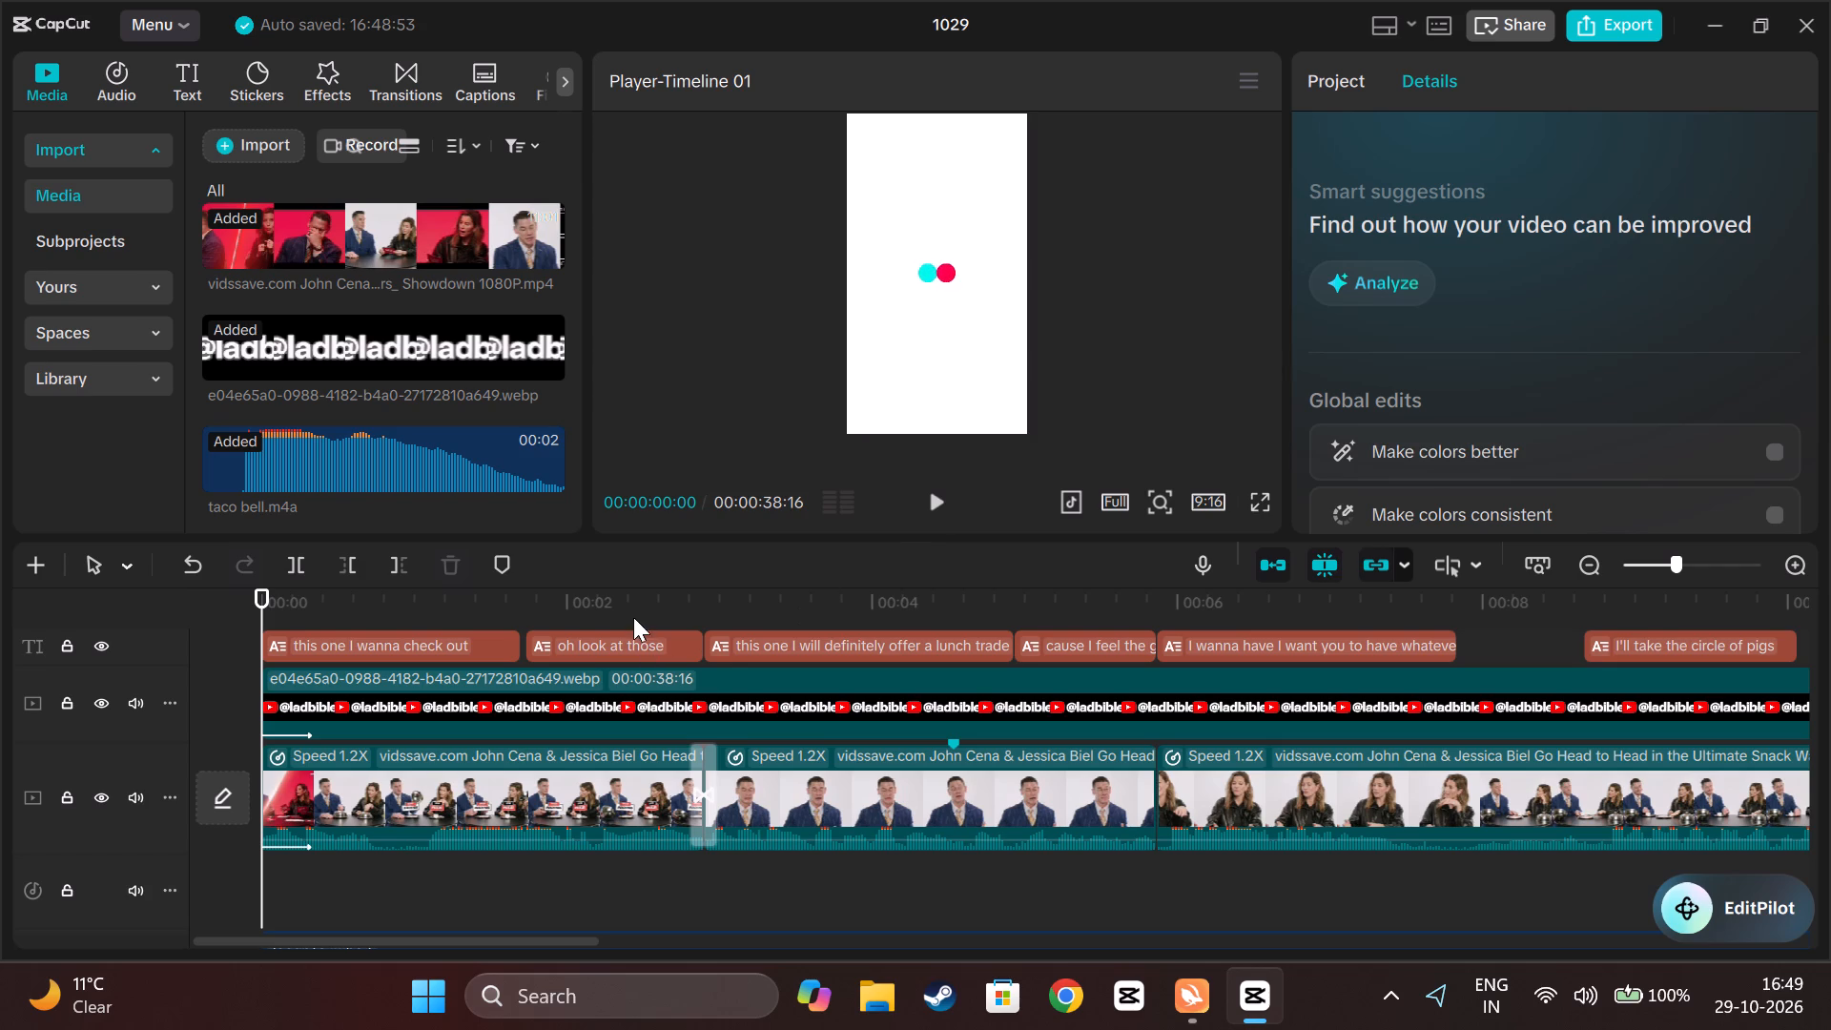
# Play the video from the start to about 13 seconds and return the playhead to the beginning.
pyautogui.click(938, 492)
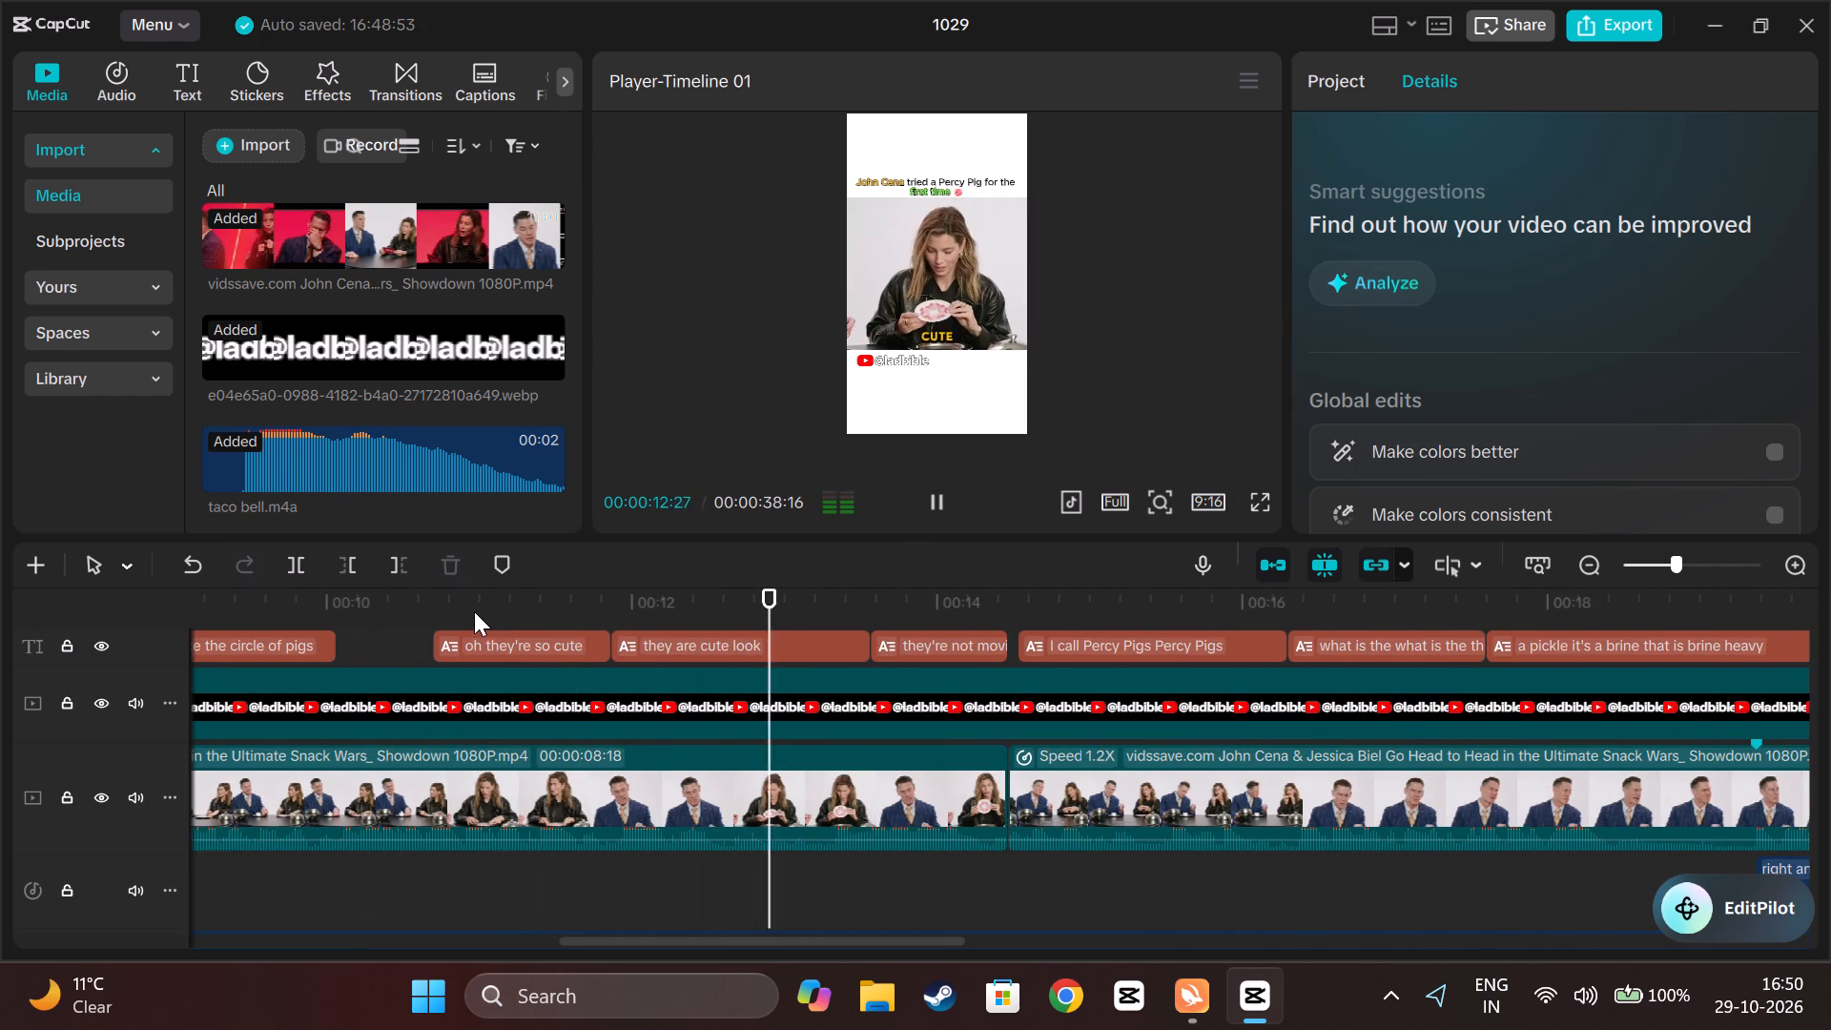
pyautogui.click(474, 611)
pyautogui.moveTo(474, 611); pyautogui.dragTo(111, 650)
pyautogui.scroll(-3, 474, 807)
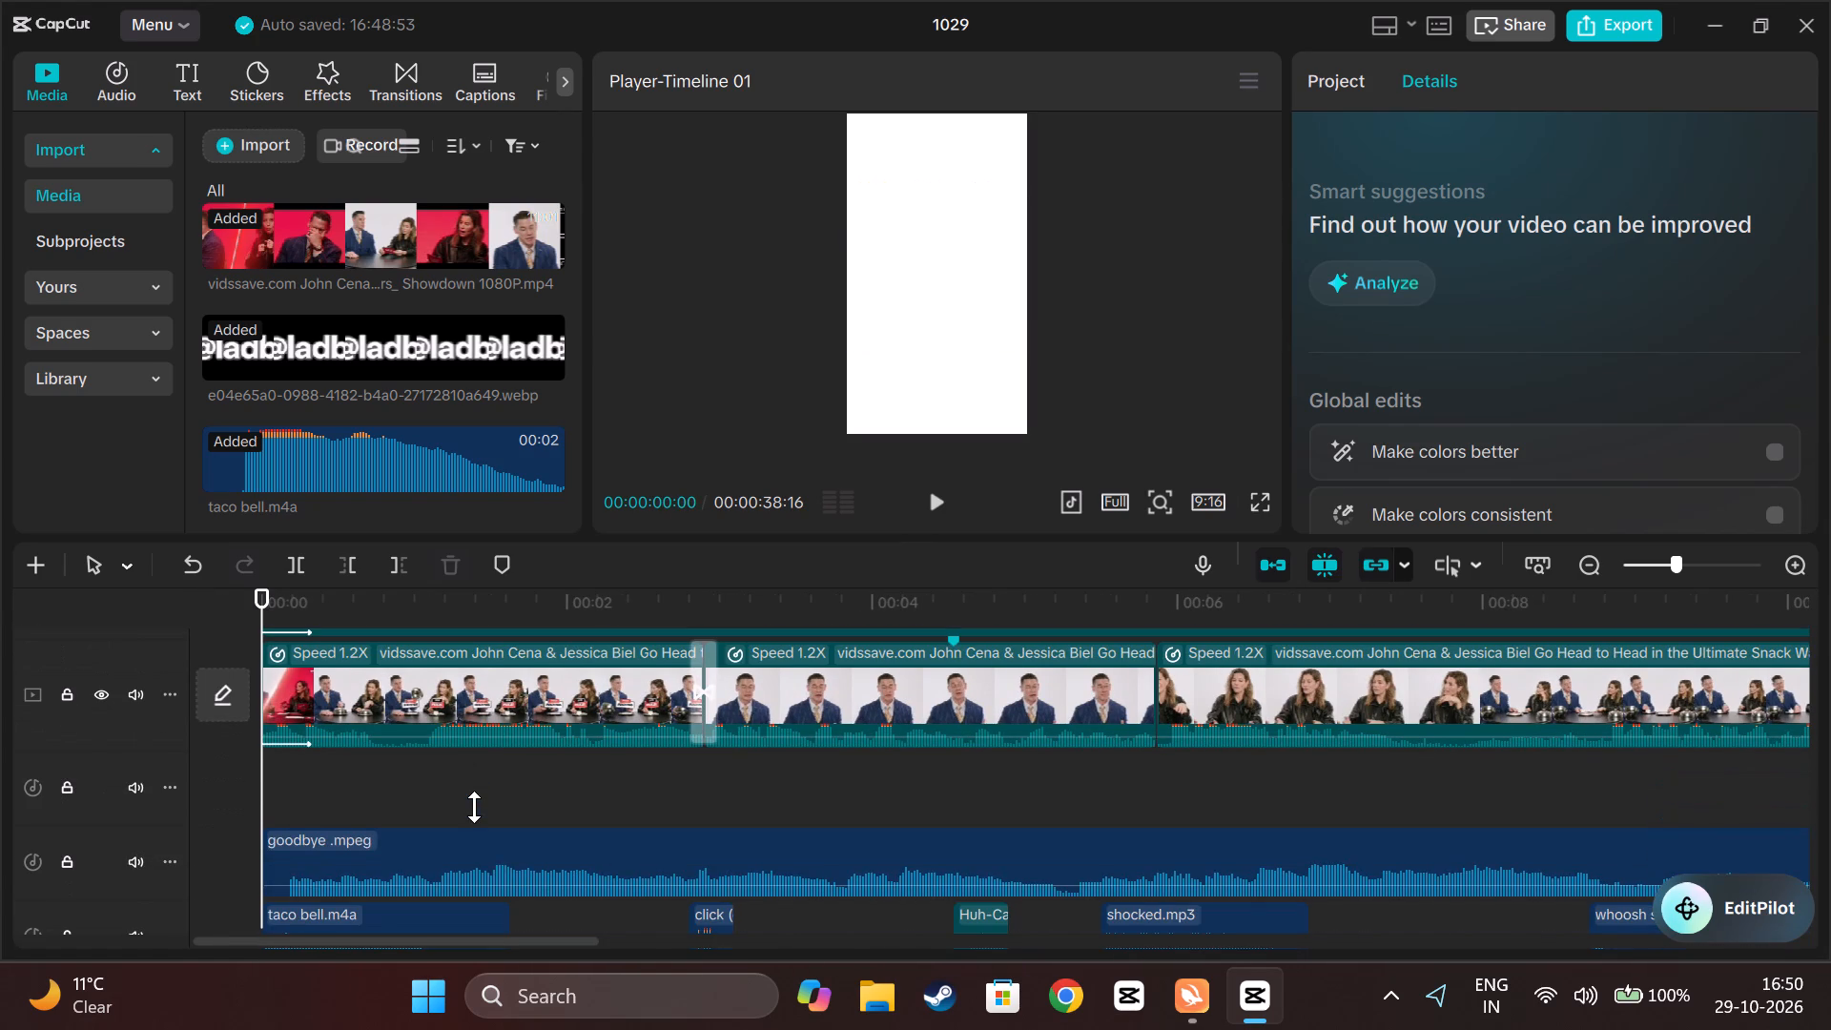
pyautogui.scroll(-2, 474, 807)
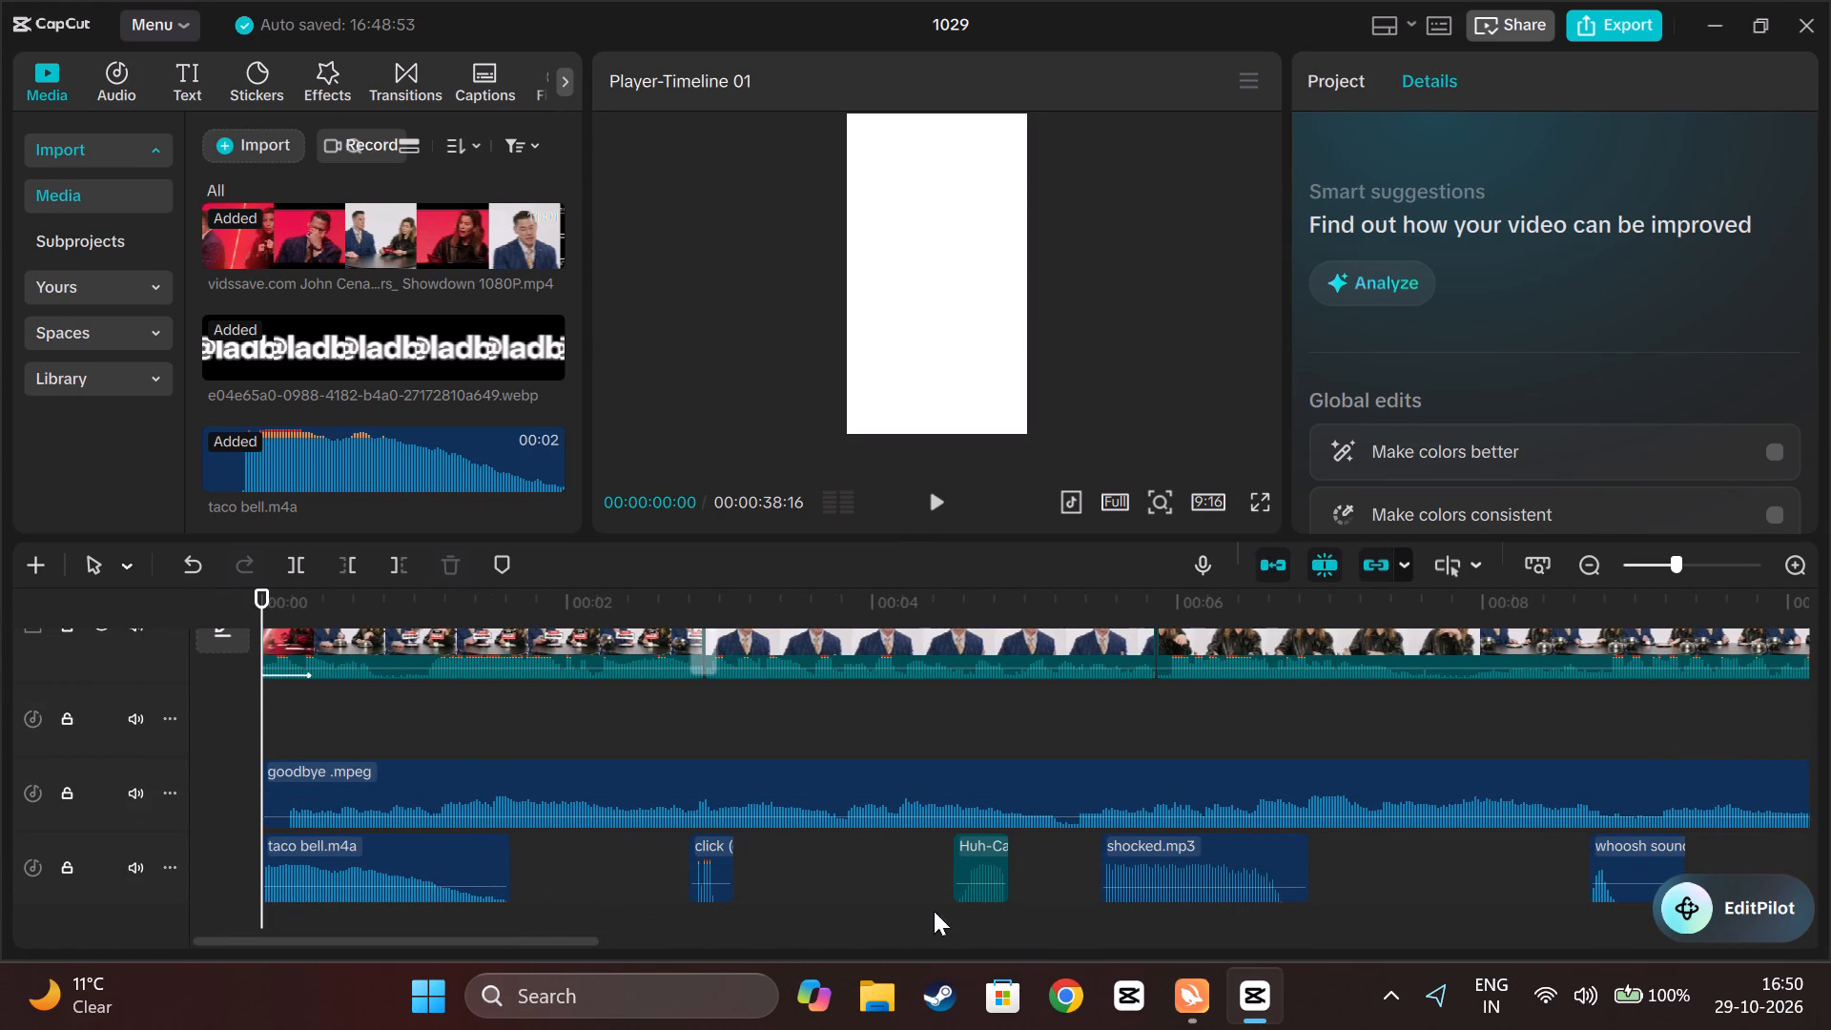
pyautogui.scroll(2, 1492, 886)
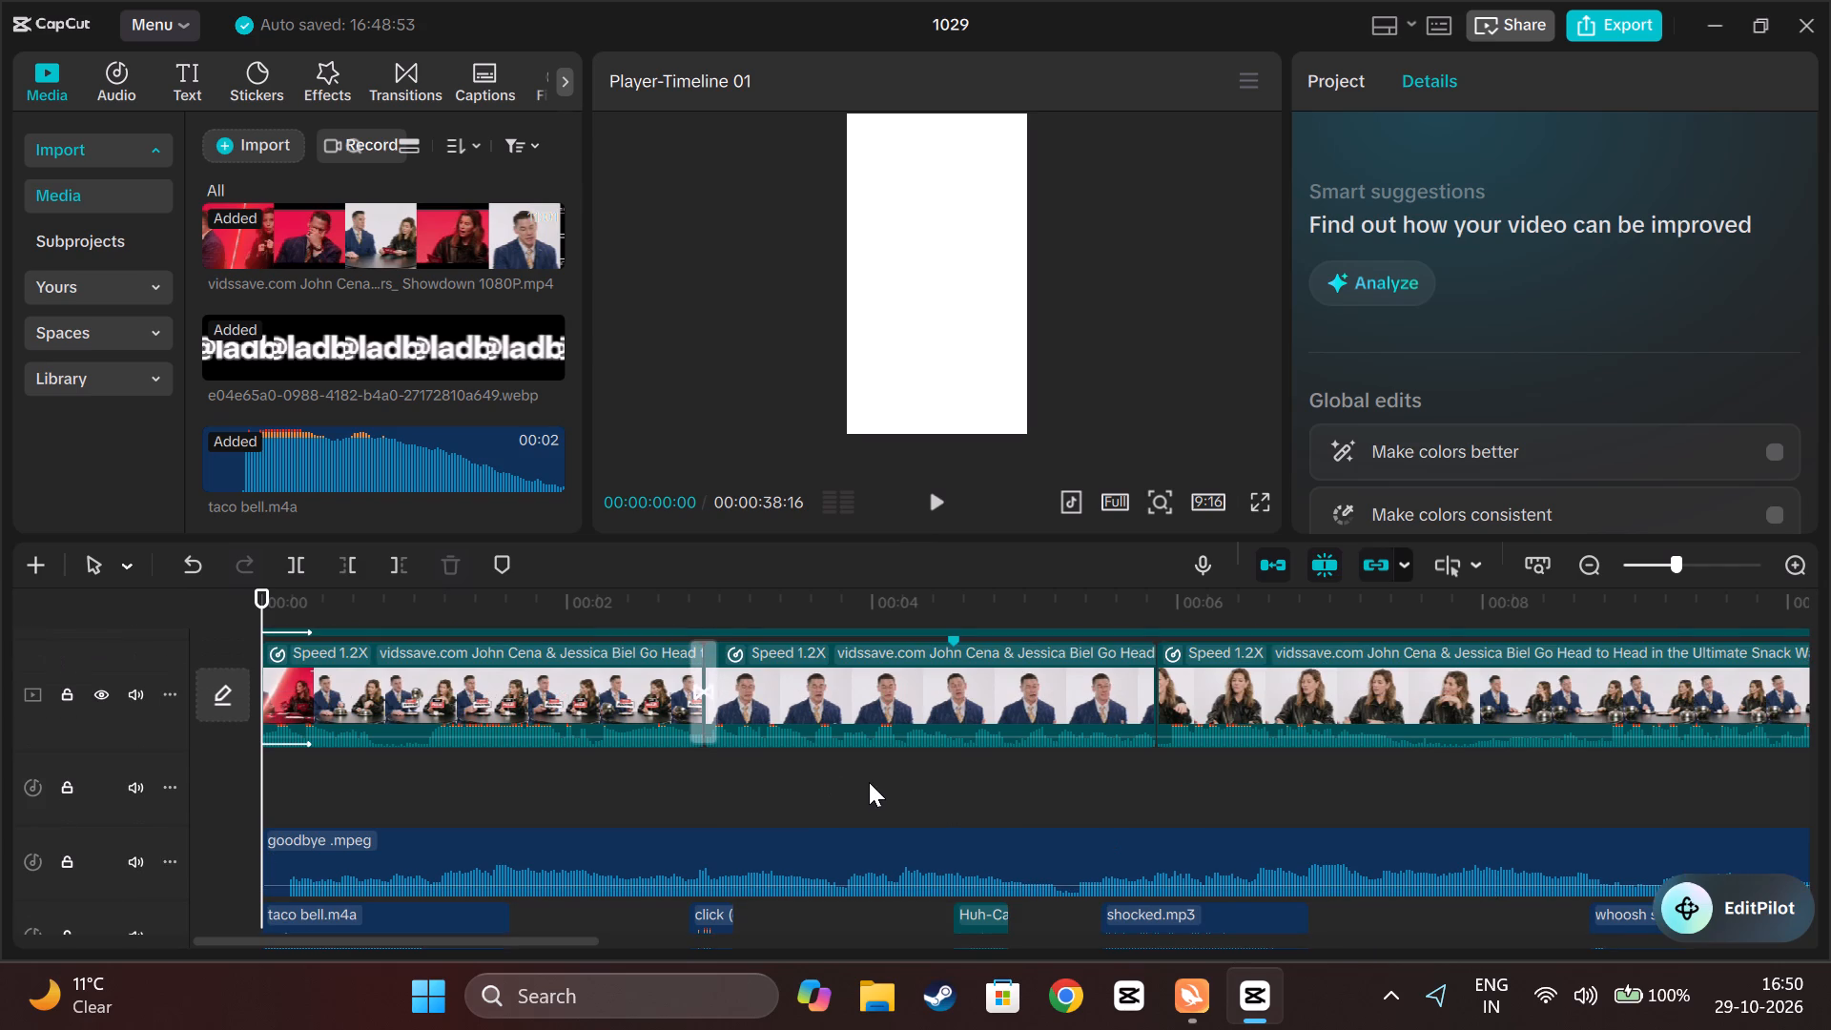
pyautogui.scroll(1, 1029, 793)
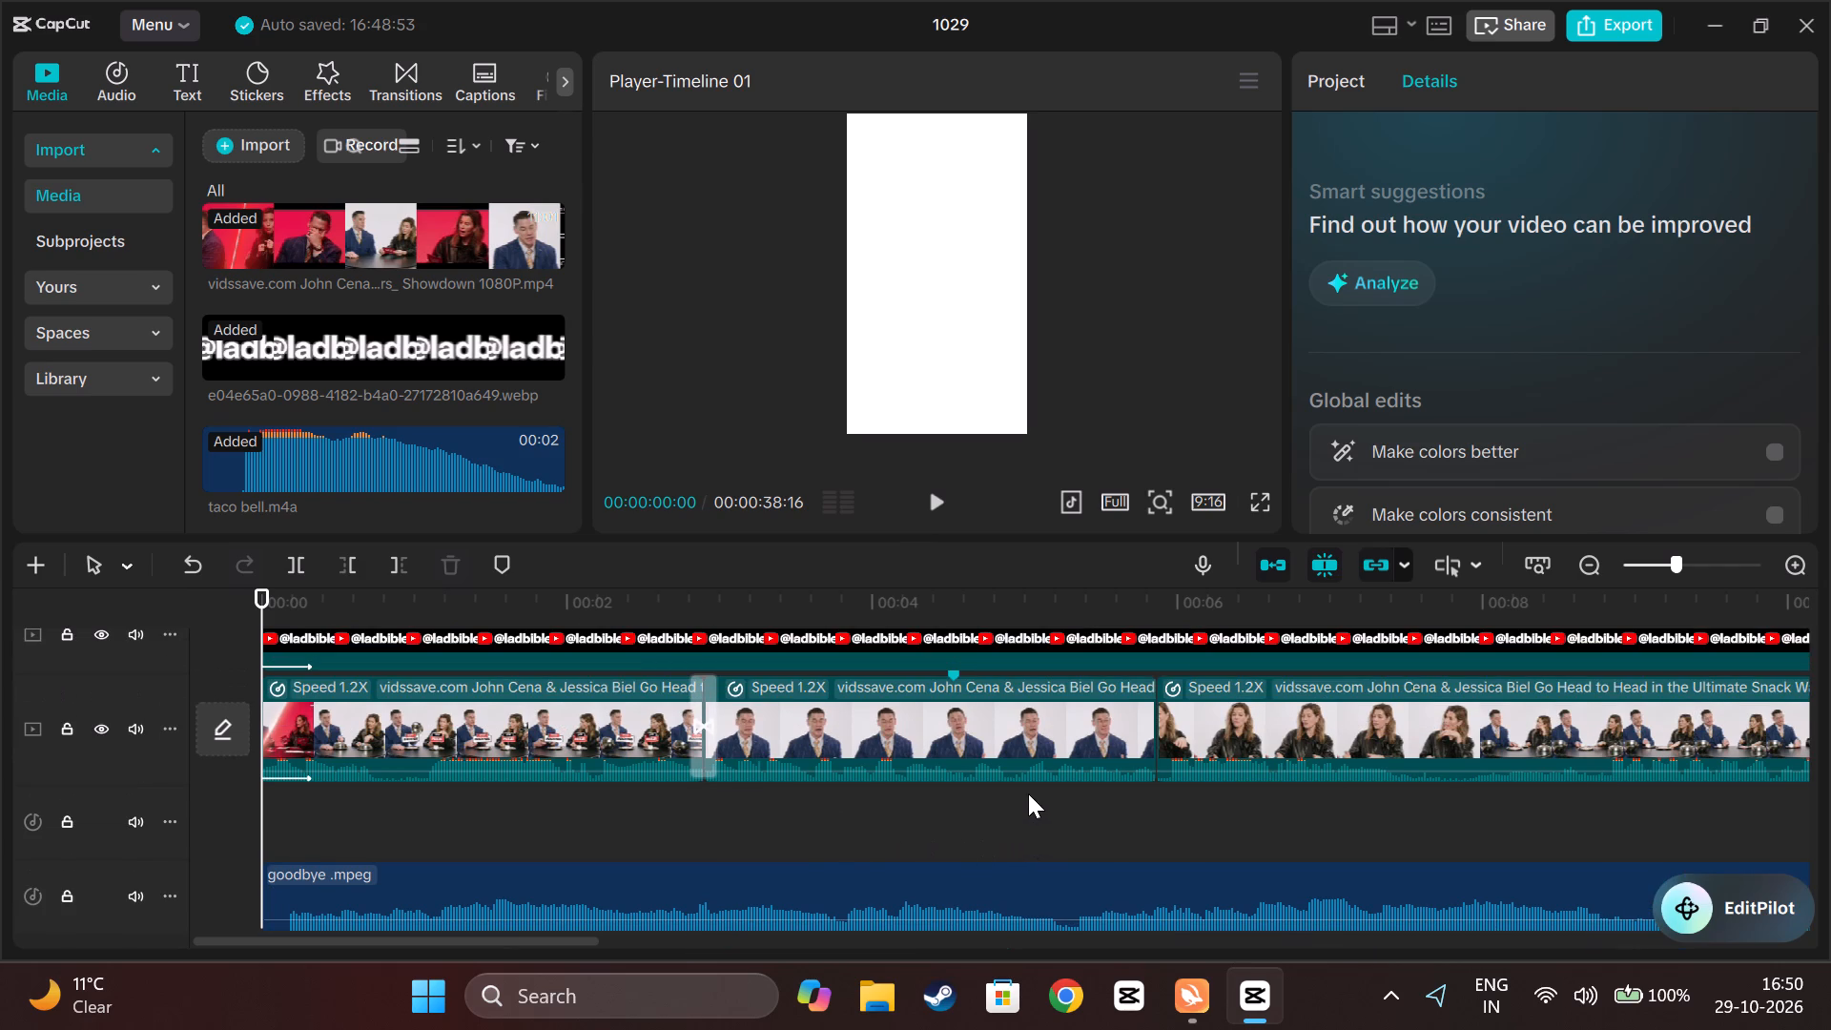
# Delete every caption clip on the caption track, from "this one I wanna check out" through "that probably will never leave my gut", leaving the title text.
pyautogui.scroll(1, 504, 776)
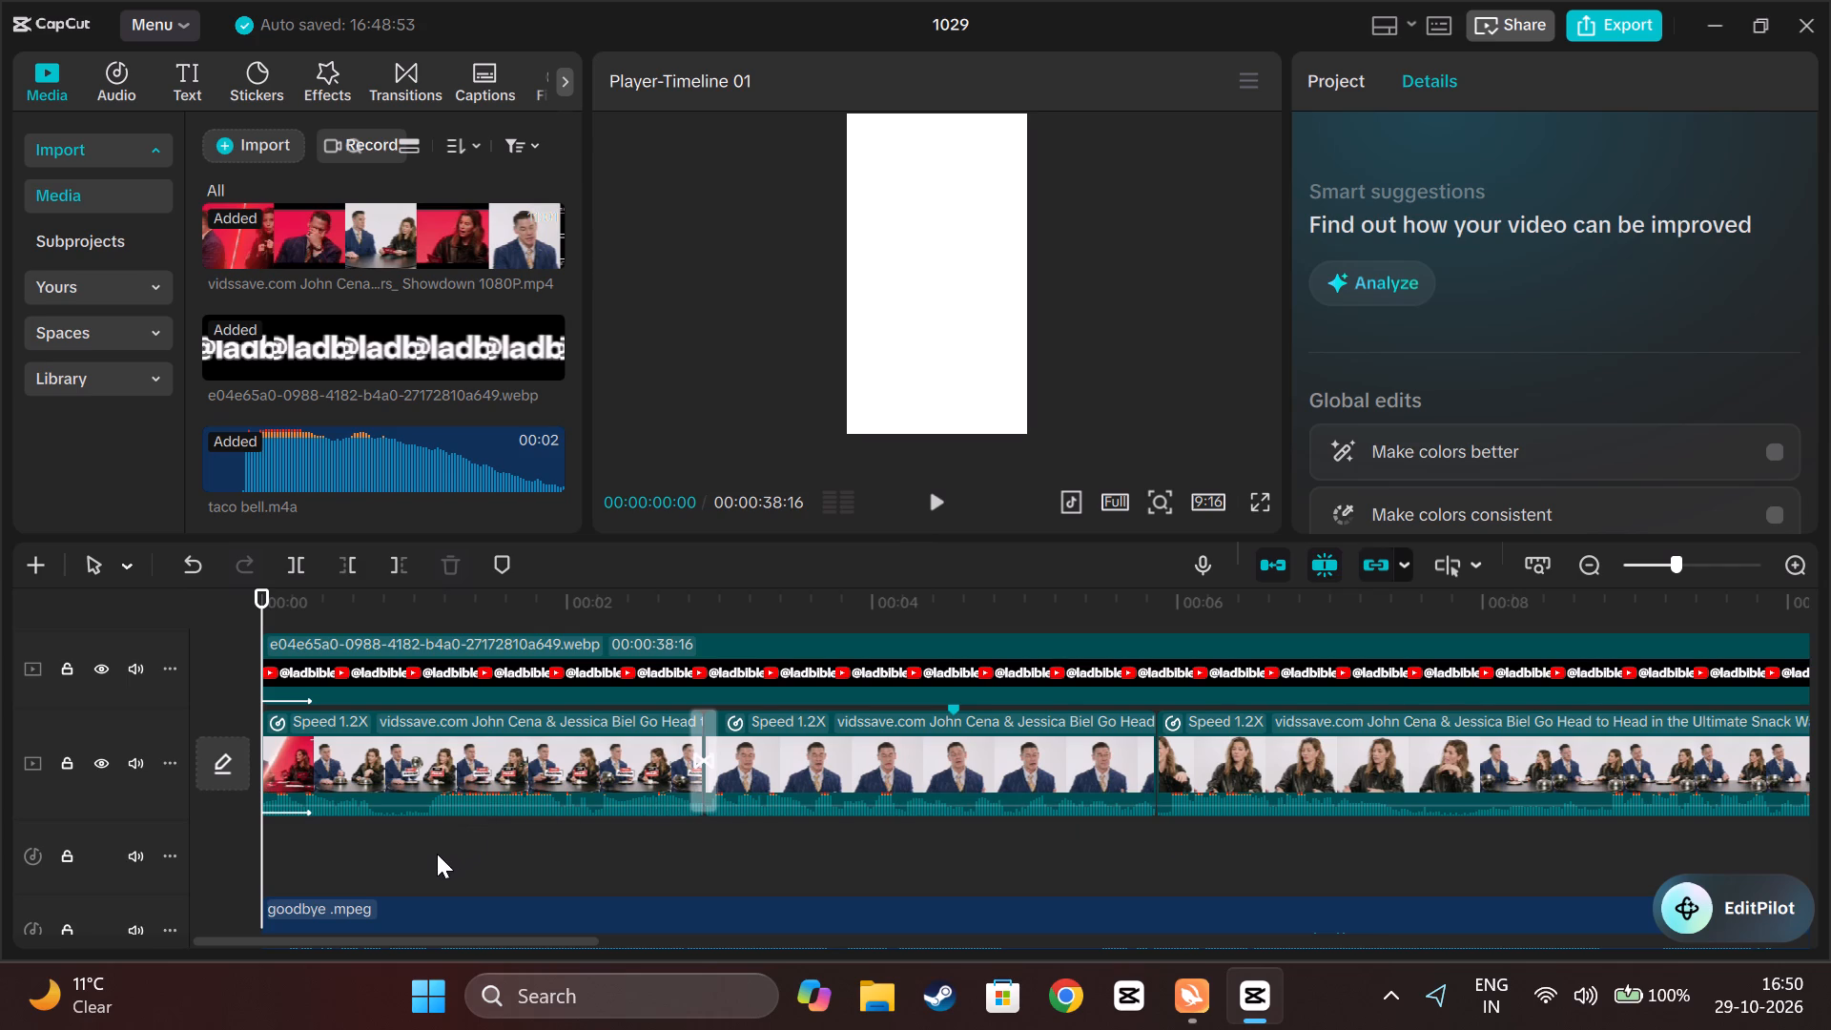
pyautogui.scroll(3, 436, 854)
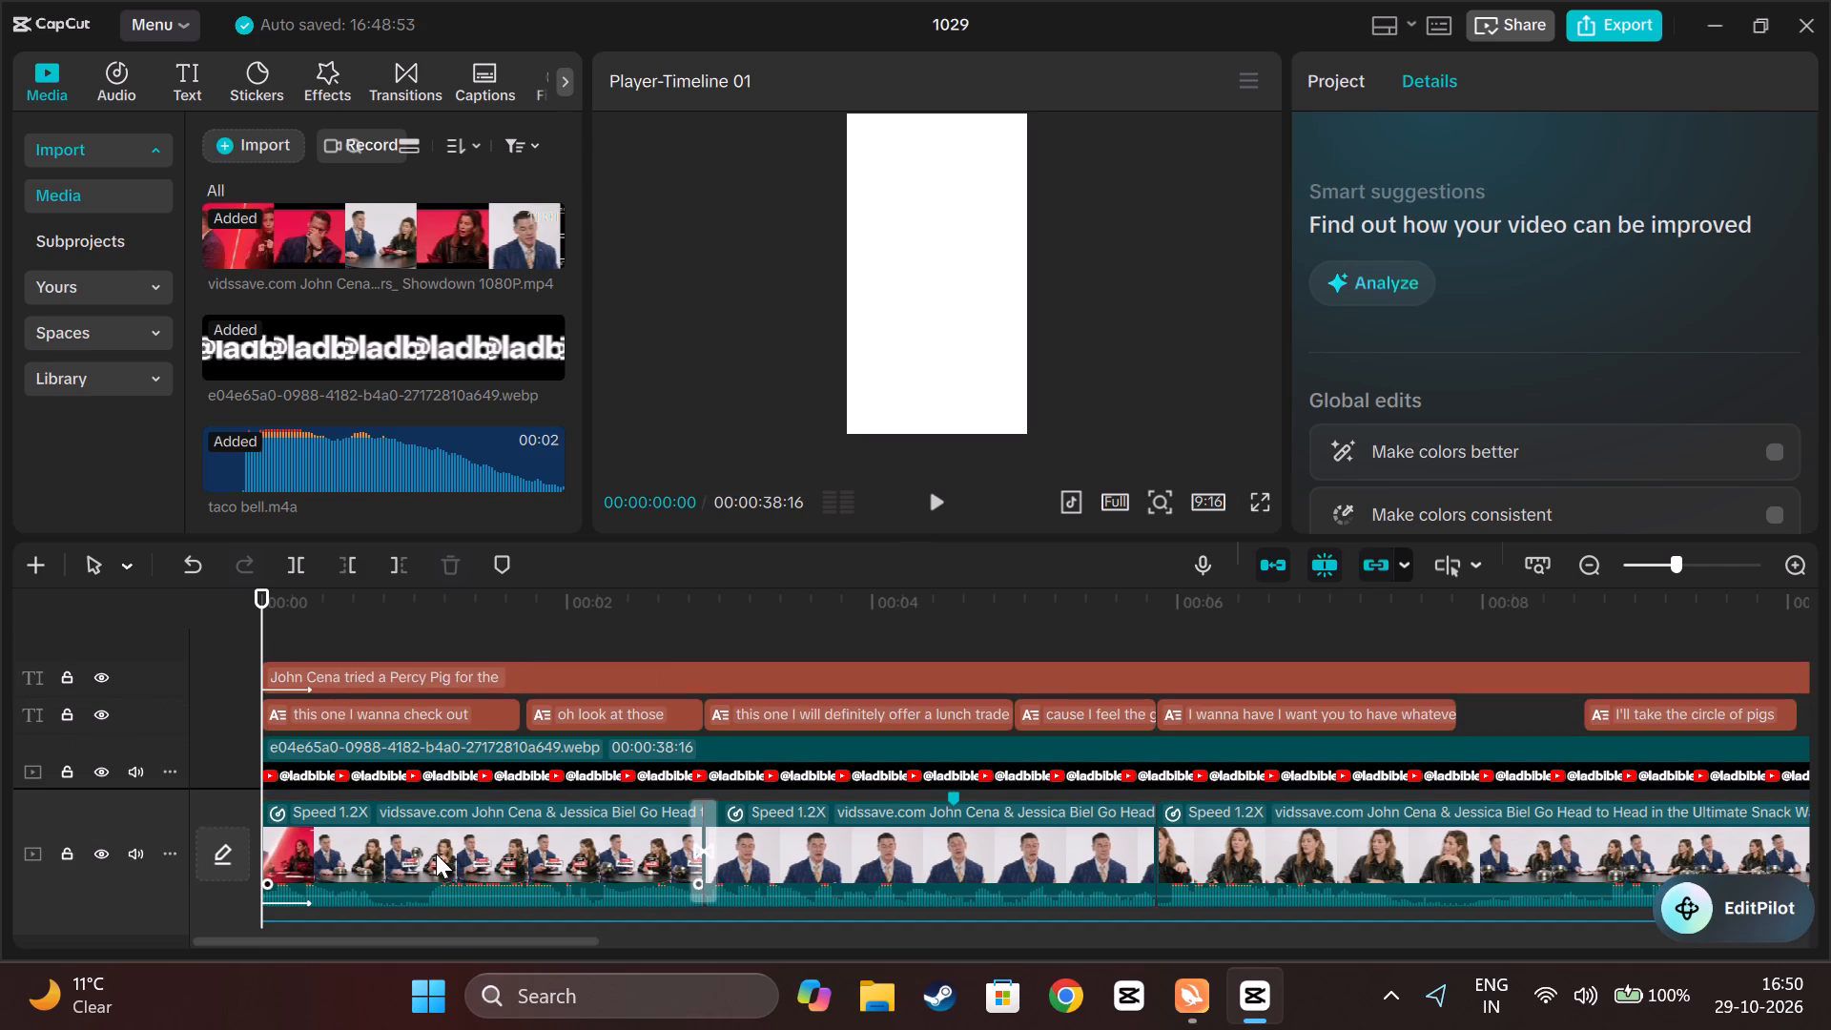
pyautogui.click(339, 711)
pyautogui.keyDown('ctrl'); pyautogui.click(579, 709); pyautogui.keyUp('ctrl')
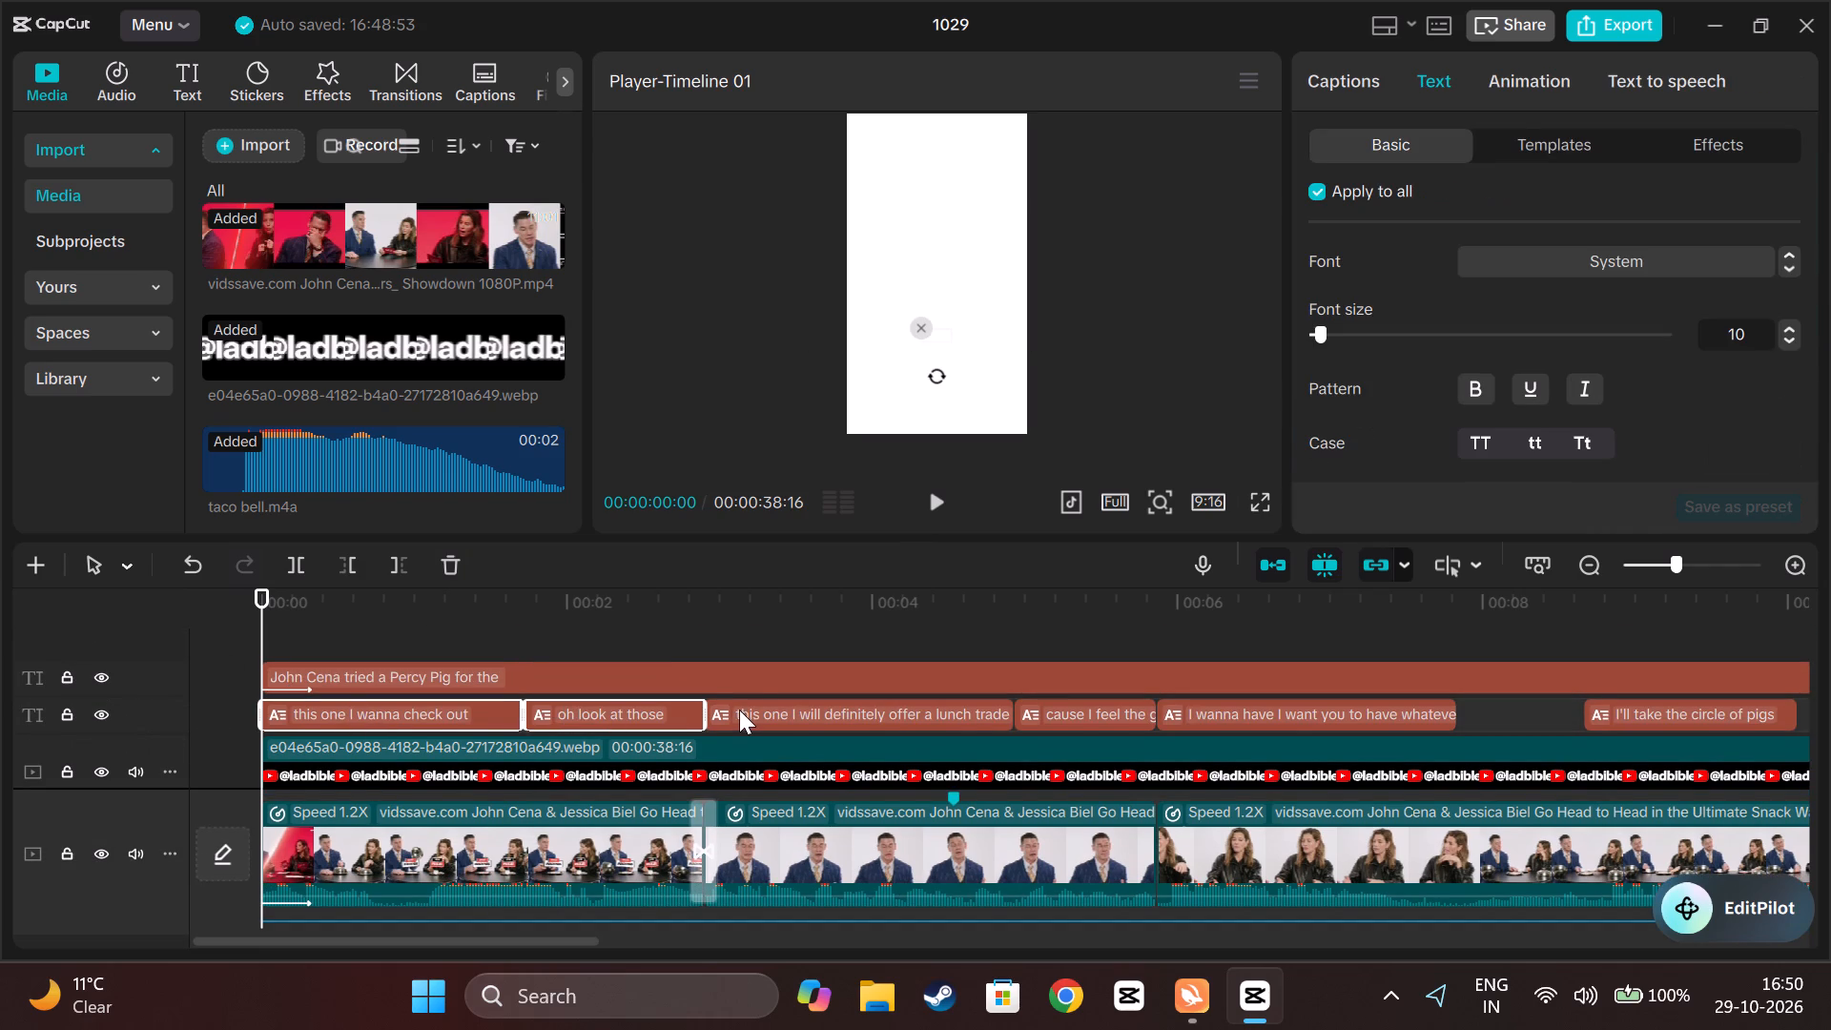
pyautogui.keyDown('ctrl'); pyautogui.click(741, 710); pyautogui.keyUp('ctrl')
pyautogui.keyDown('ctrl'); pyautogui.click(1030, 720); pyautogui.keyUp('ctrl')
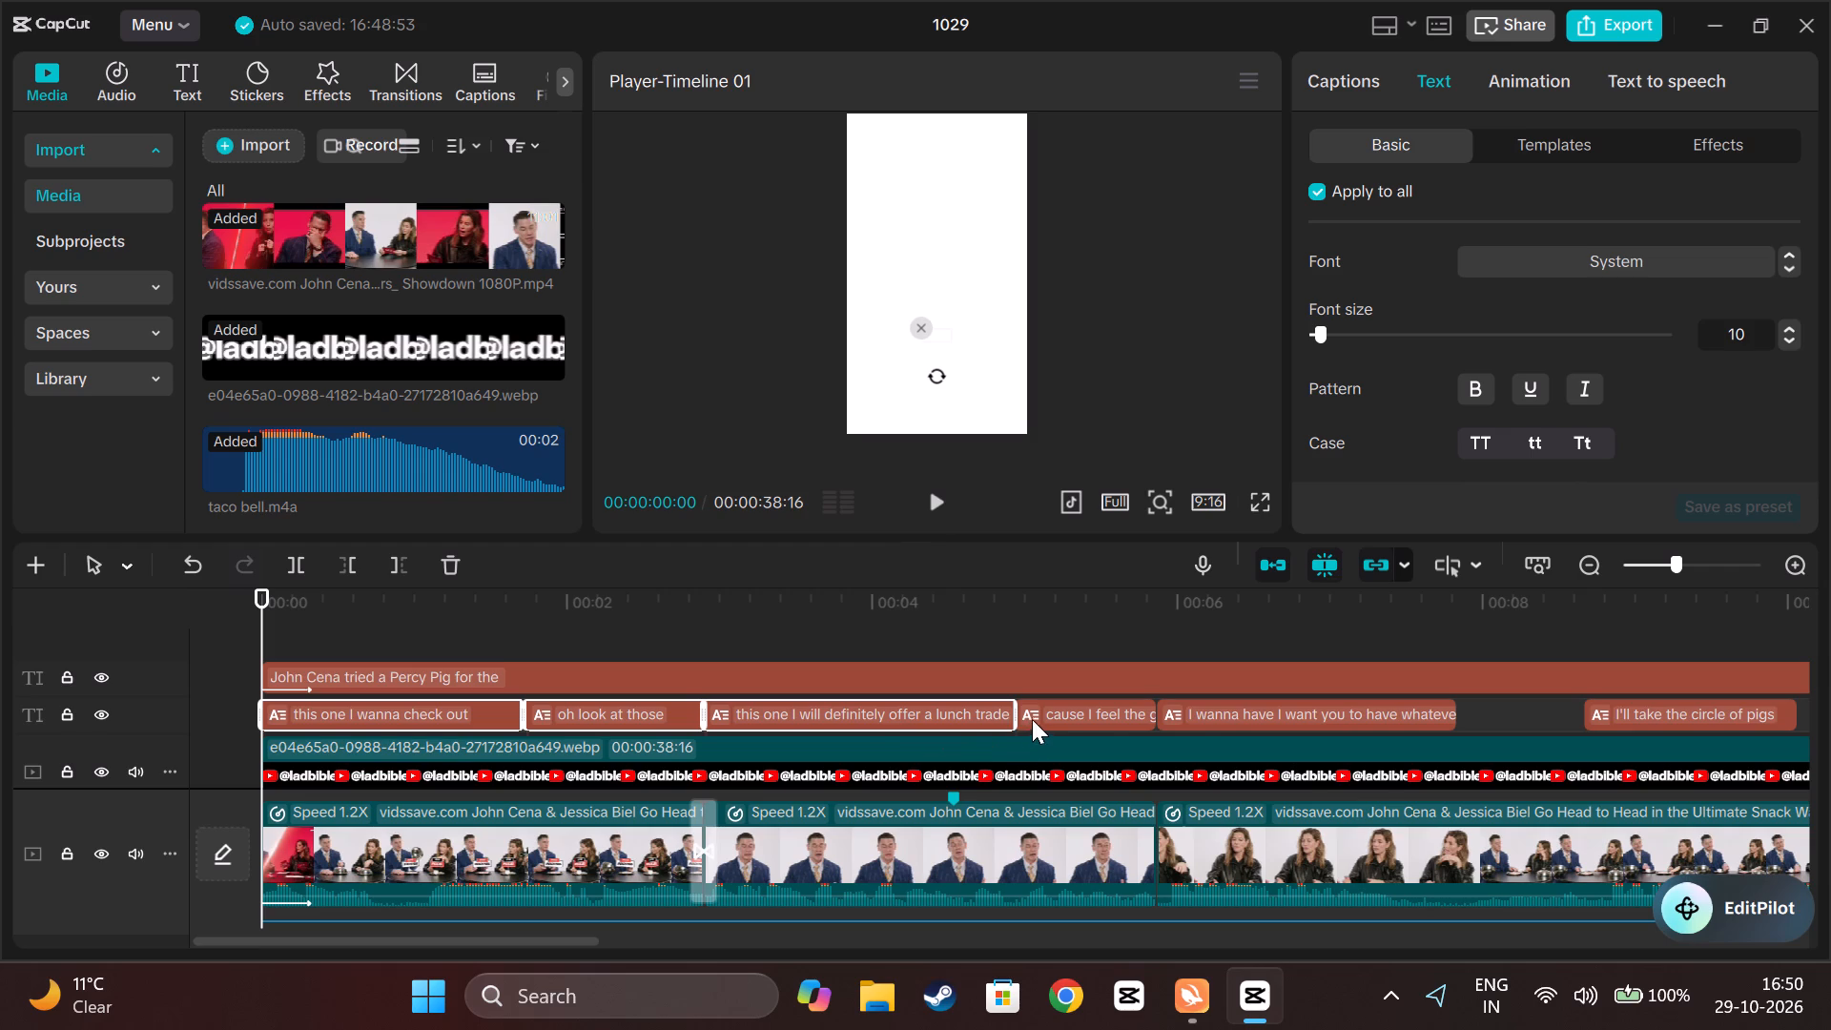
pyautogui.keyDown('ctrl'); pyautogui.click(1200, 716); pyautogui.keyUp('ctrl')
pyautogui.hscroll(-1, 1200, 708)
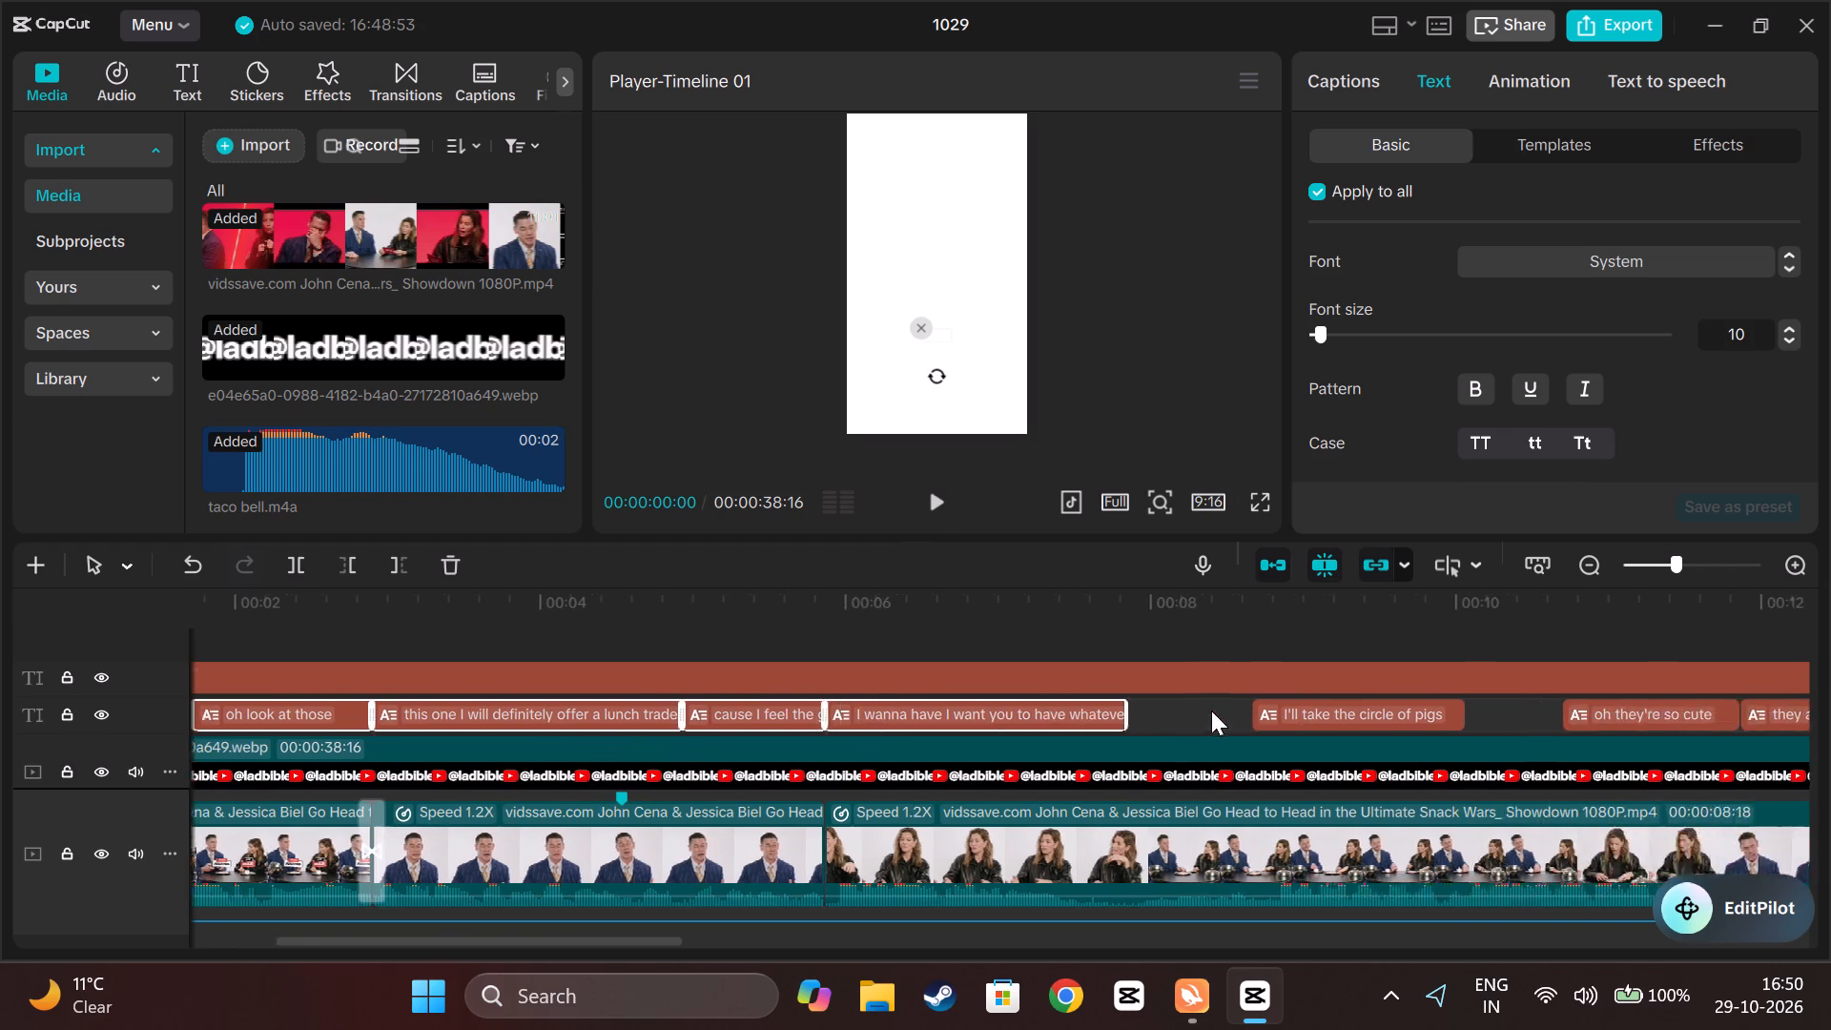
pyautogui.hscroll(-1, 1211, 711)
pyautogui.keyDown('ctrl'); pyautogui.click(1104, 712); pyautogui.keyUp('ctrl')
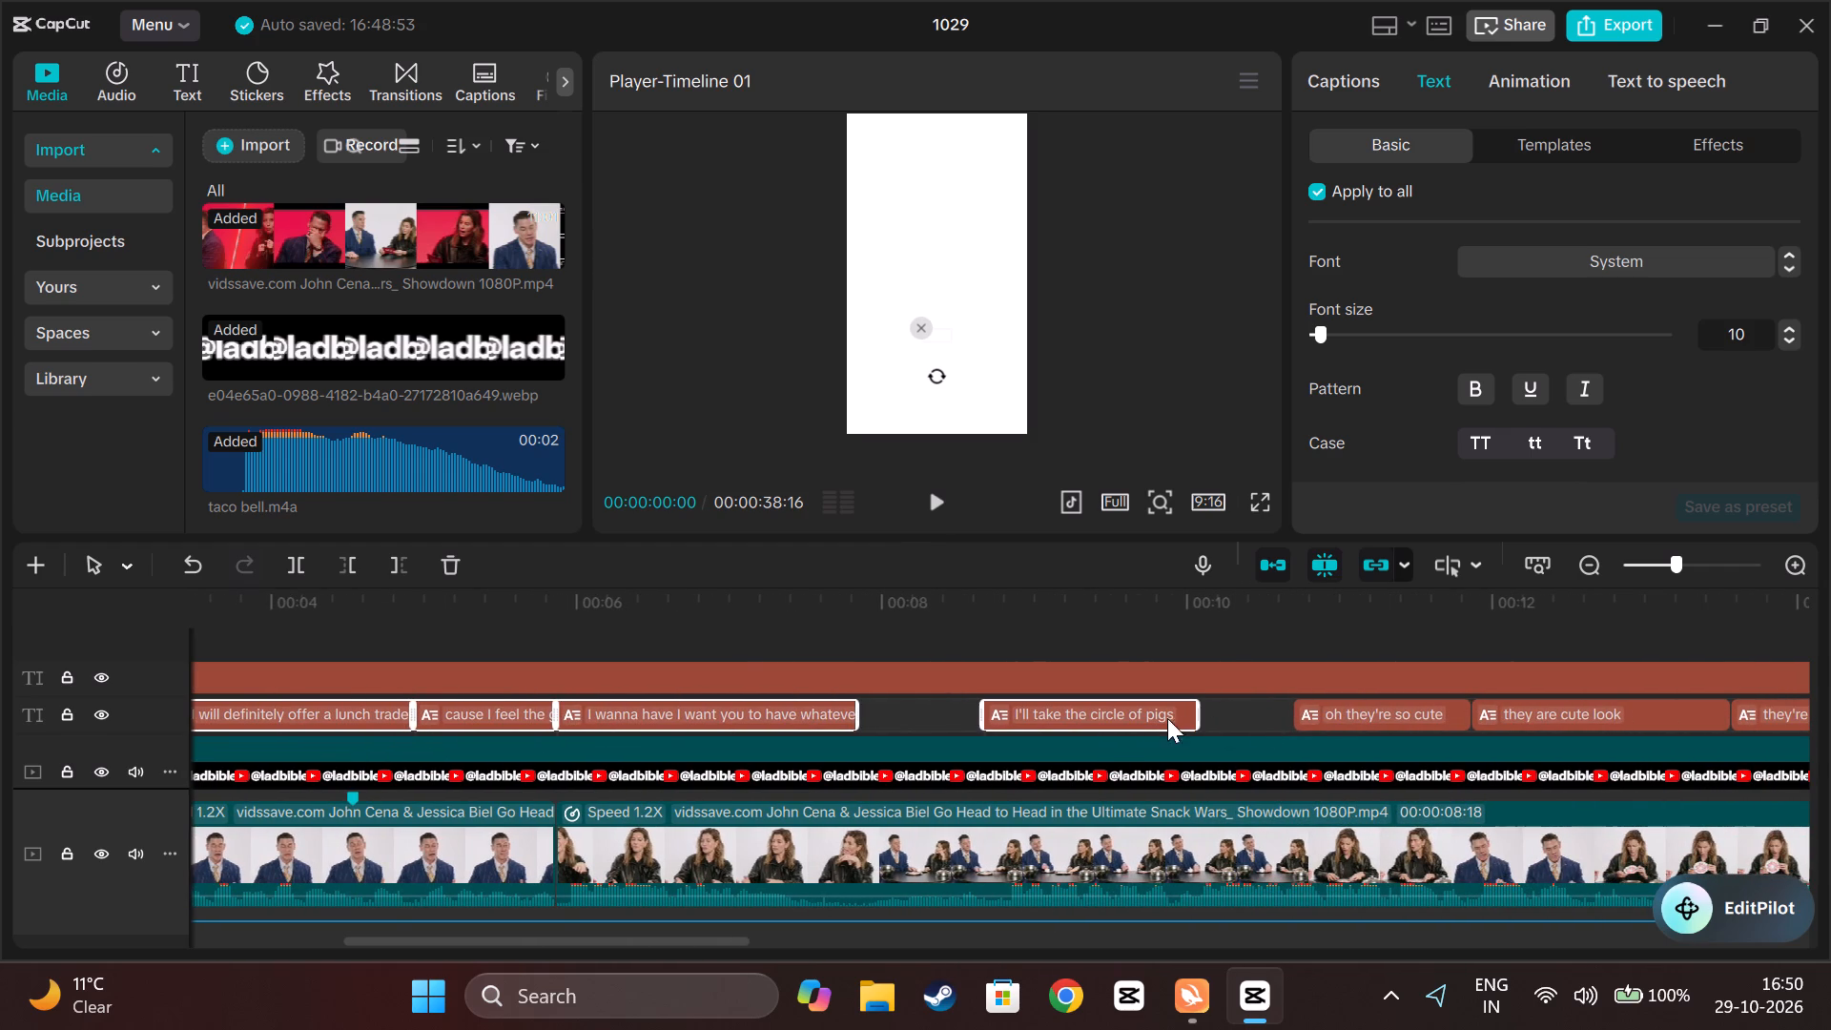
pyautogui.keyDown('ctrl'); pyautogui.click(1313, 727); pyautogui.keyUp('ctrl')
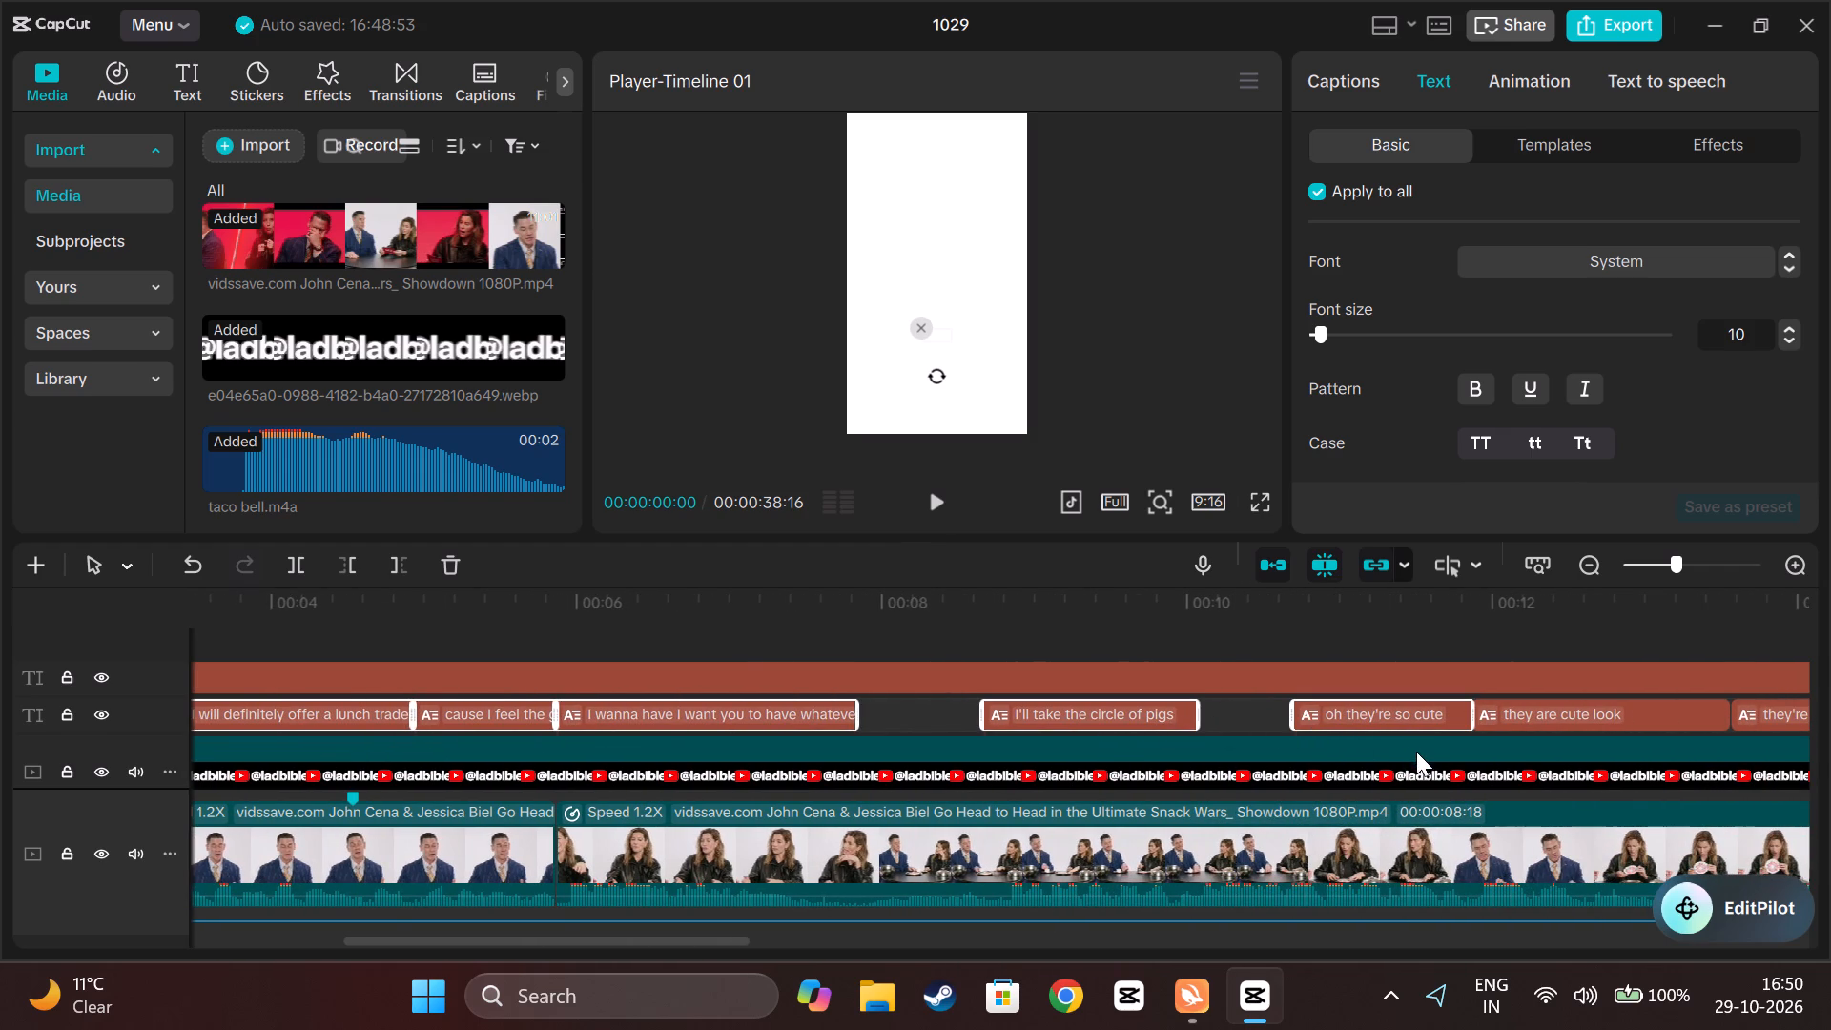
pyautogui.keyDown('ctrl'); pyautogui.click(1570, 720); pyautogui.keyUp('ctrl')
pyautogui.hscroll(-2, 1570, 720)
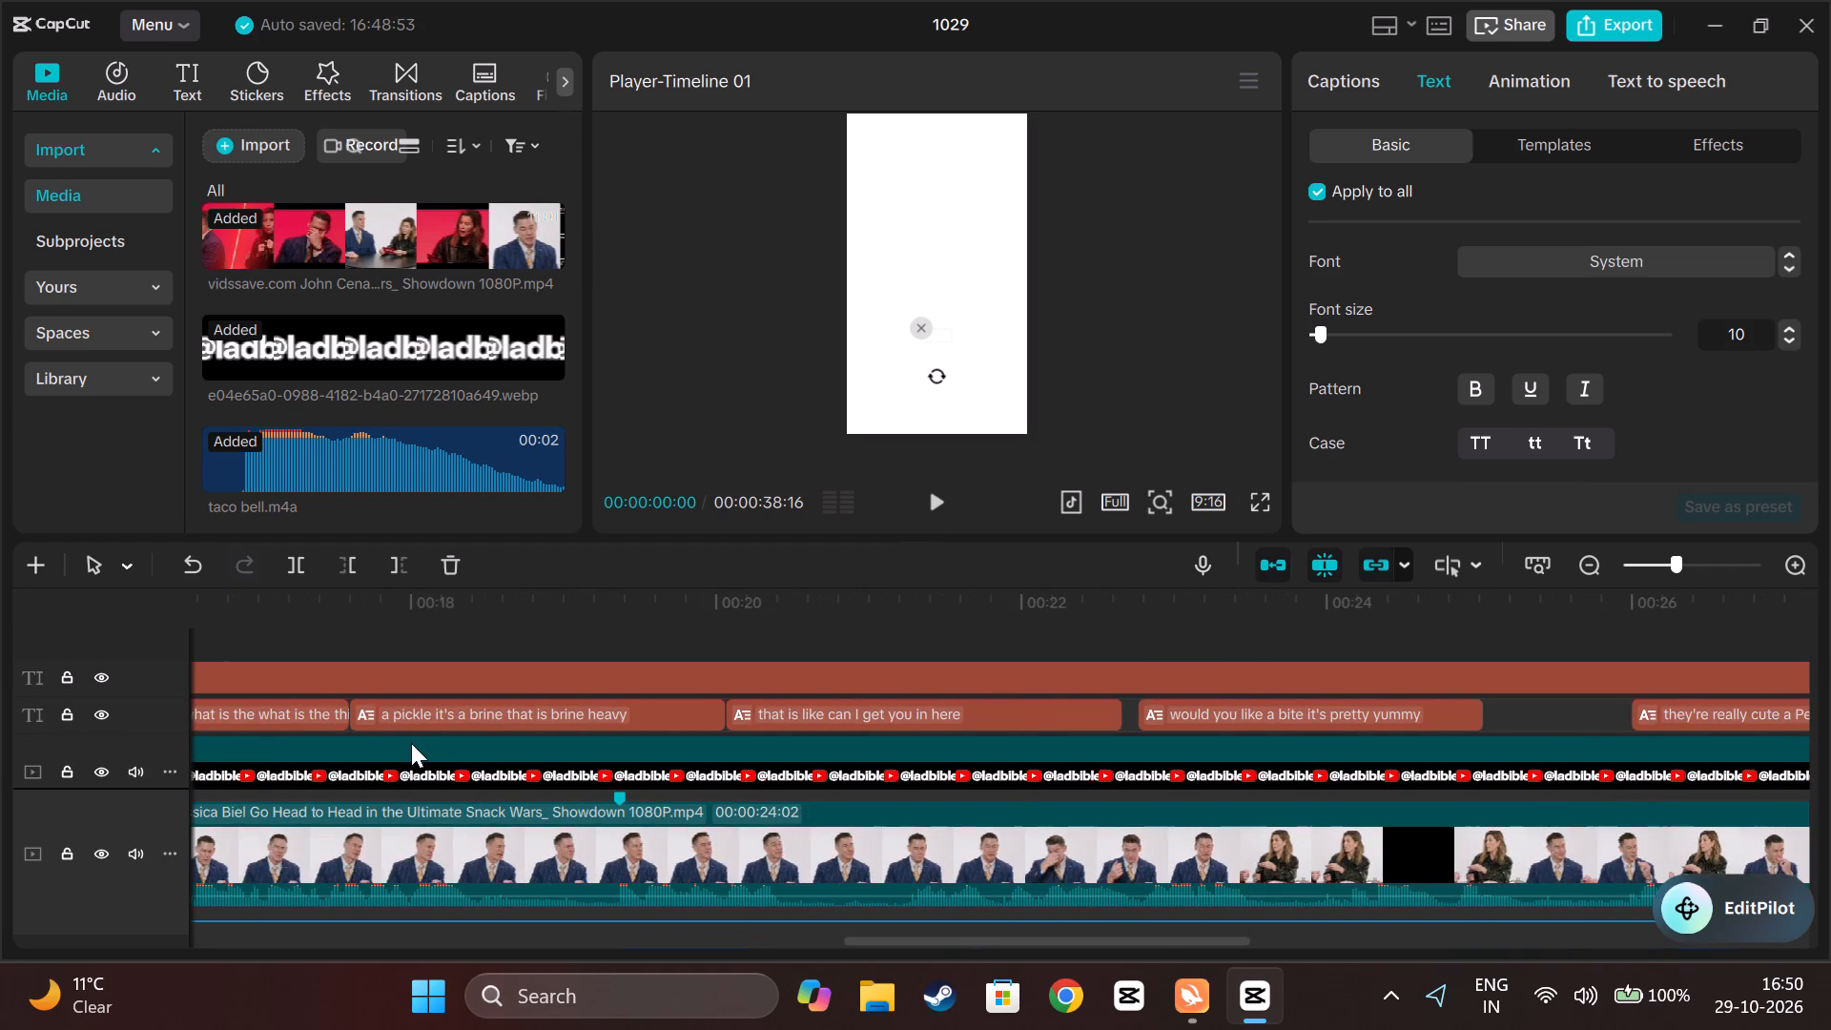
pyautogui.hscroll(2, 415, 737)
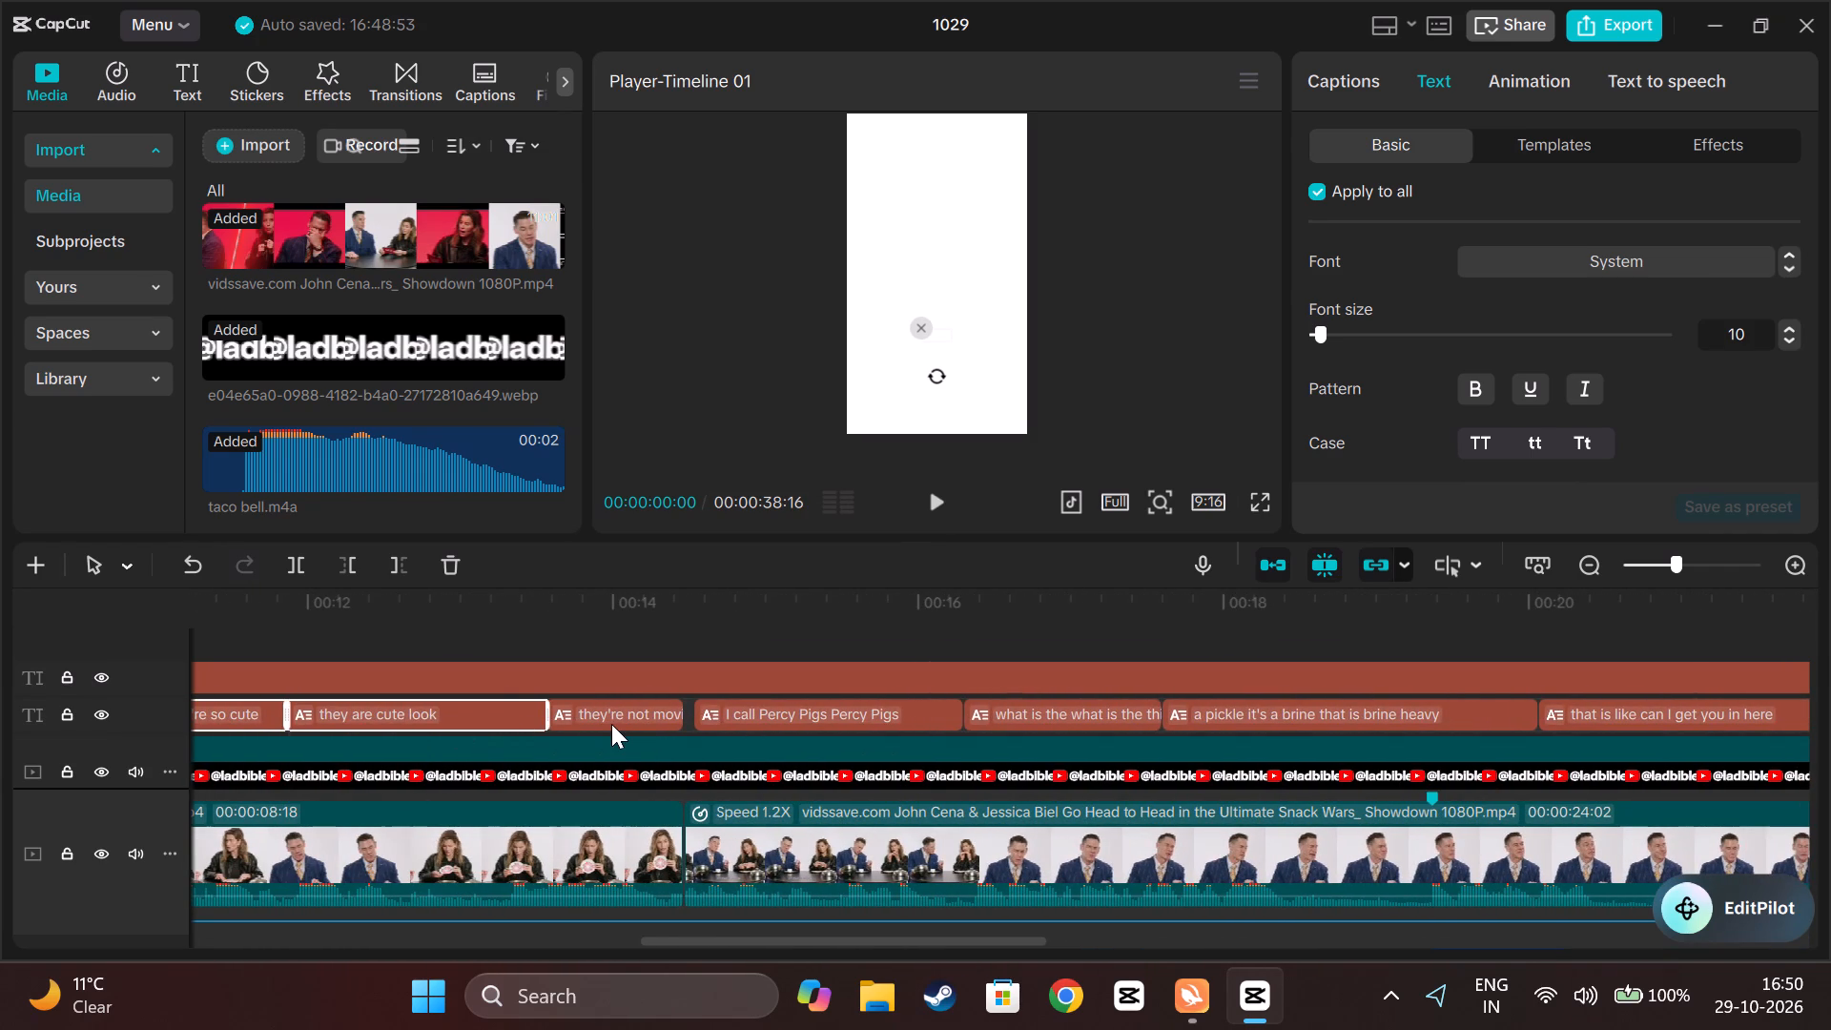
pyautogui.keyDown('ctrl'); pyautogui.click(614, 723); pyautogui.keyUp('ctrl')
pyautogui.keyDown('ctrl'); pyautogui.click(819, 717); pyautogui.keyUp('ctrl')
pyautogui.keyDown('ctrl'); pyautogui.click(1011, 711); pyautogui.keyUp('ctrl')
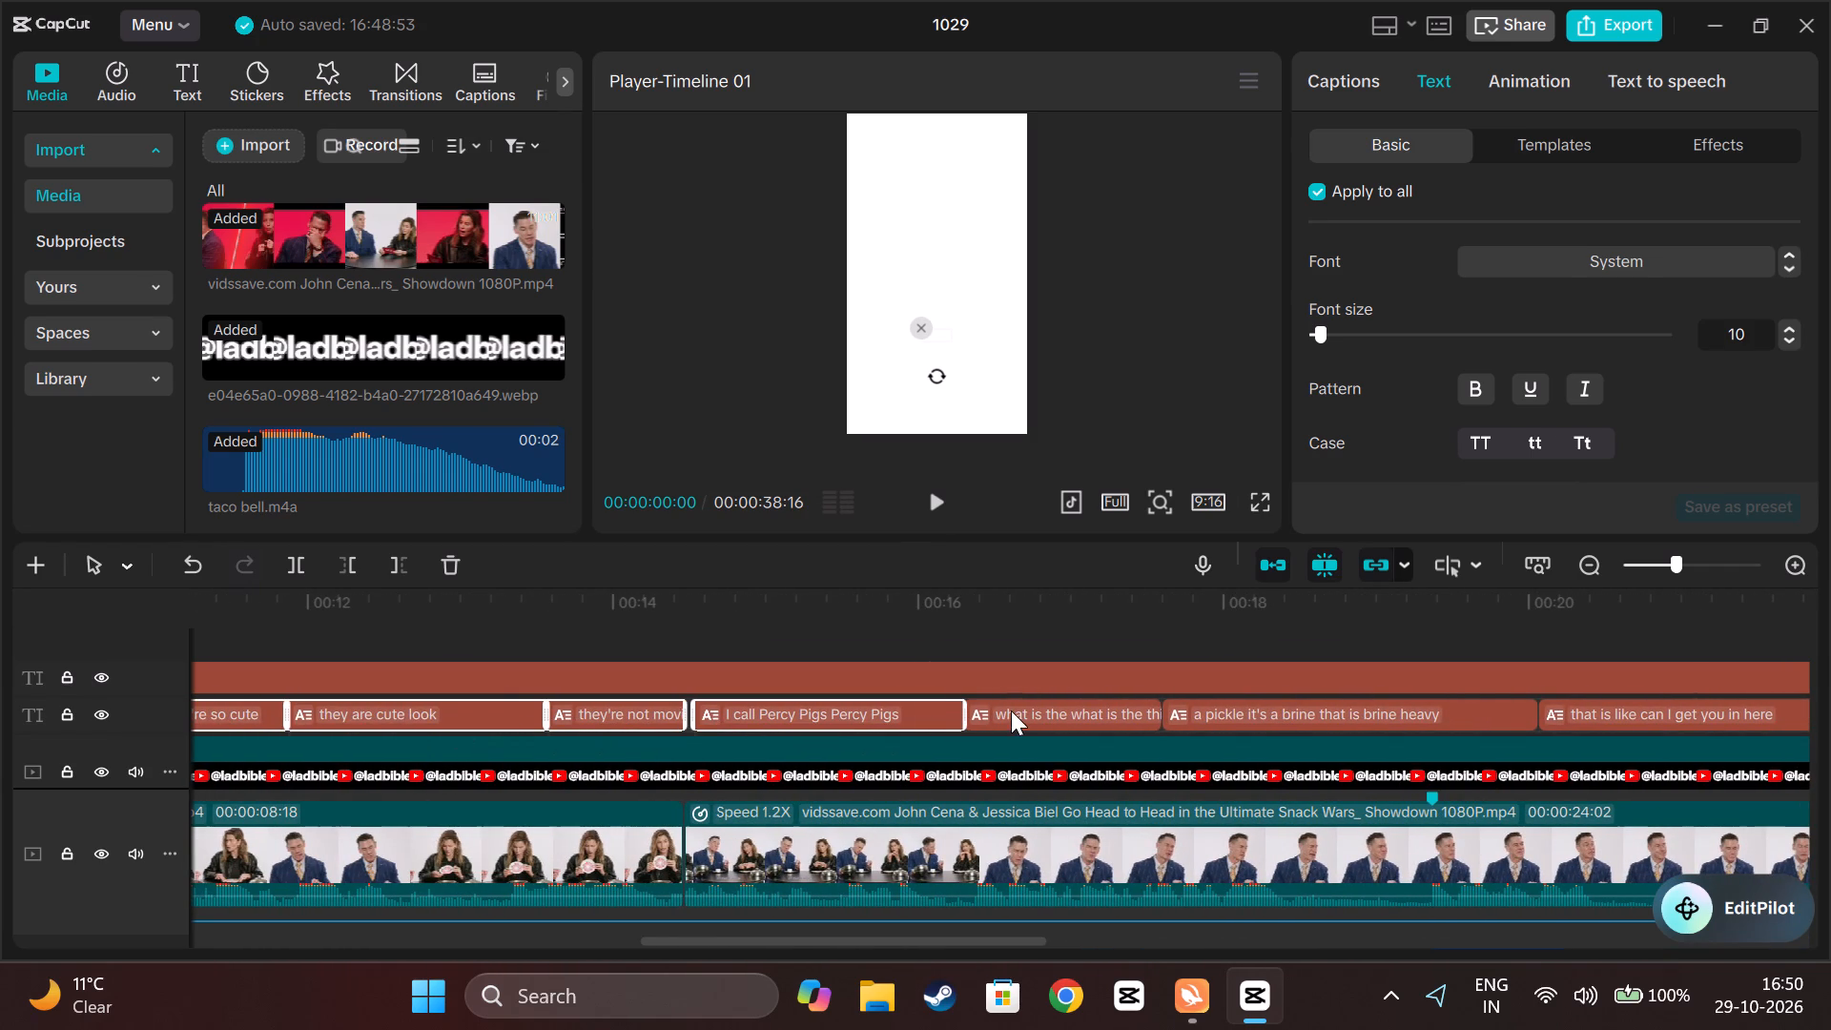
pyautogui.keyDown('ctrl'); pyautogui.click(1217, 722); pyautogui.keyUp('ctrl')
pyautogui.hscroll(-1, 1218, 719)
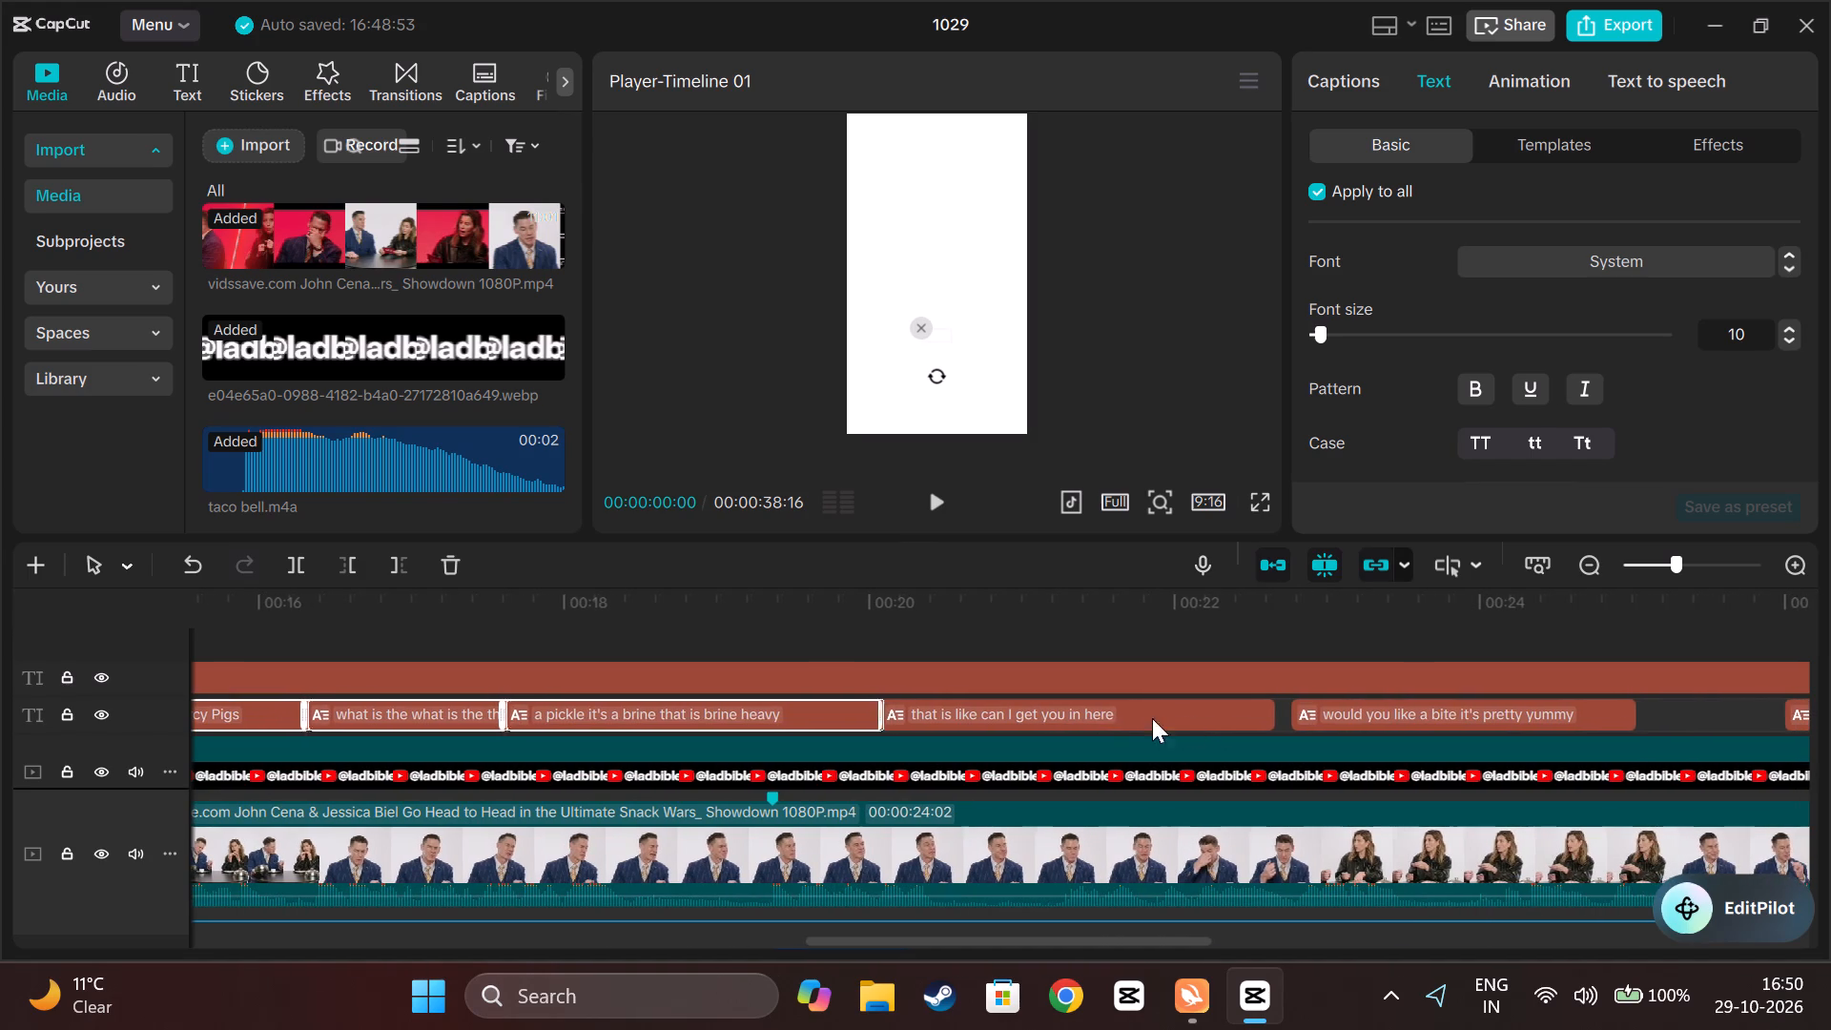
pyautogui.keyDown('ctrl'); pyautogui.click(1107, 715); pyautogui.keyUp('ctrl')
pyautogui.keyDown('ctrl'); pyautogui.click(1335, 712); pyautogui.keyUp('ctrl')
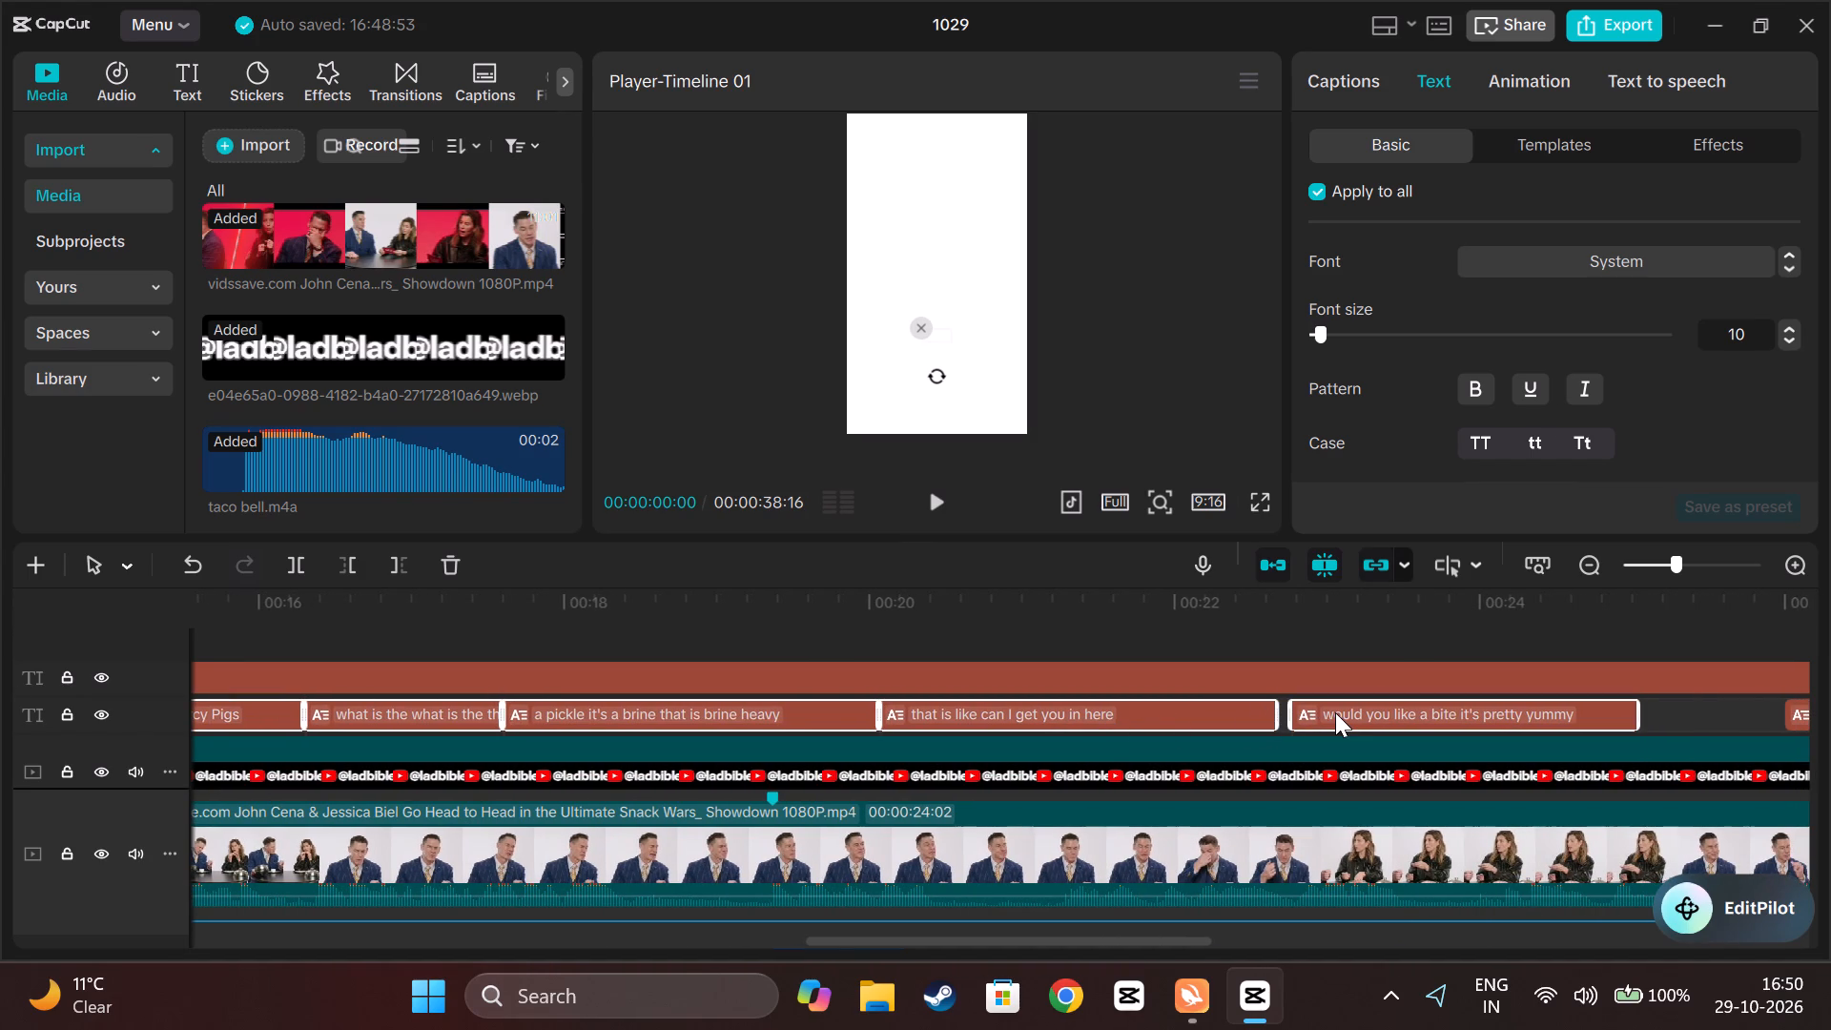
pyautogui.hscroll(-1, 1335, 712)
pyautogui.keyDown('ctrl'); pyautogui.click(1107, 713); pyautogui.keyUp('ctrl')
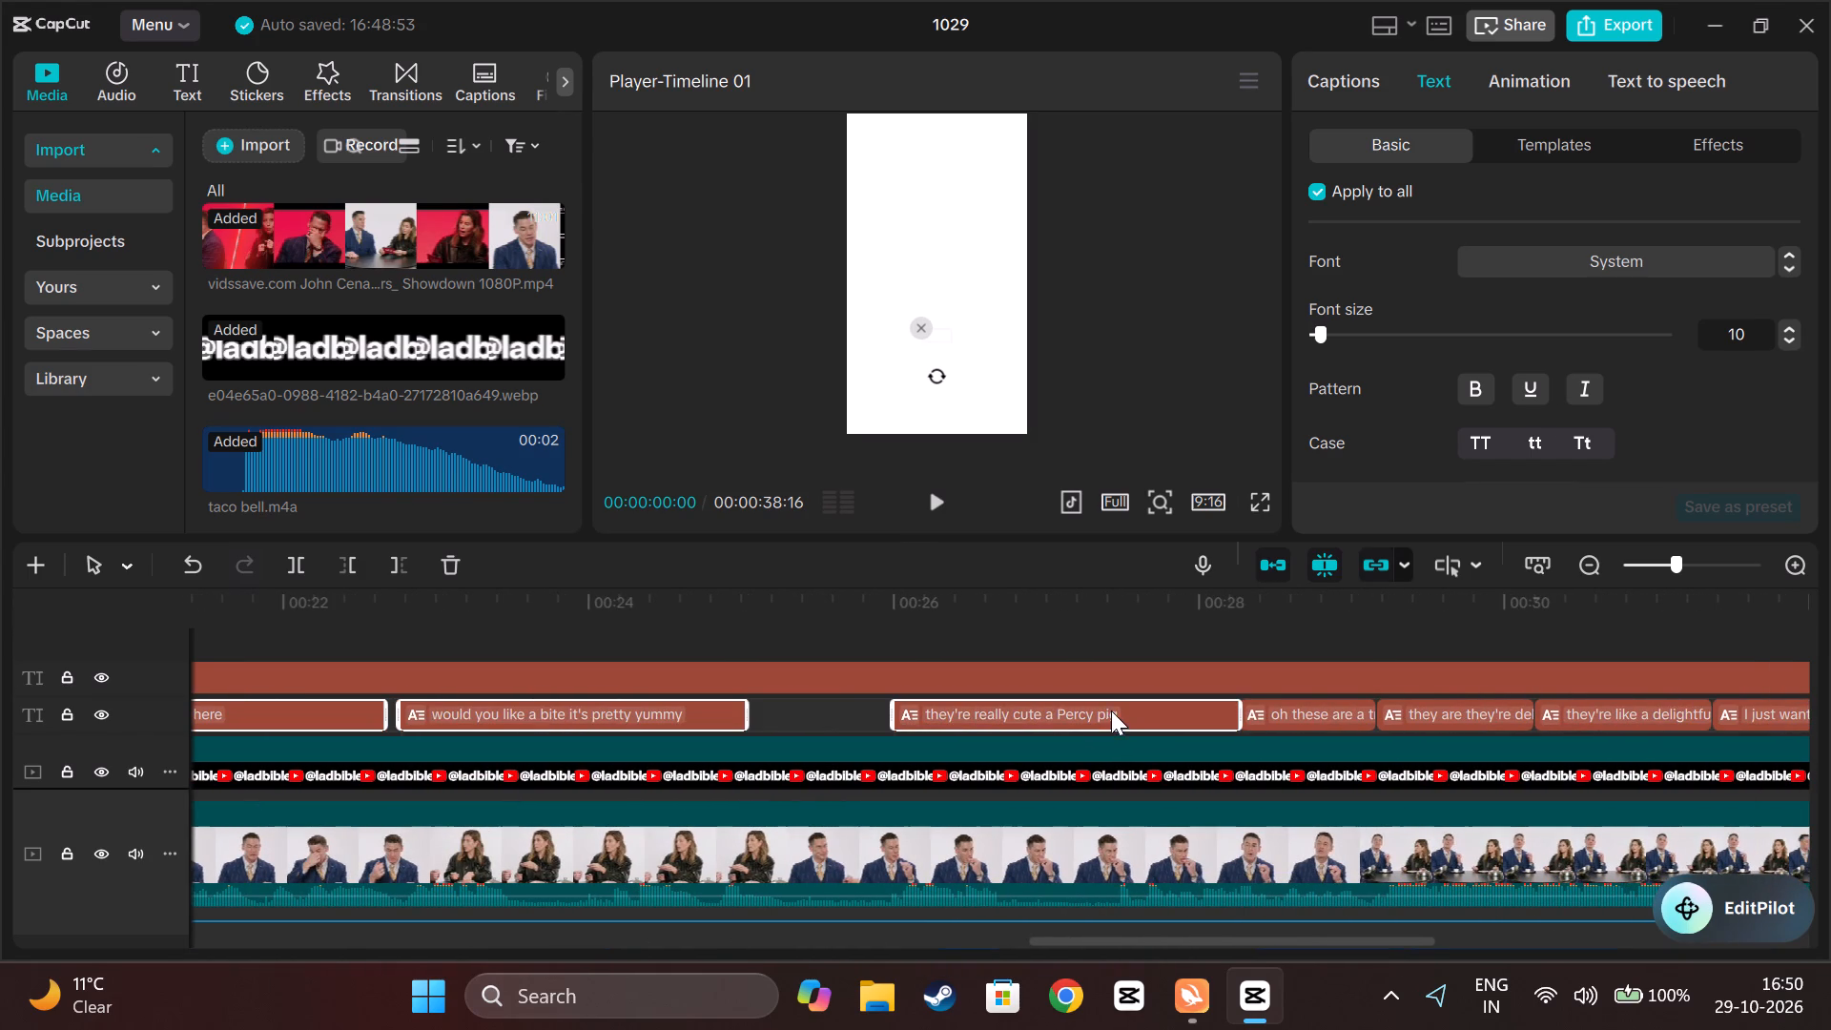
pyautogui.keyDown('ctrl'); pyautogui.click(1277, 711); pyautogui.keyUp('ctrl')
pyautogui.keyDown('ctrl'); pyautogui.click(1405, 719); pyautogui.keyUp('ctrl')
pyautogui.hscroll(-1, 1405, 719)
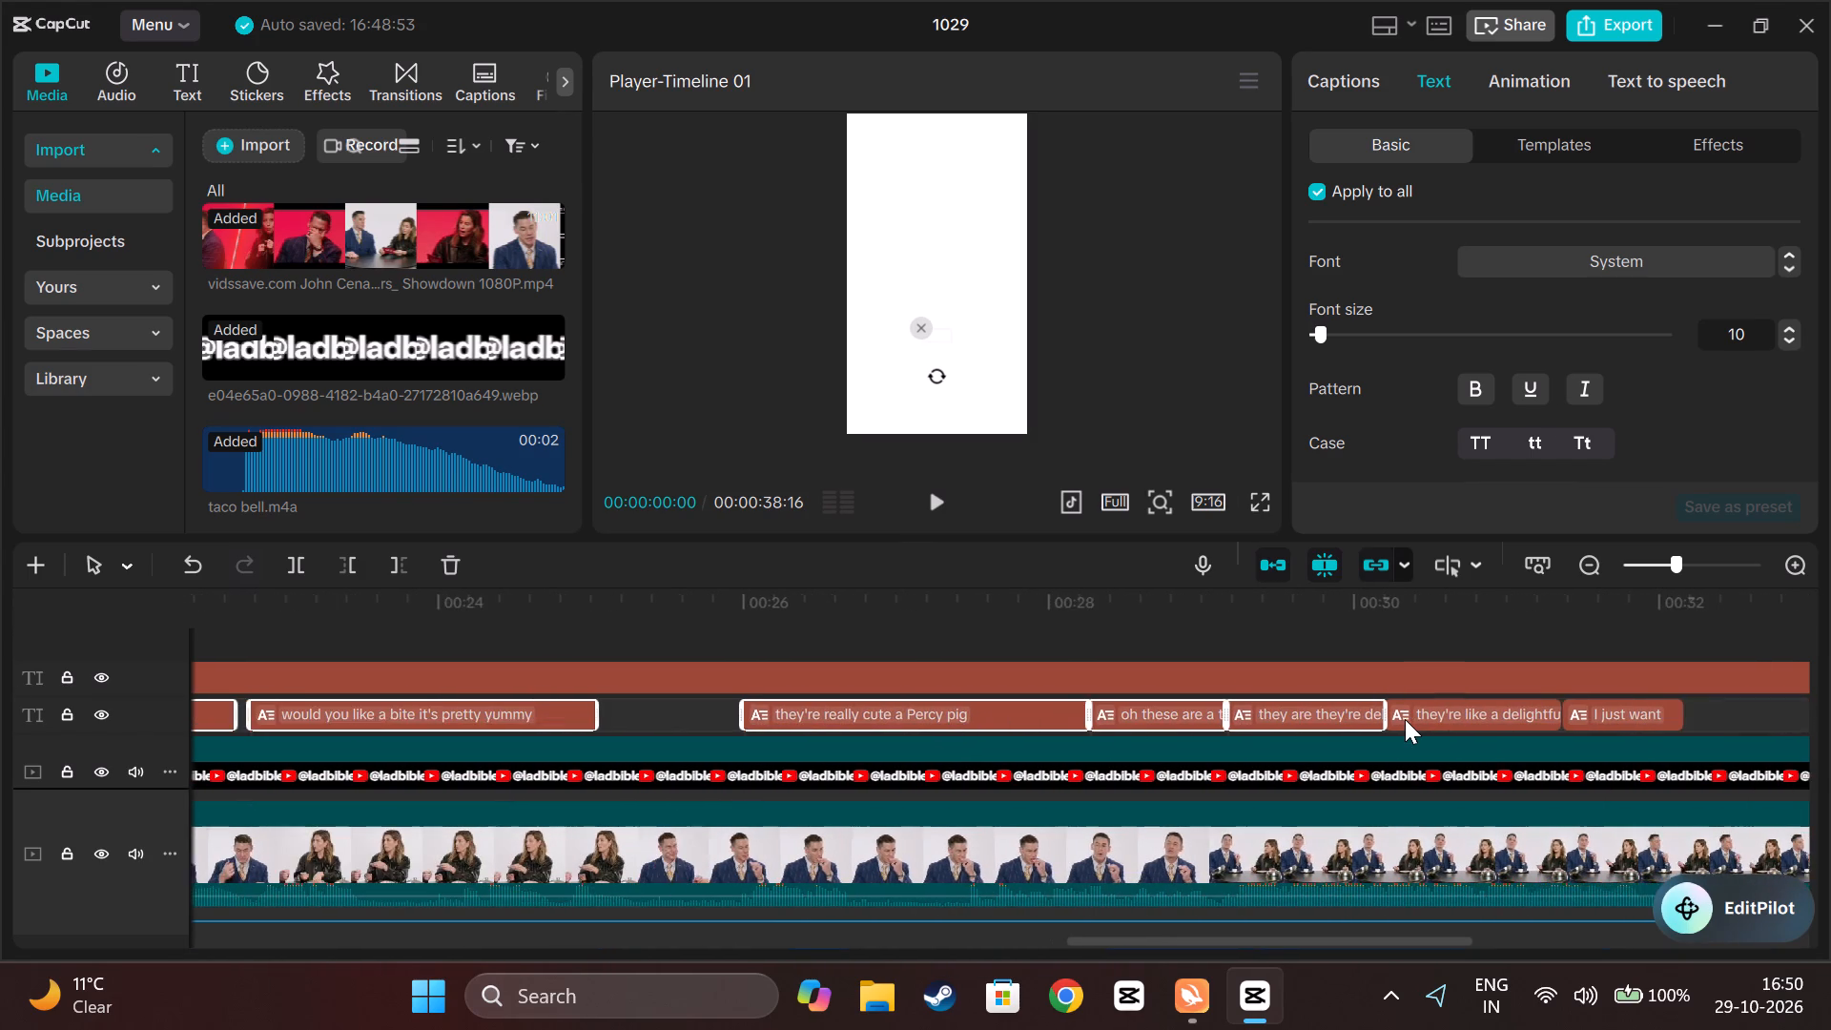
pyautogui.hscroll(1, 944, 749)
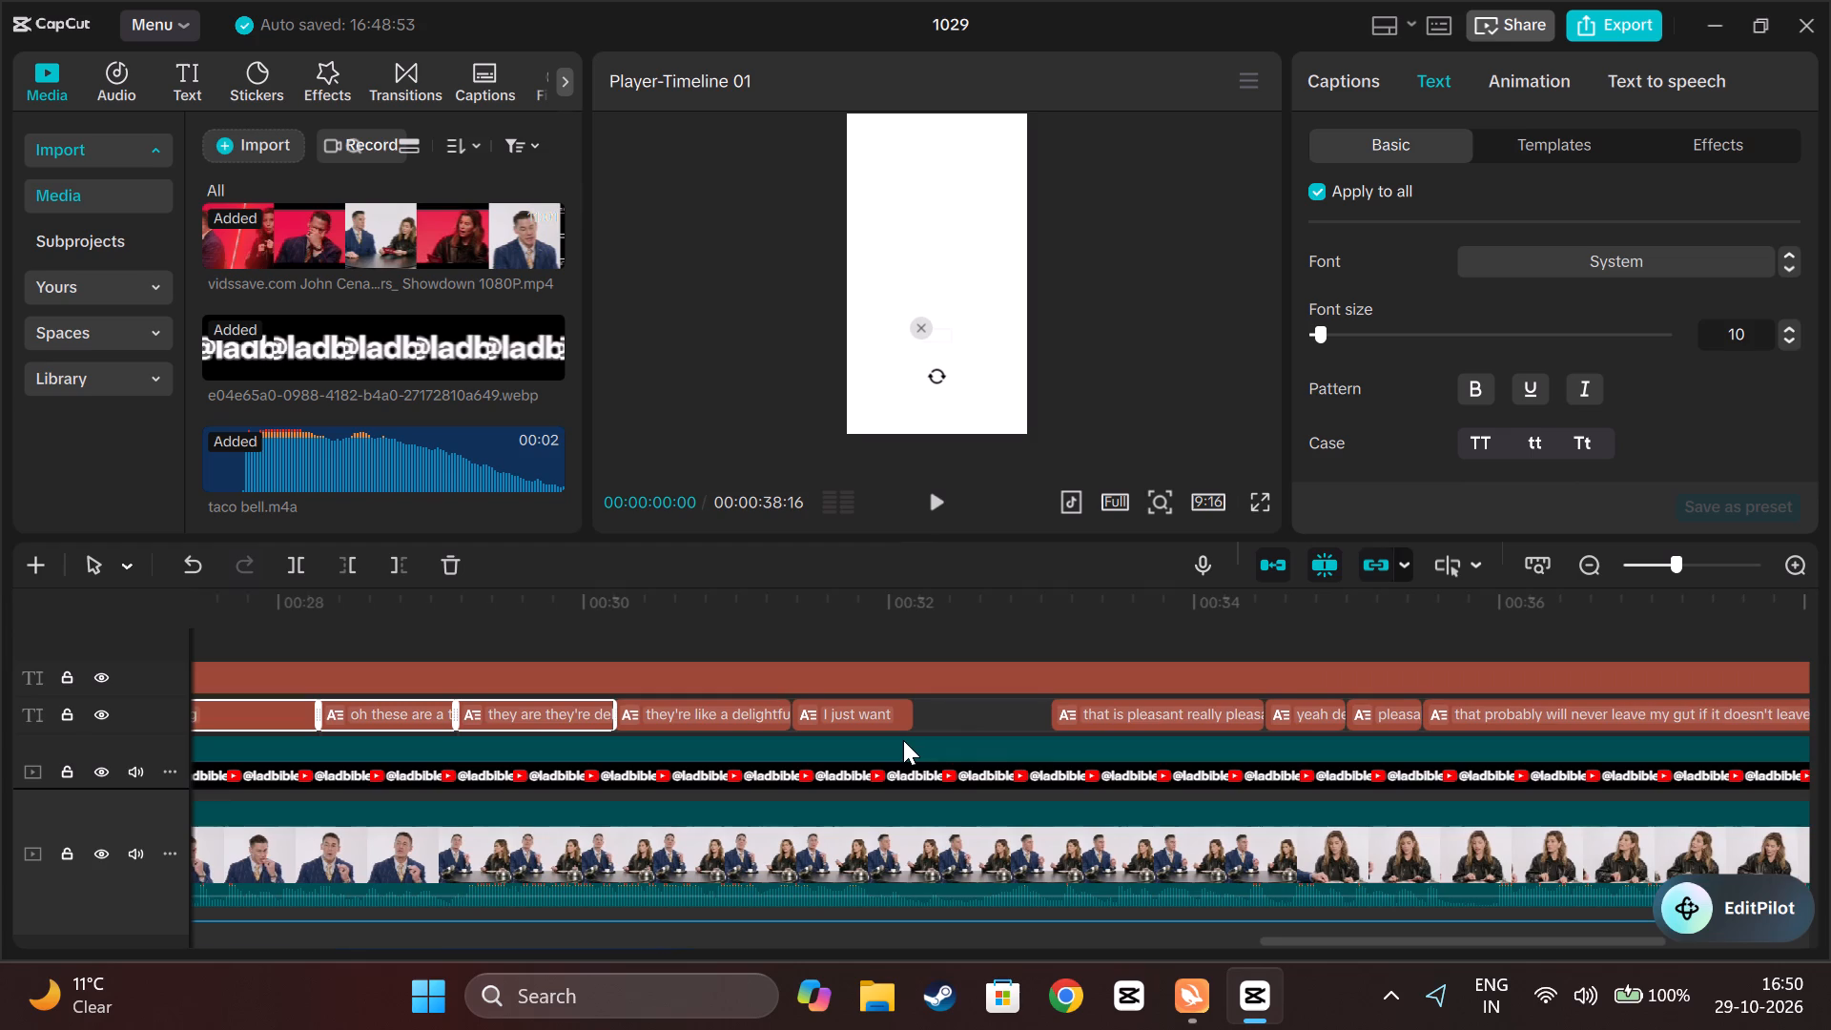
pyautogui.hscroll(1, 903, 740)
pyautogui.keyDown('ctrl'); pyautogui.click(709, 717); pyautogui.keyUp('ctrl')
pyautogui.keyDown('ctrl'); pyautogui.click(821, 714); pyautogui.keyUp('ctrl')
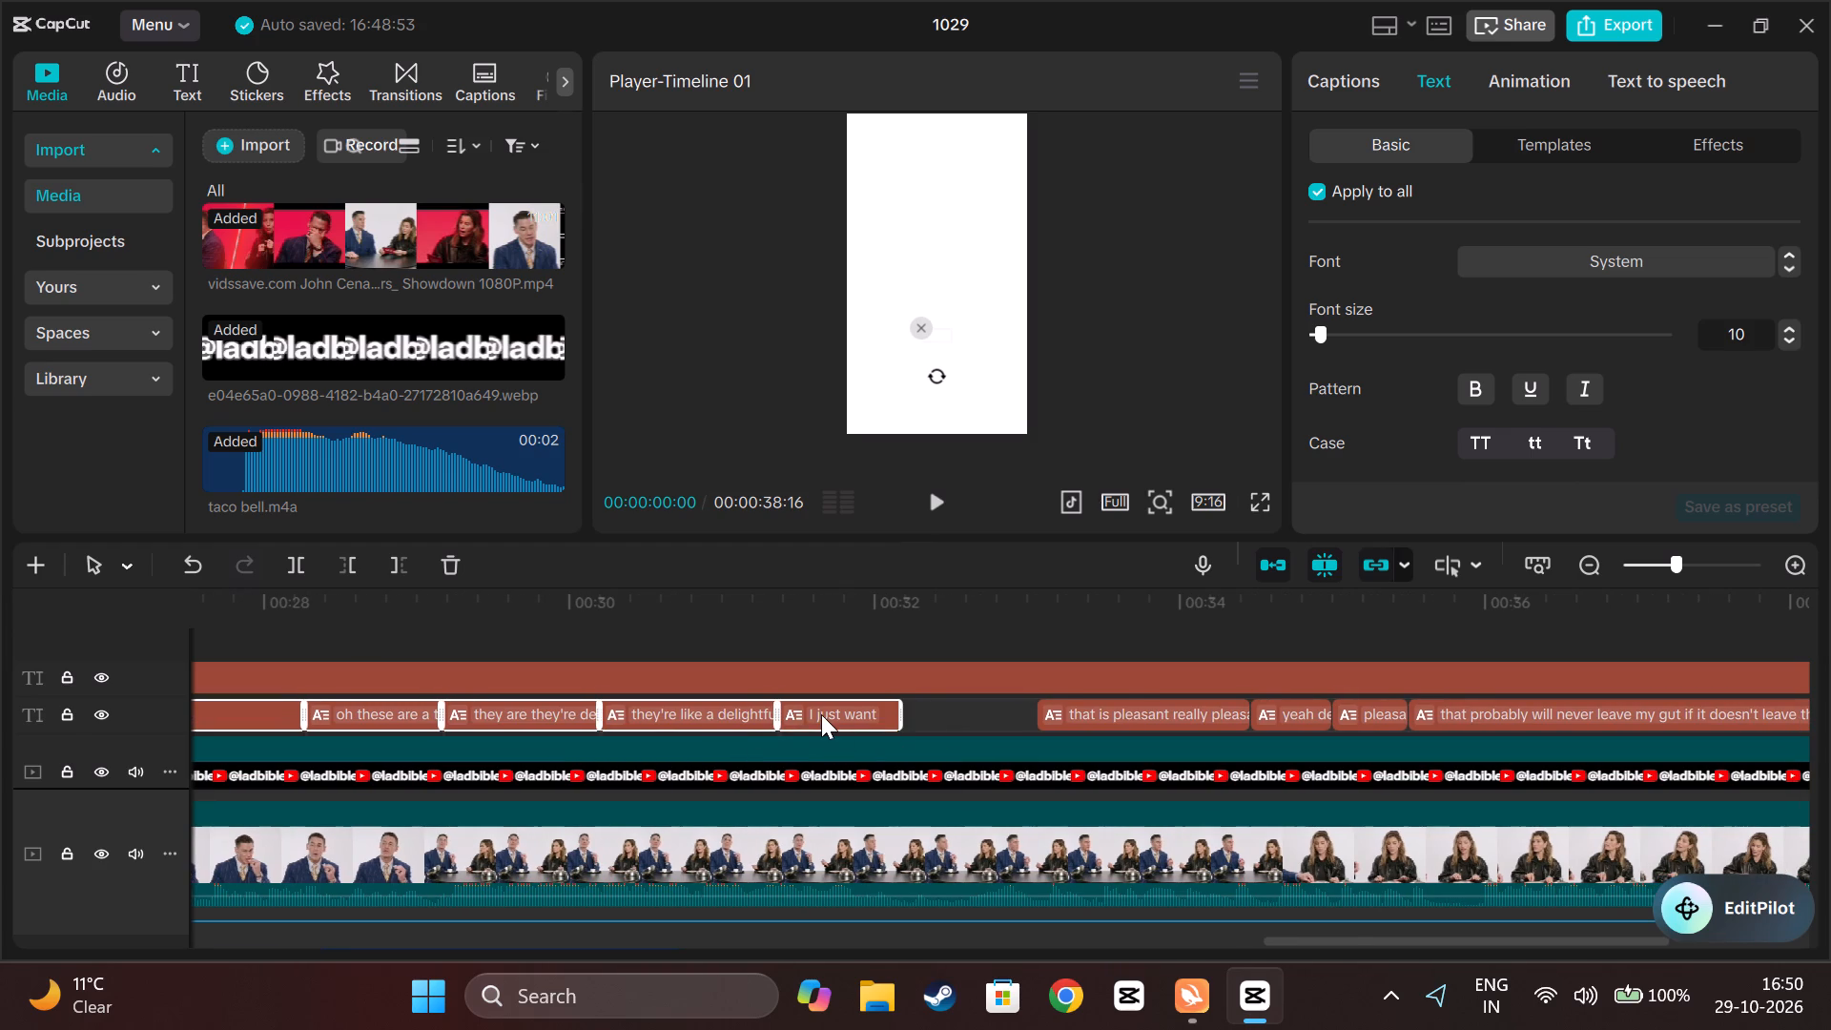
pyautogui.hscroll(-1, 821, 714)
pyautogui.keyDown('ctrl'); pyautogui.click(821, 714); pyautogui.keyUp('ctrl')
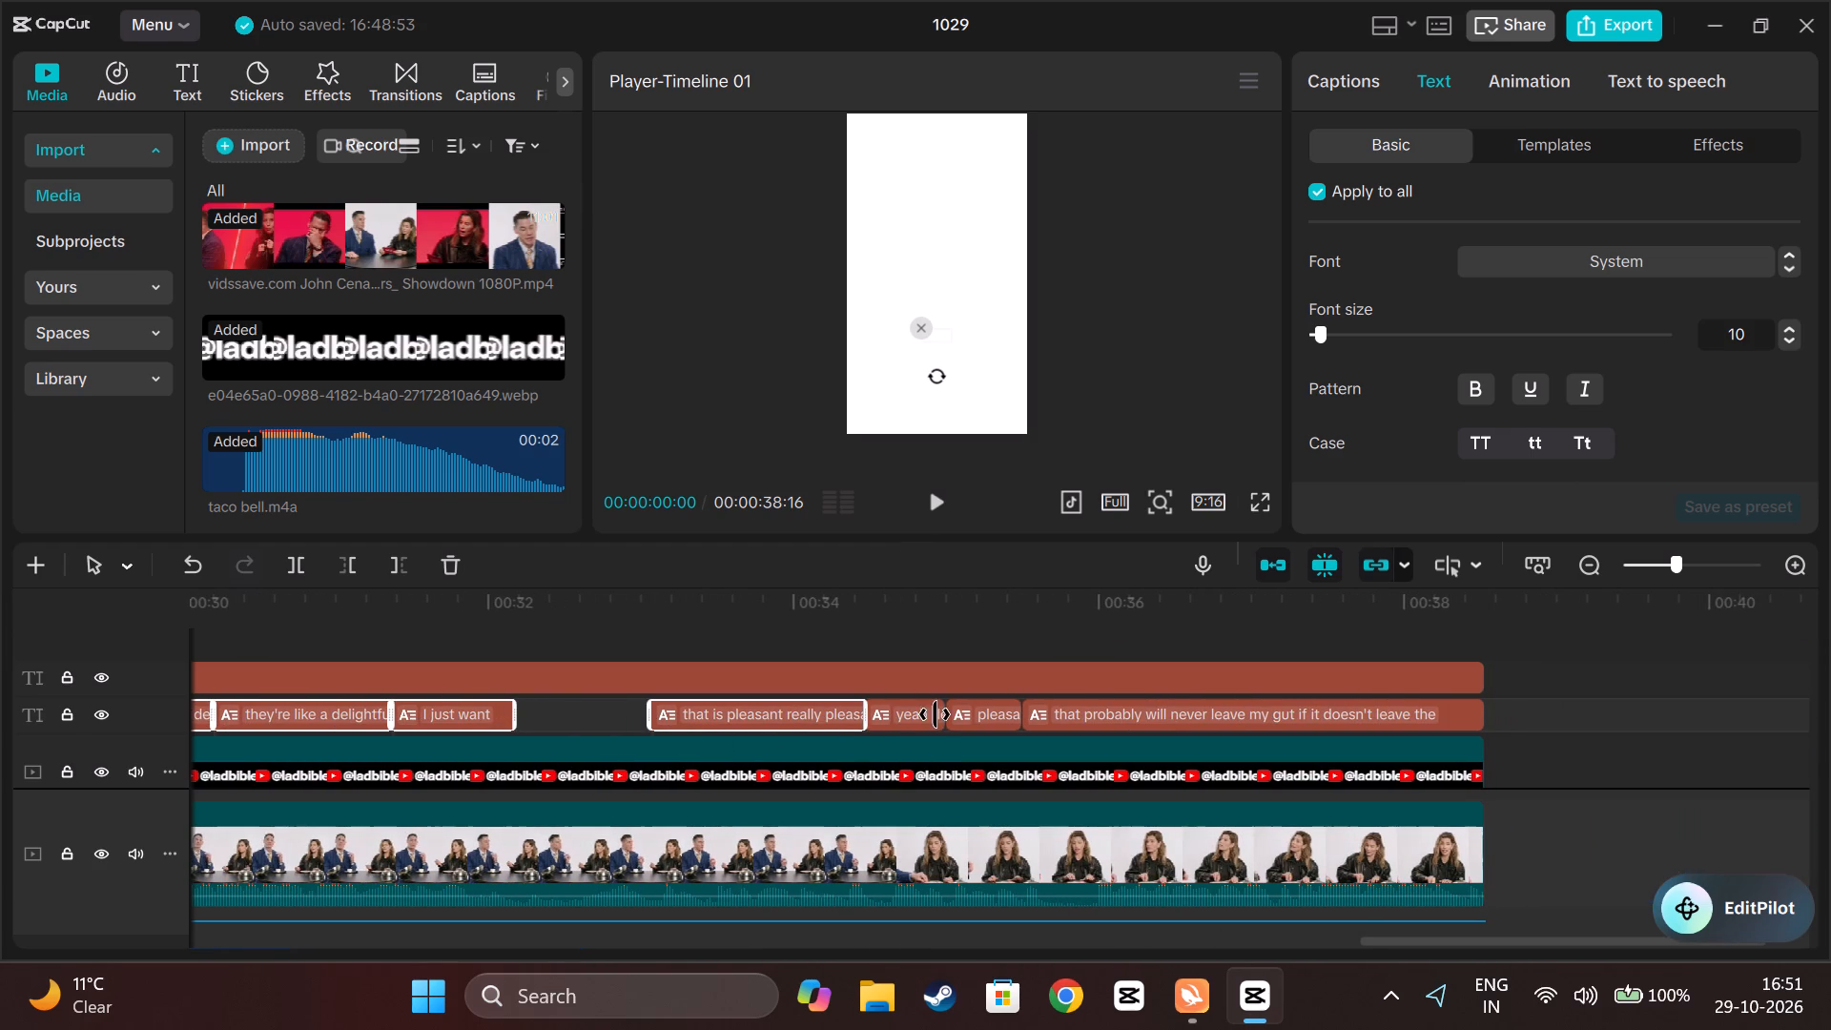
pyautogui.keyDown('ctrl'); pyautogui.click(920, 716); pyautogui.keyUp('ctrl')
pyautogui.keyDown('ctrl'); pyautogui.click(1003, 718); pyautogui.keyUp('ctrl')
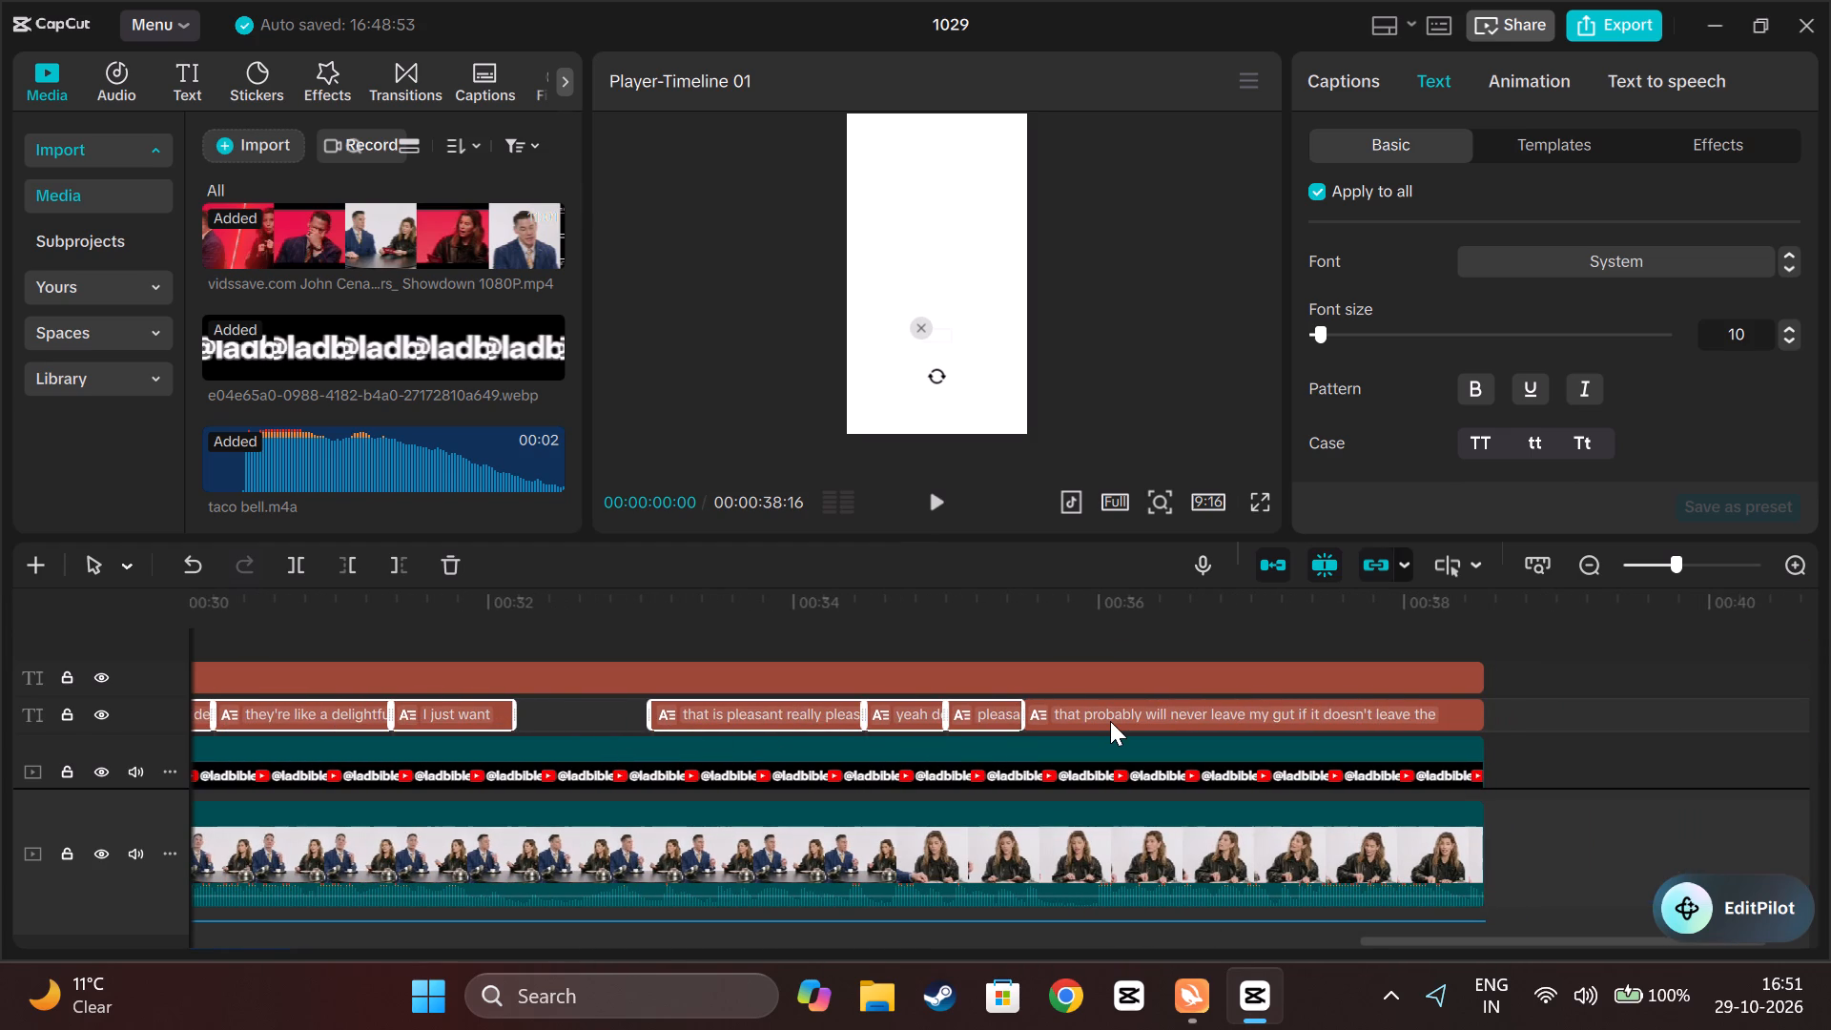
pyautogui.keyDown('ctrl'); pyautogui.click(1110, 721); pyautogui.keyUp('ctrl')
pyautogui.hscroll(4, 1078, 724)
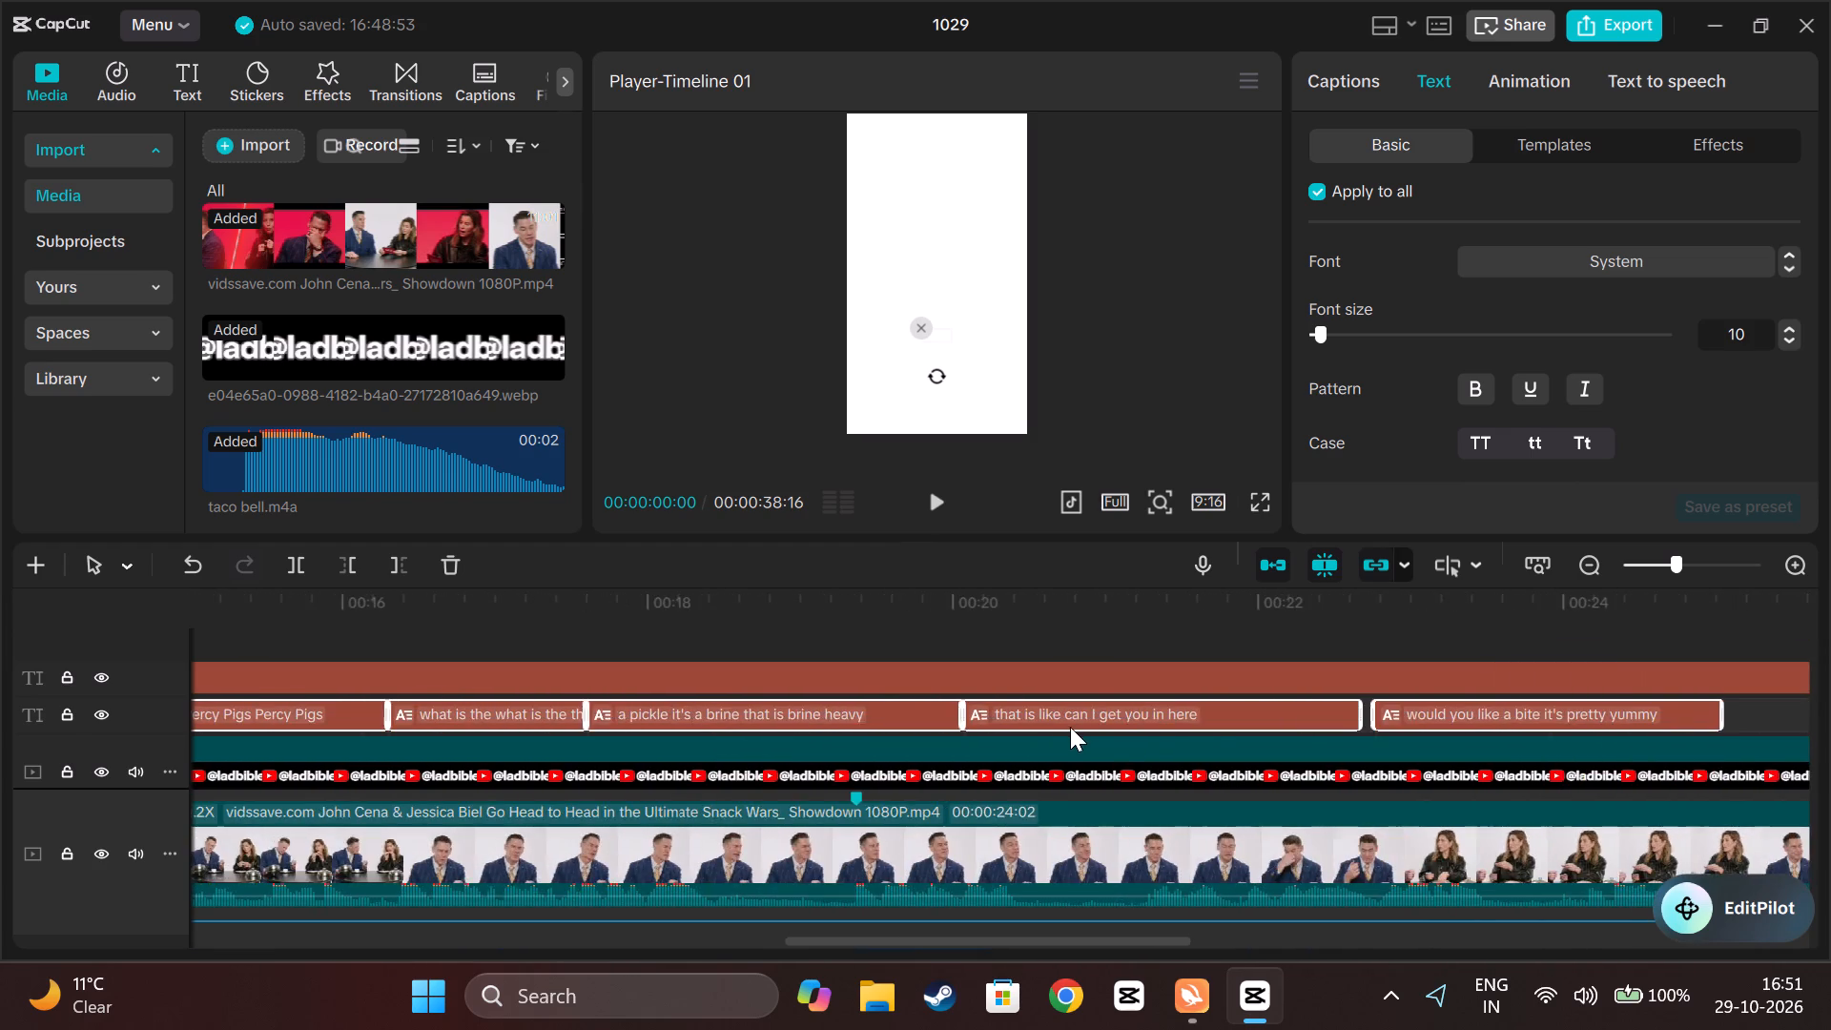
pyautogui.hscroll(4, 1066, 727)
pyautogui.hscroll(-3, 1039, 725)
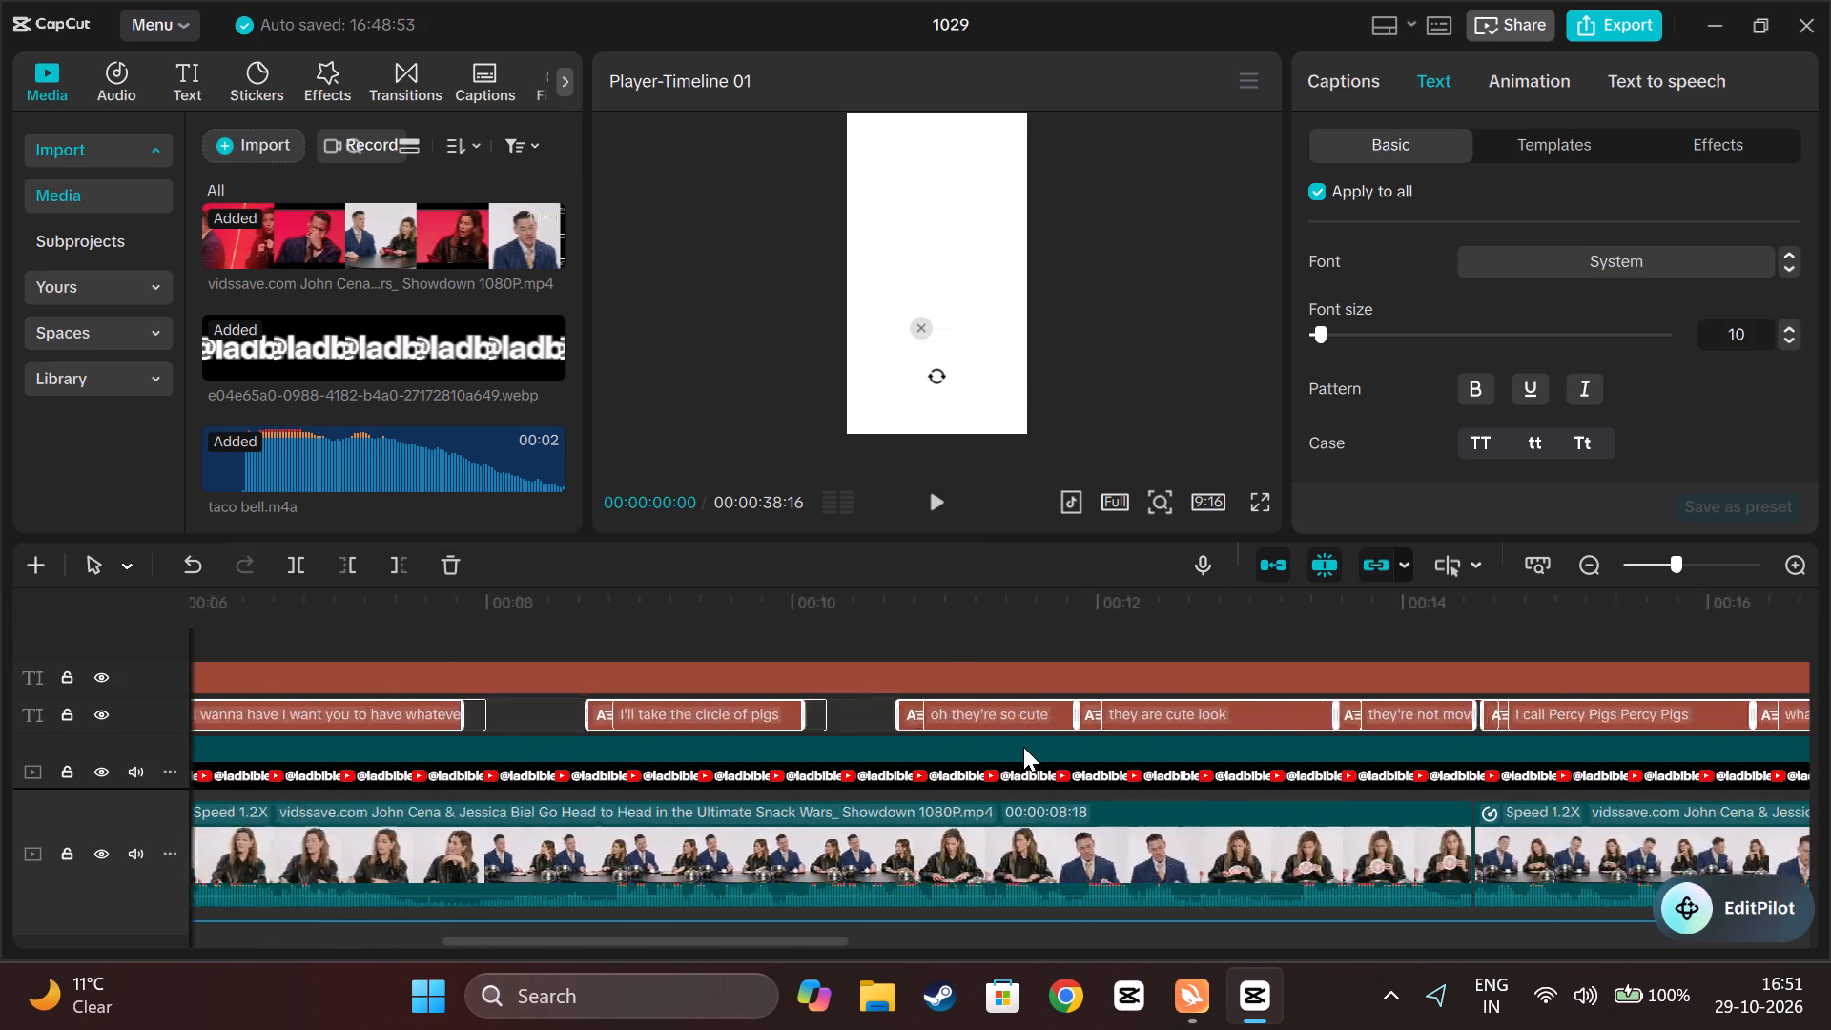
pyautogui.hscroll(-4, 1023, 747)
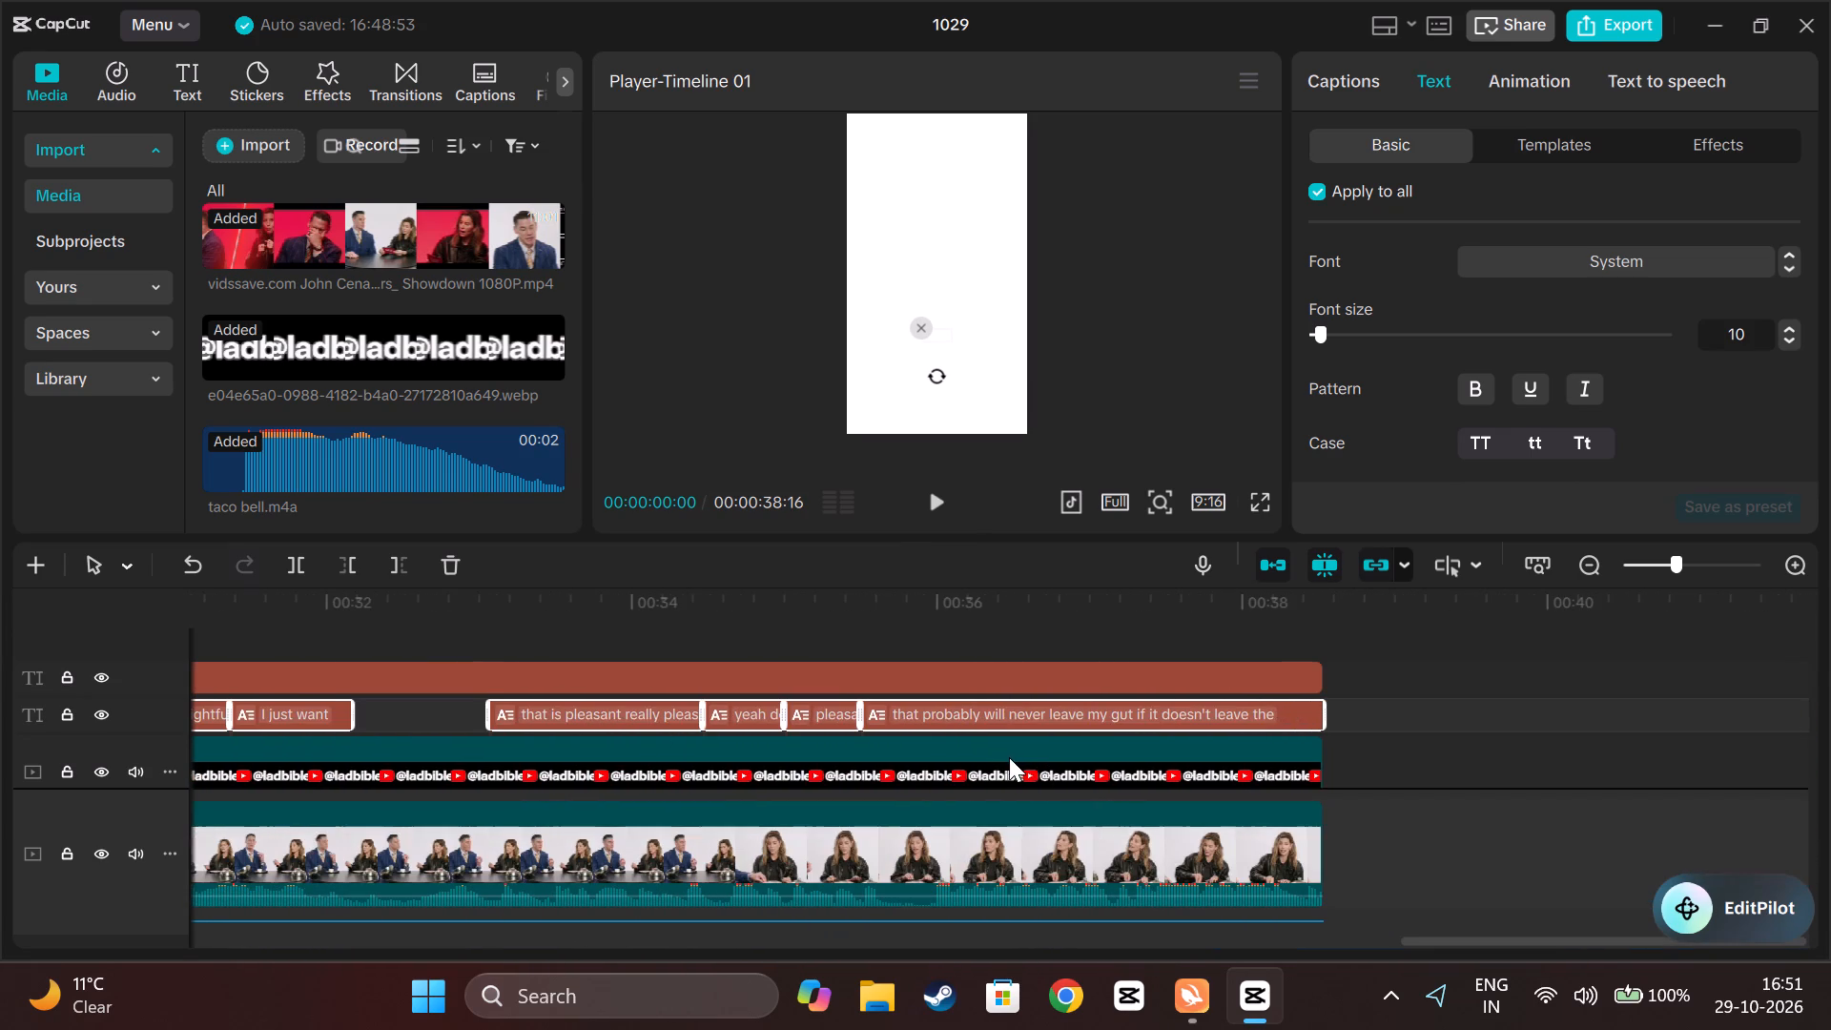
pyautogui.scroll(-5, 1005, 760)
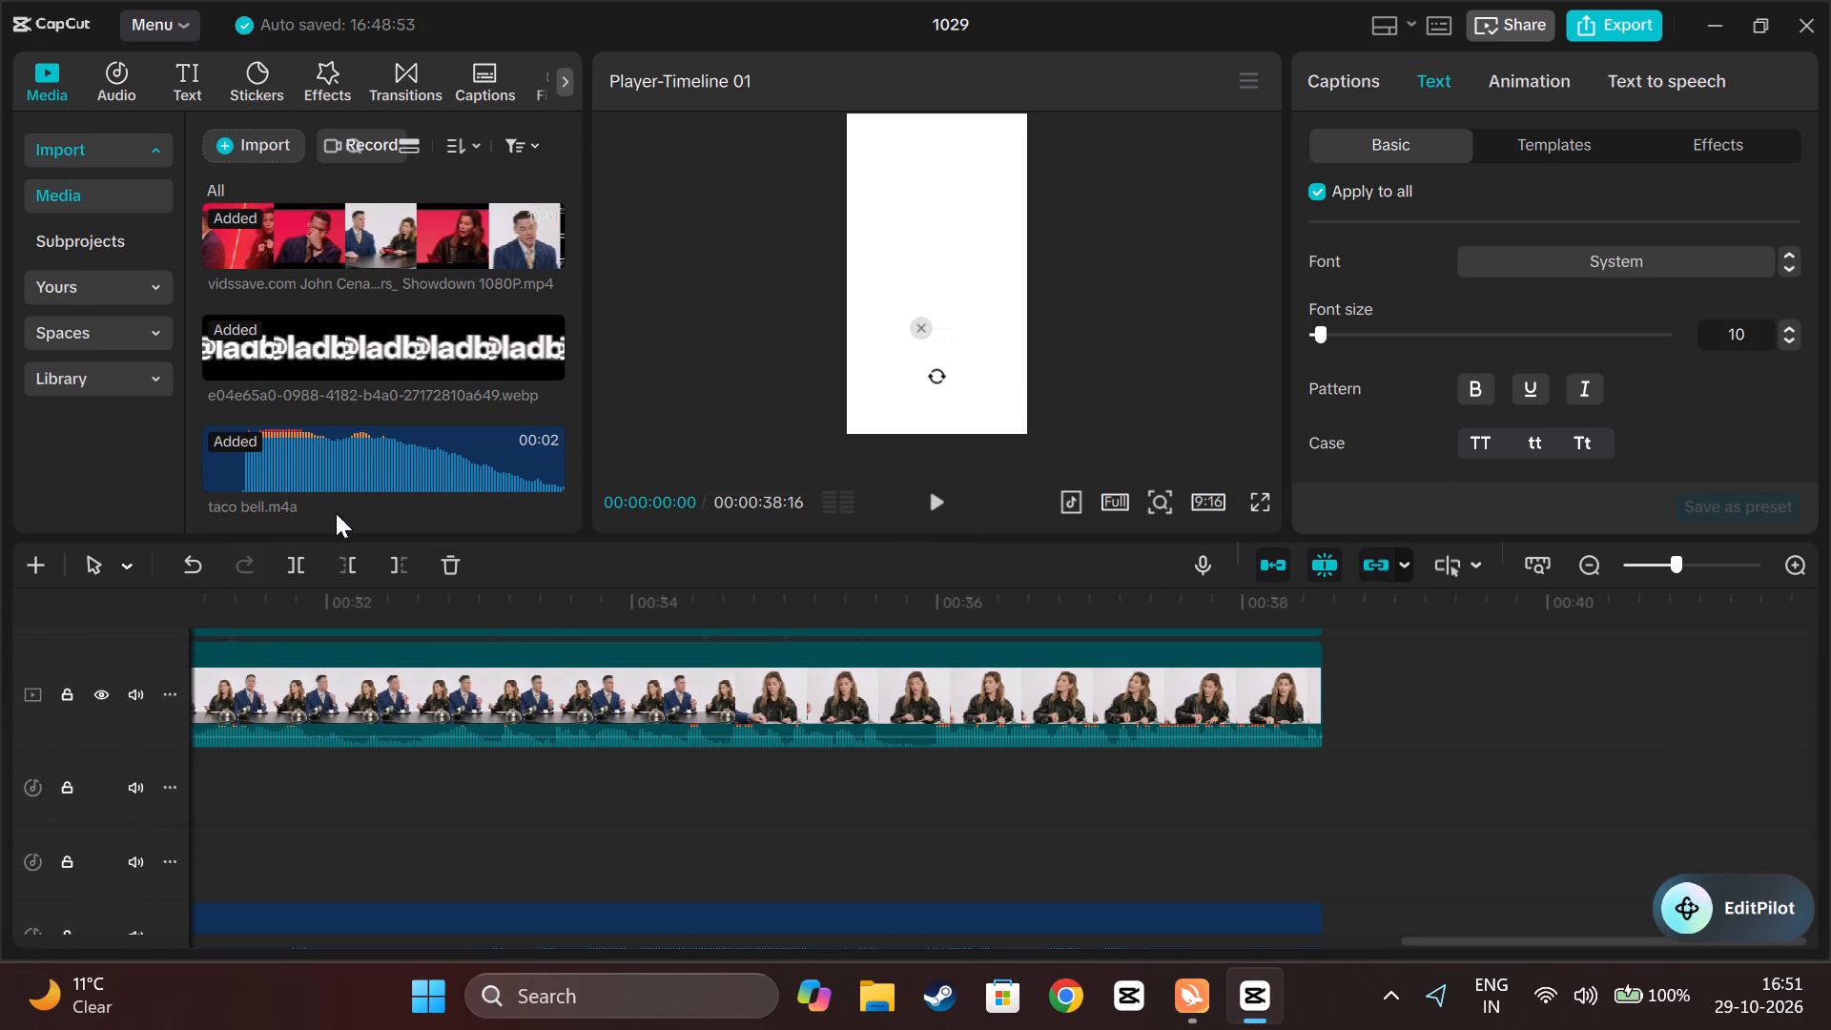
pyautogui.click(449, 558)
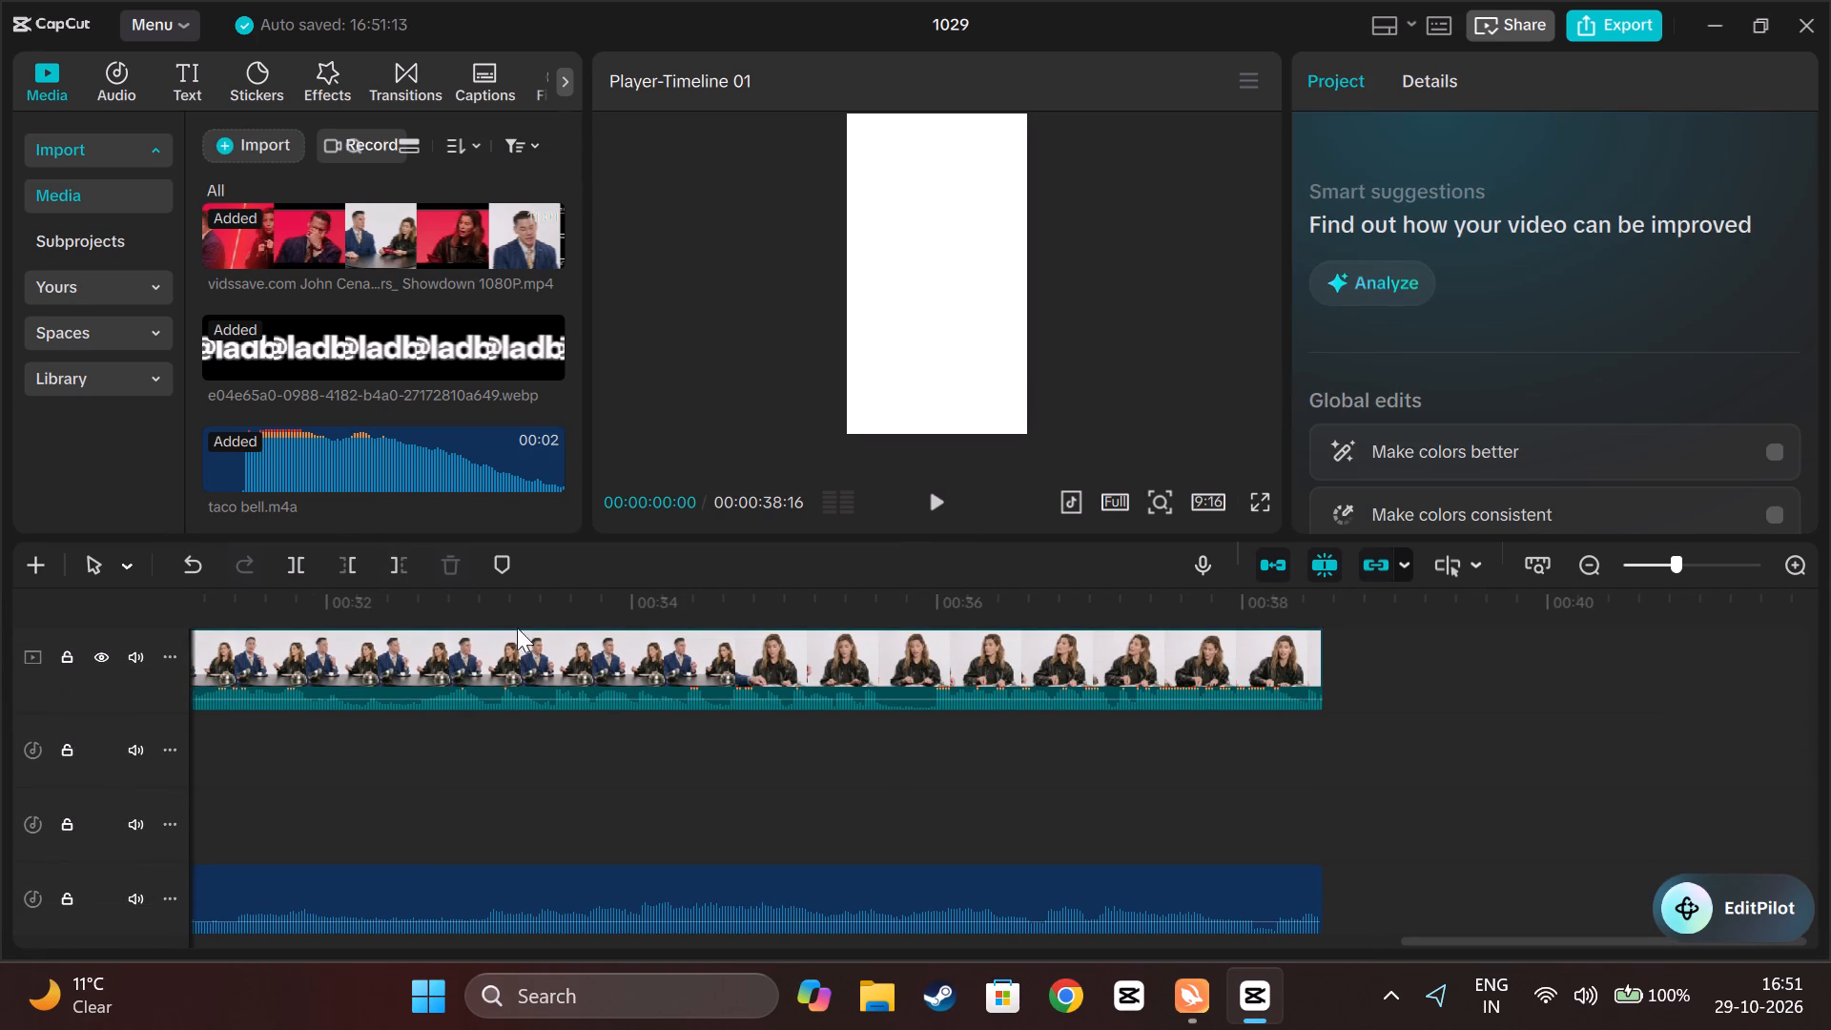
# Examine the title, overlay, video and audio tracks at the start of the timeline.
pyautogui.hscroll(3, 517, 646)
pyautogui.hscroll(5, 474, 809)
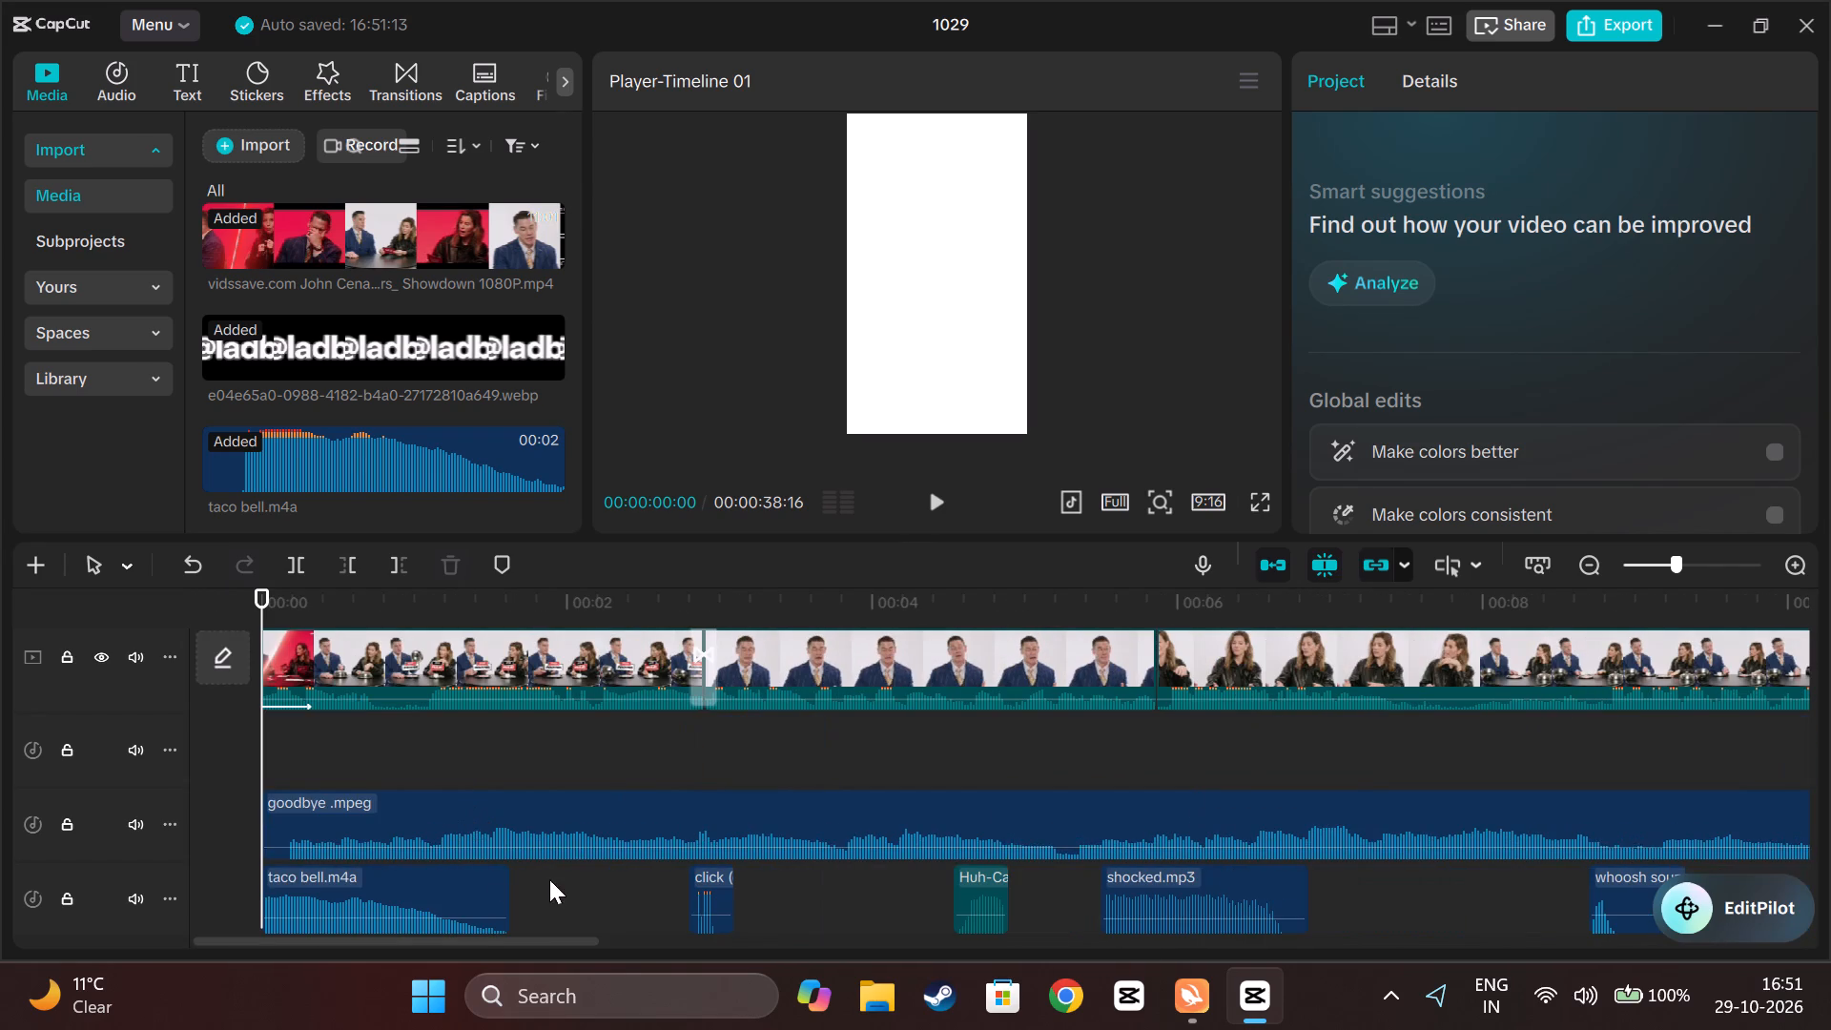
pyautogui.scroll(-7, 550, 880)
pyautogui.scroll(8, 549, 885)
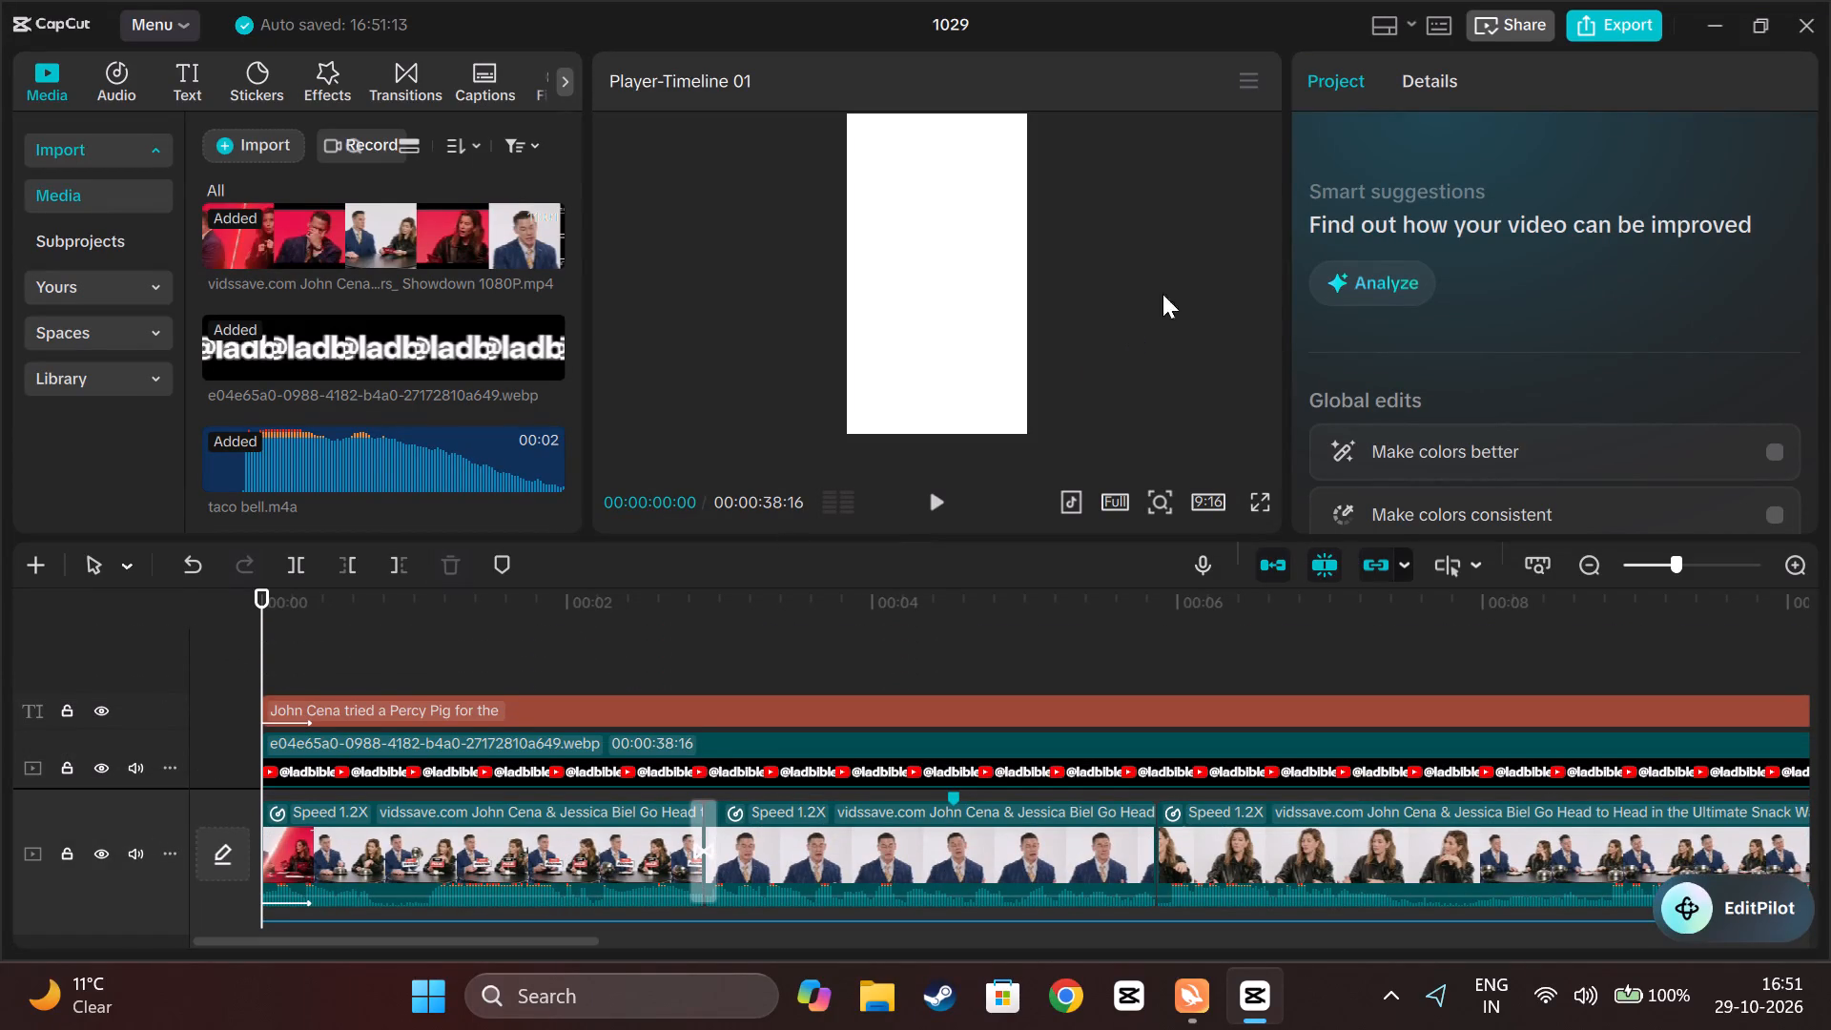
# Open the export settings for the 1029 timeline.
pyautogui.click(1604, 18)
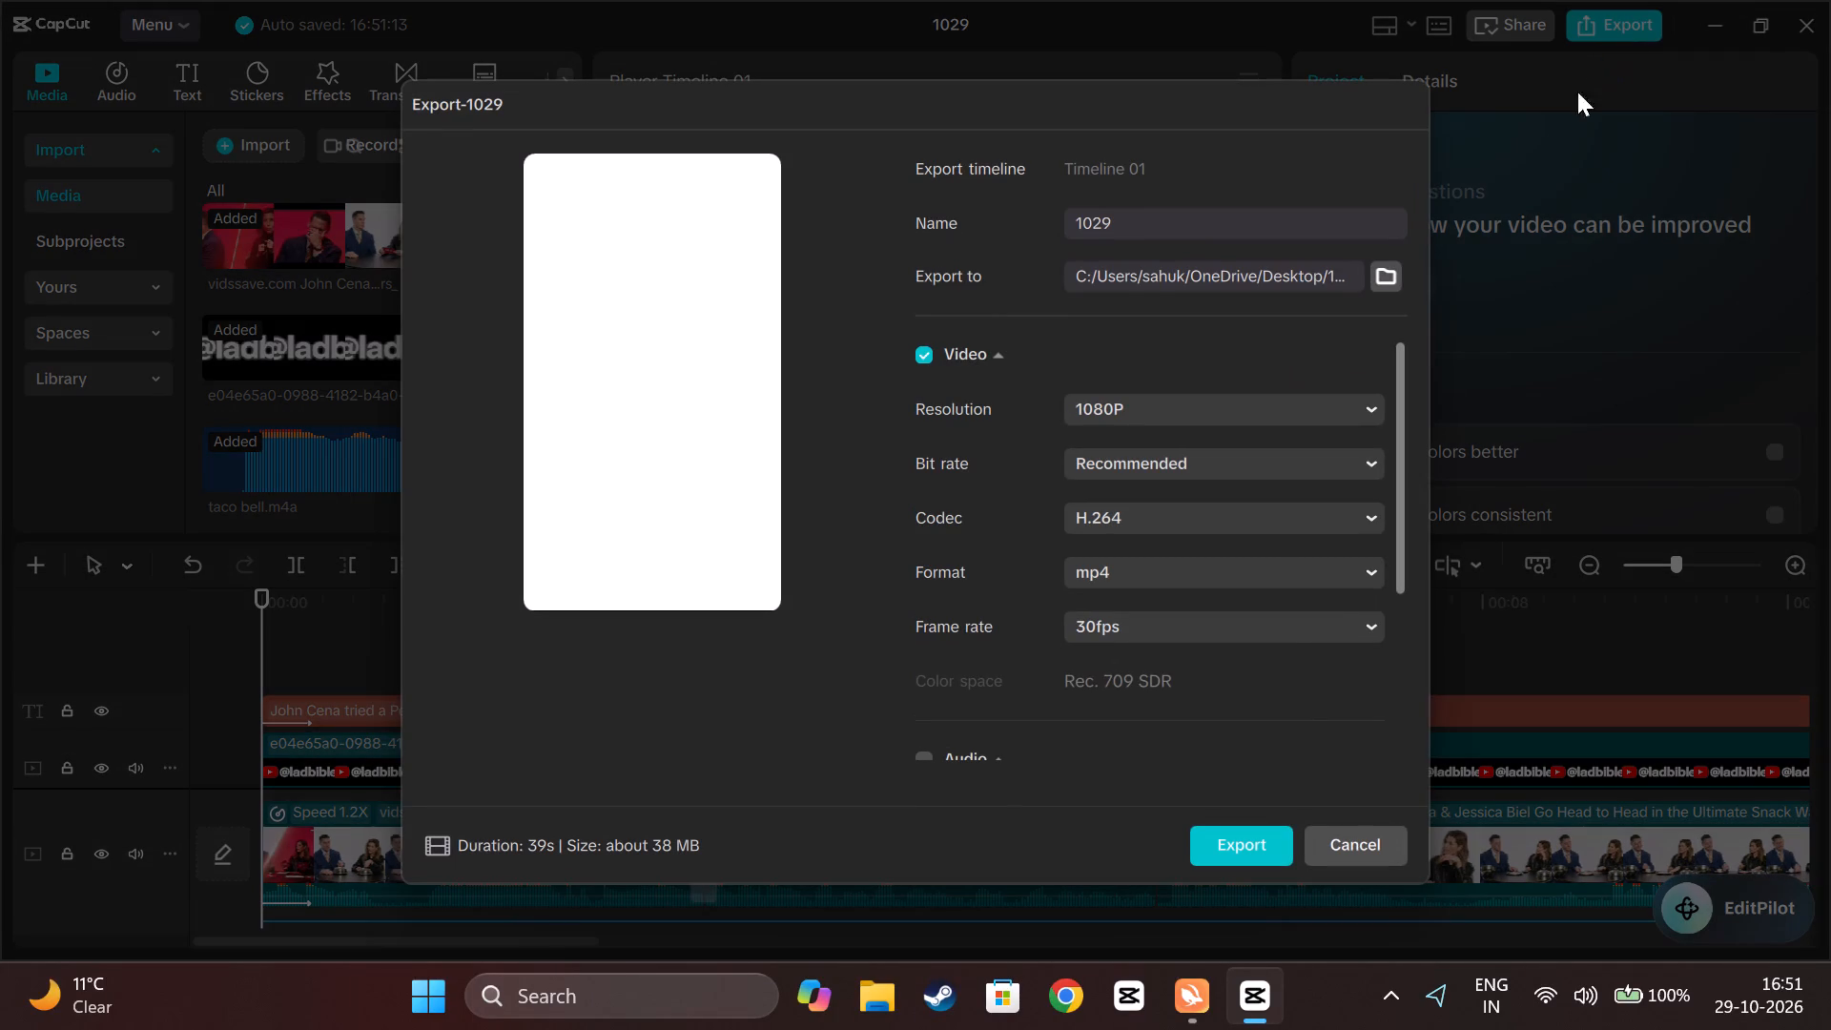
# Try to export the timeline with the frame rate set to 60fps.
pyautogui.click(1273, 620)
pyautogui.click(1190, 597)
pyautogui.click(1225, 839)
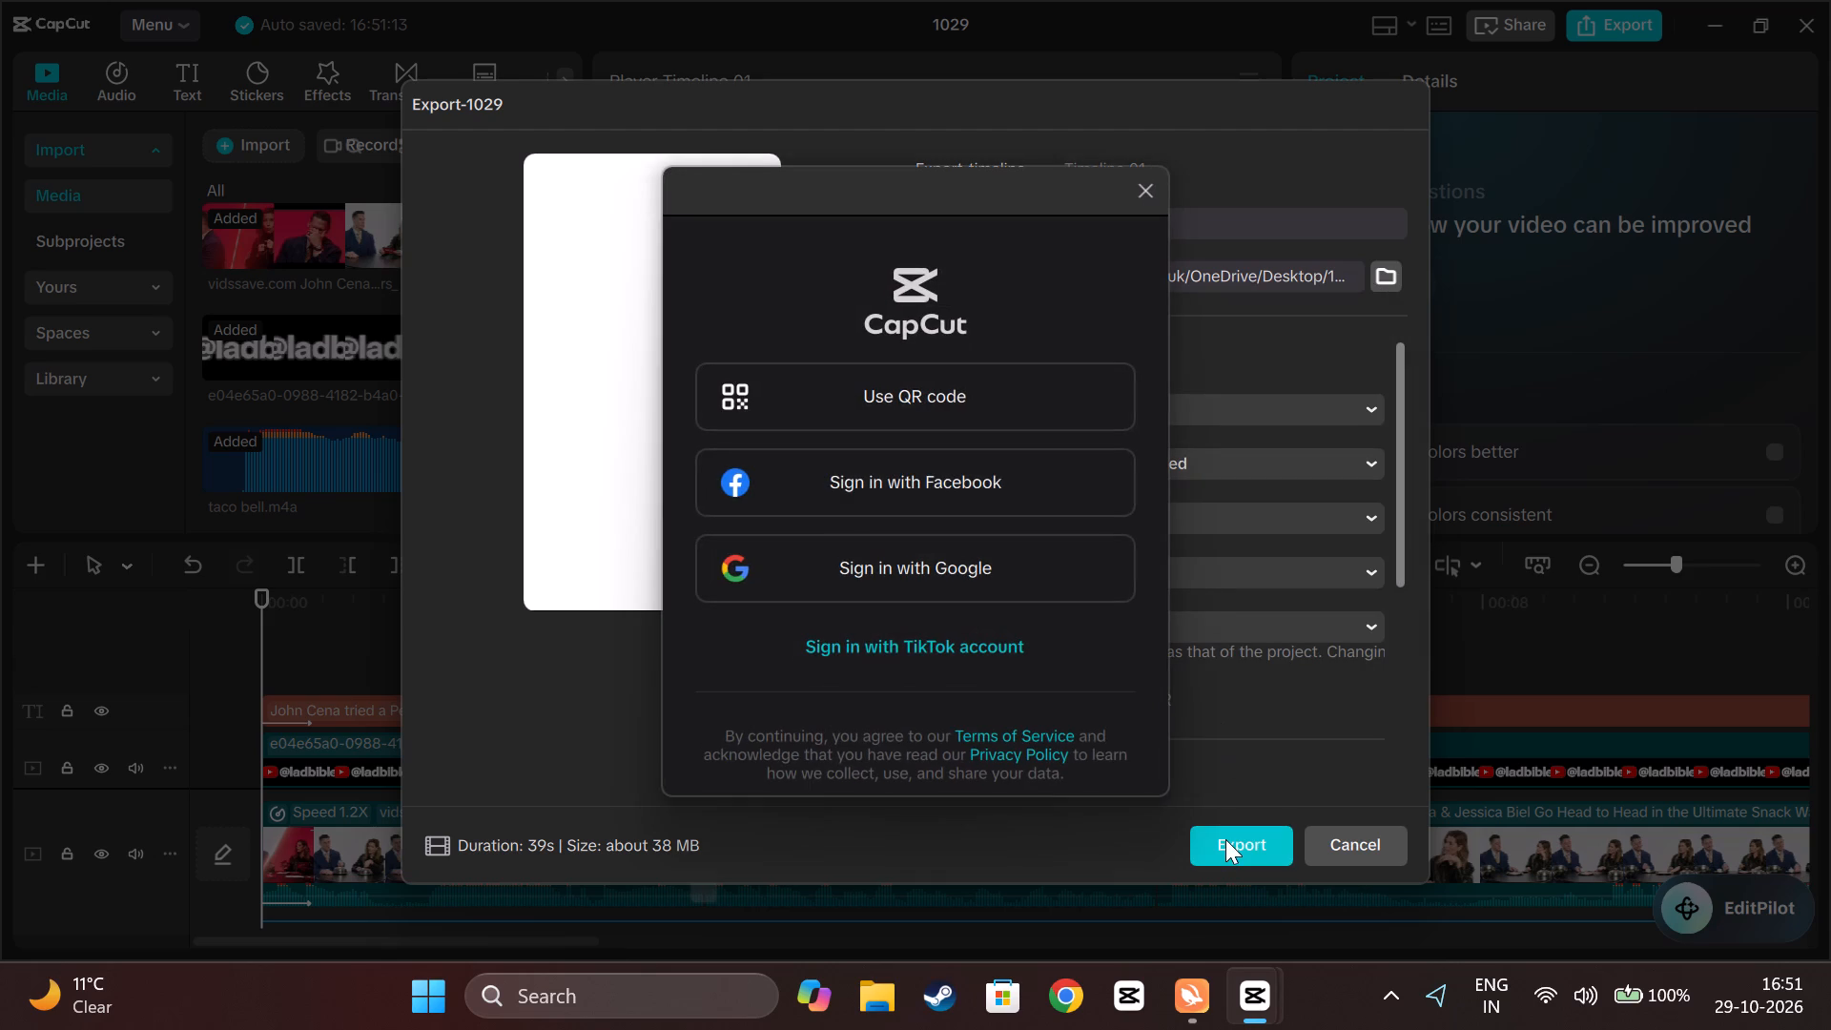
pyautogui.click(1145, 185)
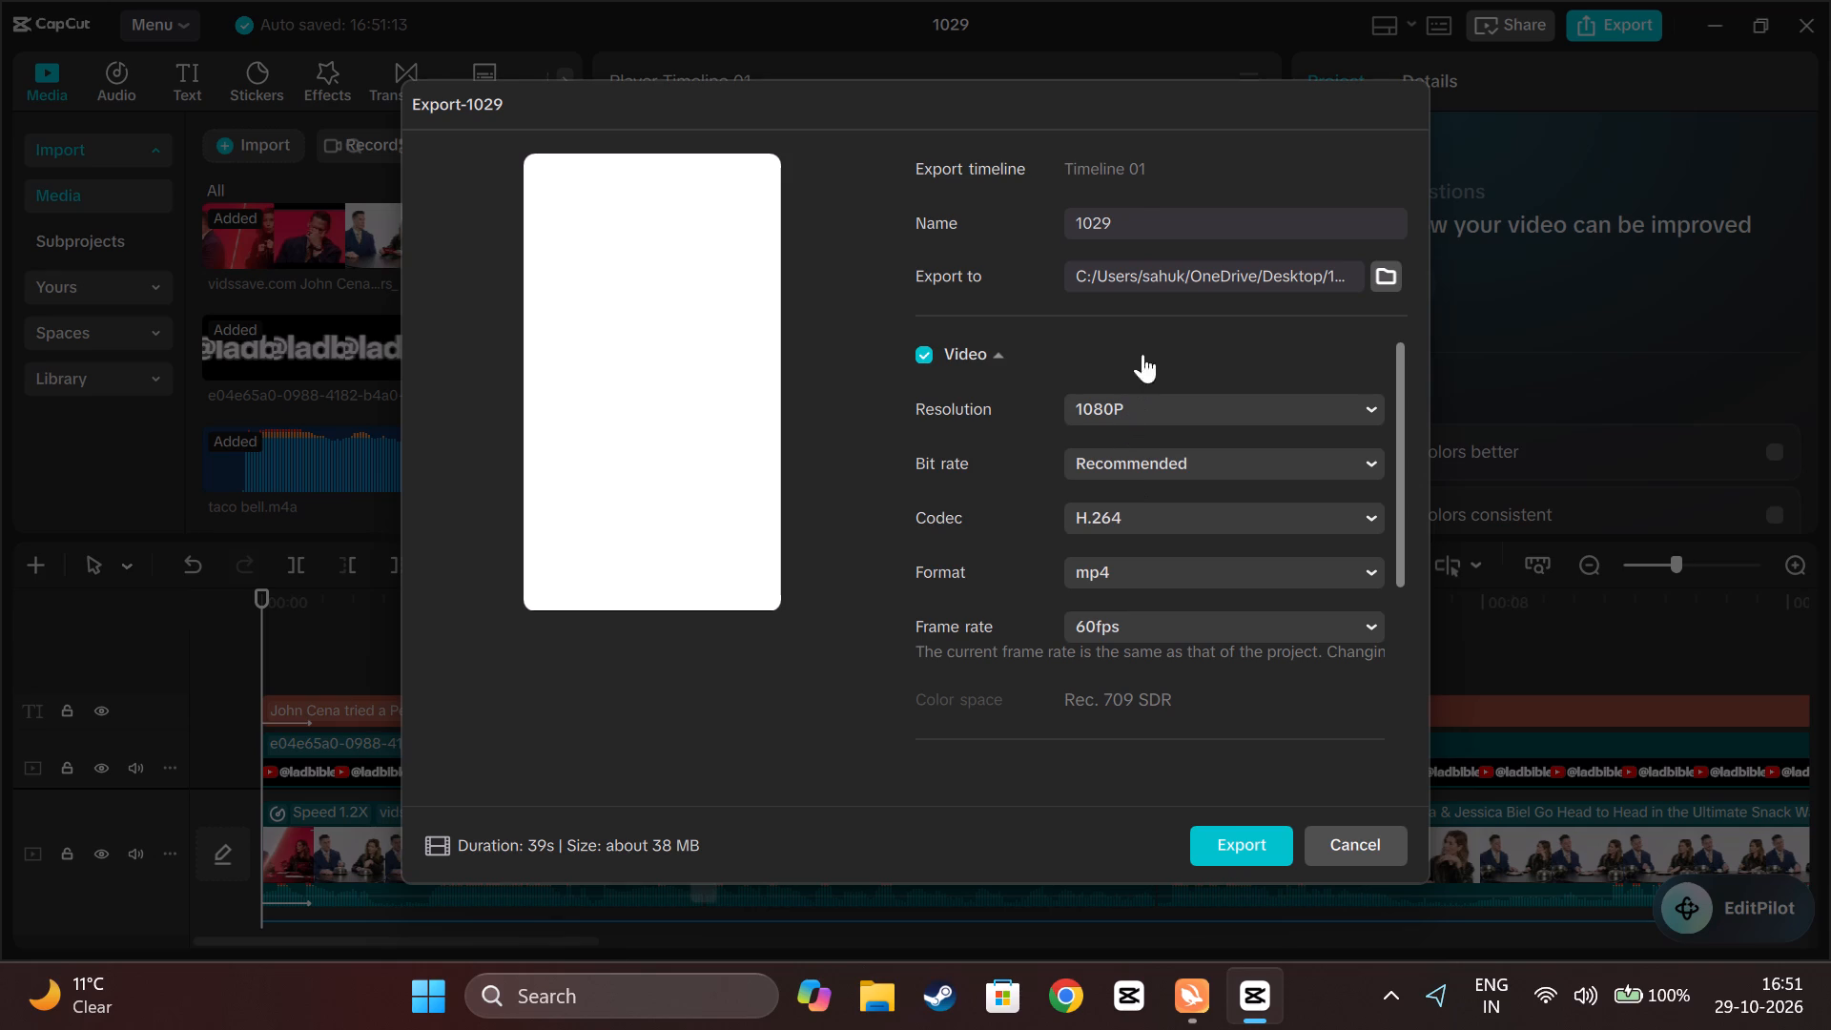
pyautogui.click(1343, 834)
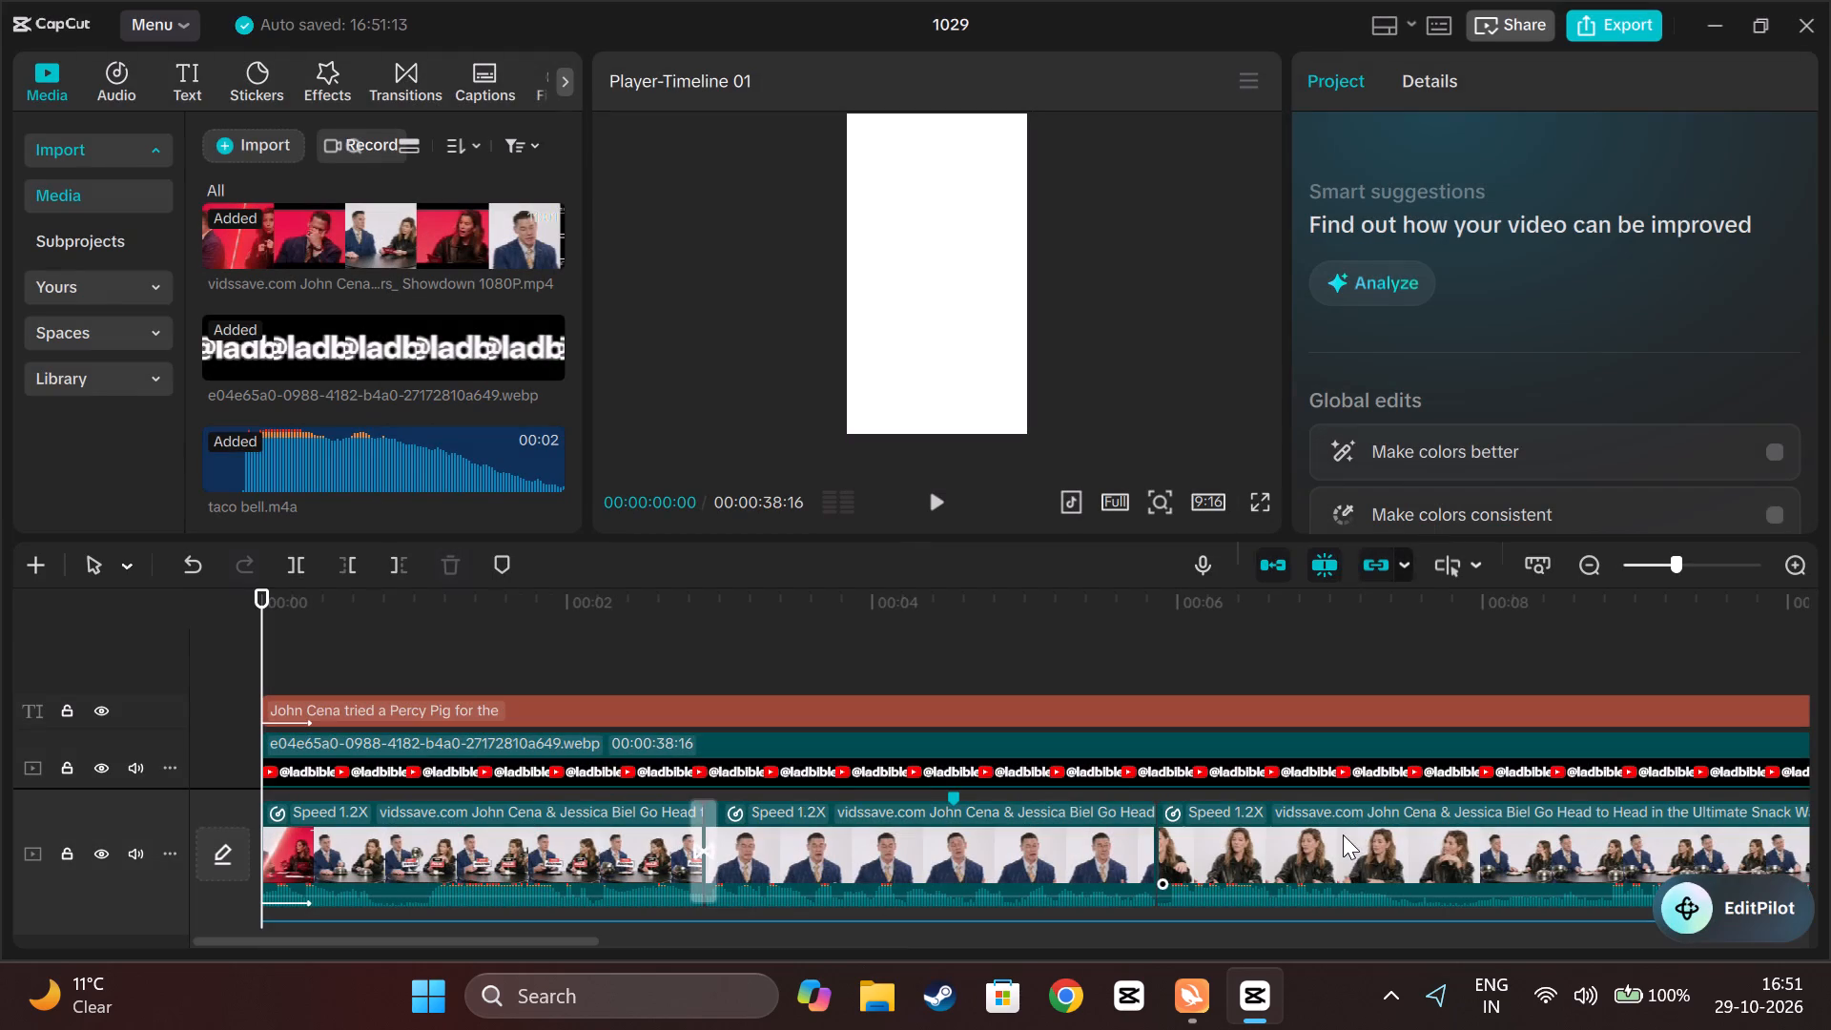
# Set the In animation of the "John Cena tried a Percy Pig for the first time" title to None.
pyautogui.scroll(-2, 599, 760)
pyautogui.click(418, 645)
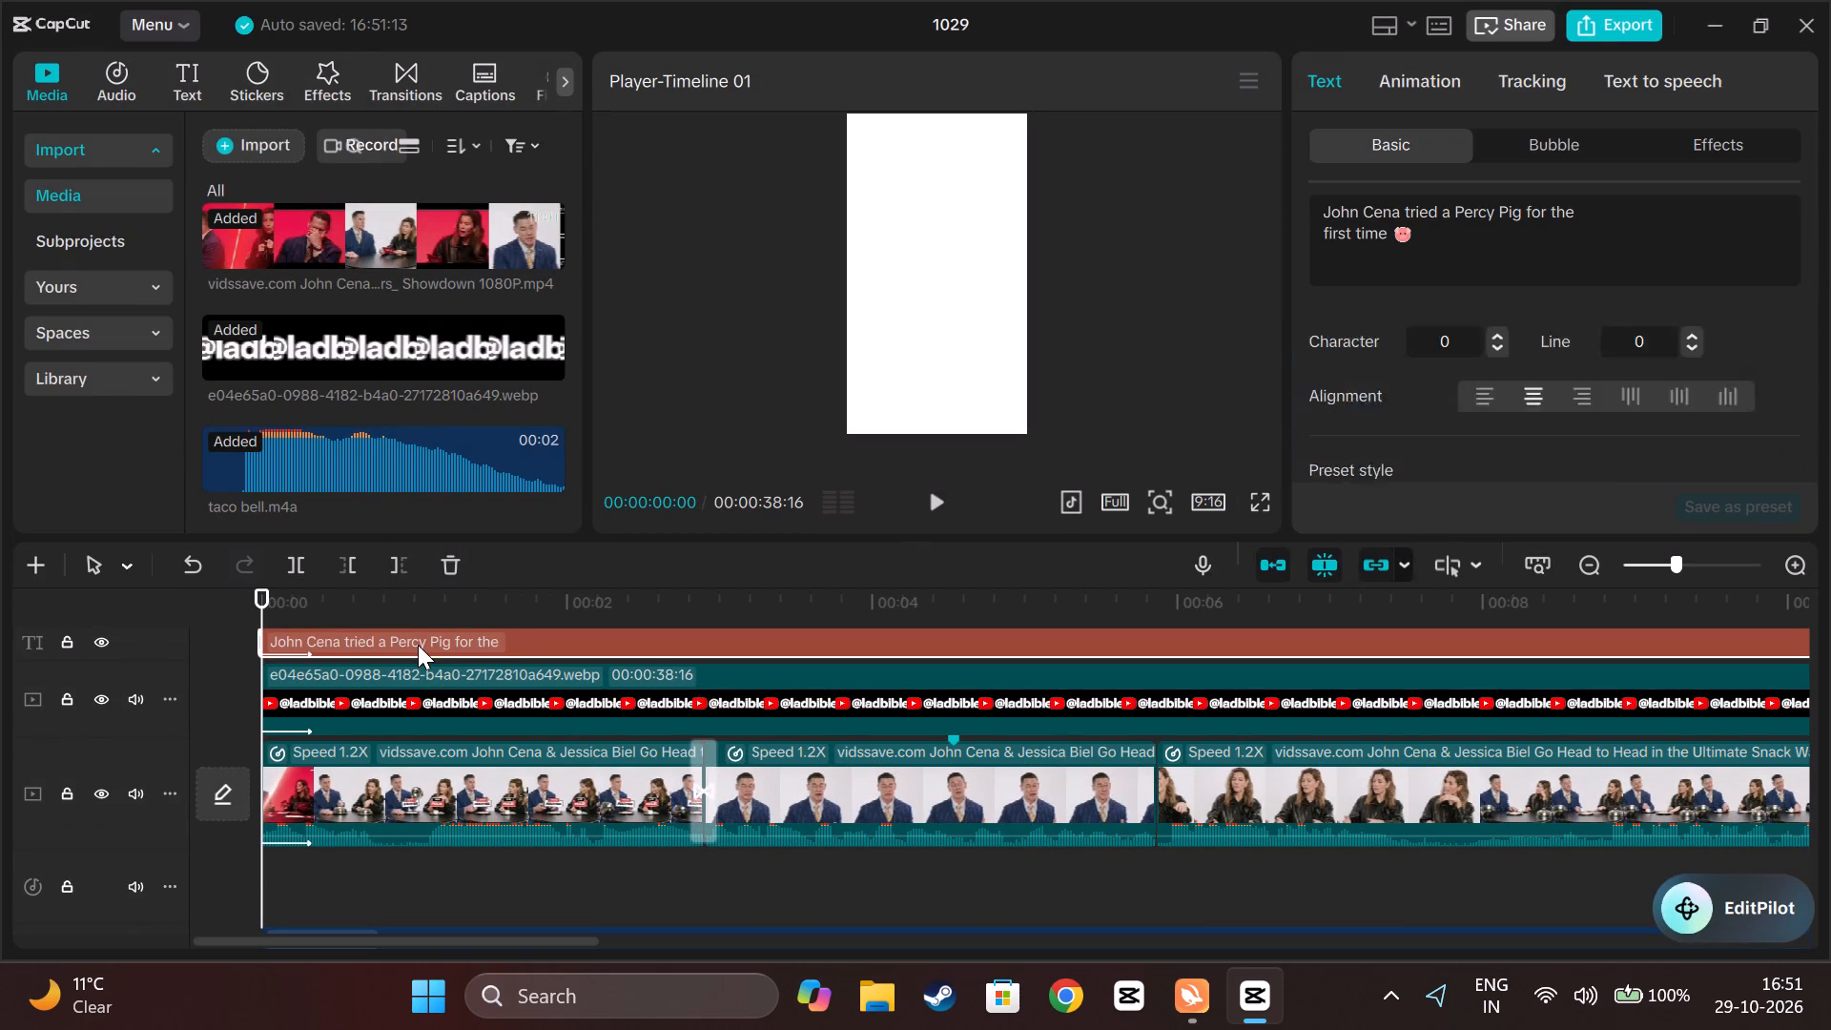
pyautogui.click(1454, 88)
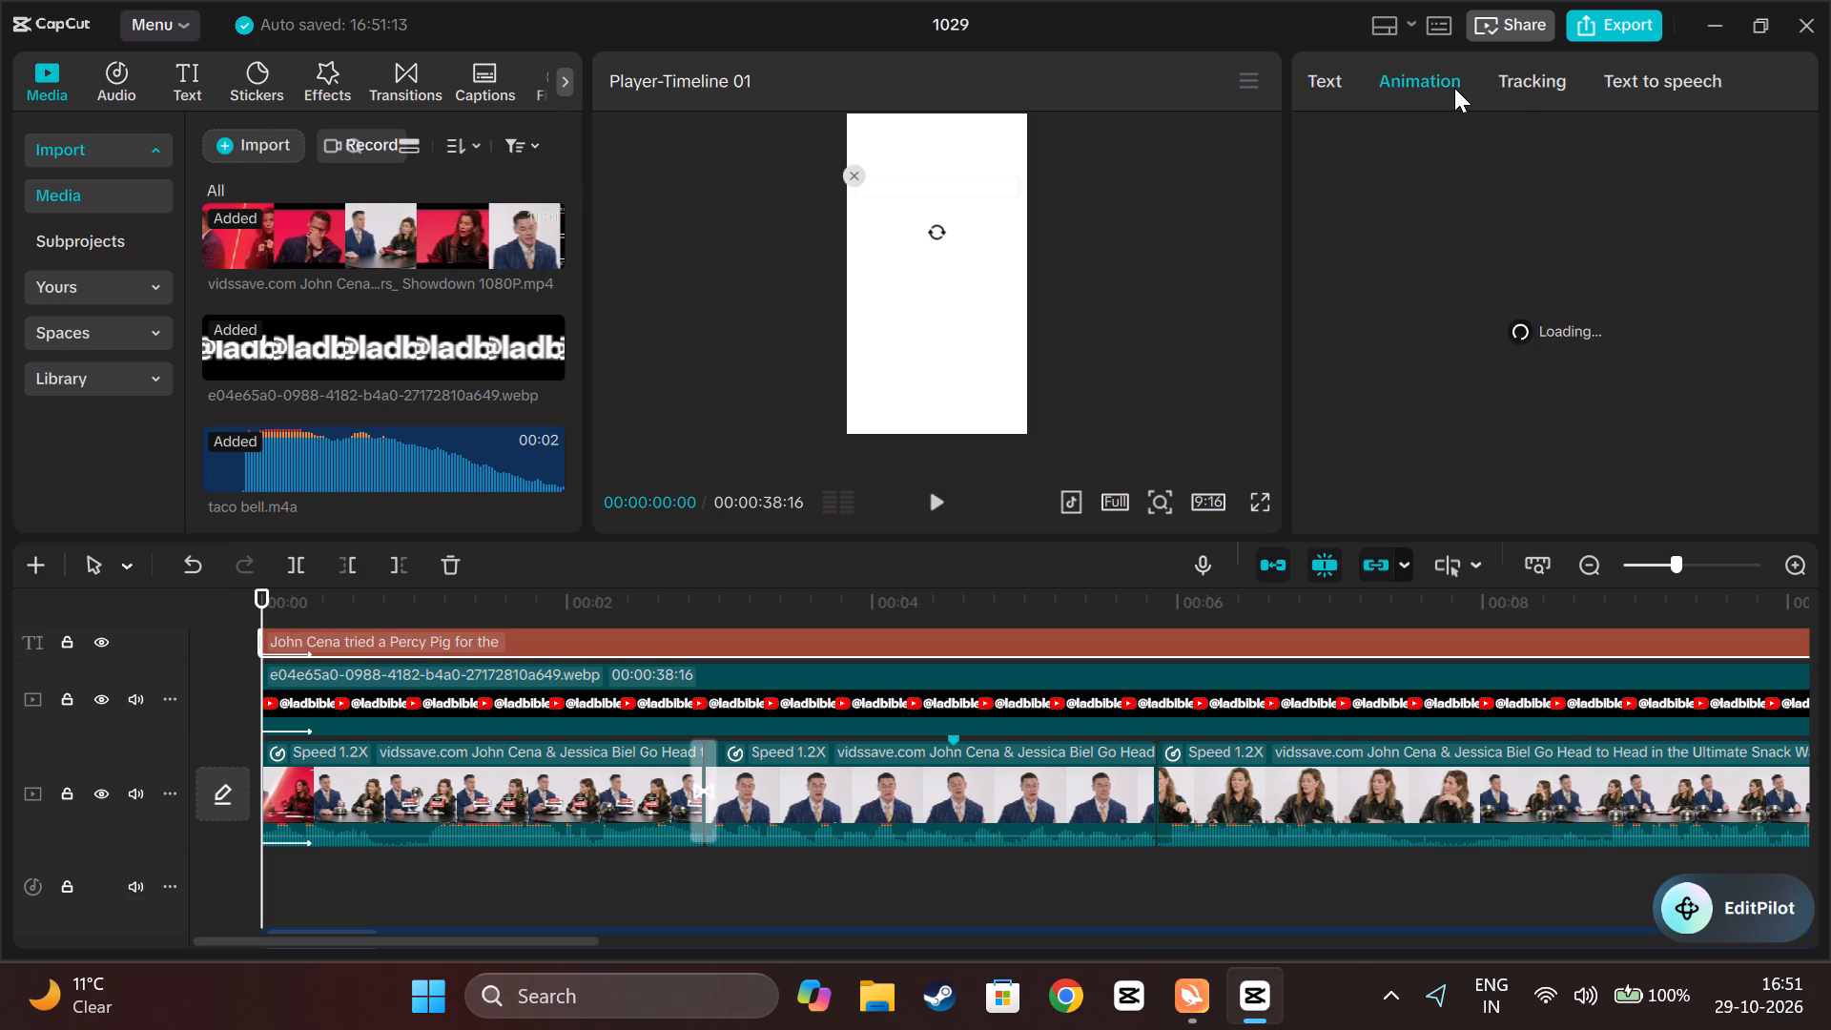
pyautogui.click(1348, 325)
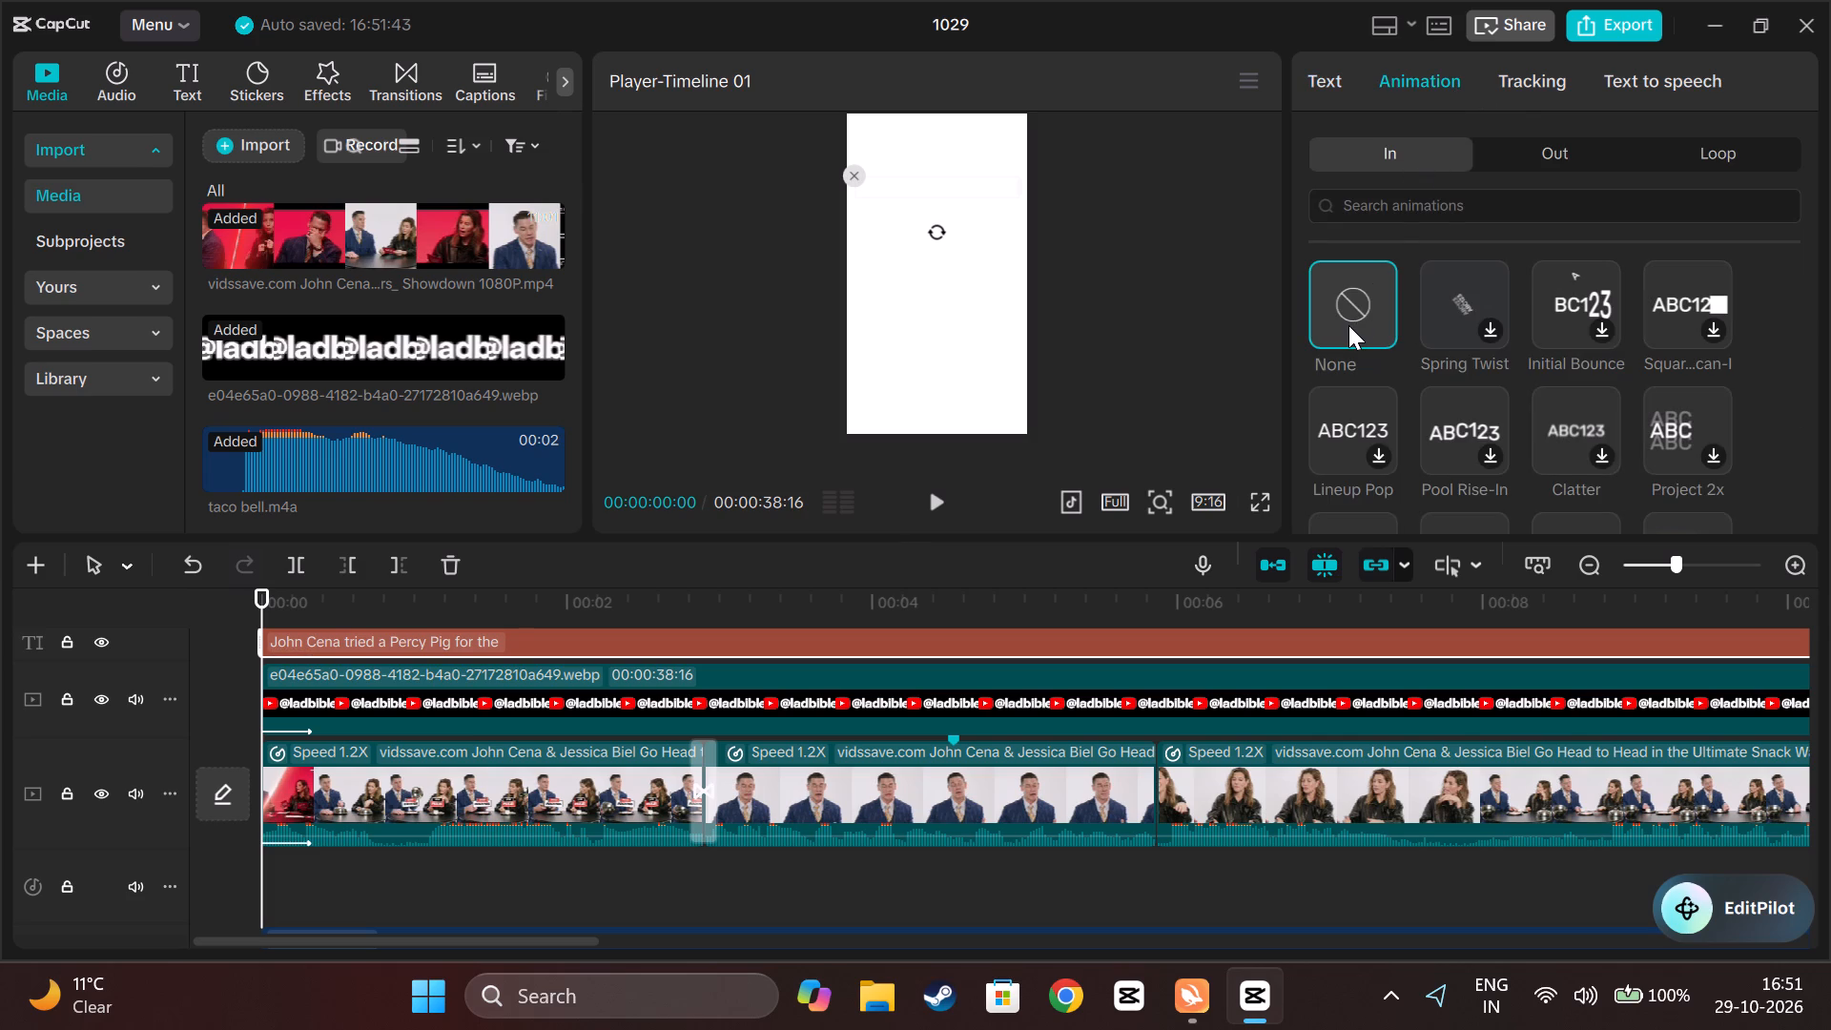
pyautogui.click(364, 713)
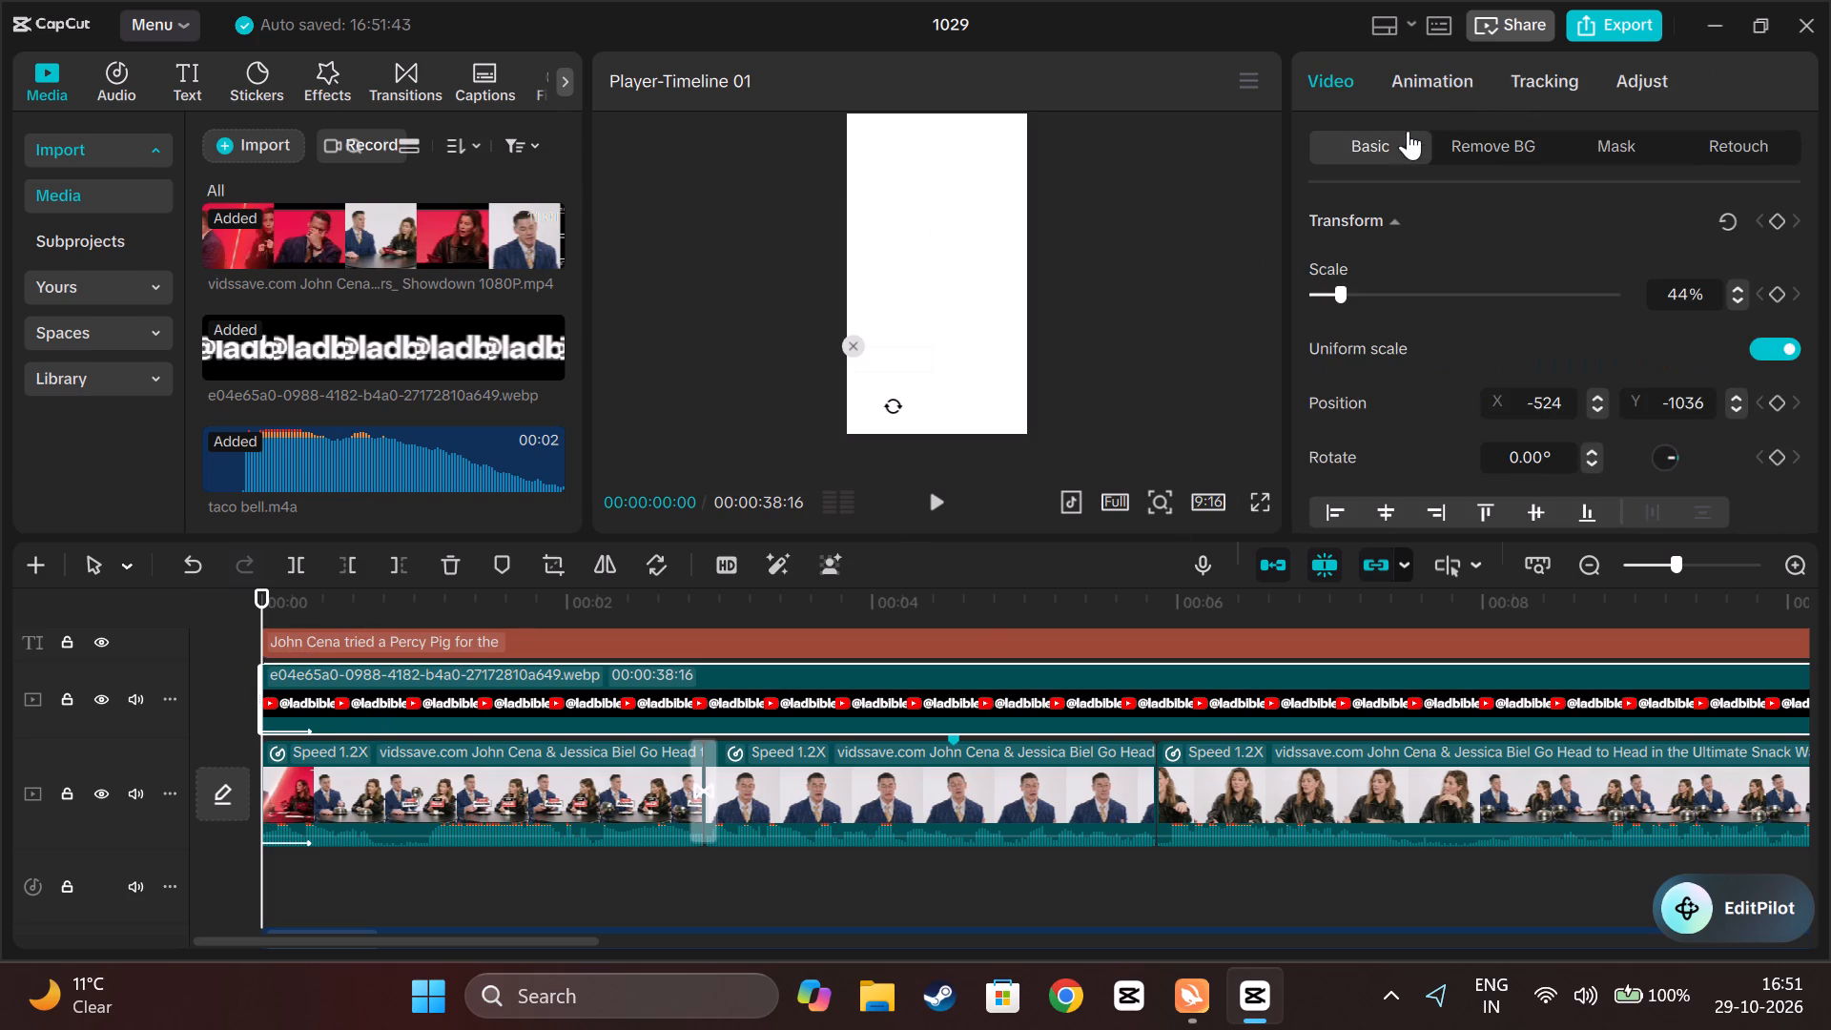
pyautogui.click(1466, 72)
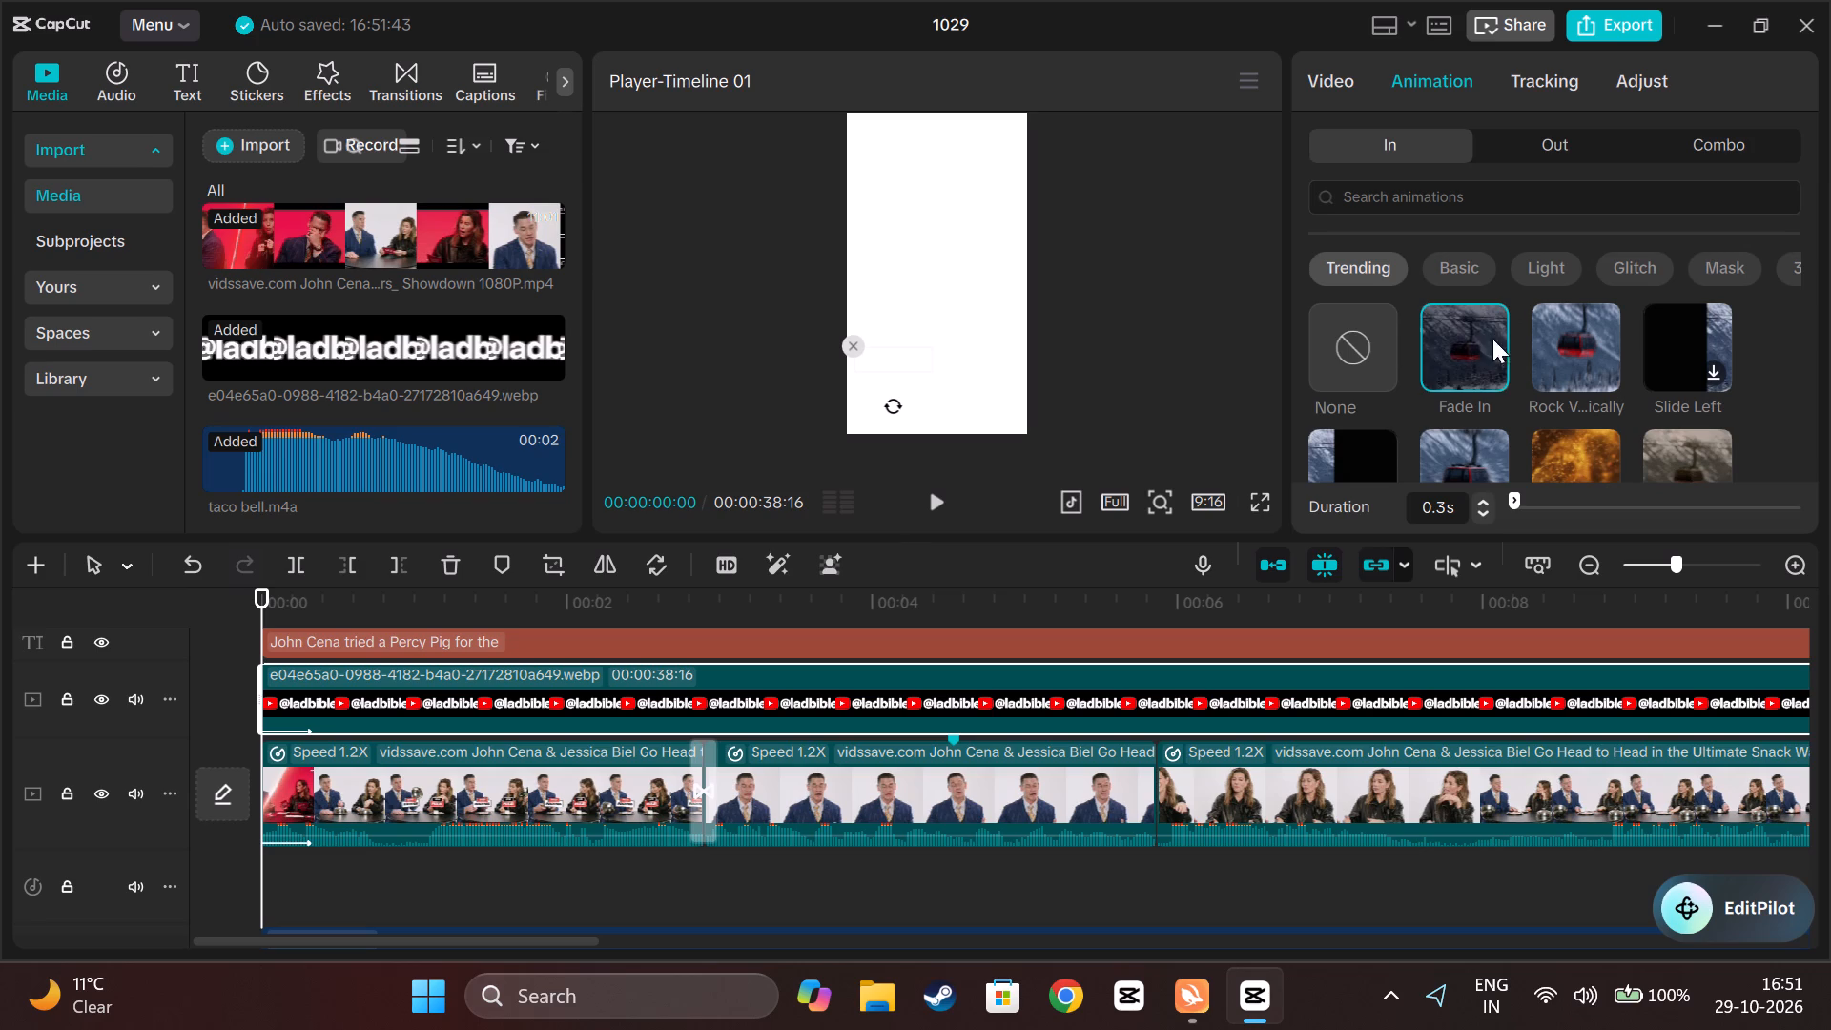
pyautogui.click(1343, 333)
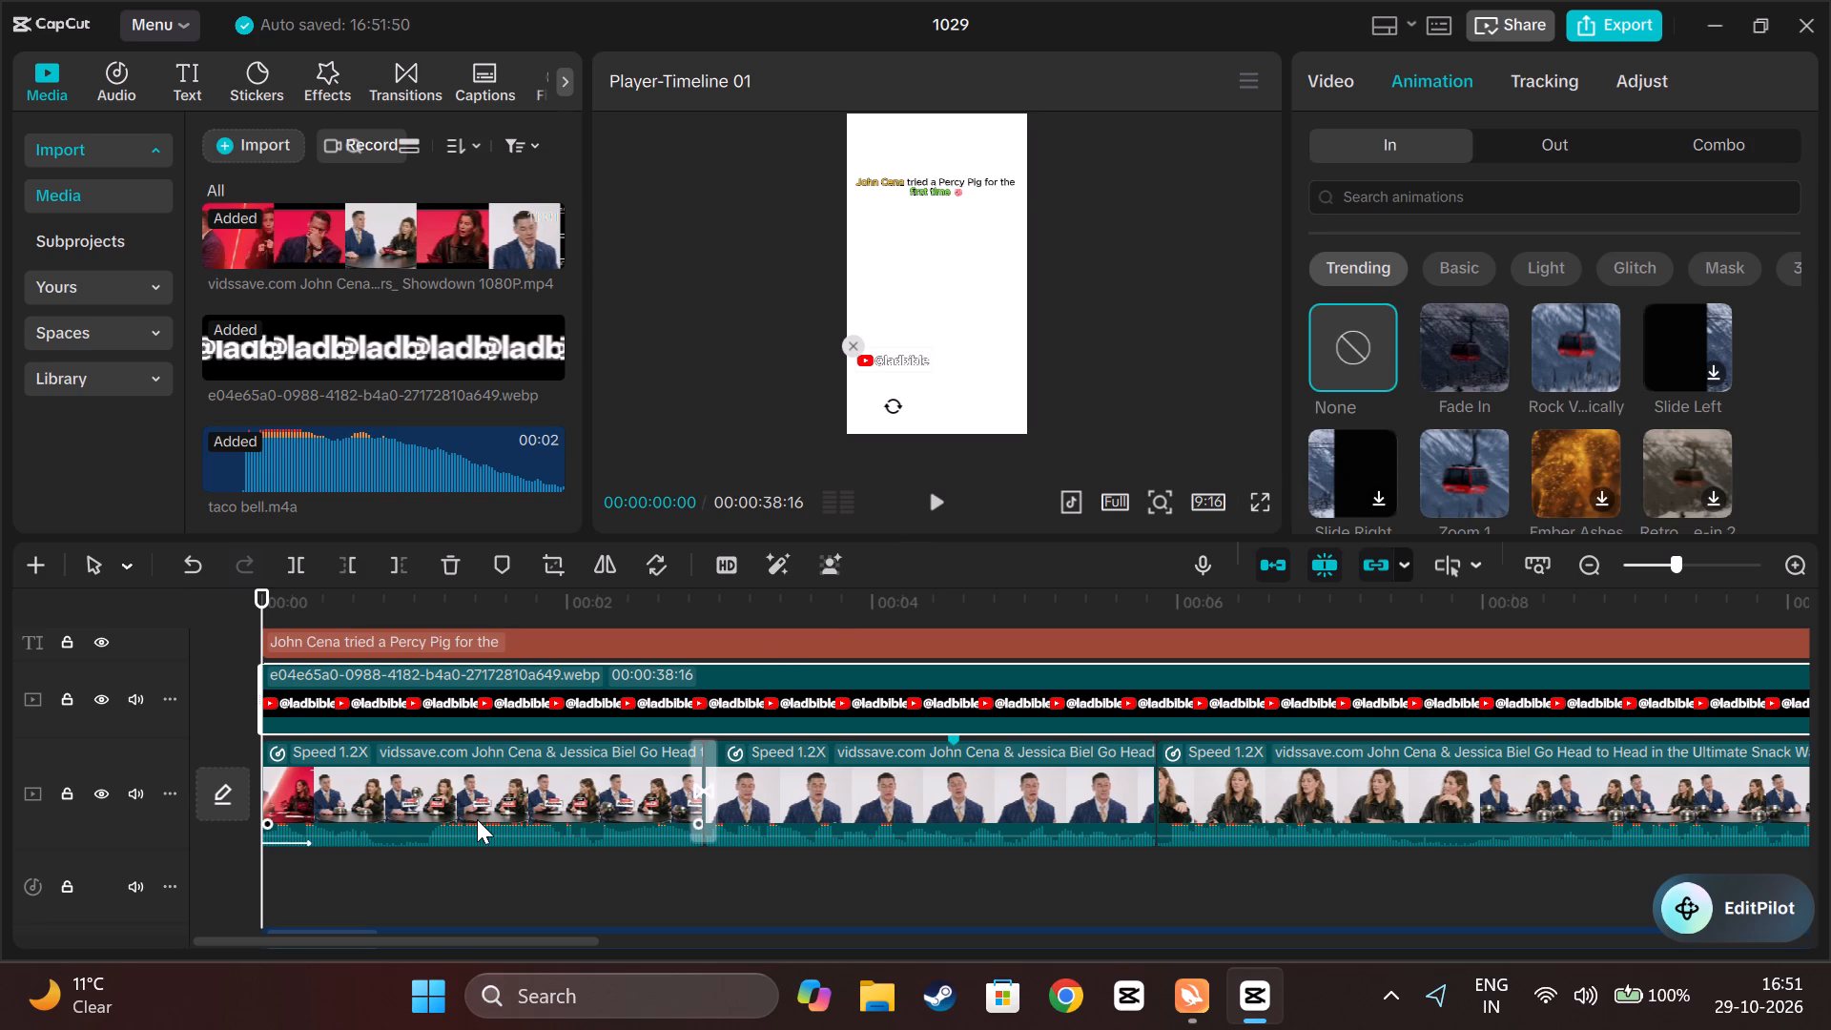
pyautogui.click(477, 819)
pyautogui.click(1356, 343)
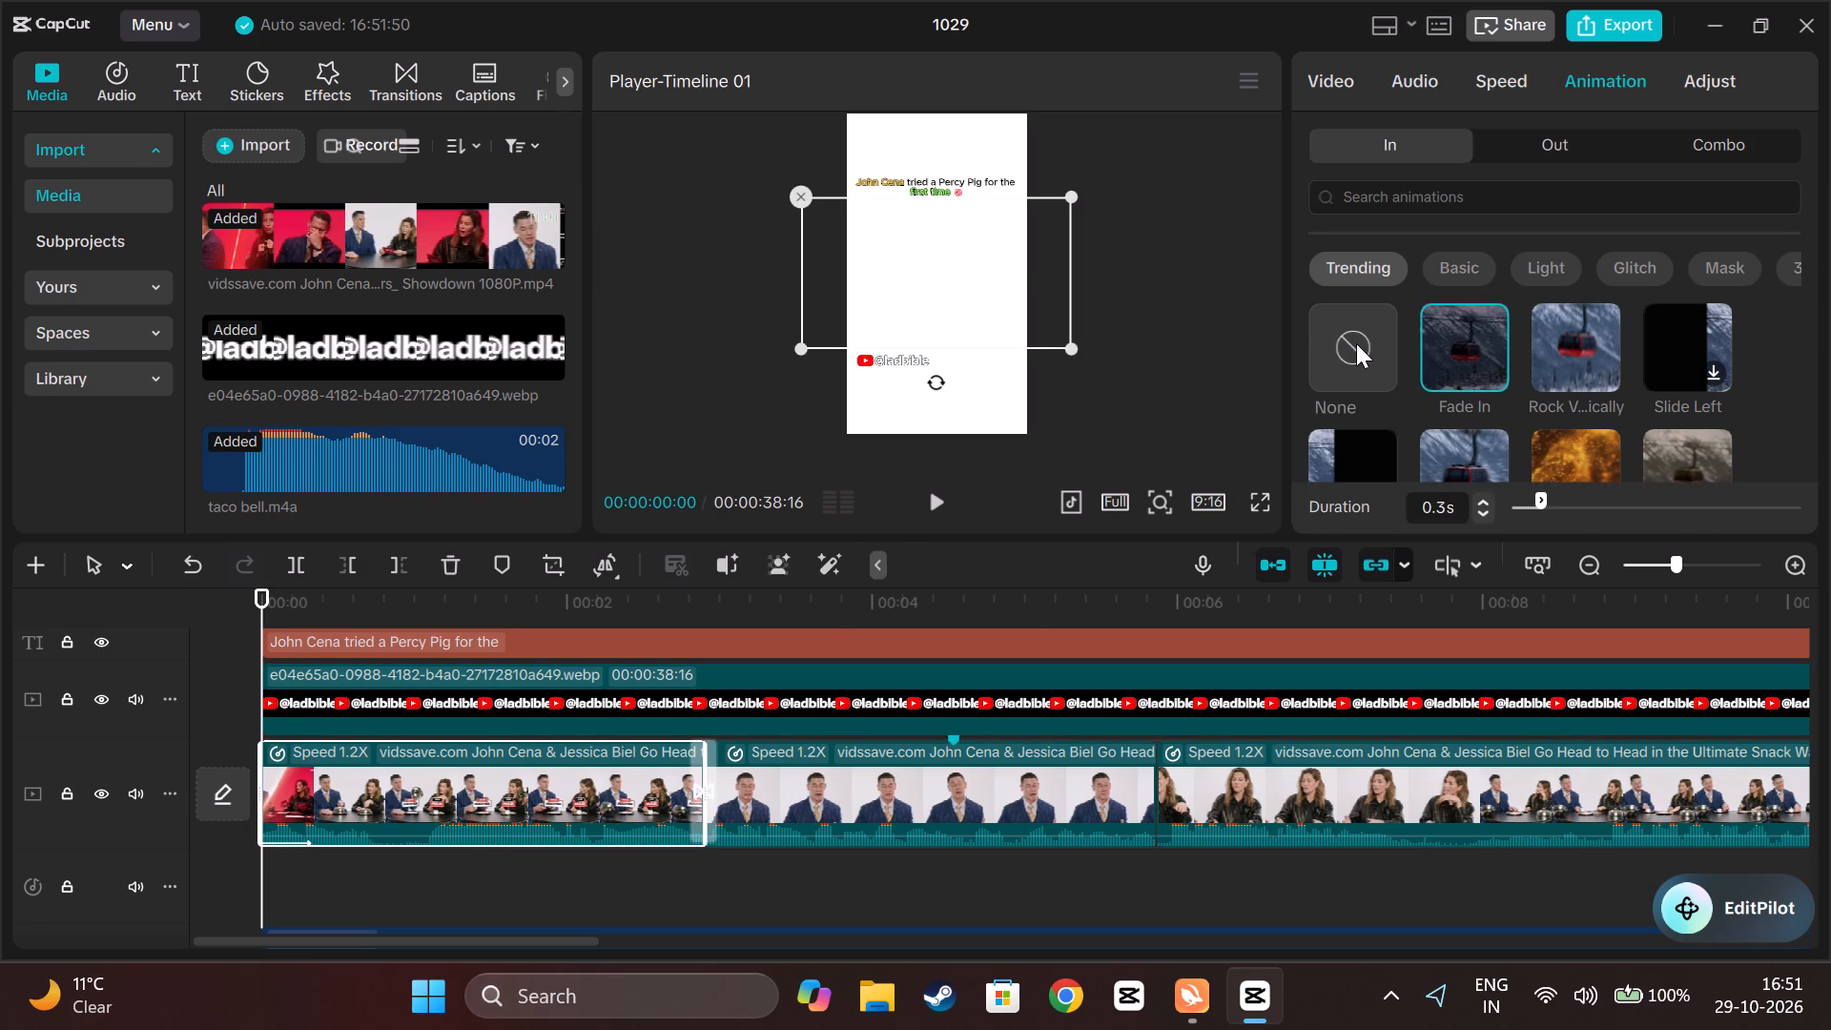
# Delete the Scorched transition between the first and second video clips.
pyautogui.scroll(-2, 543, 798)
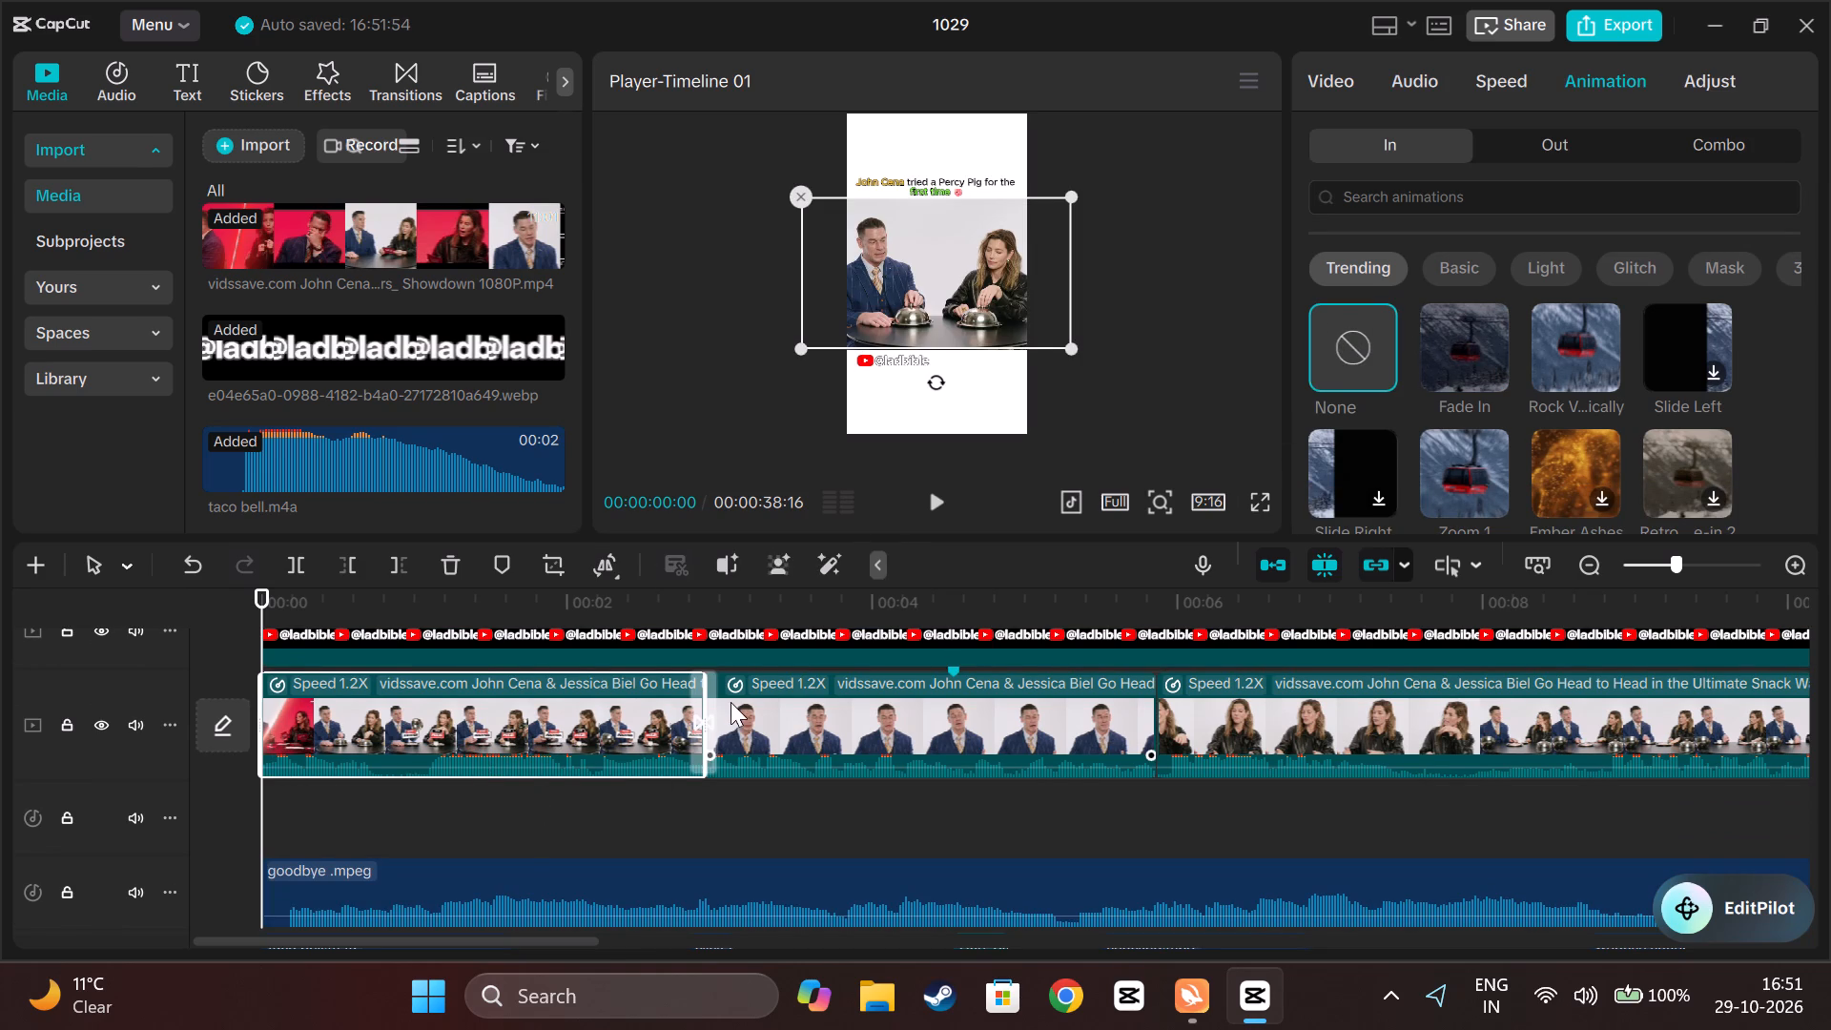
pyautogui.click(699, 724)
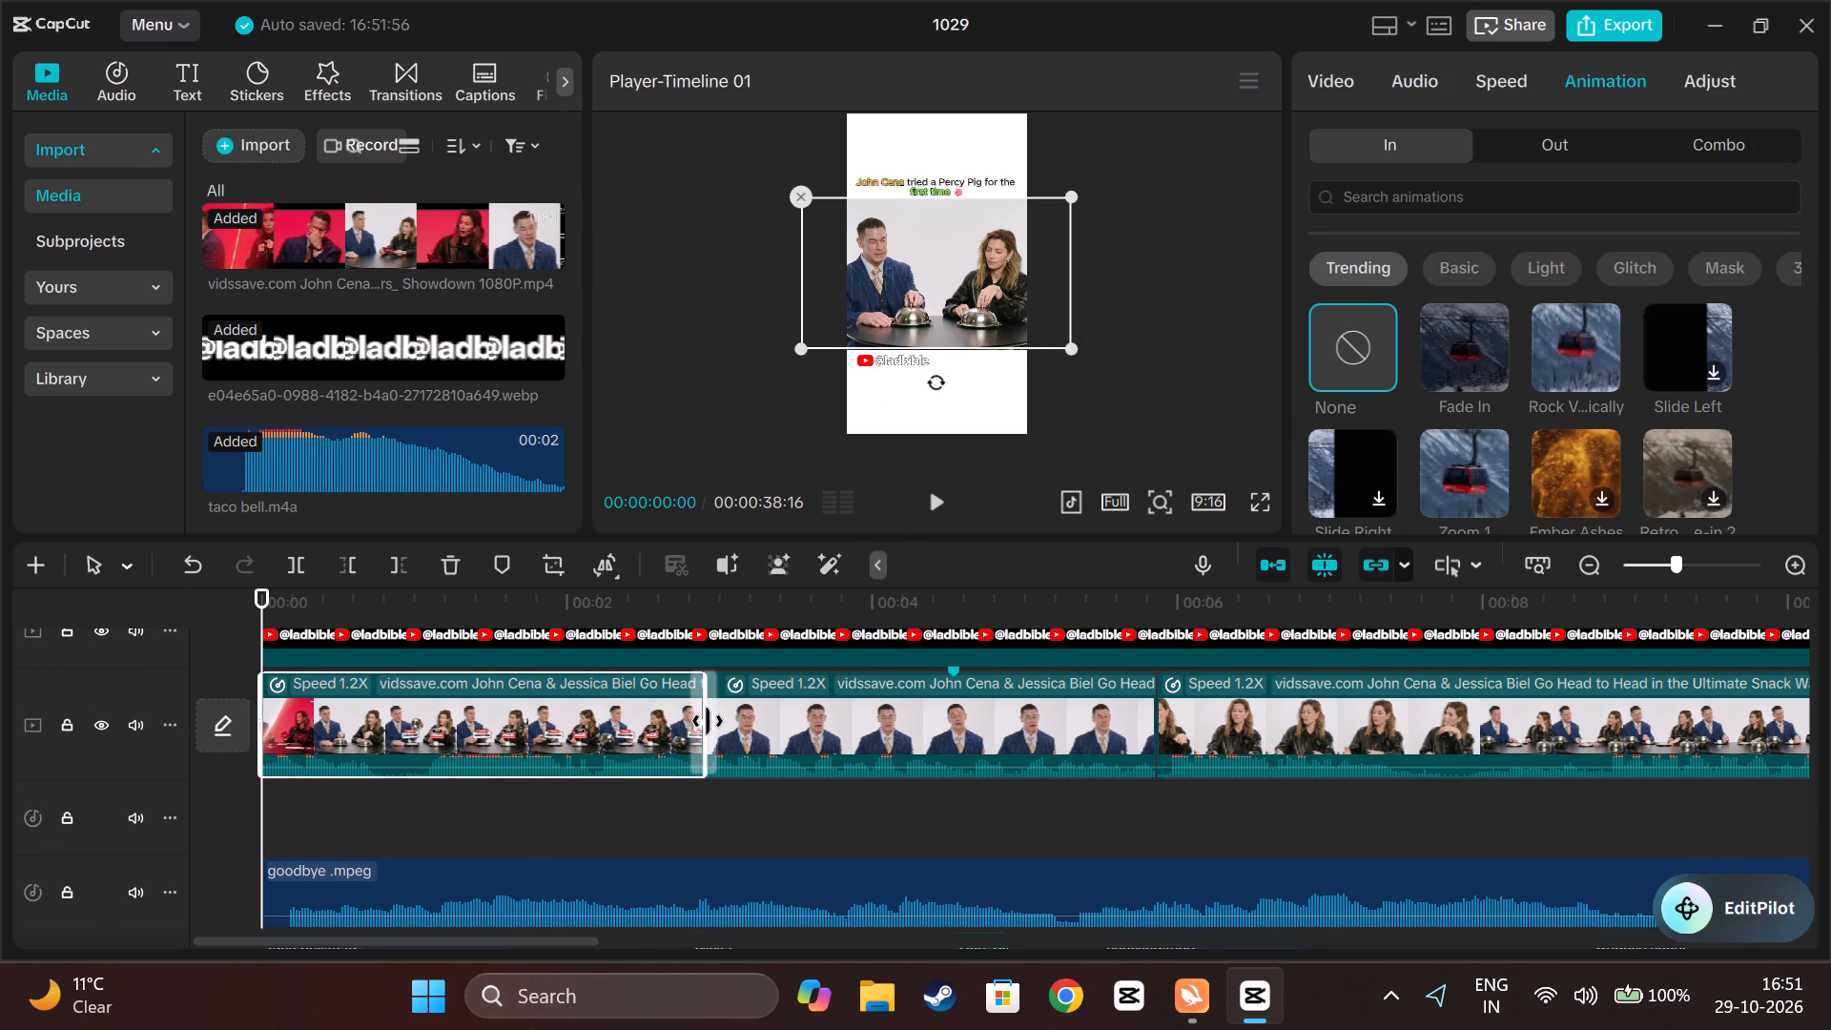
pyautogui.click(708, 721)
pyautogui.click(692, 814)
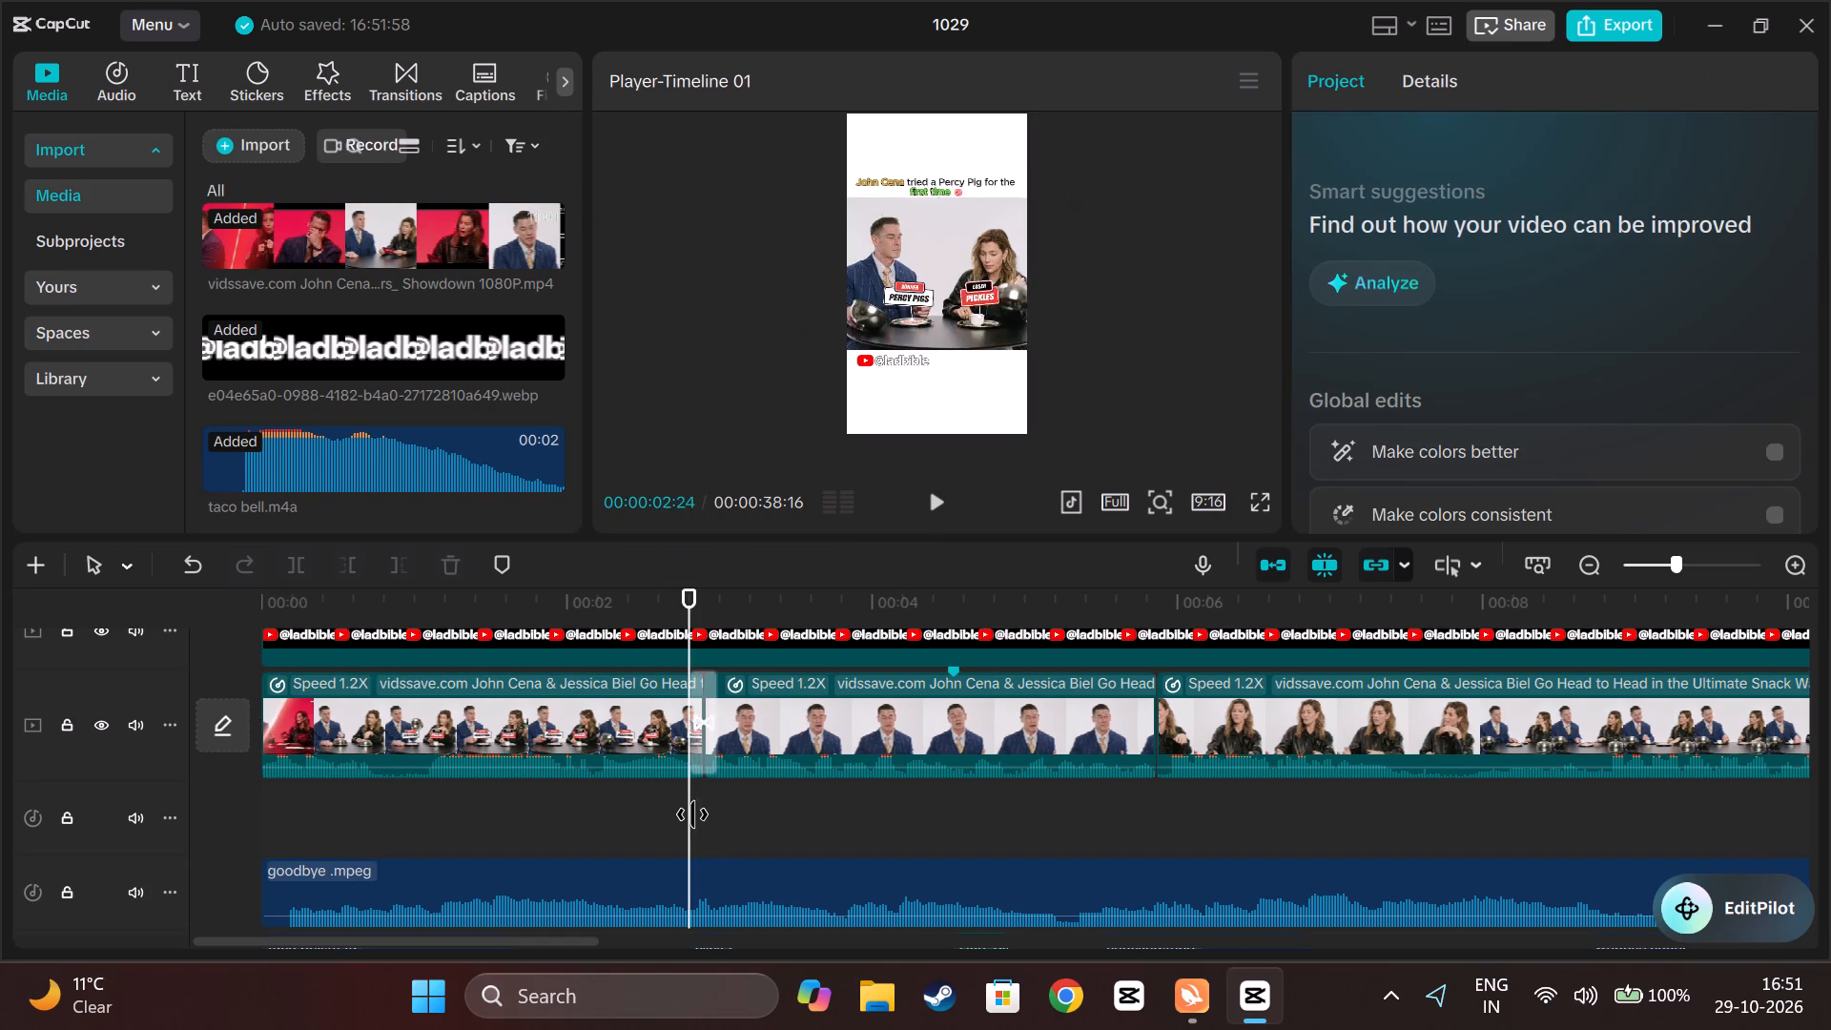
pyautogui.click(692, 814)
pyautogui.click(700, 717)
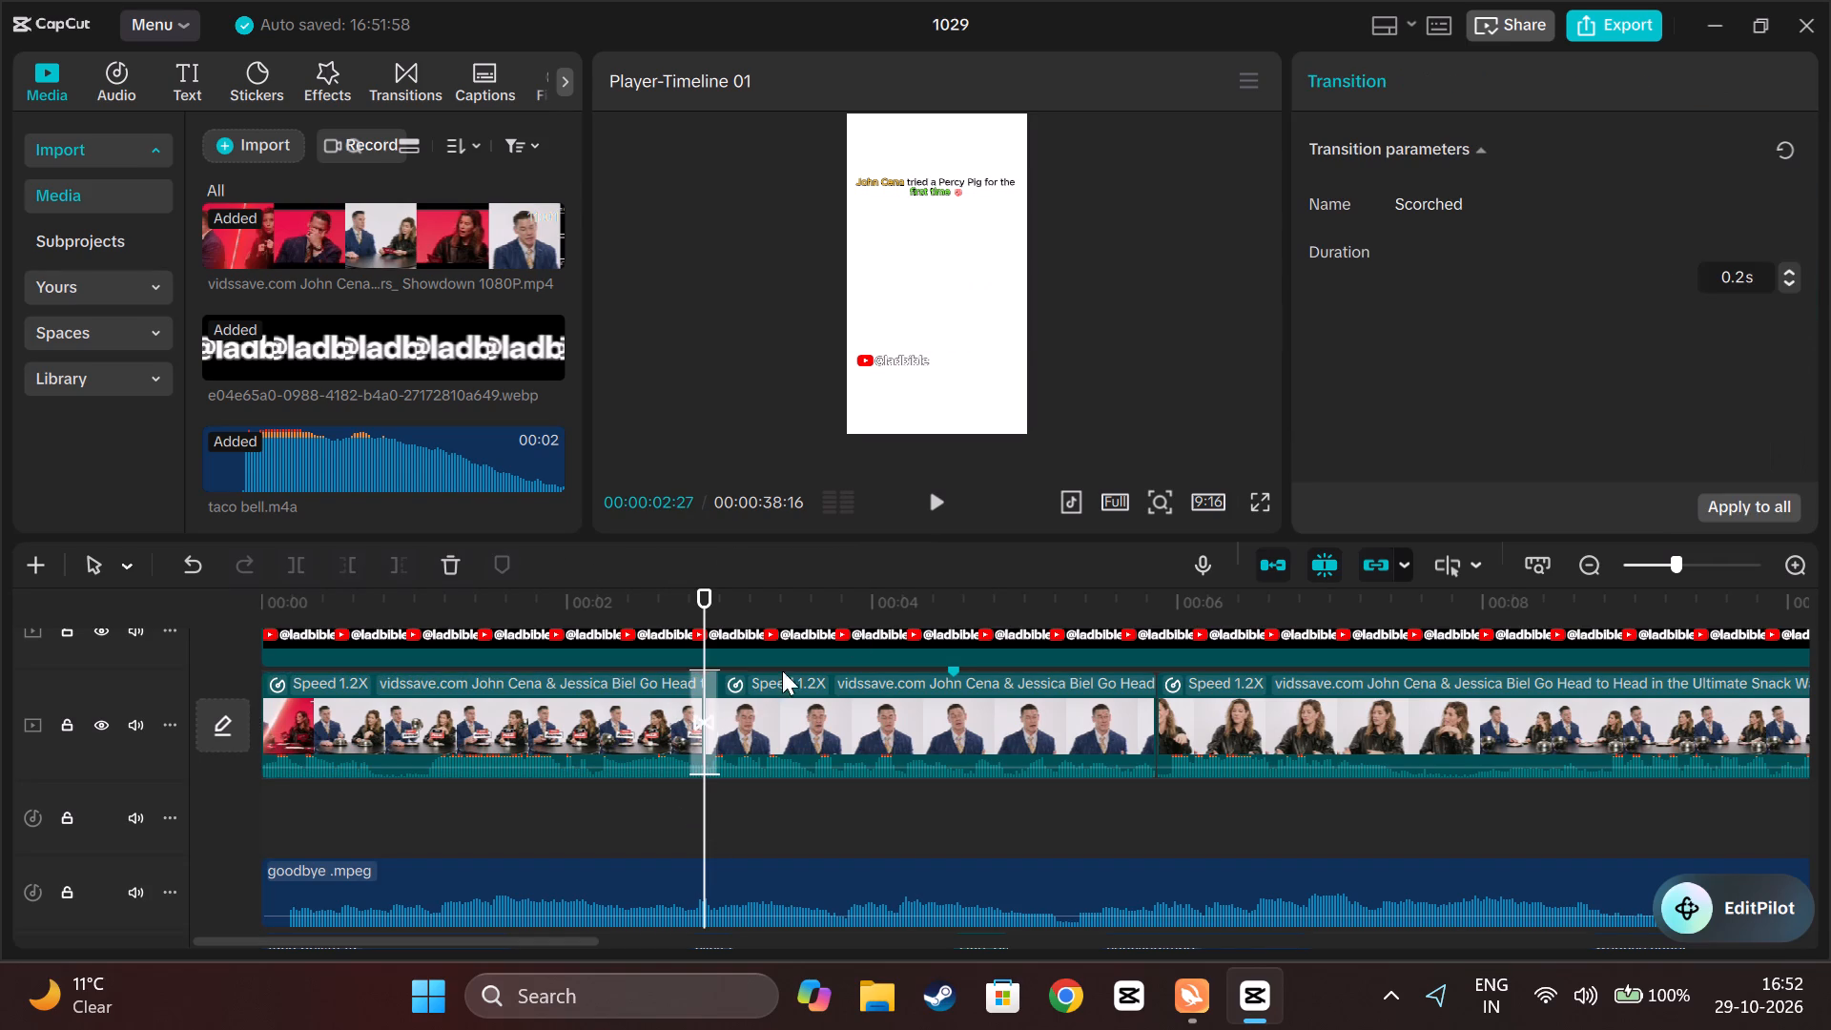
pyautogui.rightClick(695, 708)
pyautogui.click(904, 722)
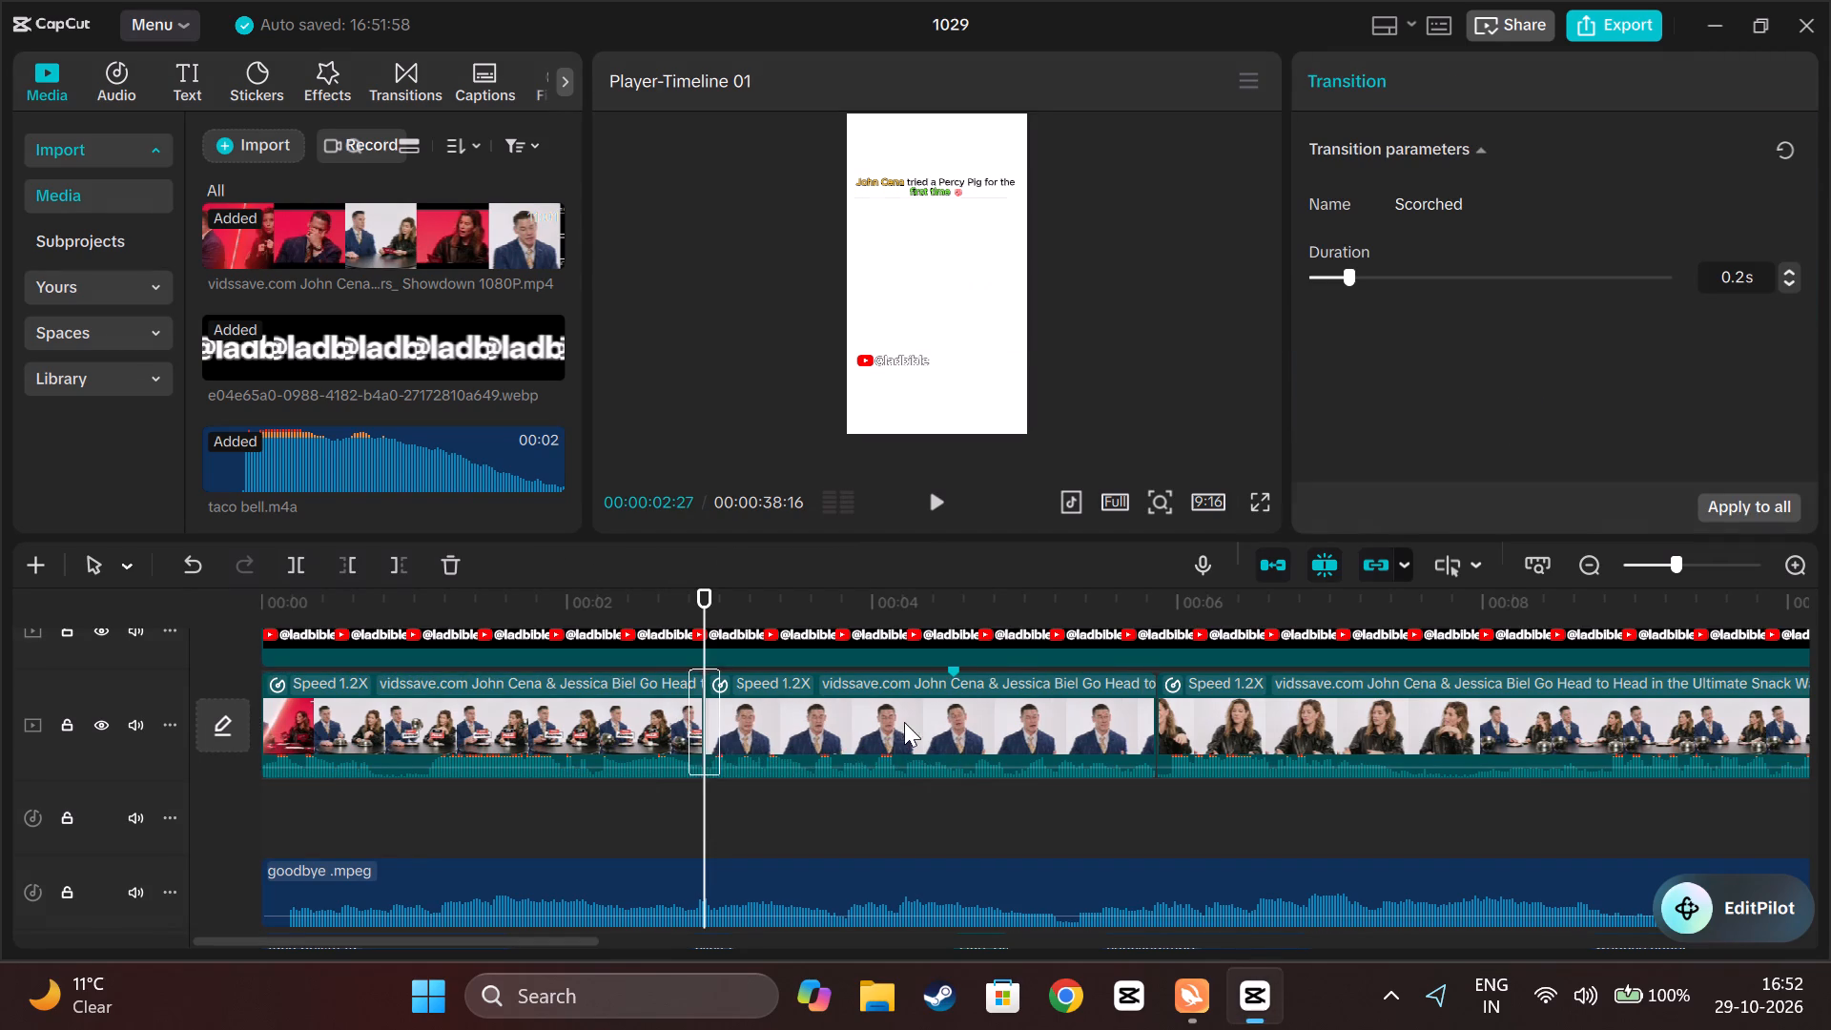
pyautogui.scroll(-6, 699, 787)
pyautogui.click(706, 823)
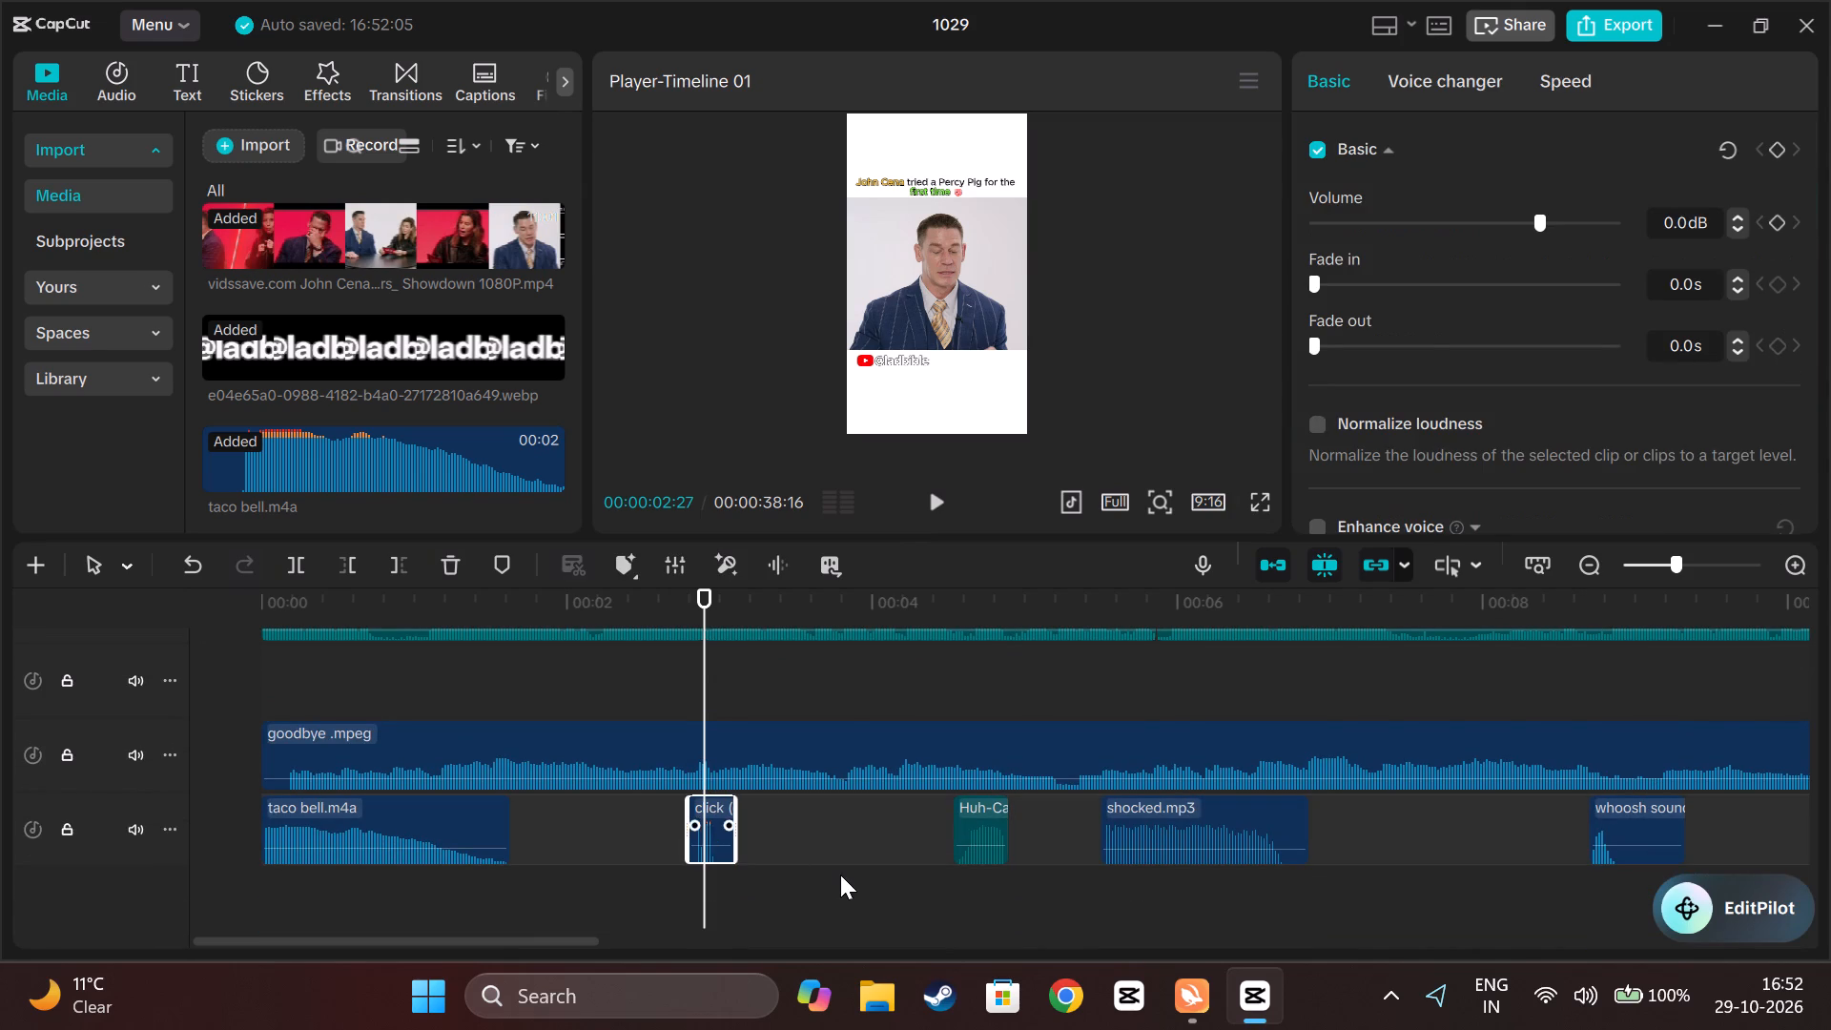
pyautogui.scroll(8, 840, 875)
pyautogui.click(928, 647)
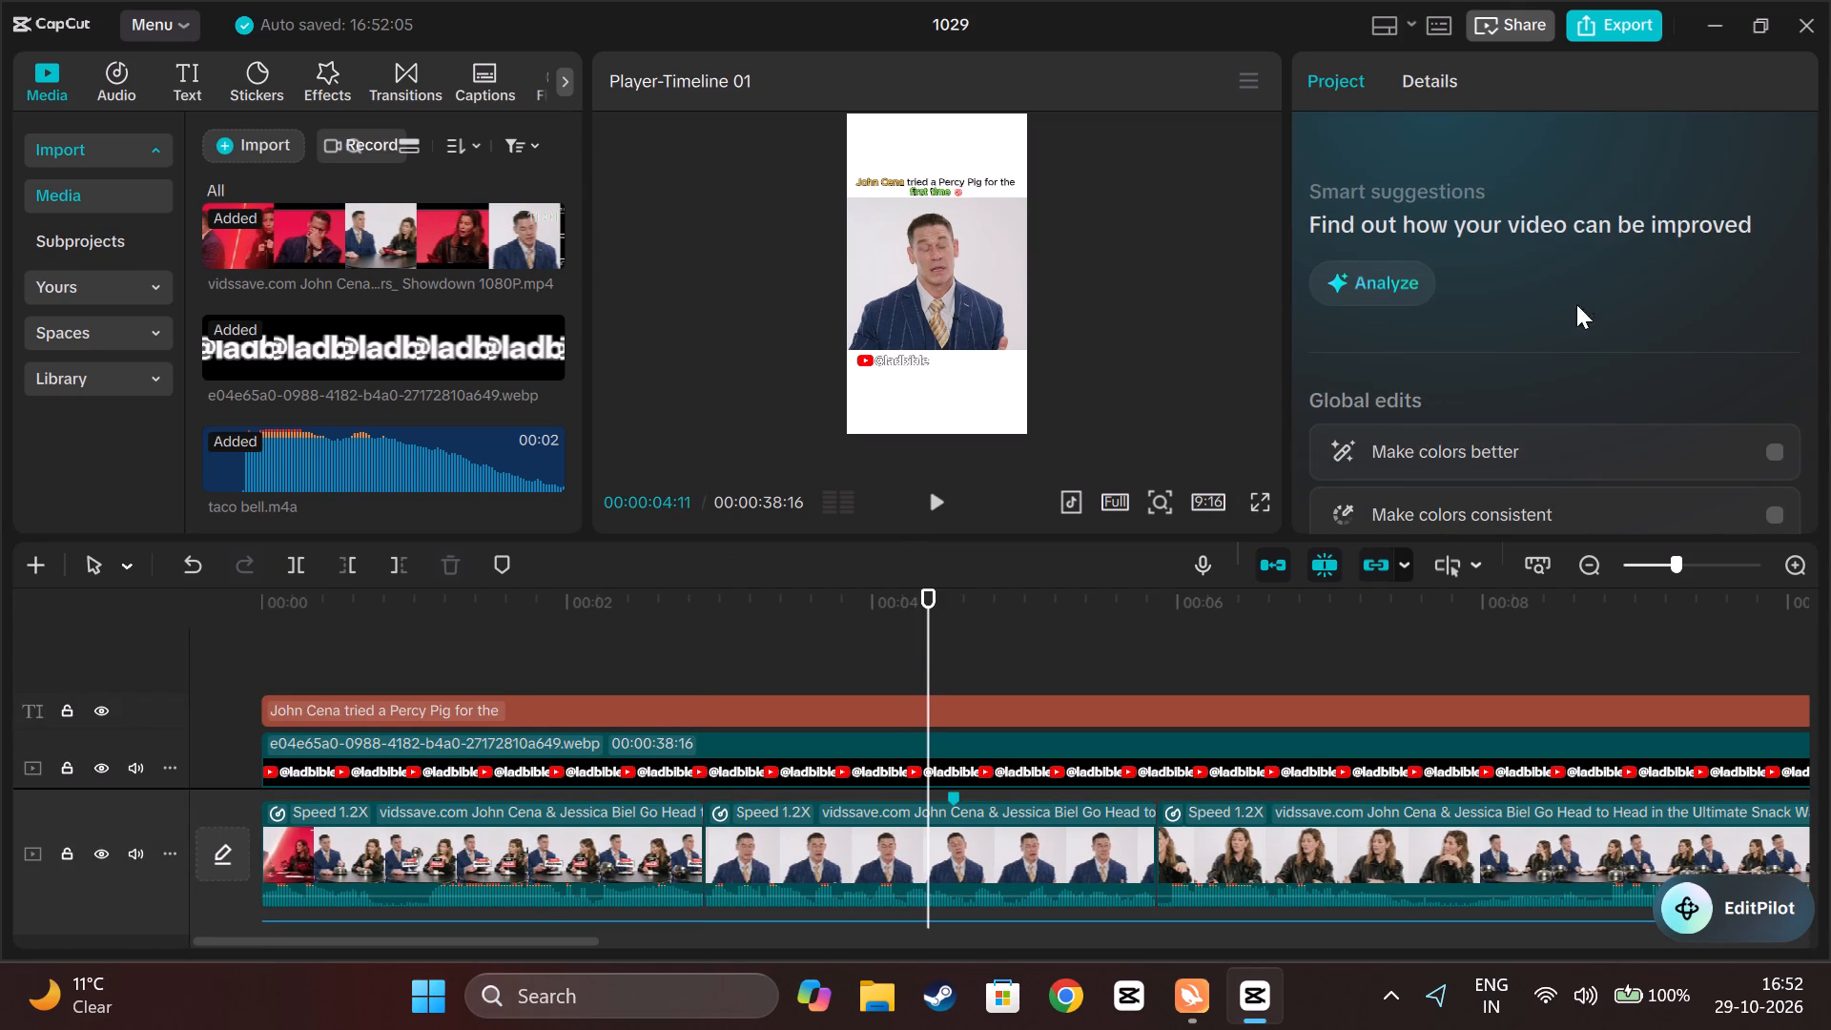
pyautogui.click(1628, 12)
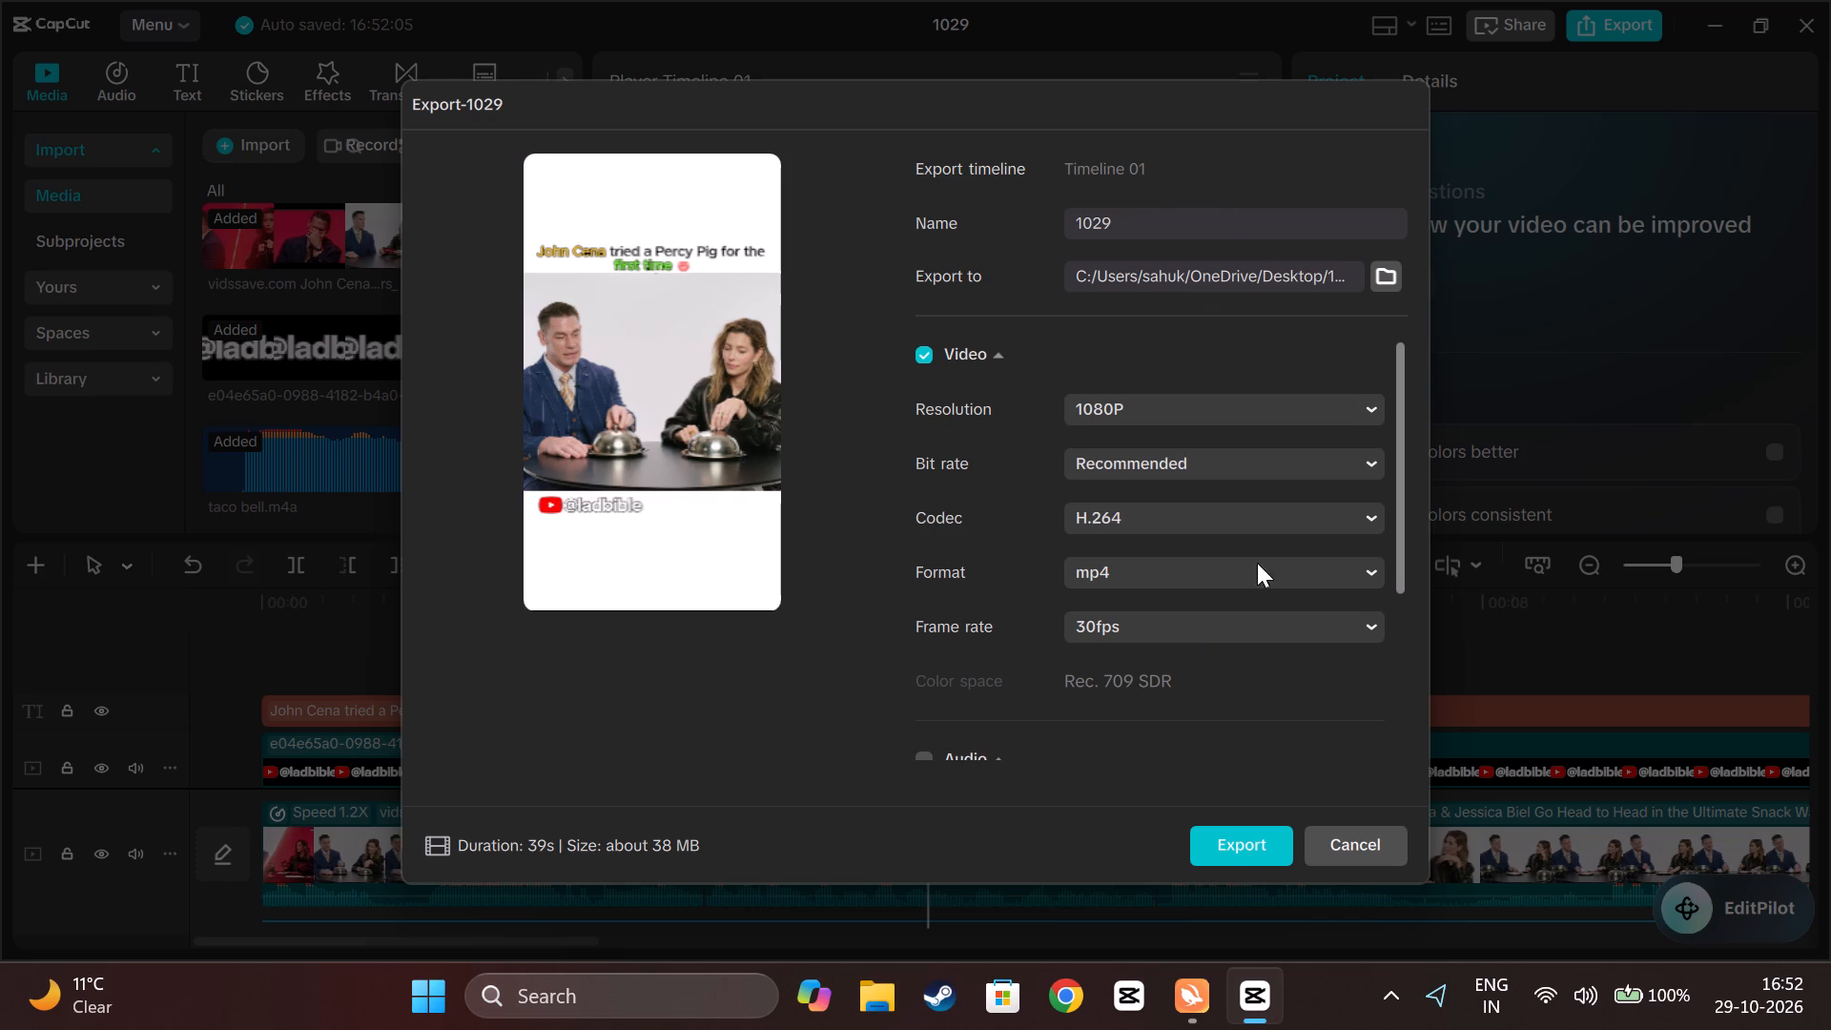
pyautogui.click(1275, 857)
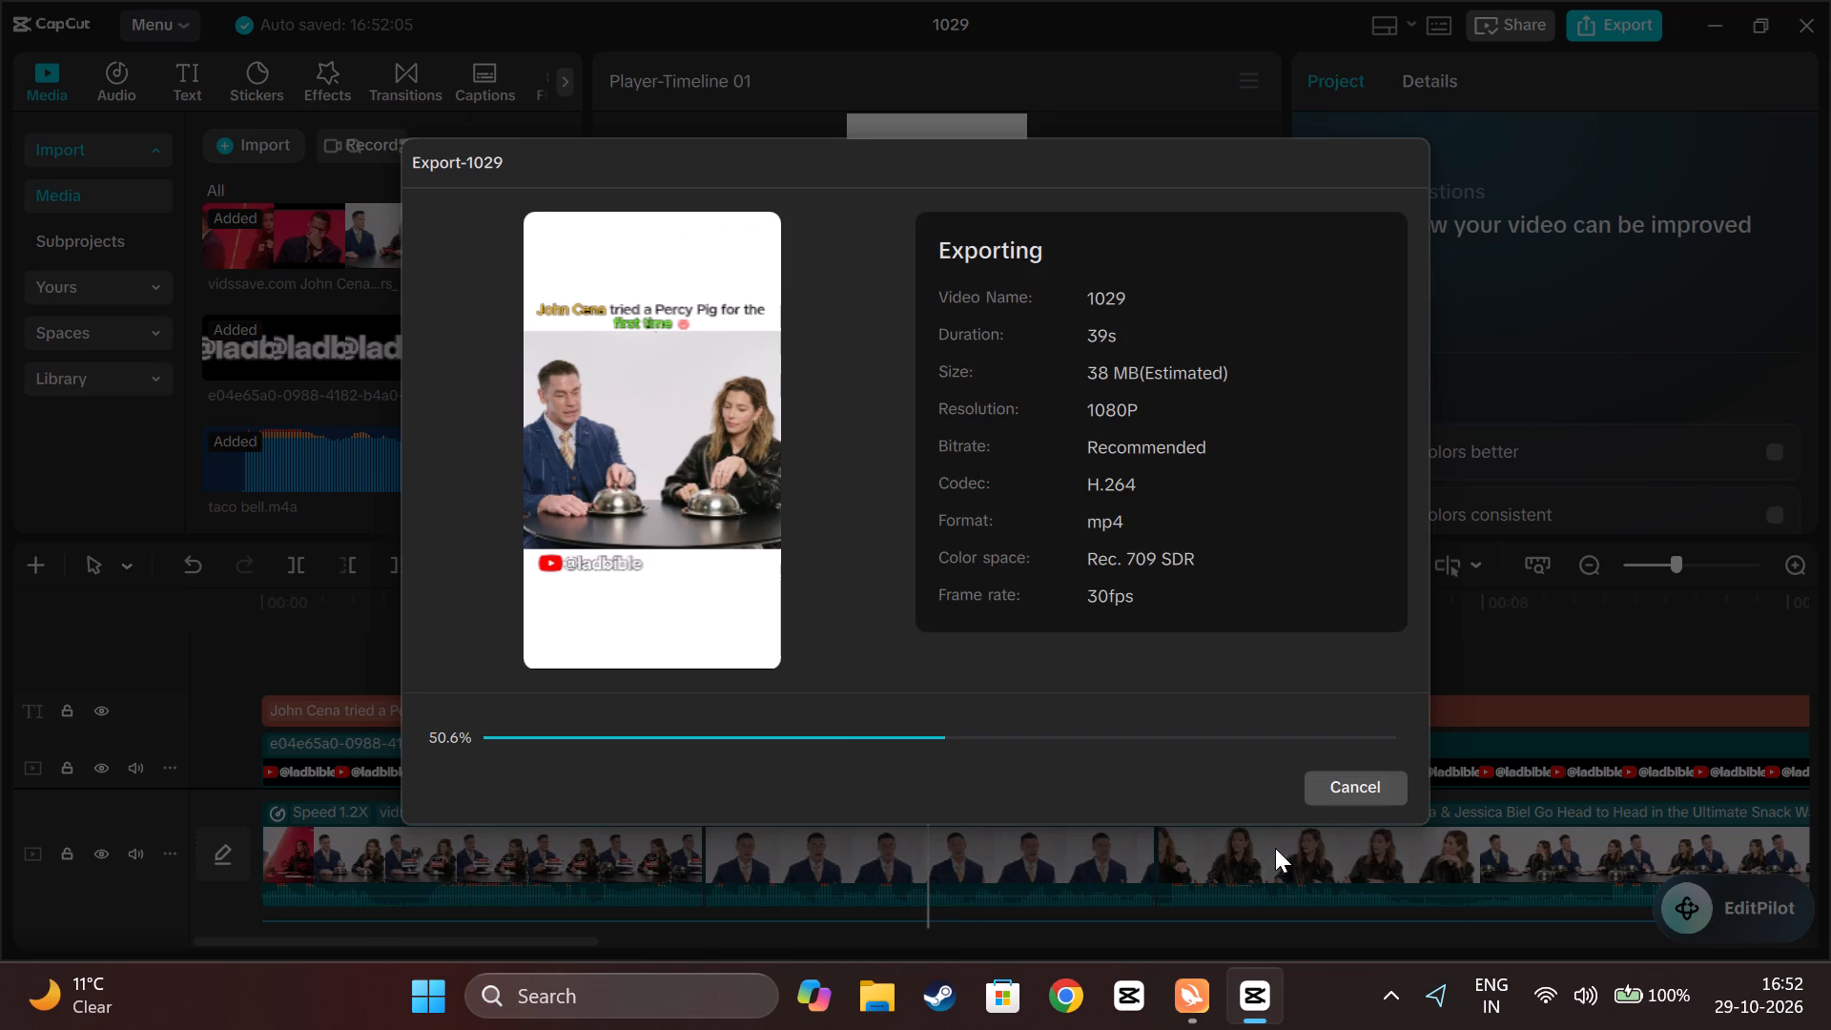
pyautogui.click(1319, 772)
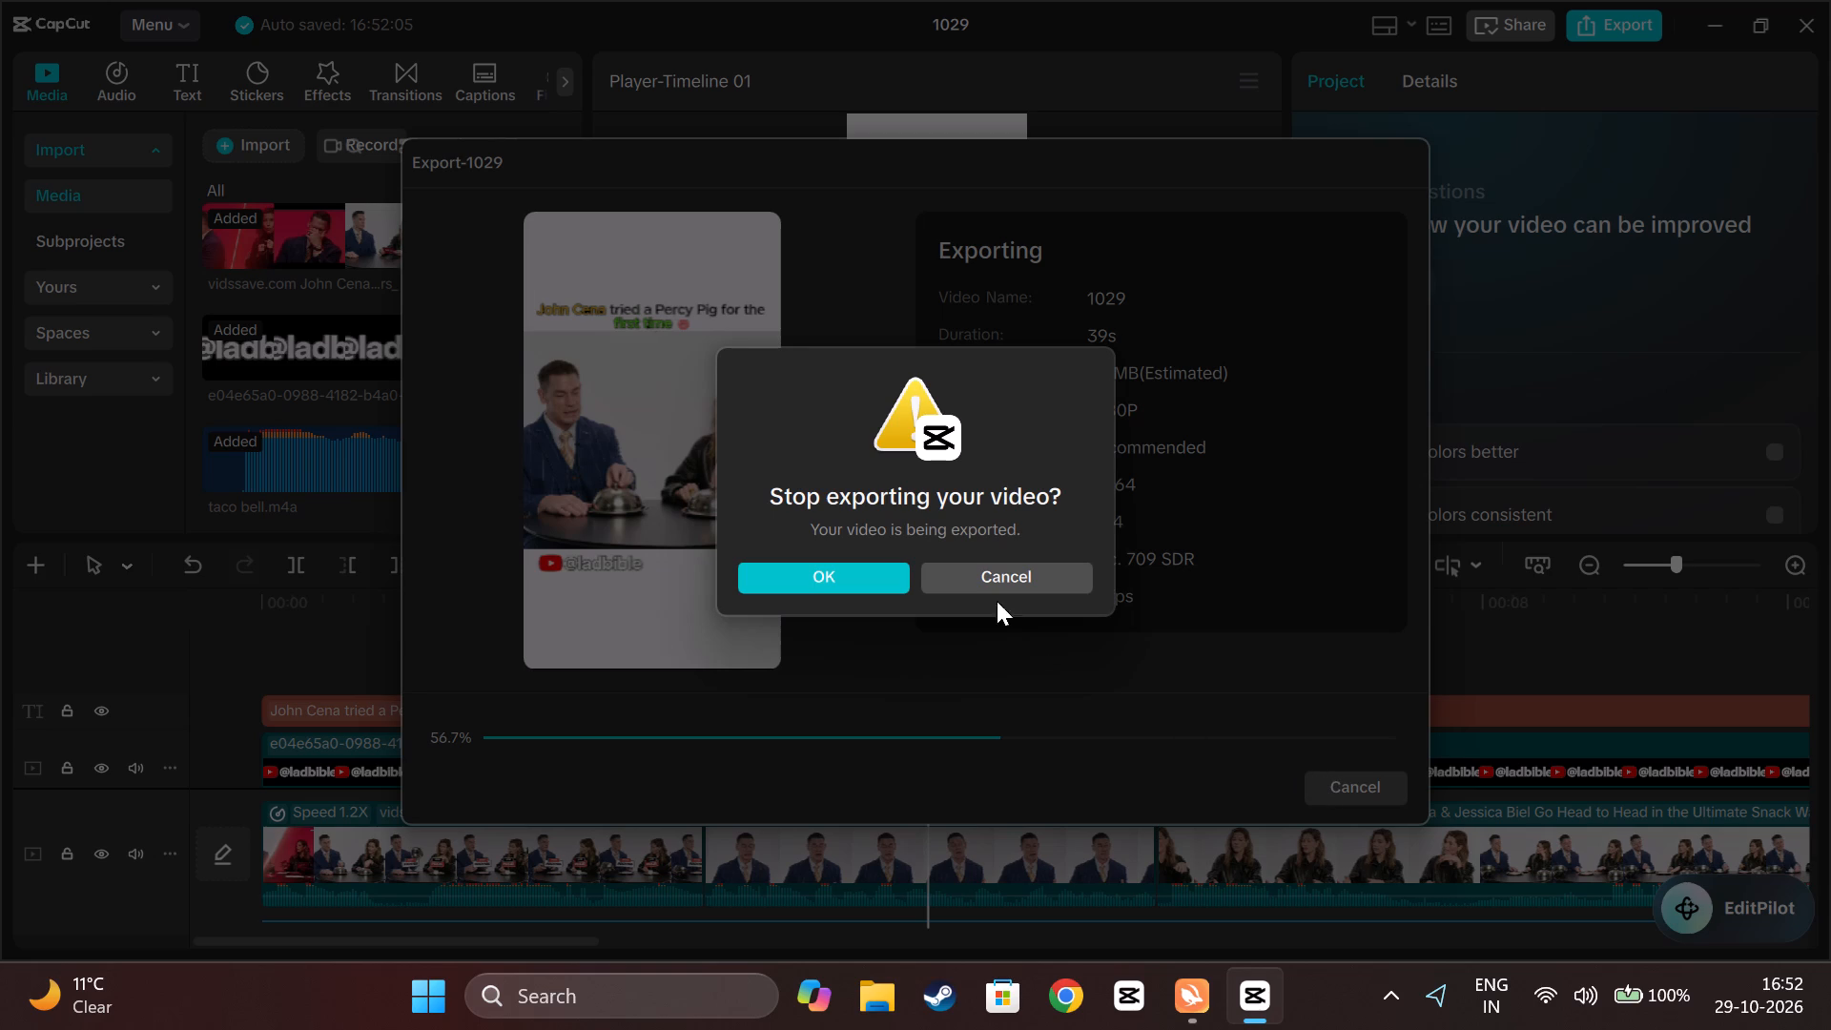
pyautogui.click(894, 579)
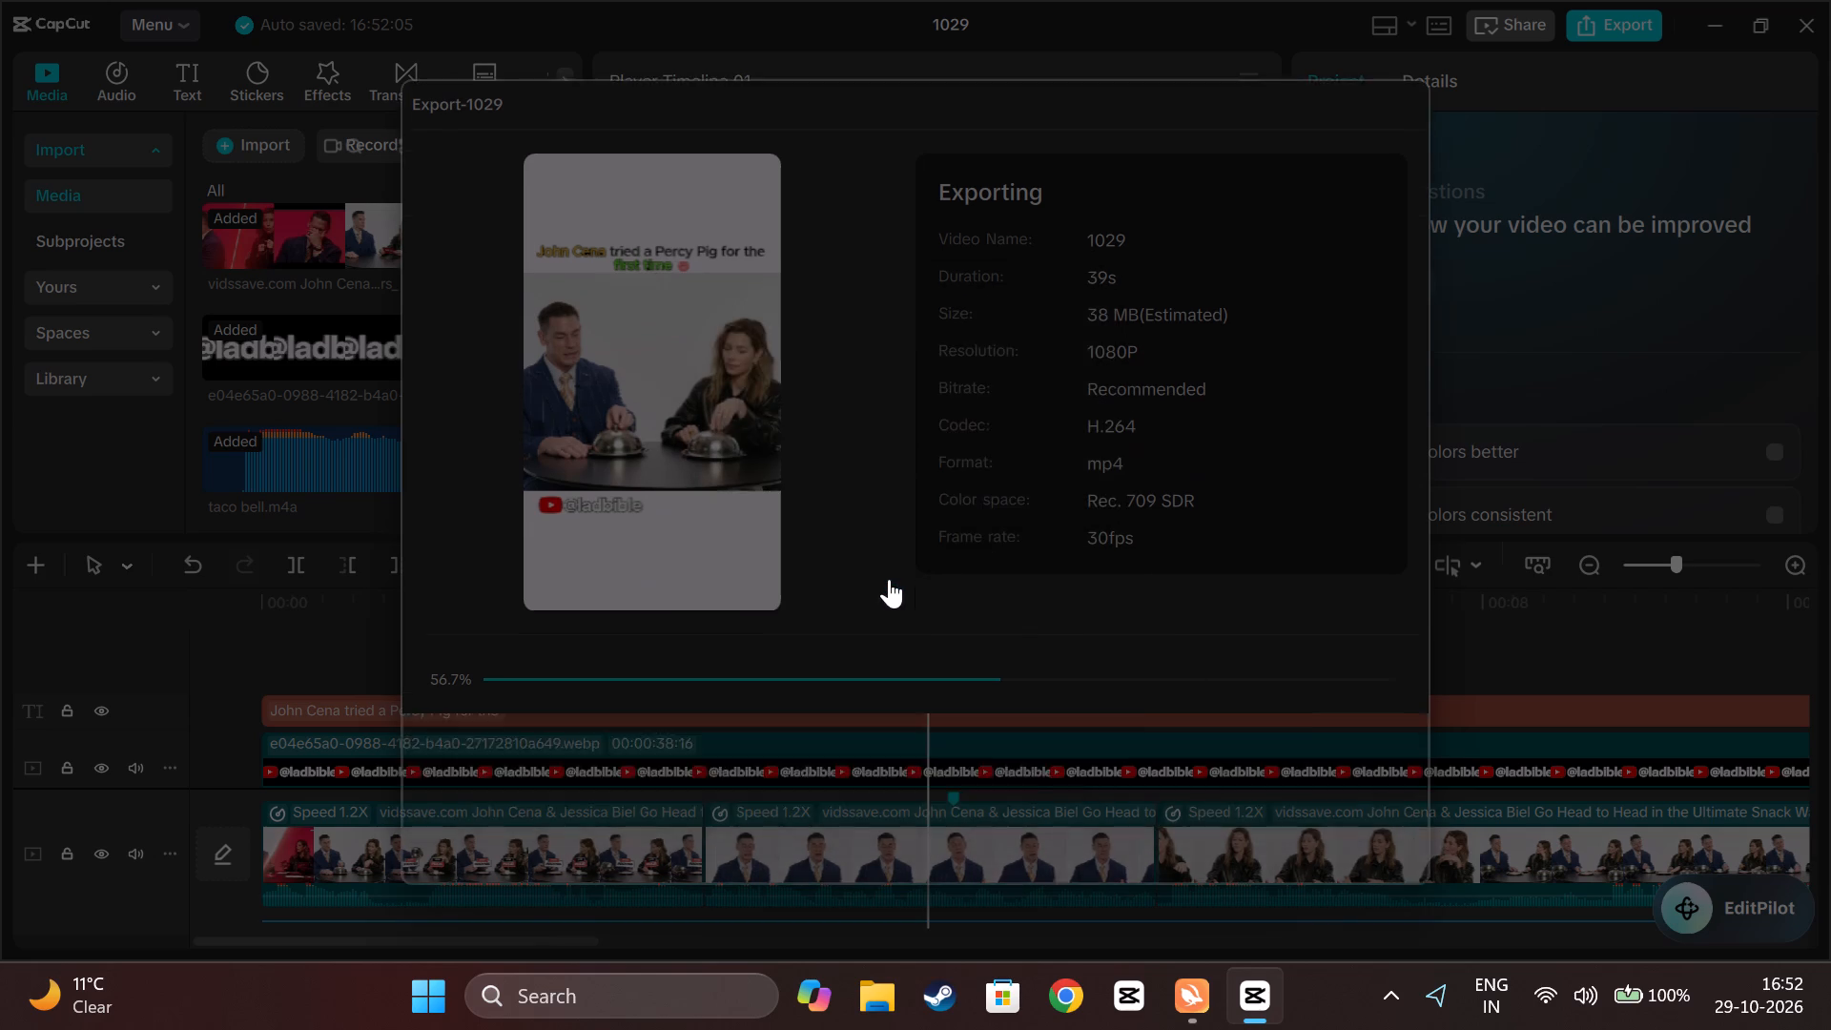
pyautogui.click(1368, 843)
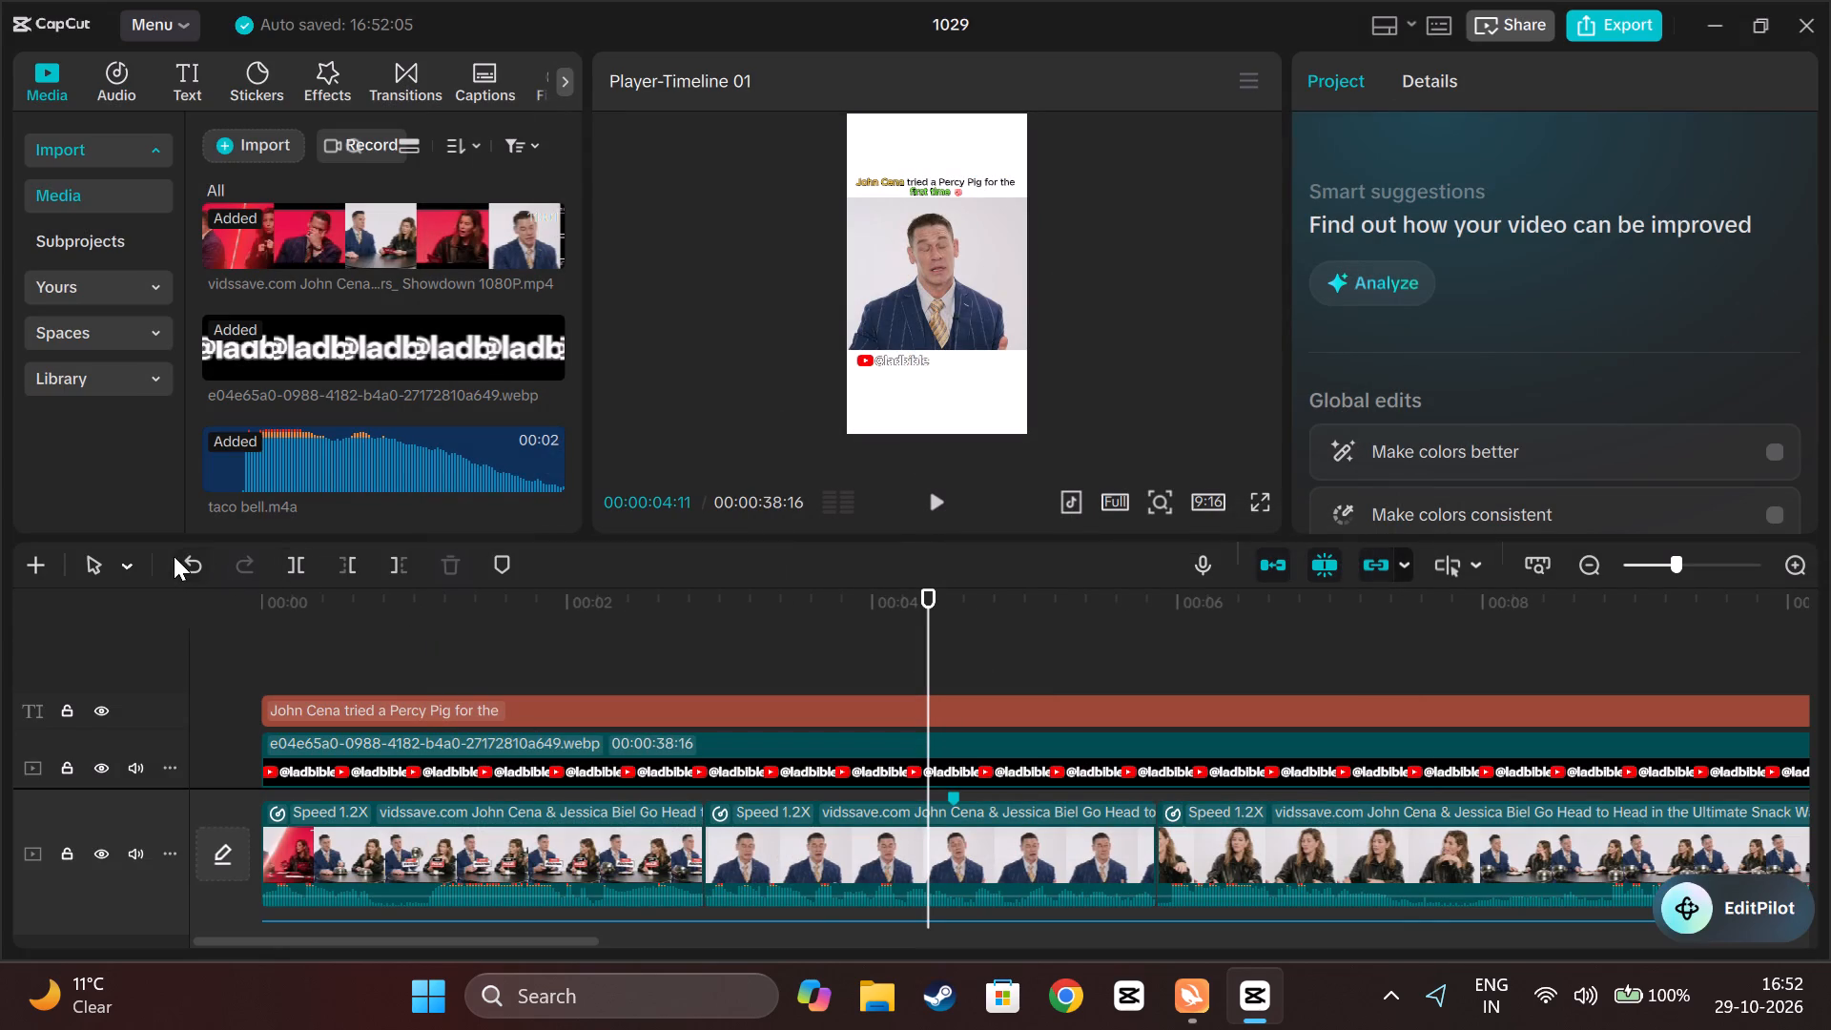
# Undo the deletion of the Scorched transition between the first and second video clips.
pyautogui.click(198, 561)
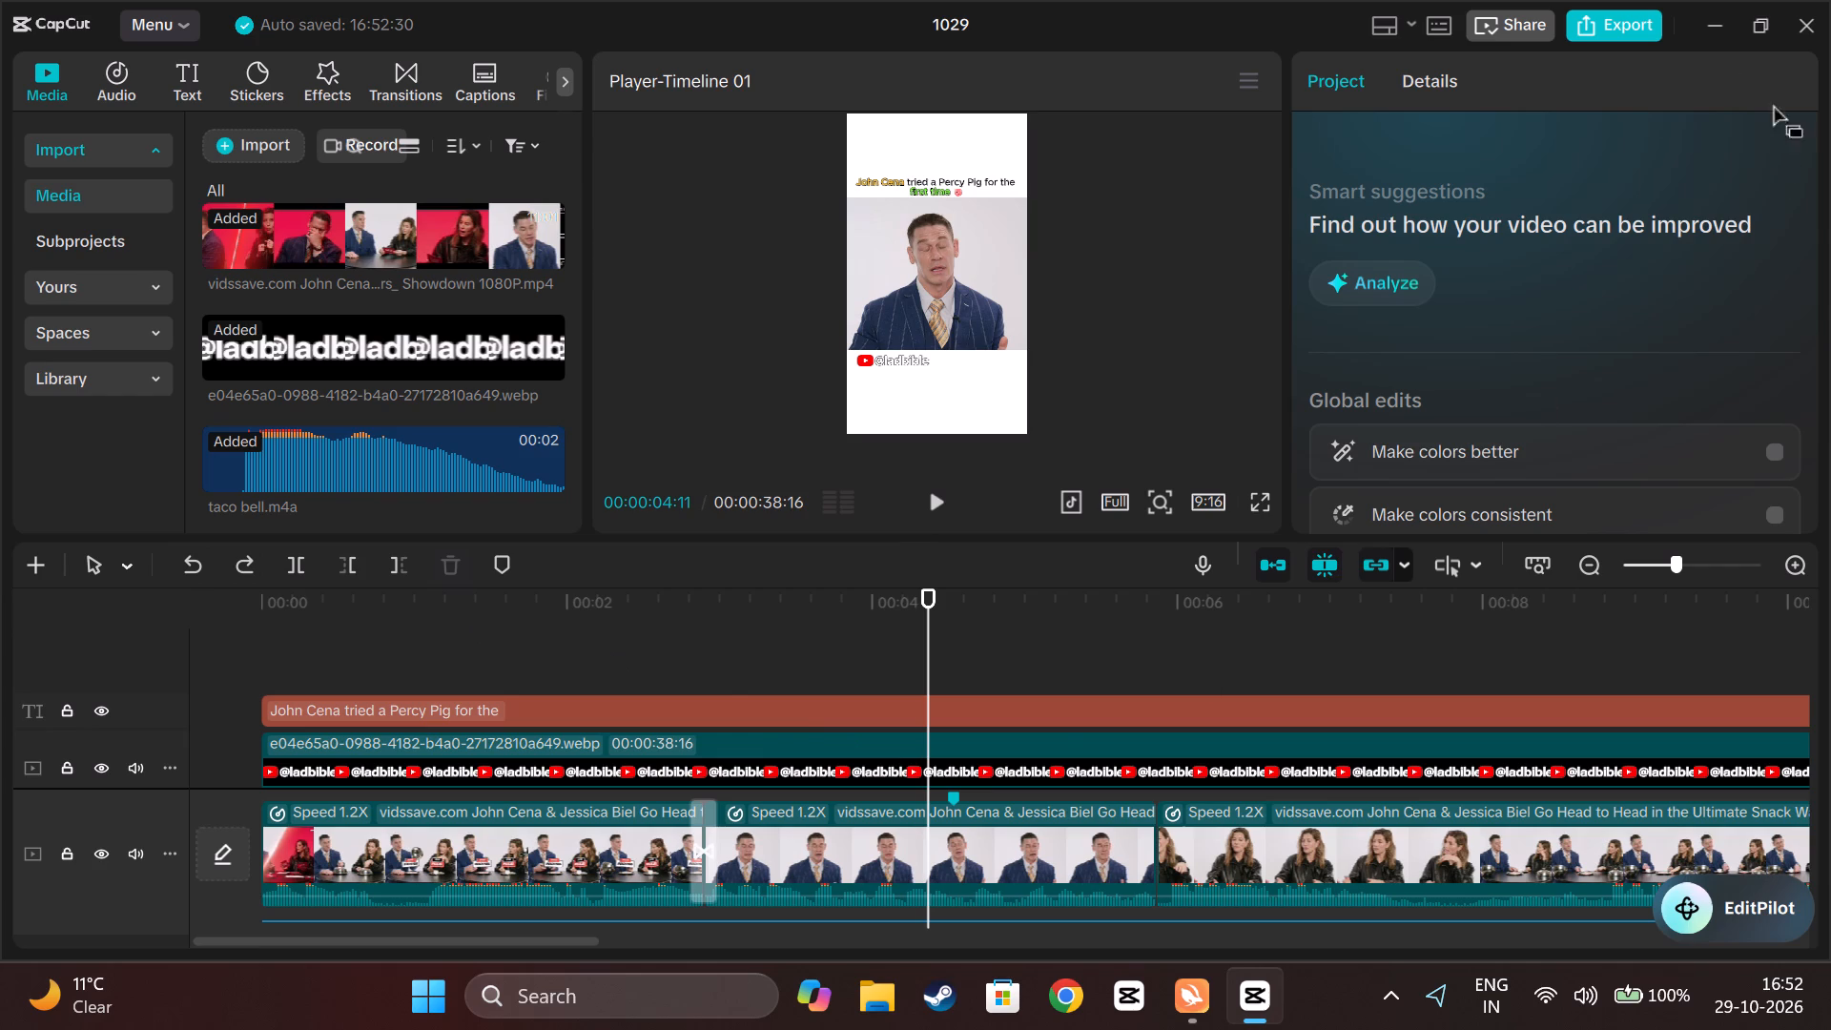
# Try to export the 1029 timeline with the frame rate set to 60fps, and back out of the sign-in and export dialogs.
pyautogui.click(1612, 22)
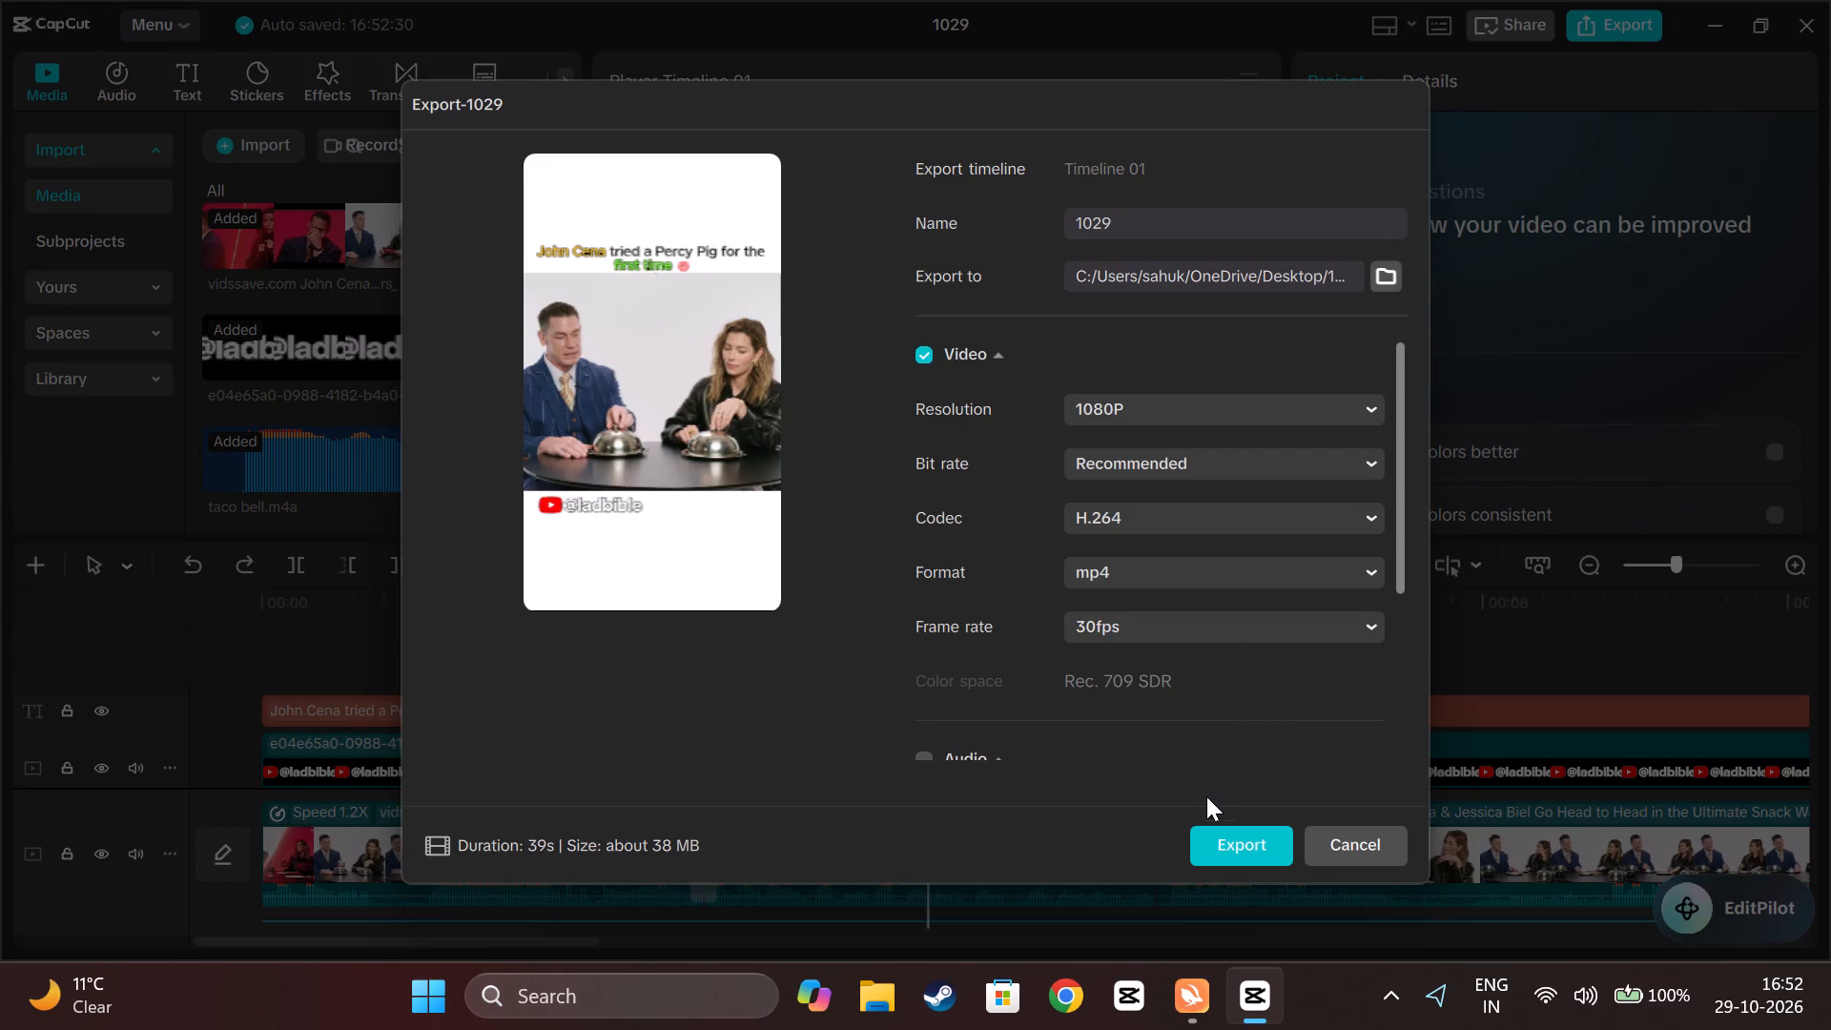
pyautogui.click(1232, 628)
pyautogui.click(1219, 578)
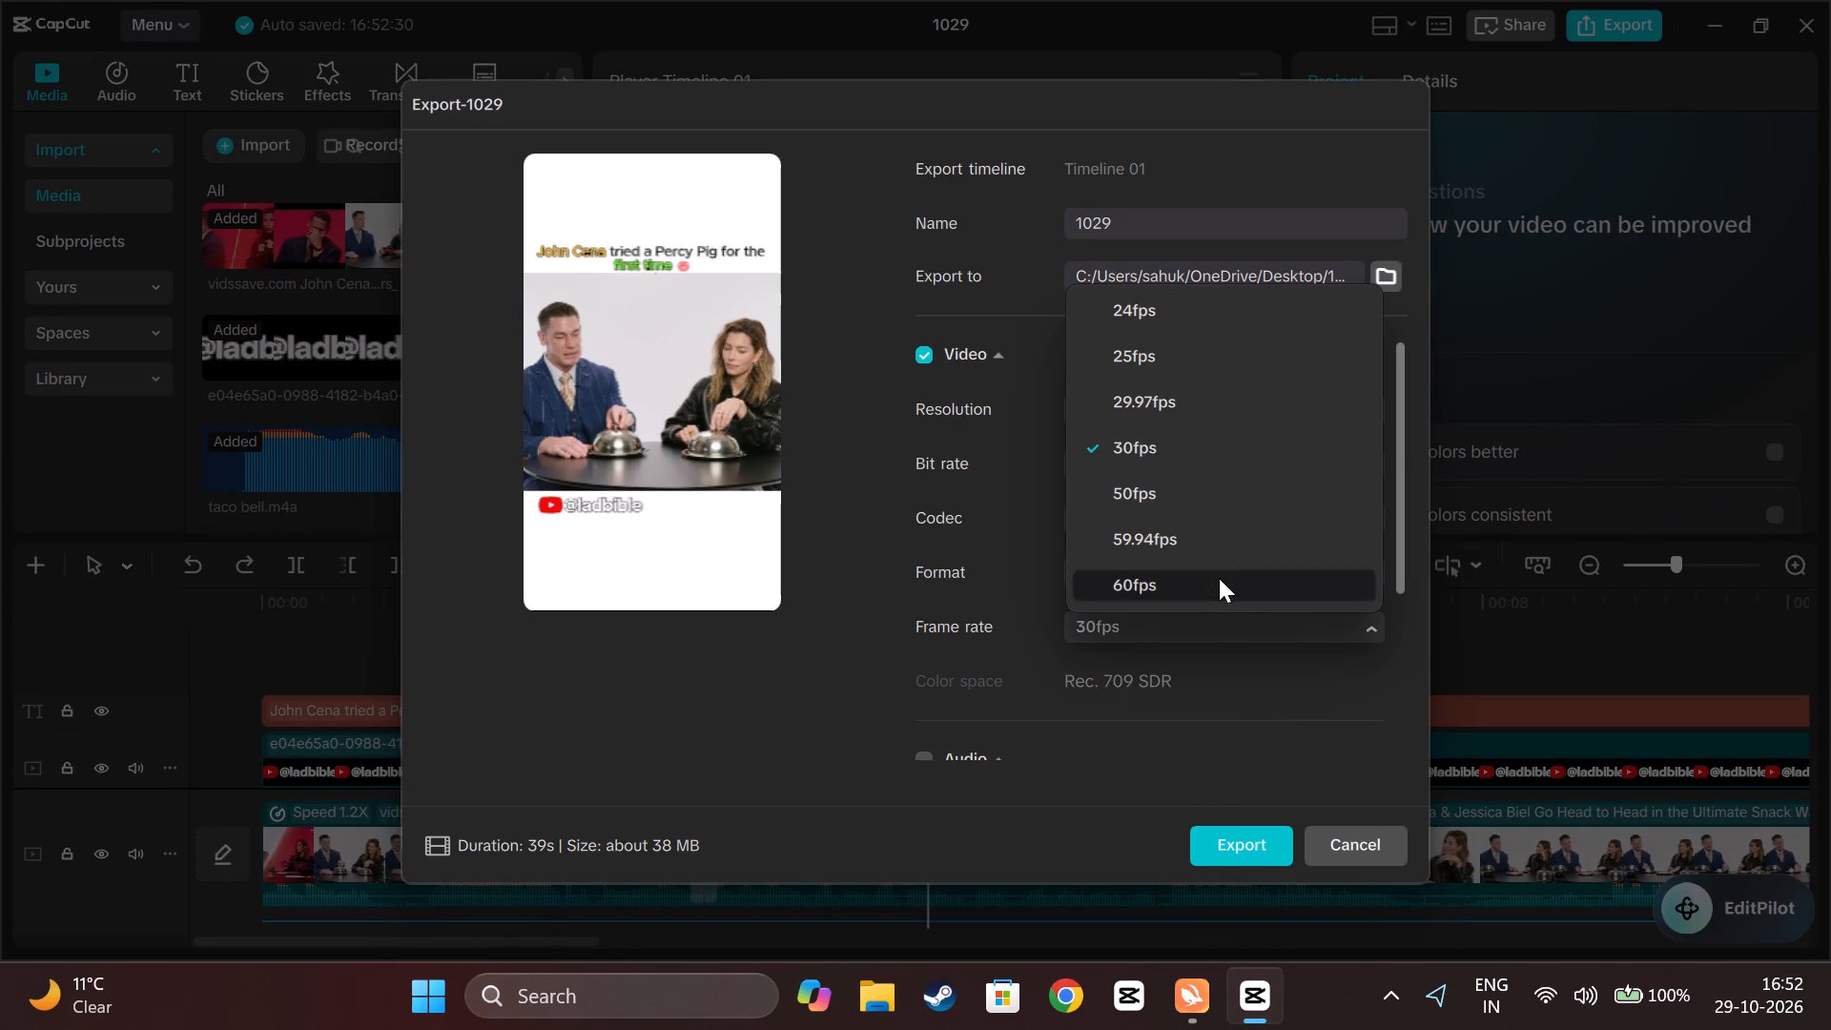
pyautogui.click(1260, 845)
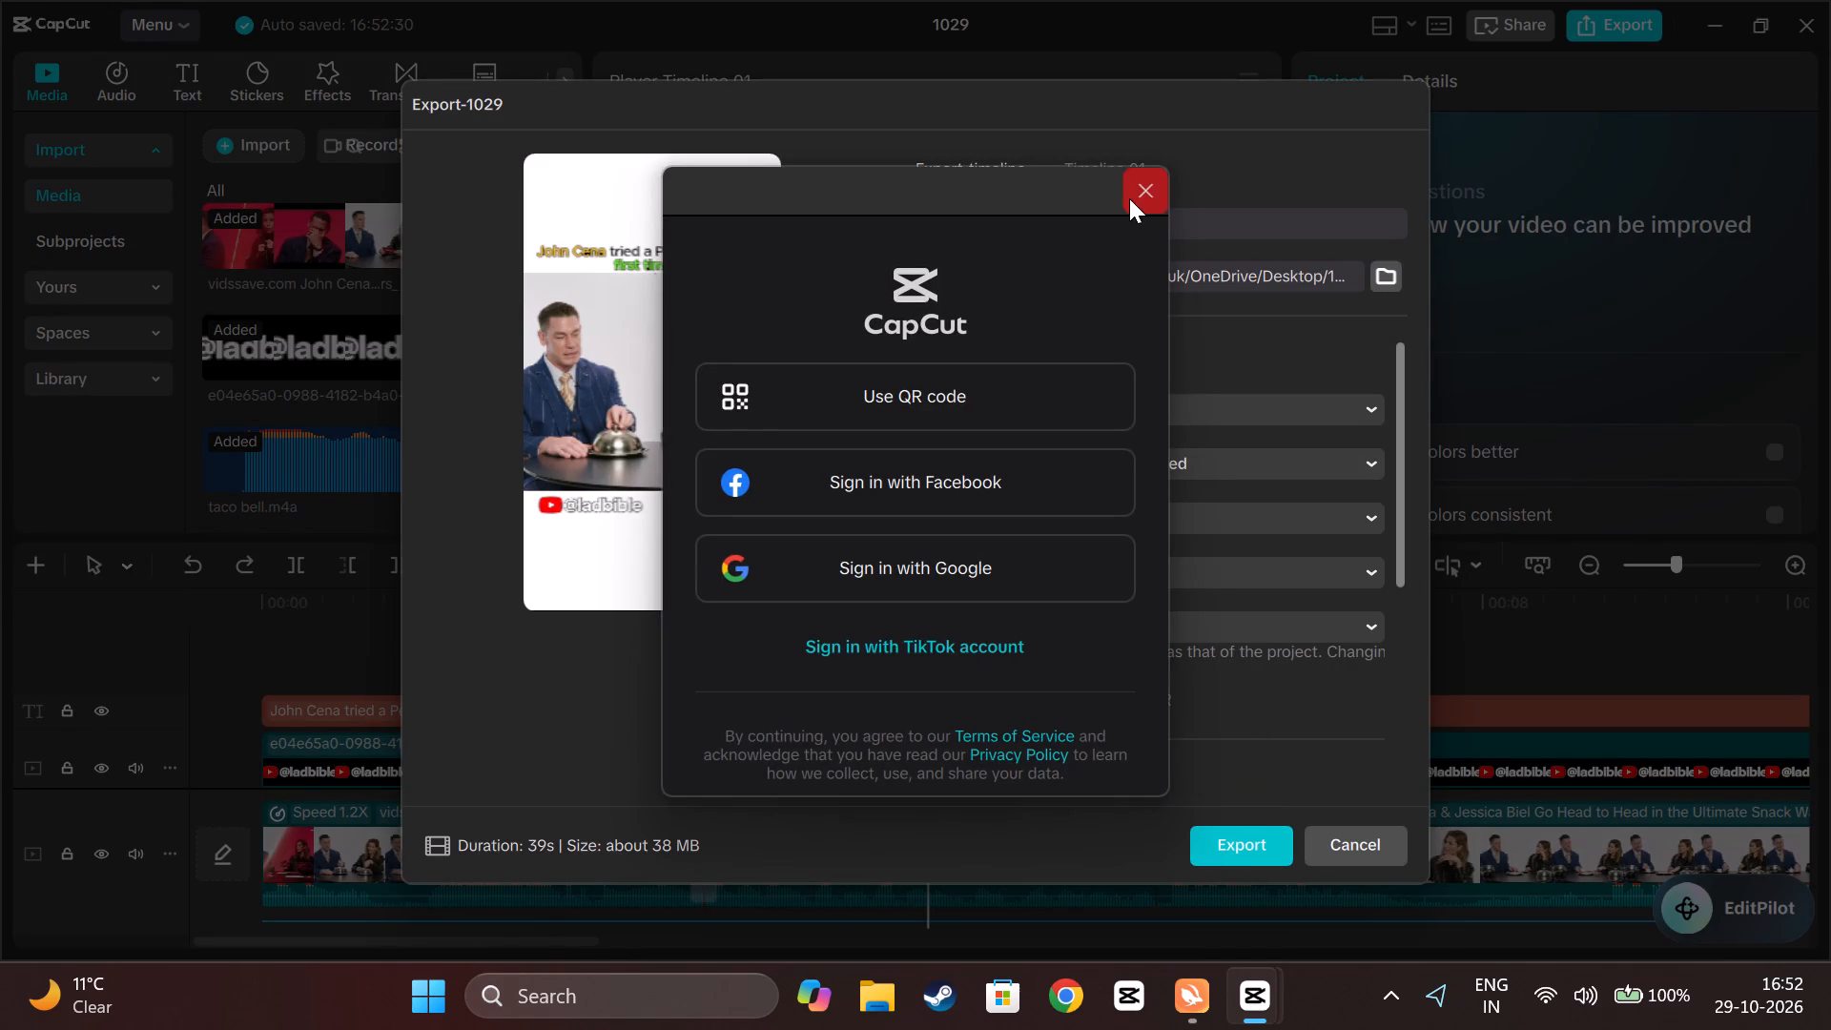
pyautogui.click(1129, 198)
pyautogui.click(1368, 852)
# Delete the Scorched transition between the first and second video clips.
pyautogui.scroll(-3, 925, 844)
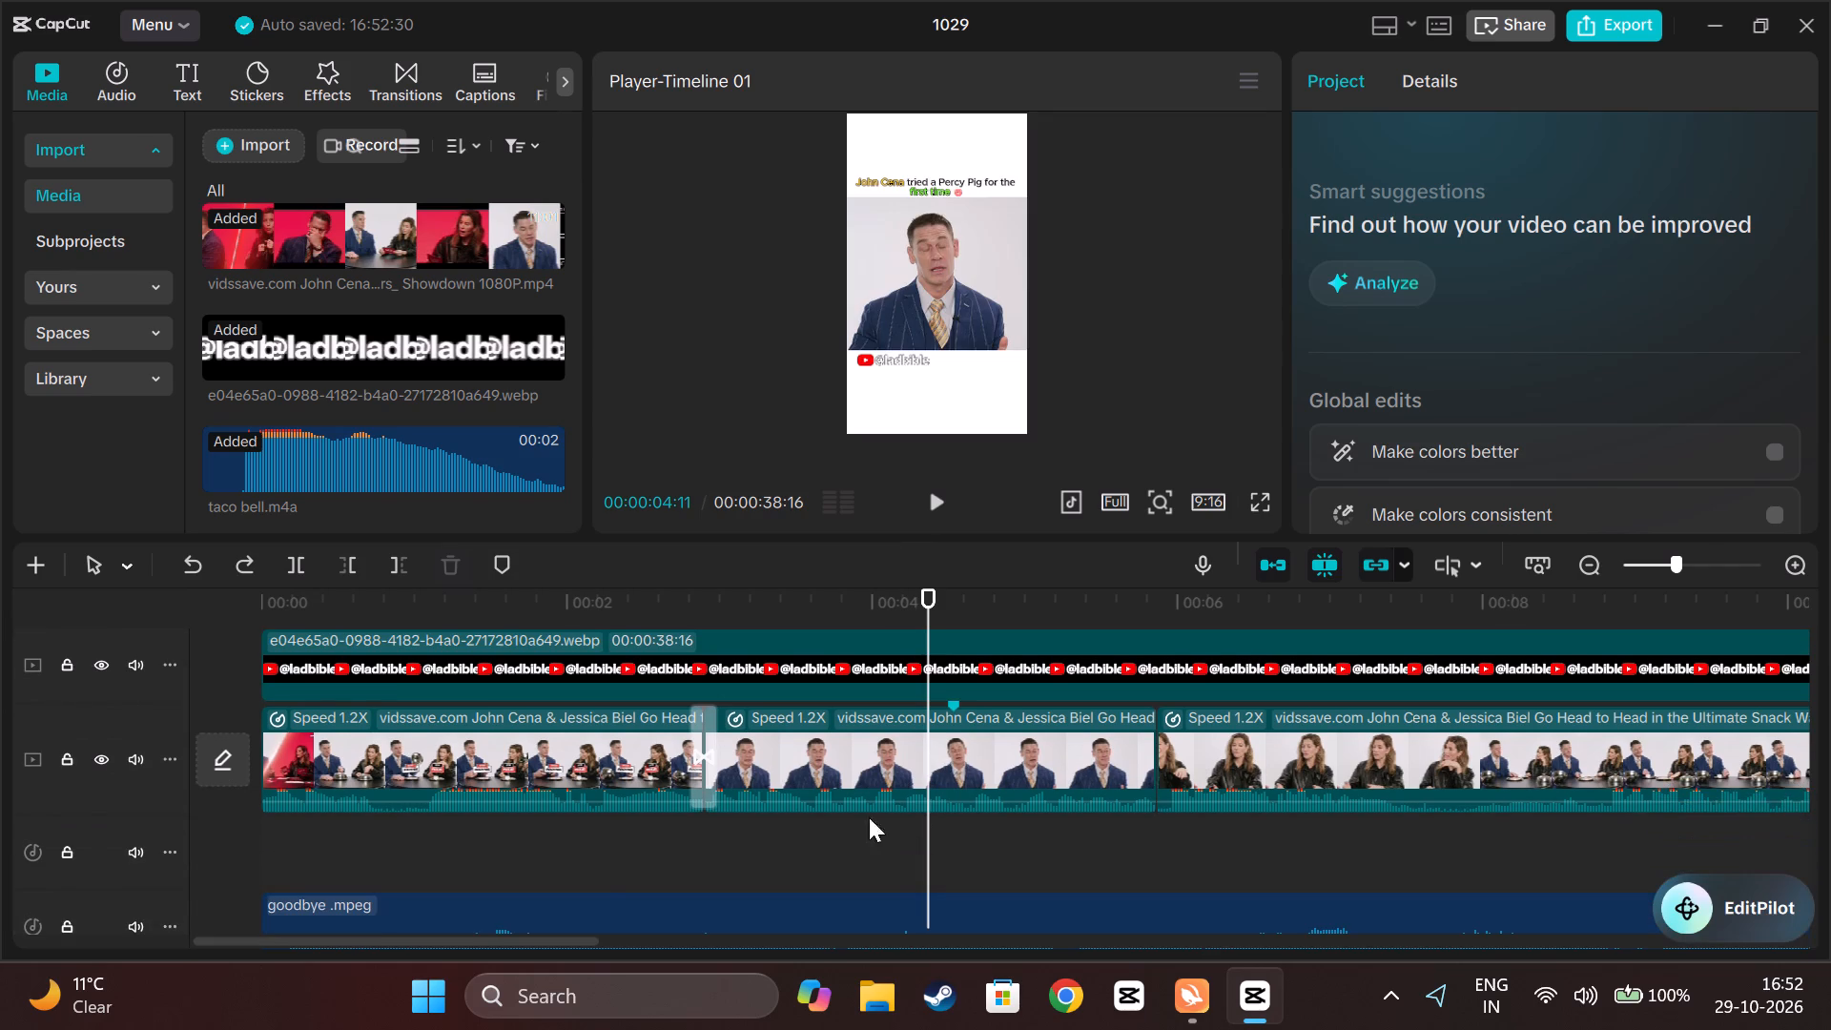
pyautogui.rightClick(694, 763)
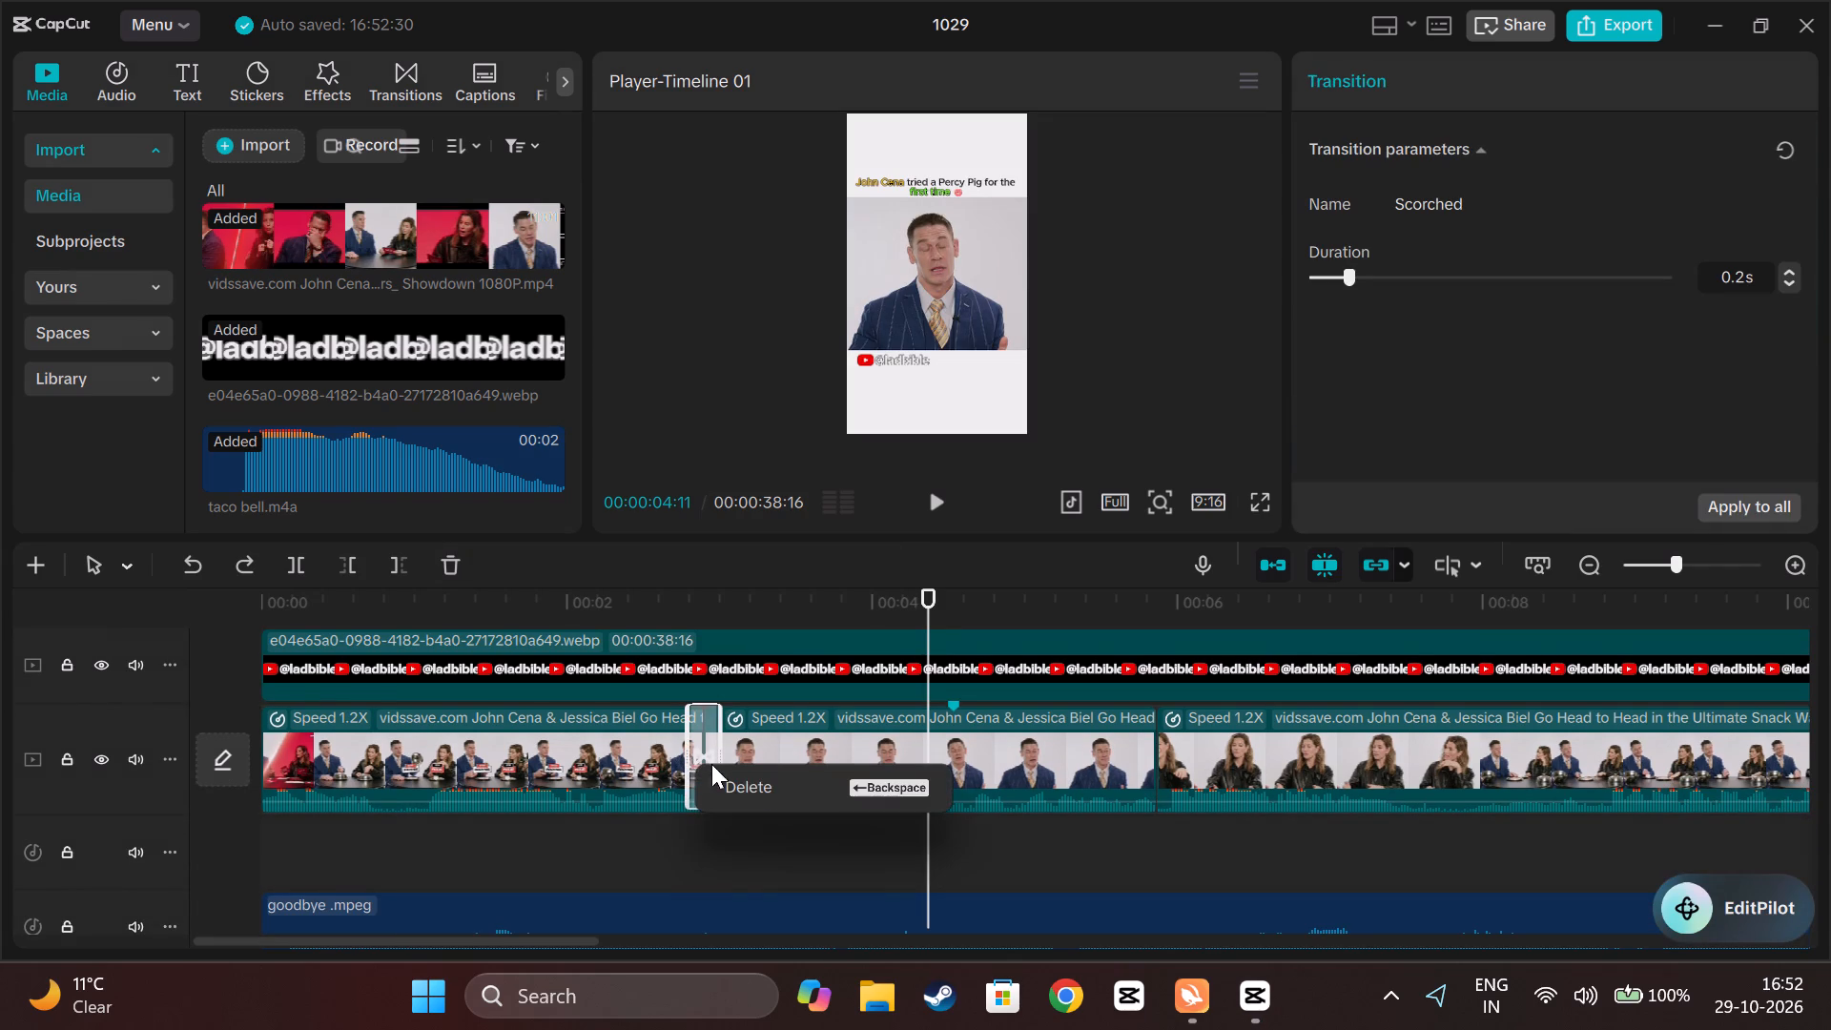
pyautogui.click(848, 784)
pyautogui.scroll(3, 1006, 818)
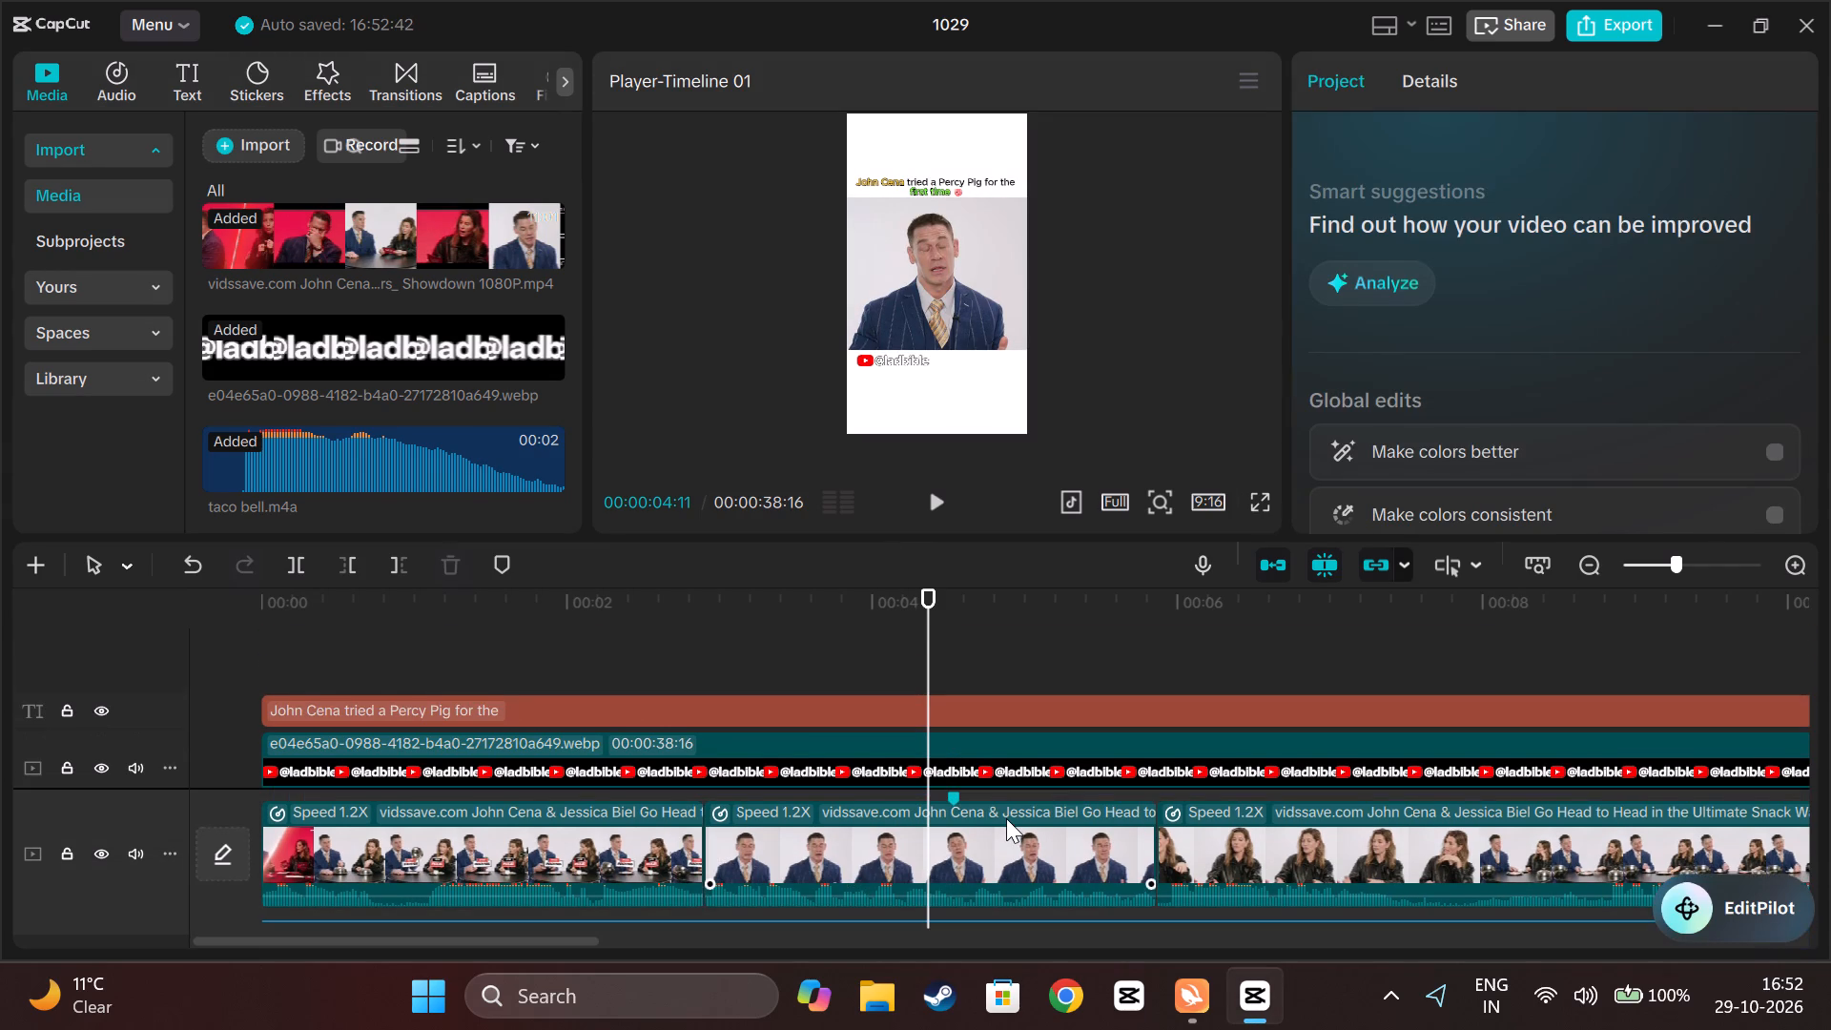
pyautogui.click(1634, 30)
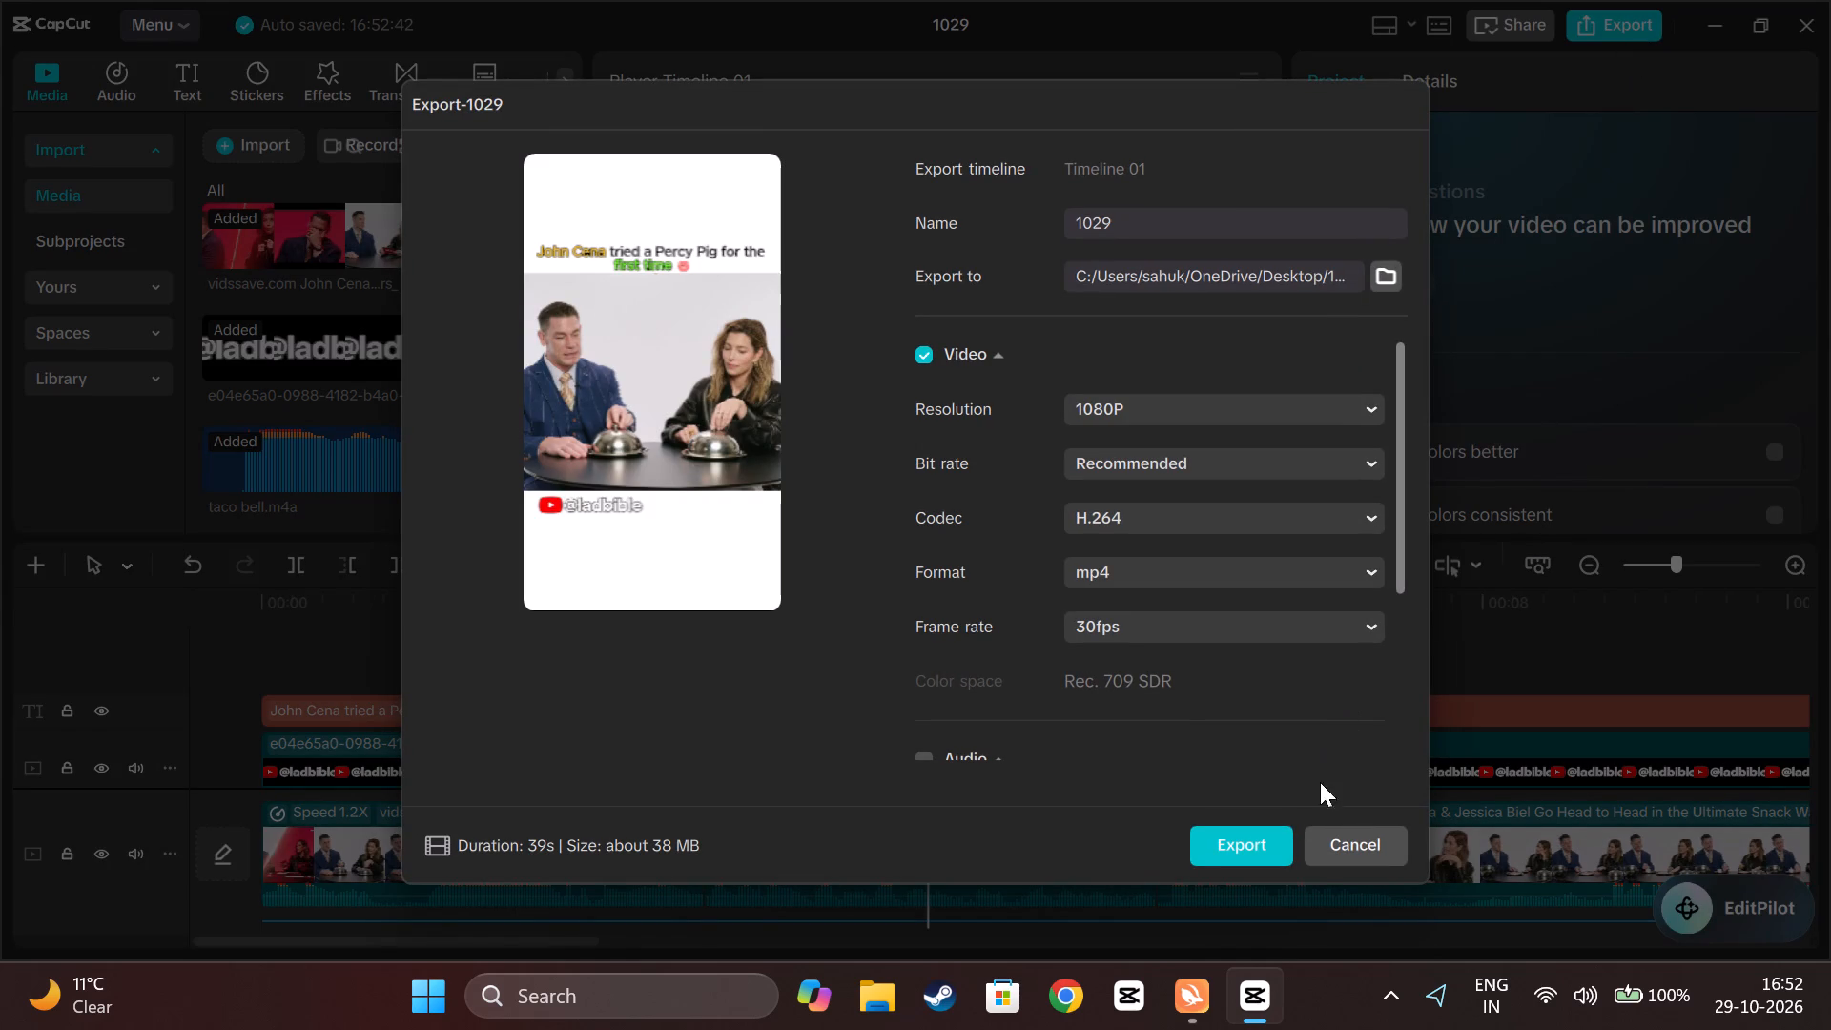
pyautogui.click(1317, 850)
# Examine the title, overlay, video and audio tracks at the start of the timeline.
pyautogui.scroll(-6, 1098, 802)
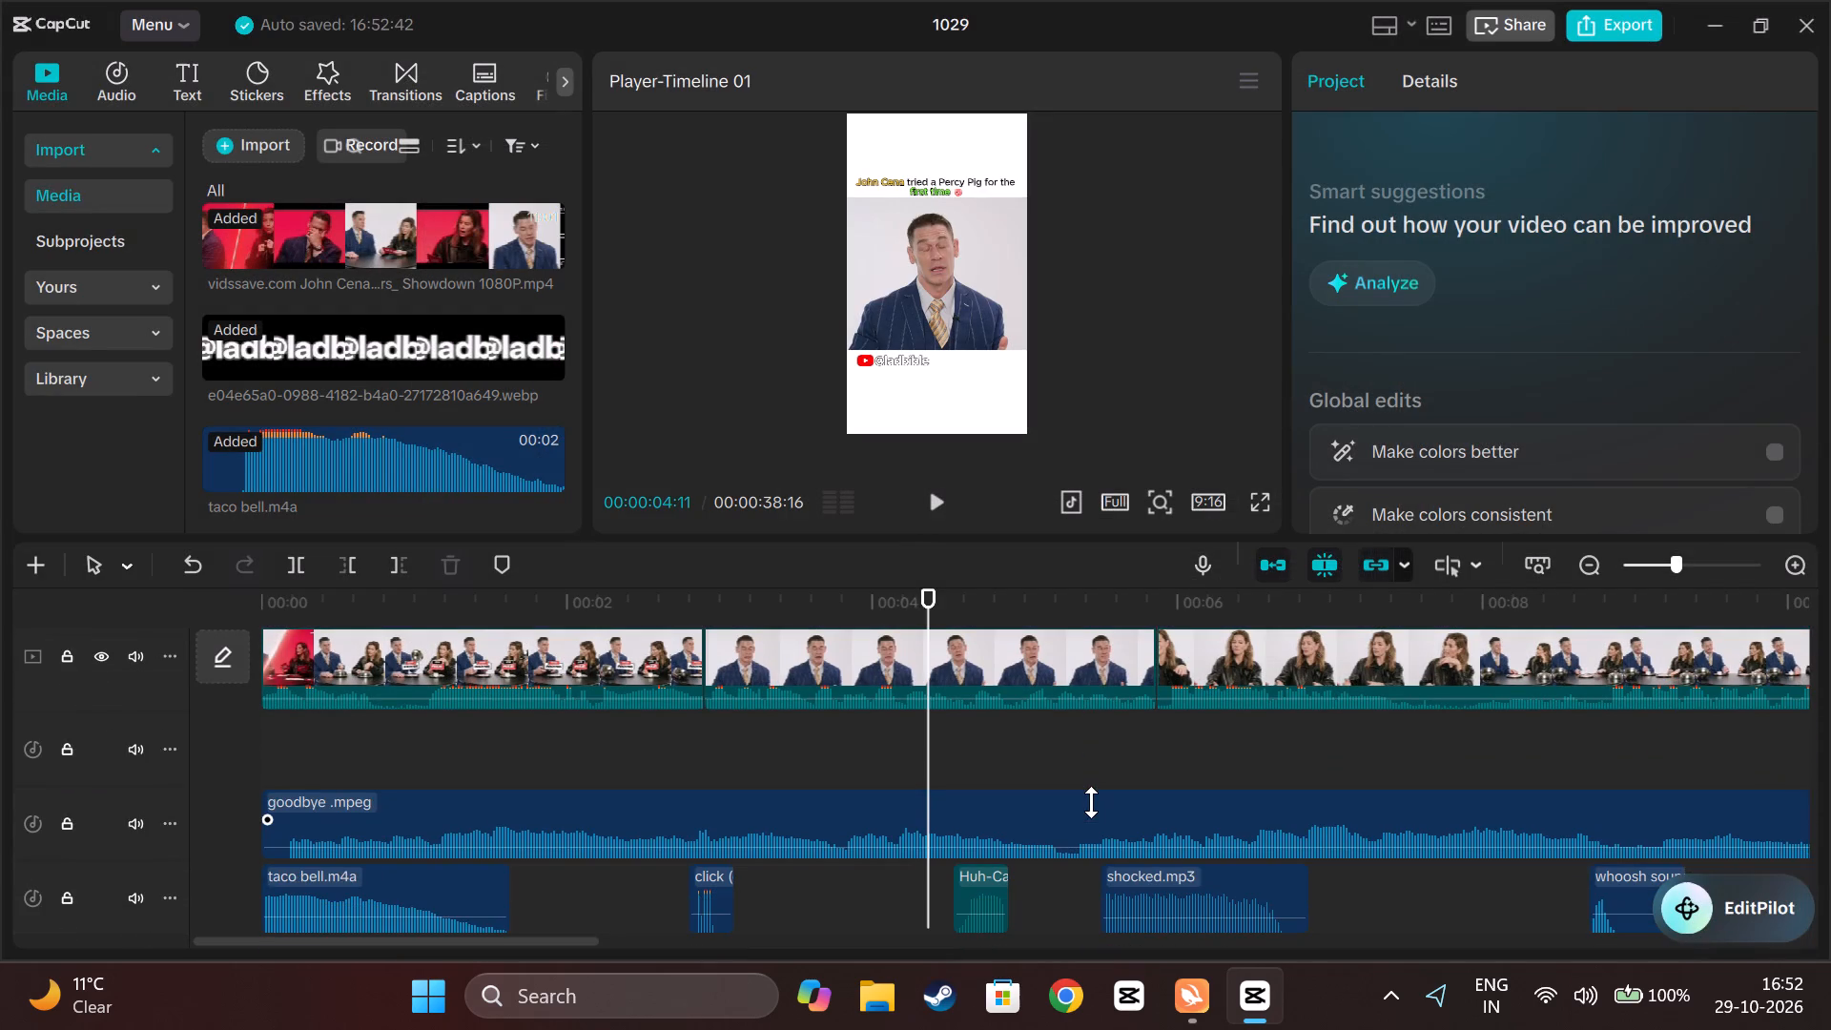
pyautogui.scroll(-4, 1091, 802)
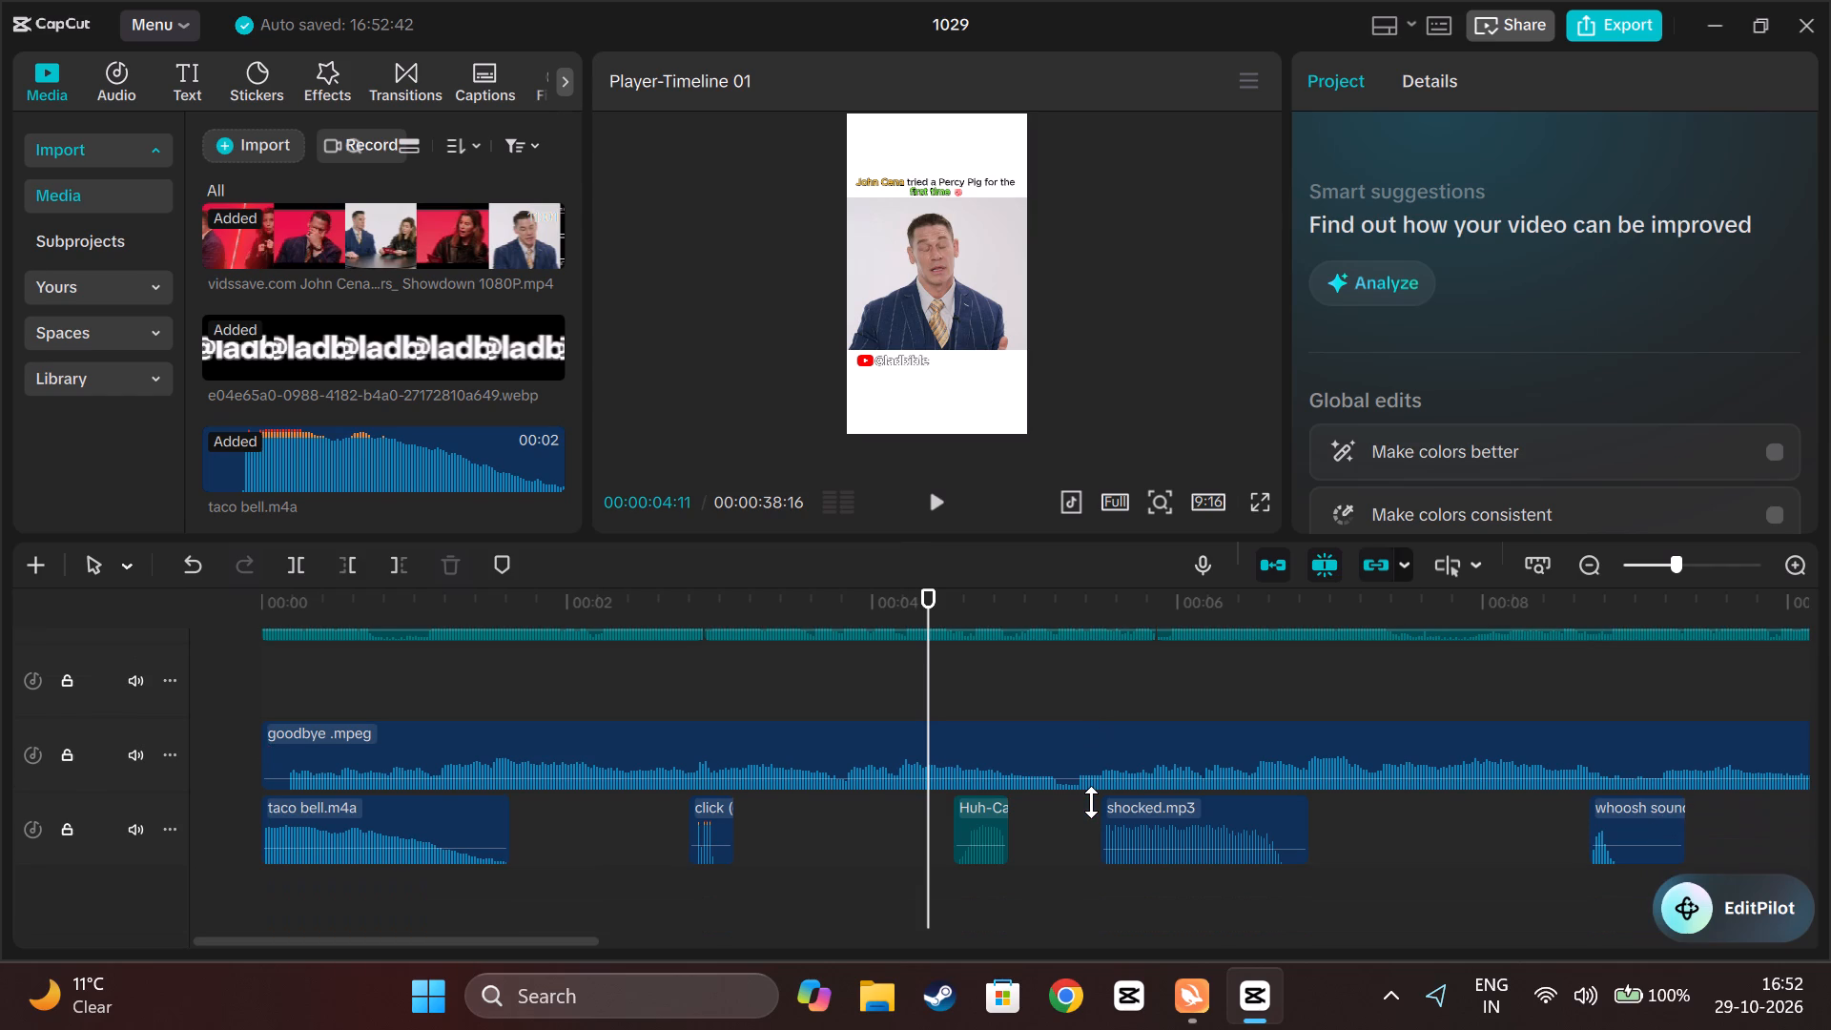
pyautogui.scroll(3, 1091, 802)
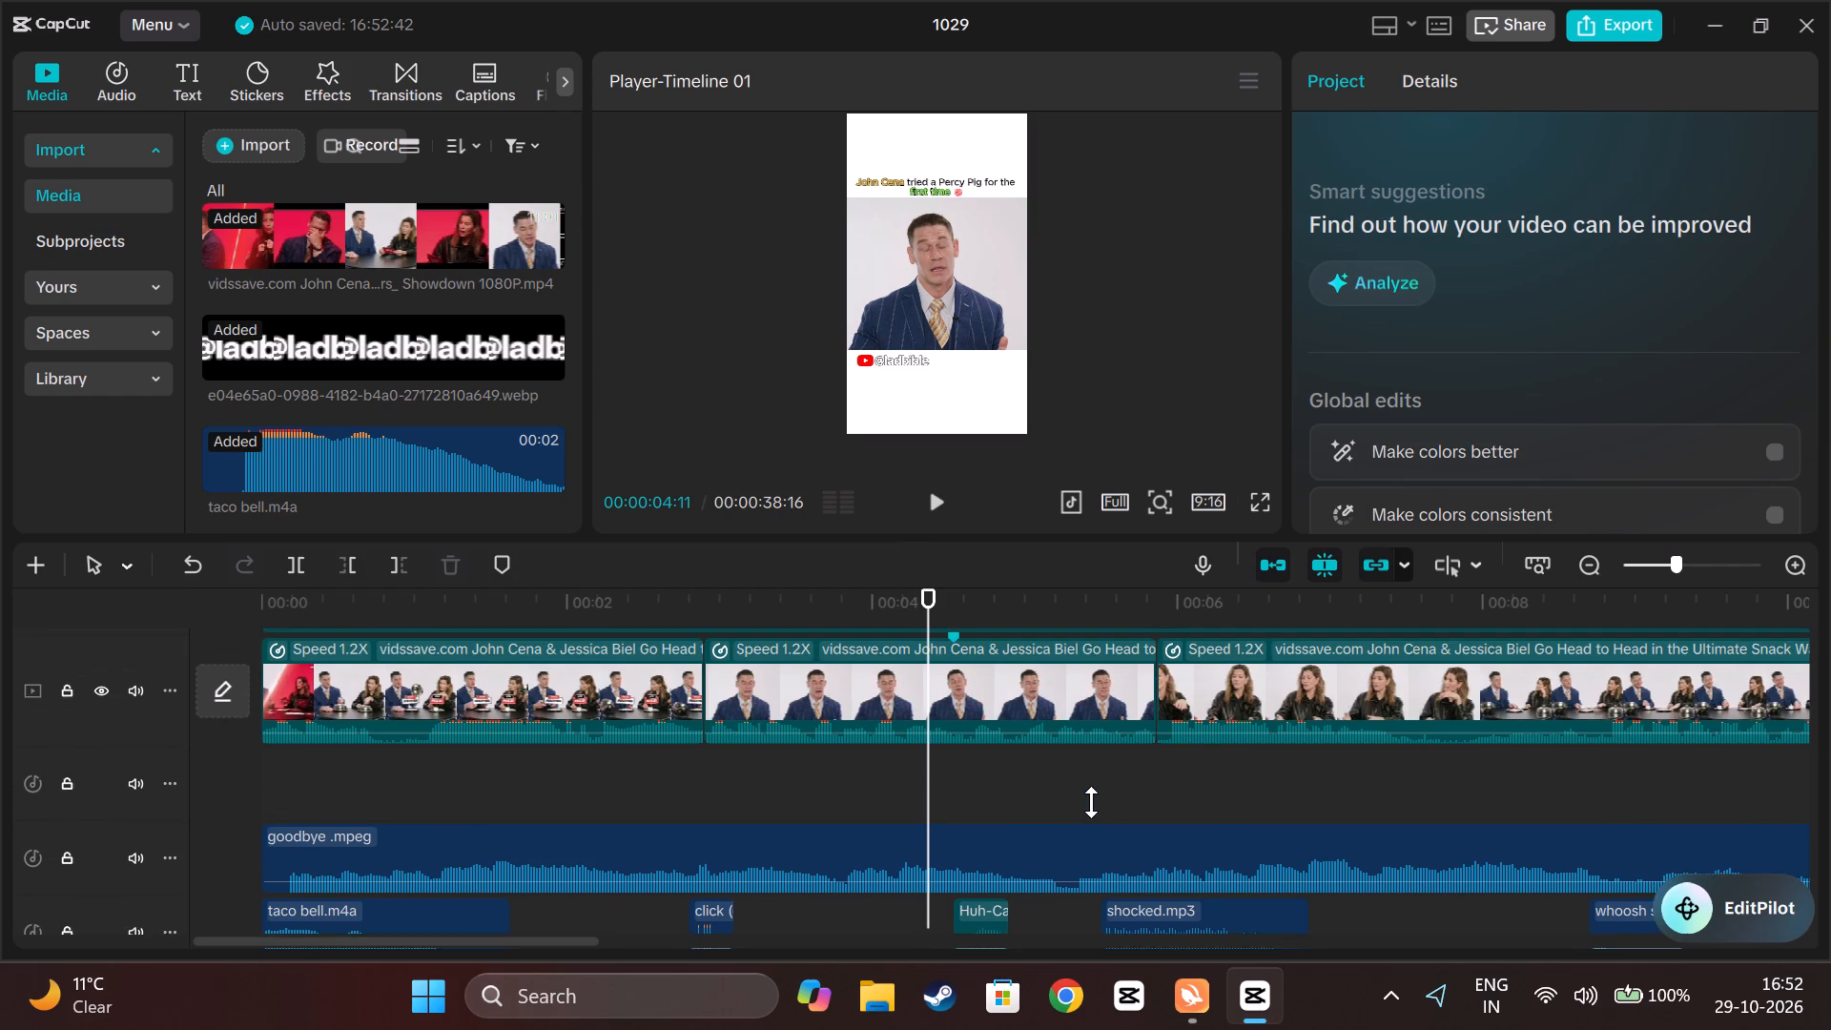
pyautogui.scroll(4, 1091, 802)
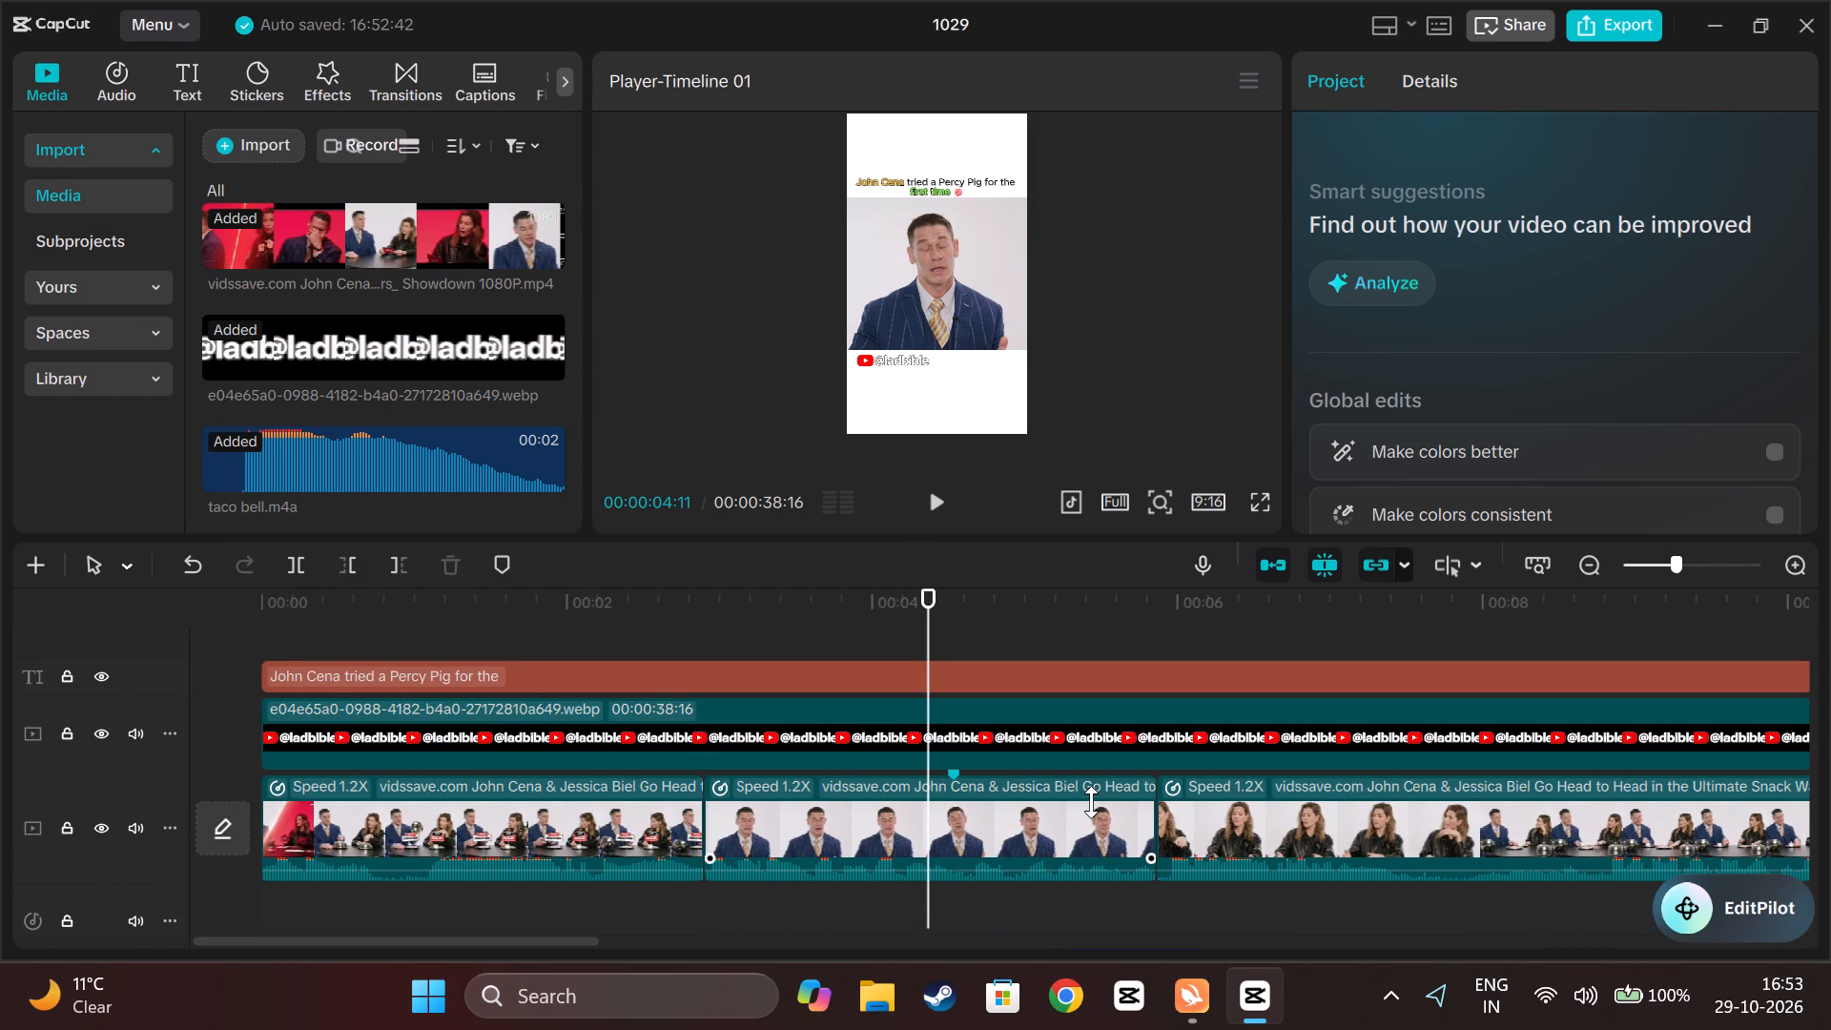
pyautogui.scroll(-7, 1091, 802)
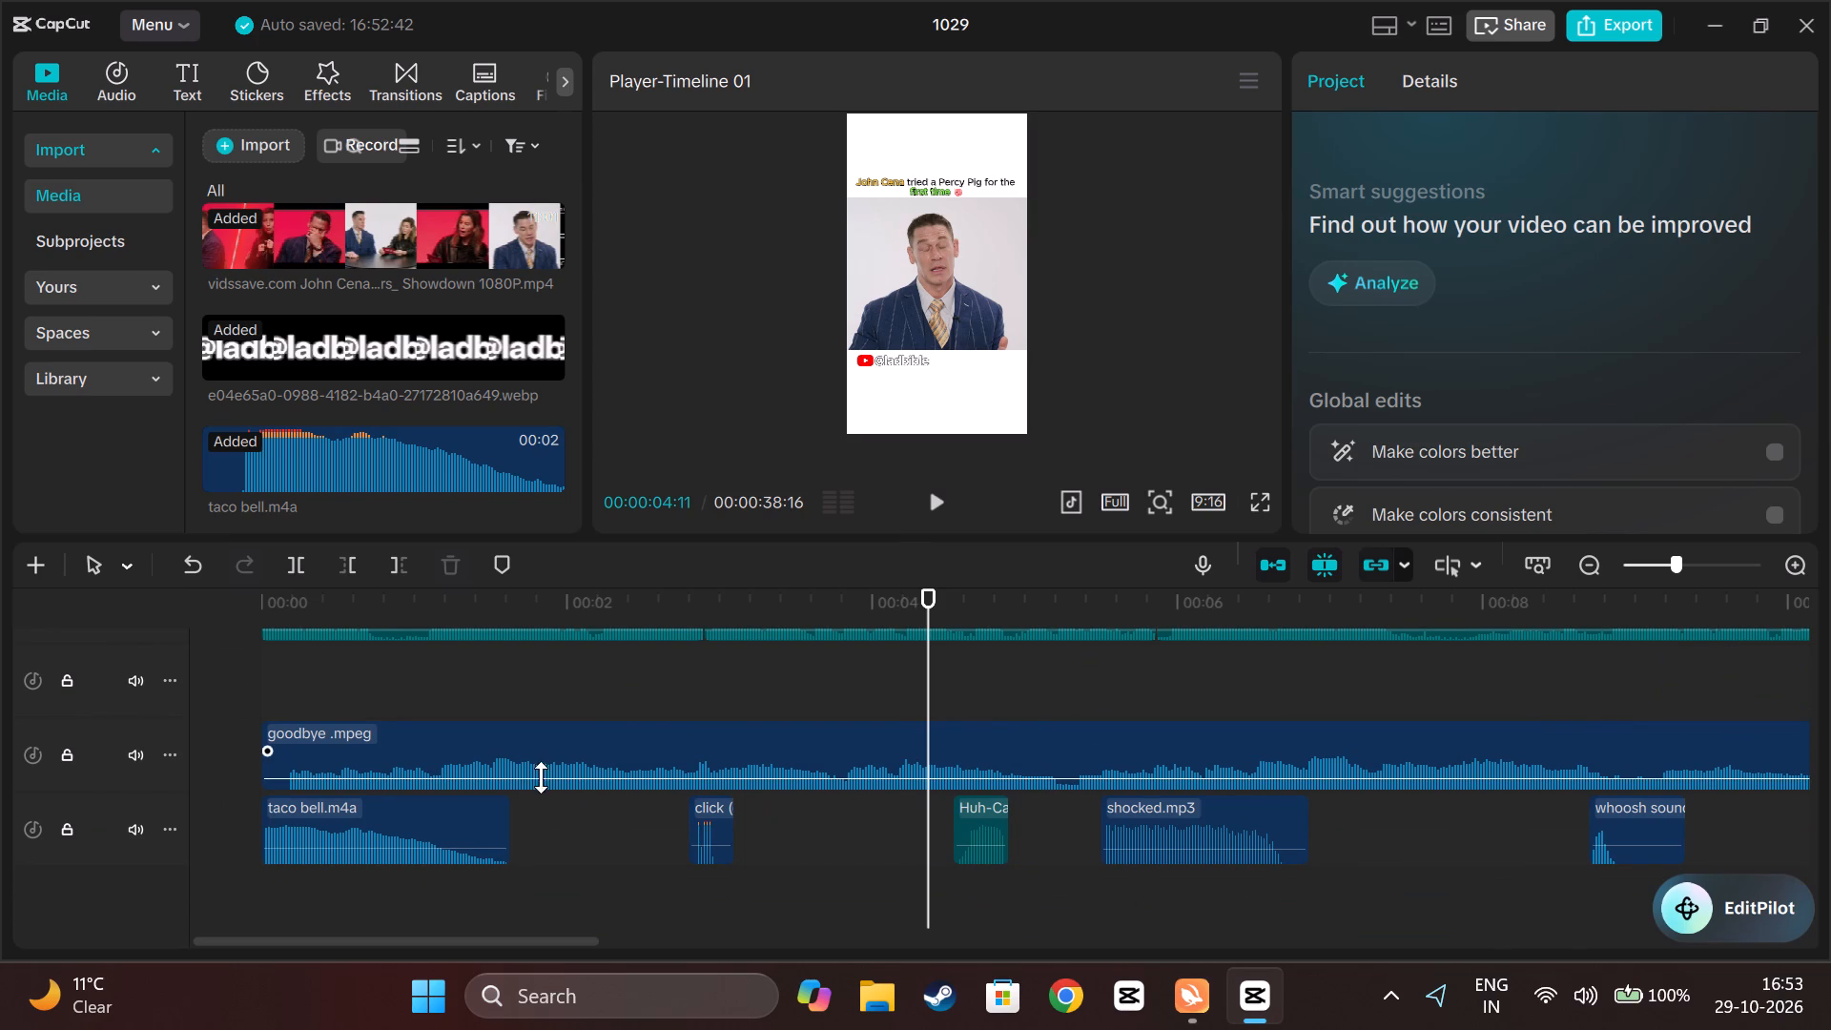
# Select all music and sound-effect clips across the three audio tracks and combine them into one compound clip.
pyautogui.keyDown('ctrl'); pyautogui.click(425, 753); pyautogui.keyUp('ctrl')
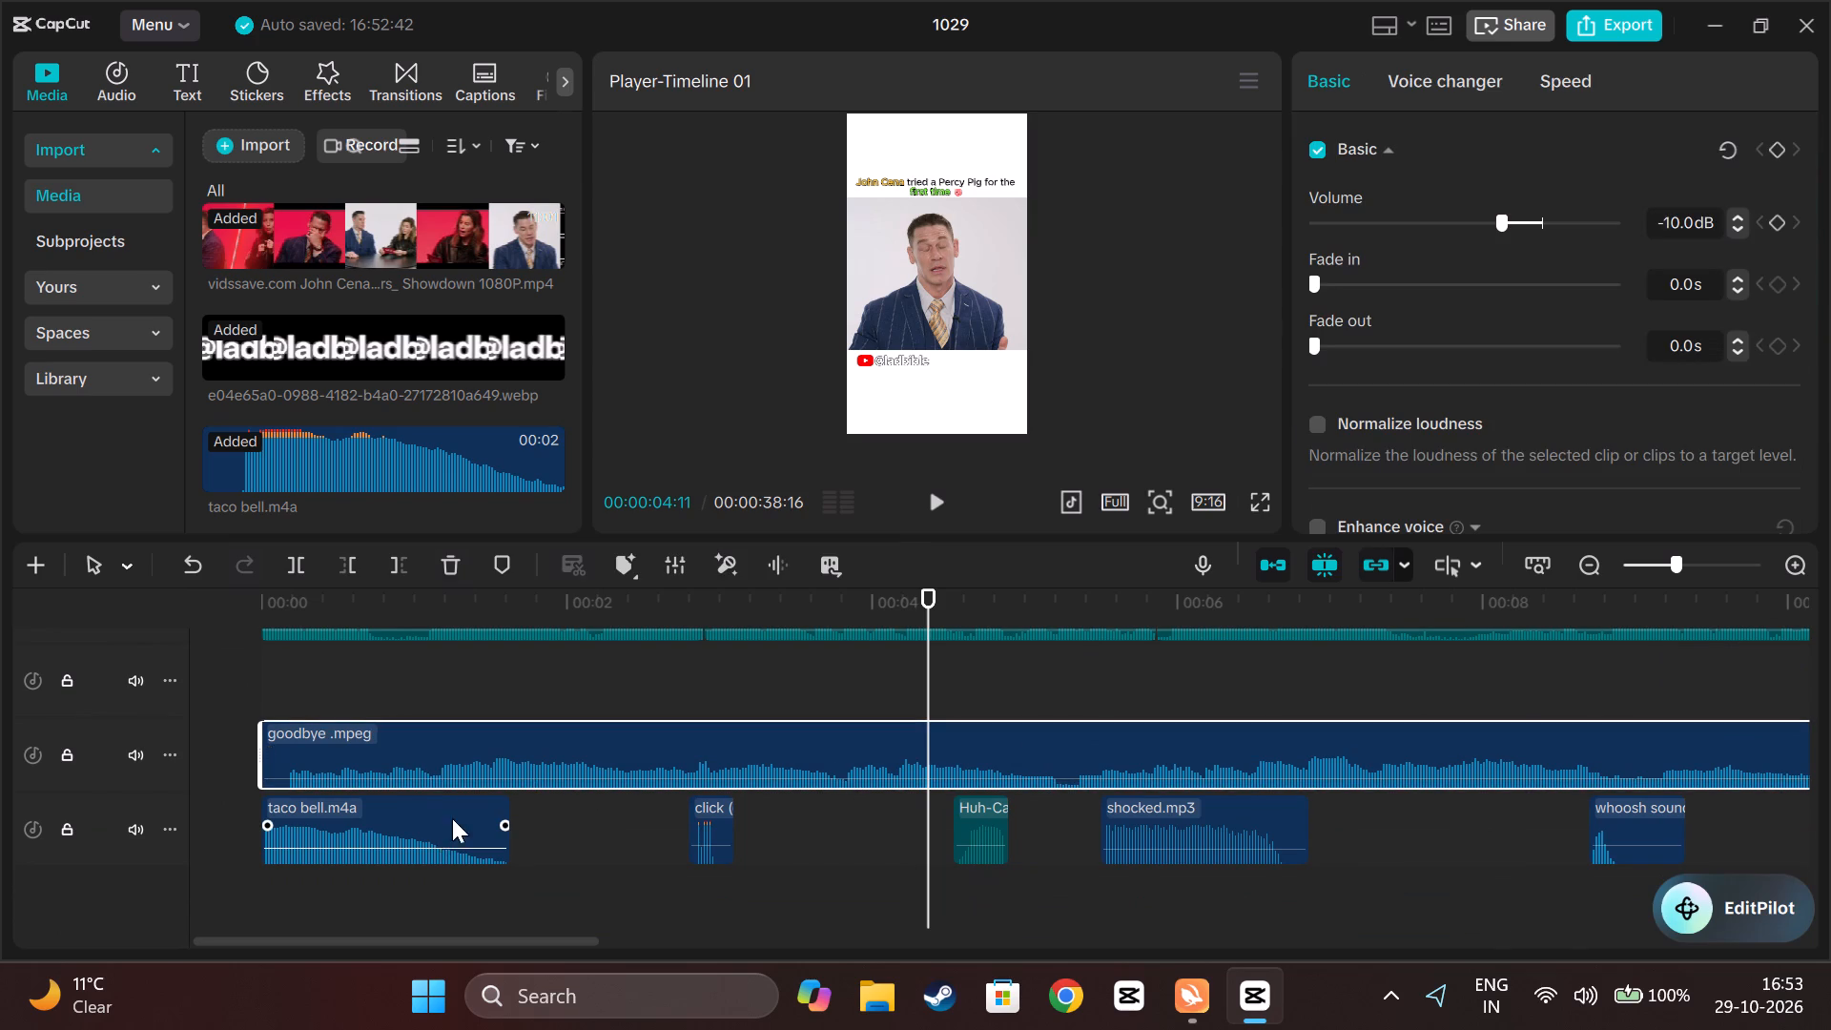
pyautogui.click(312, 661)
pyautogui.moveTo(219, 686); pyautogui.dragTo(1830, 692)
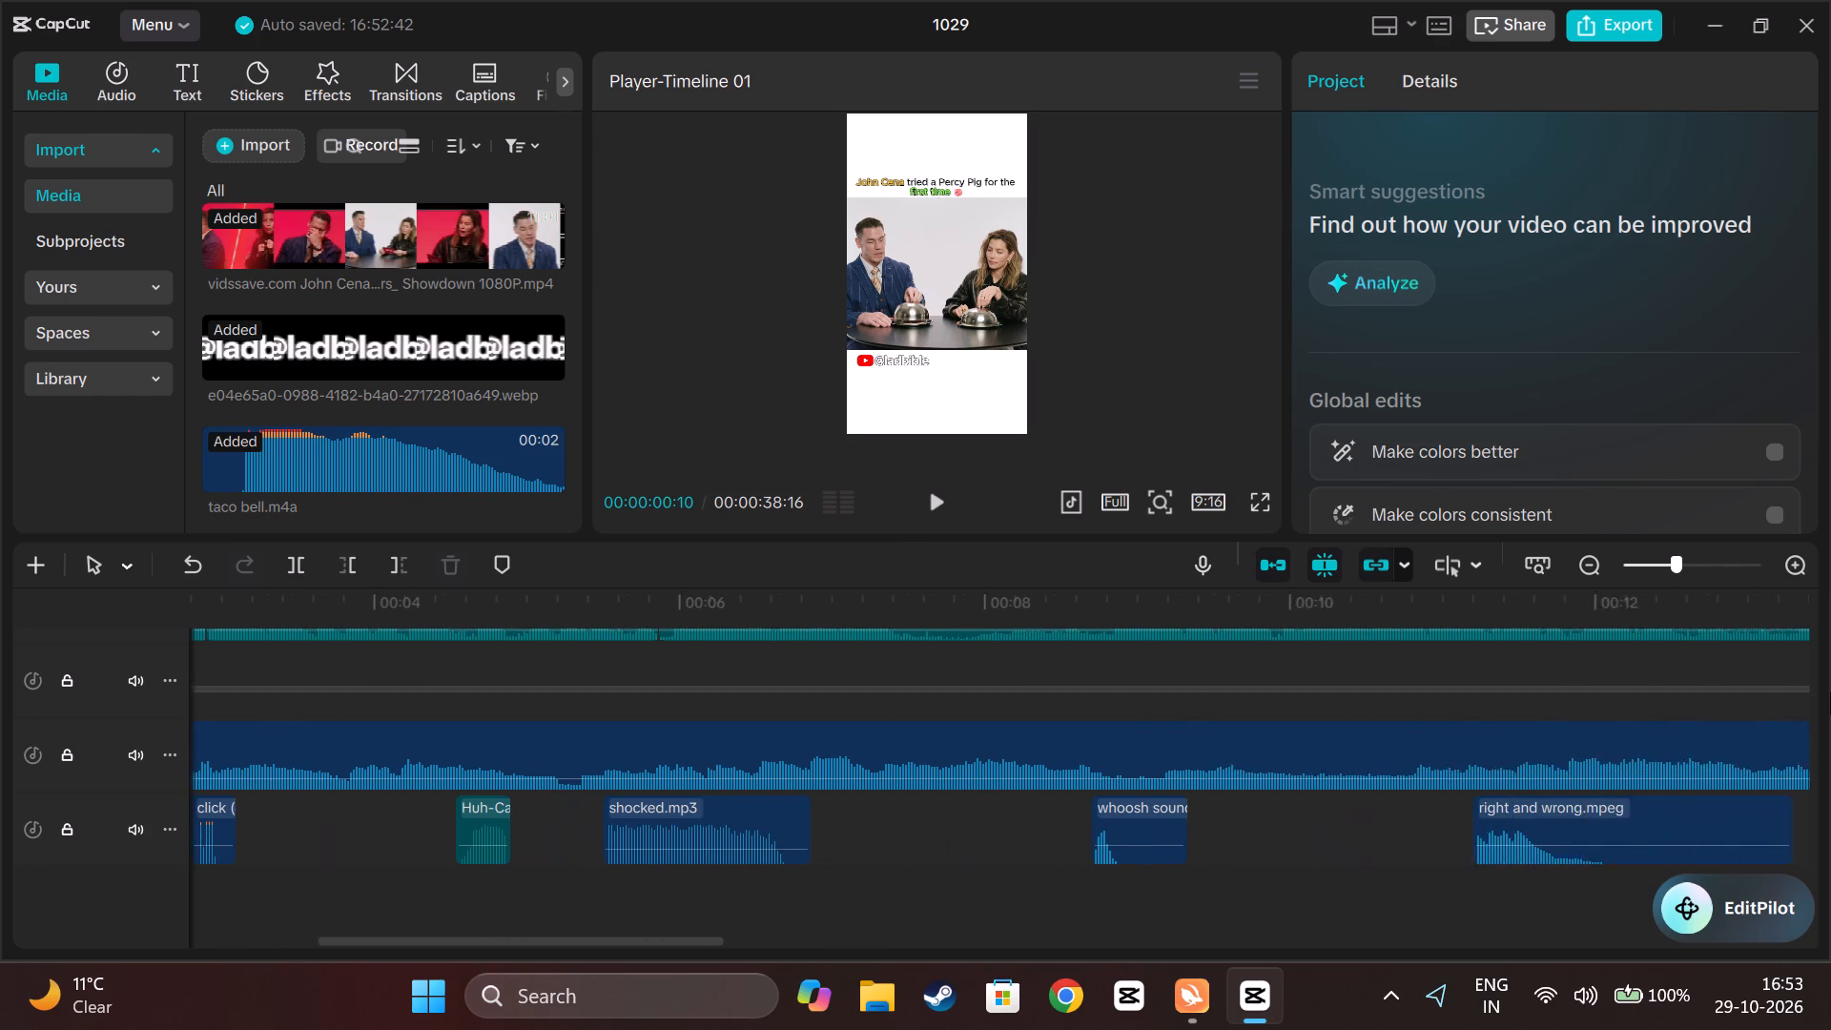
pyautogui.moveTo(1830, 692); pyautogui.dragTo(1830, 773)
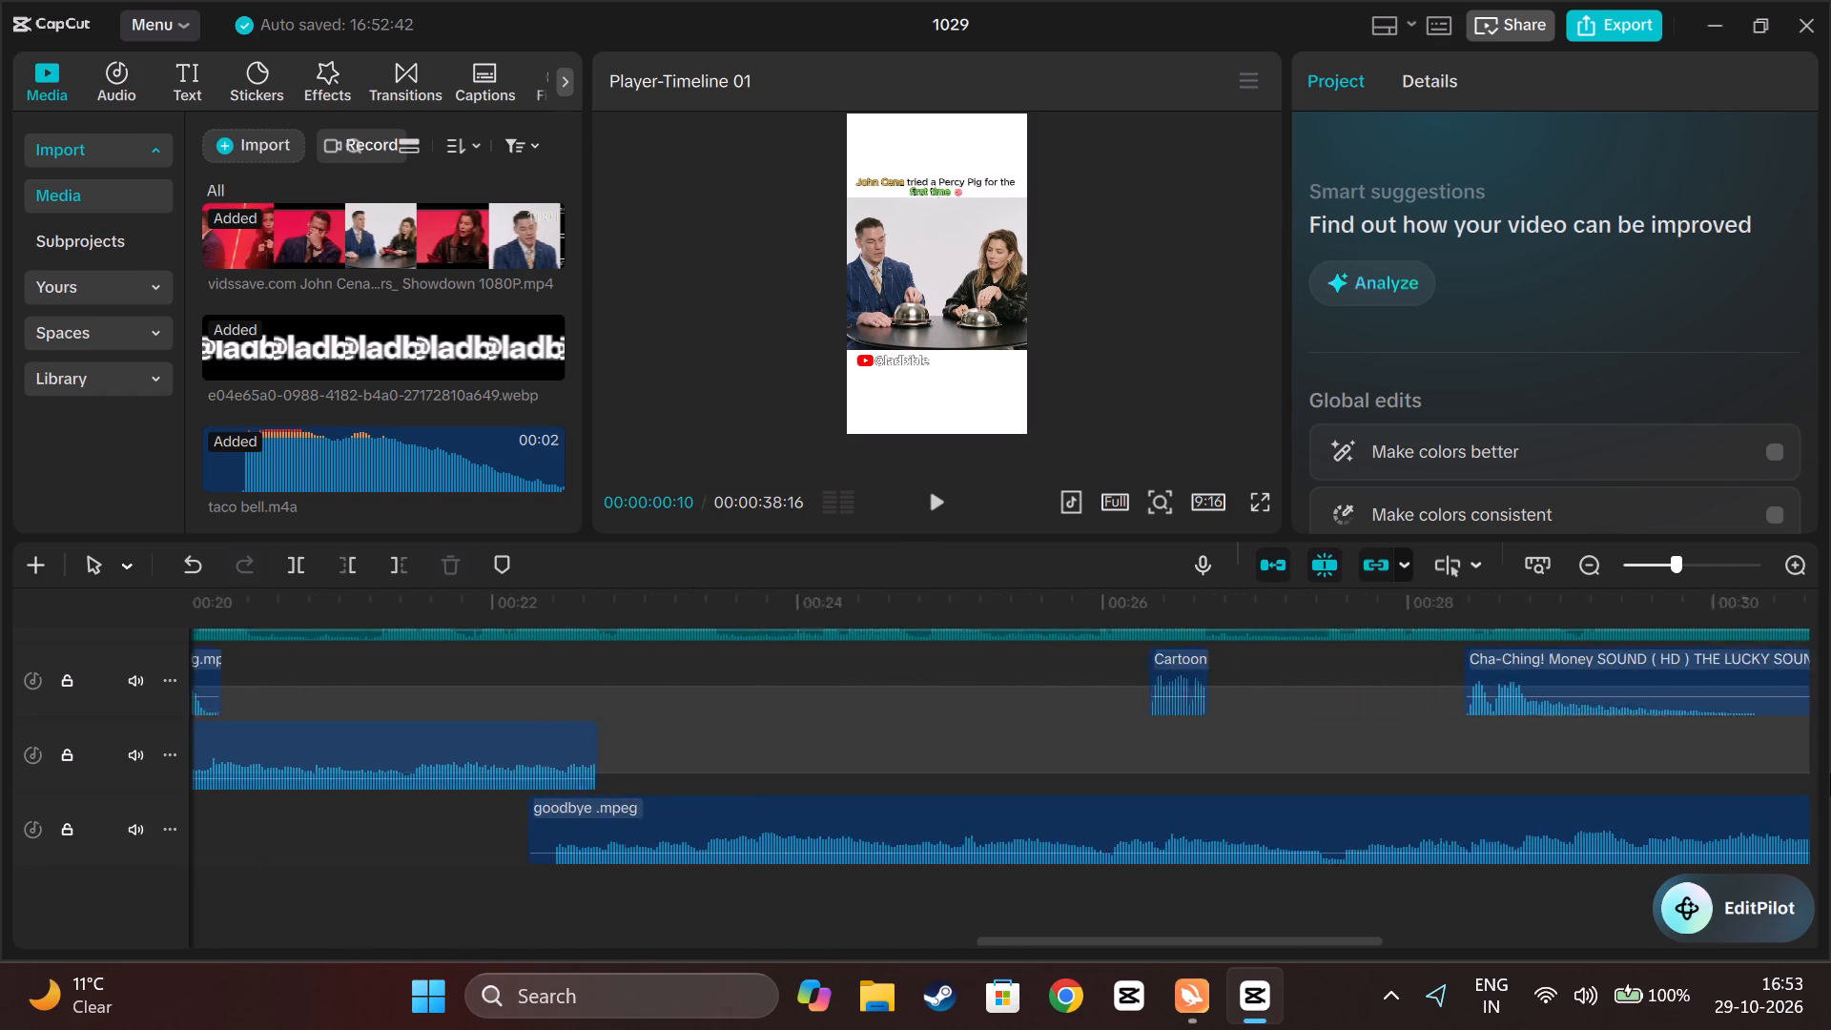
pyautogui.moveTo(1830, 773); pyautogui.dragTo(1354, 1006)
pyautogui.hscroll(4, 1091, 830)
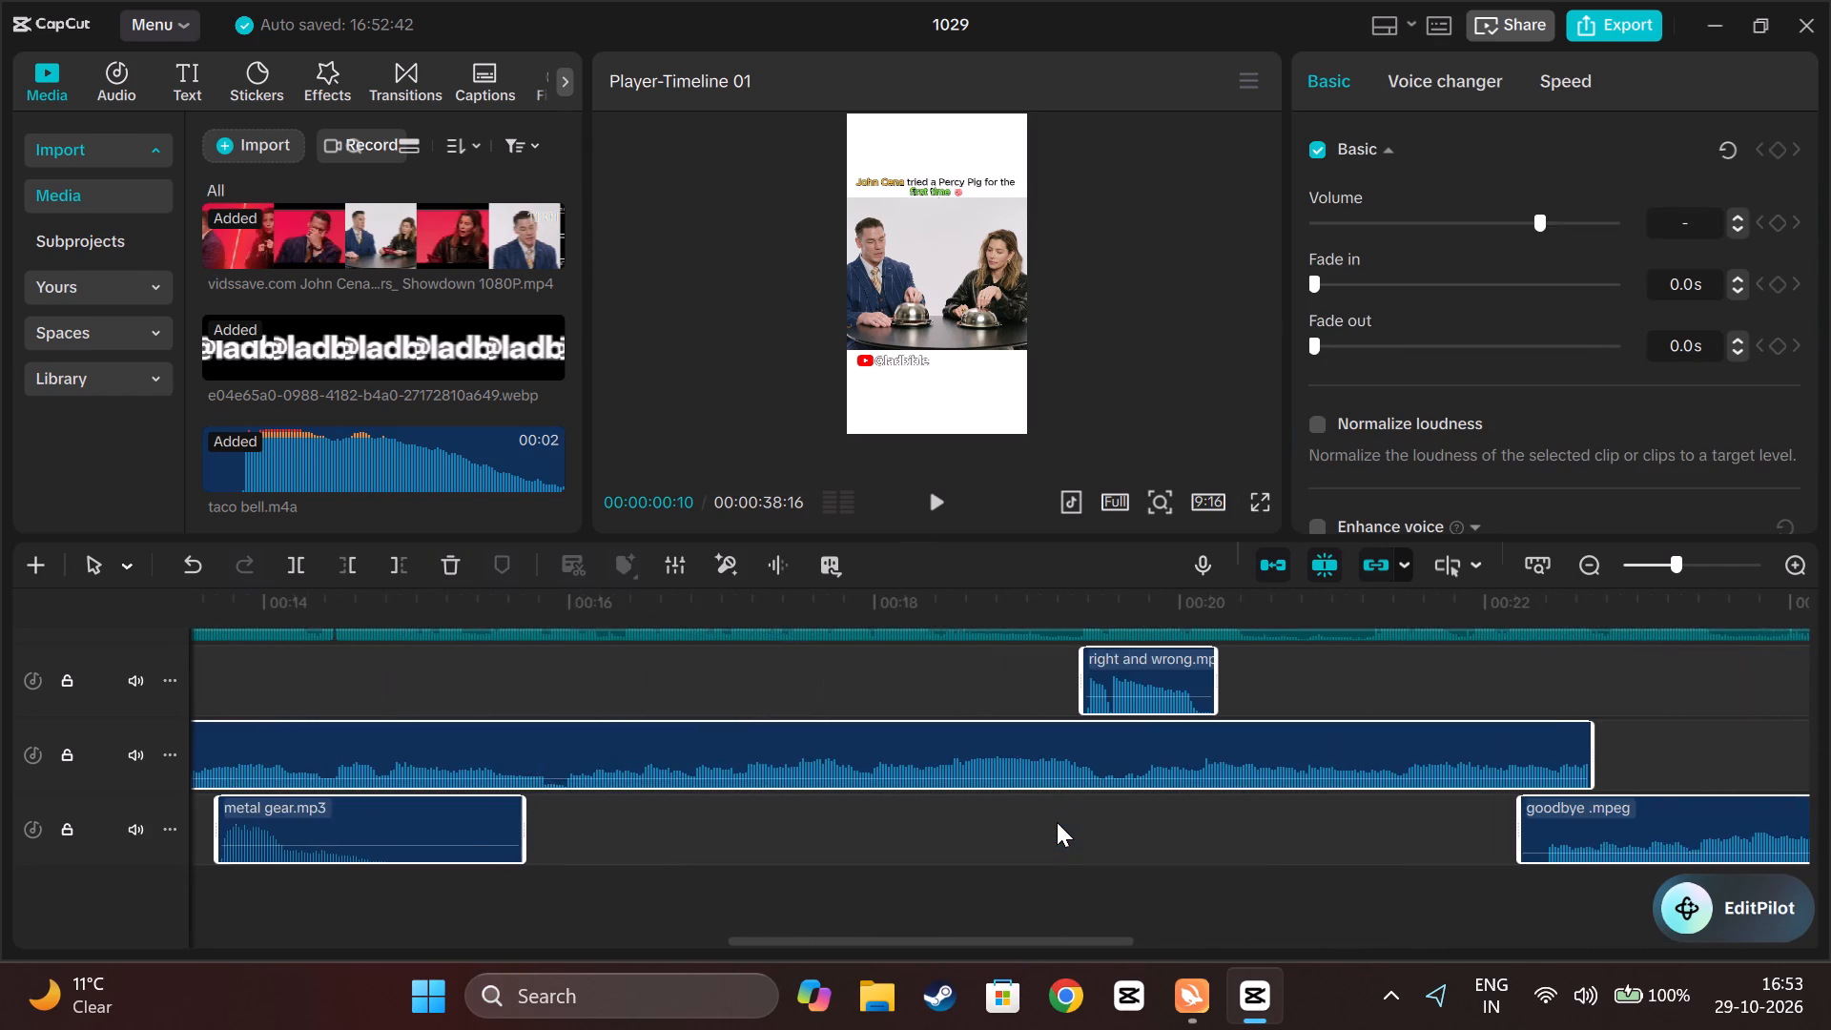
pyautogui.hscroll(5, 1057, 822)
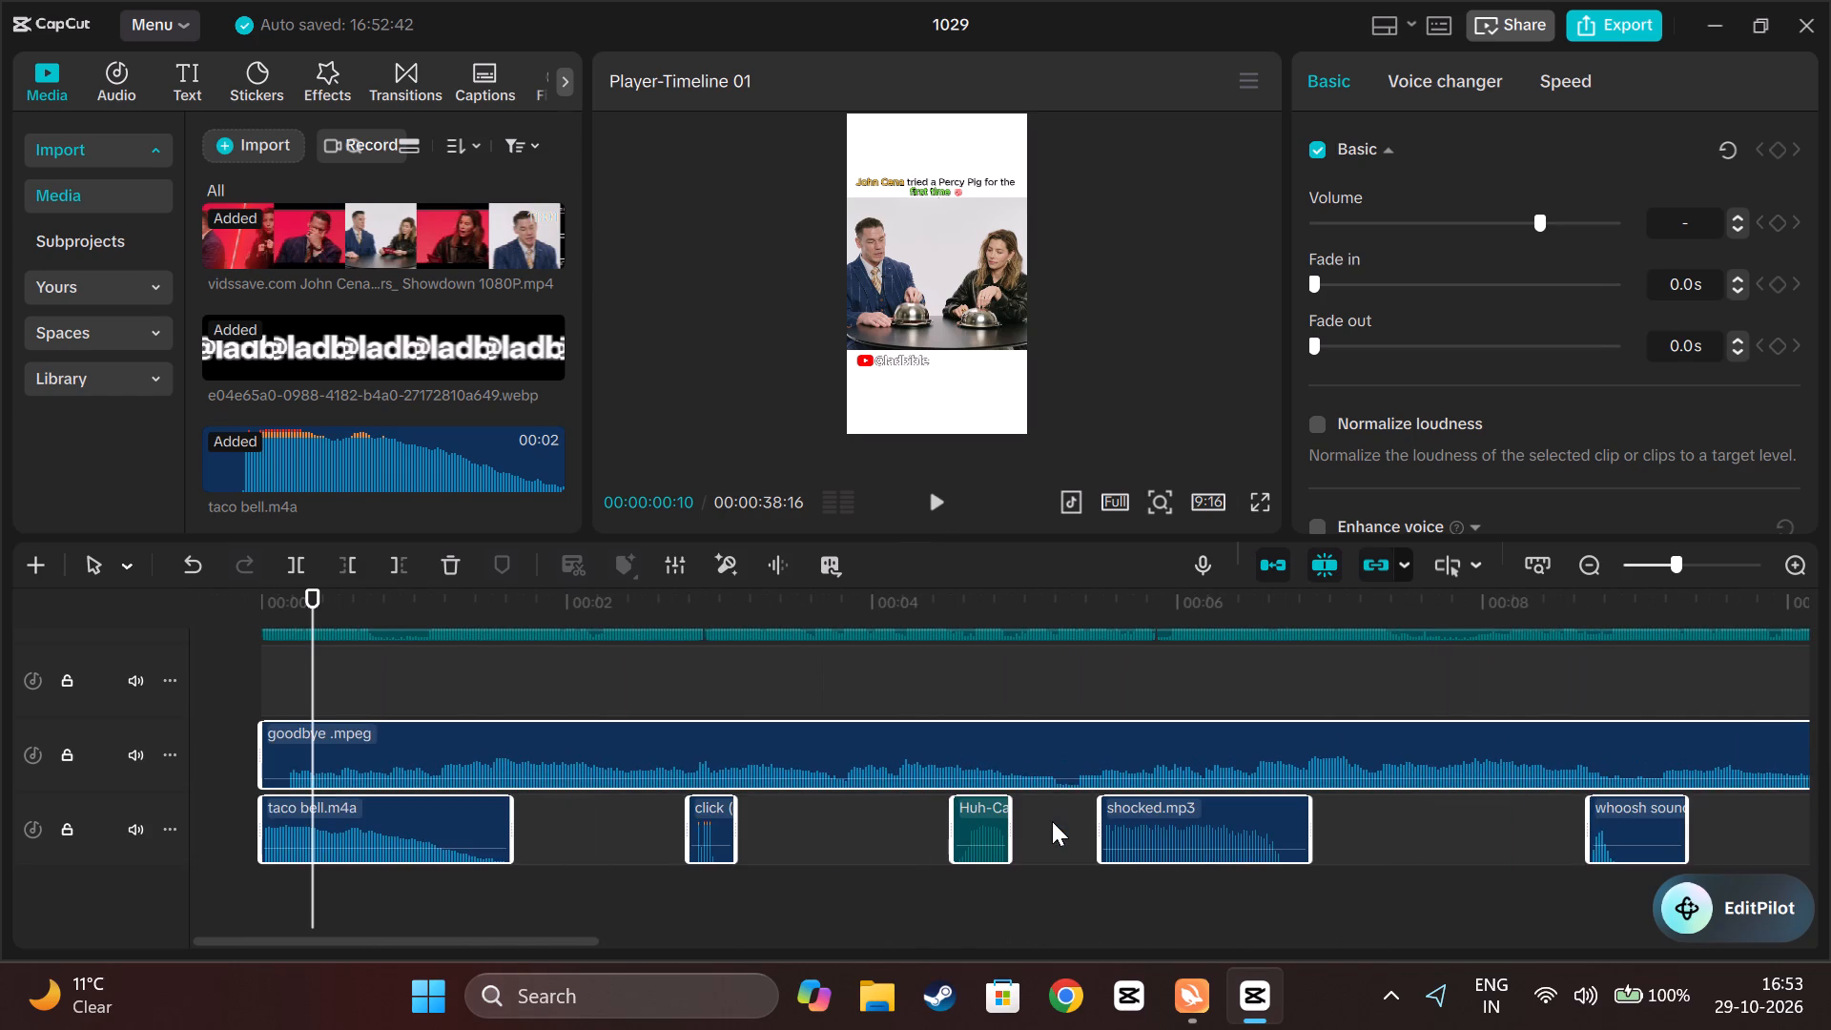
pyautogui.hscroll(1, 1052, 821)
pyautogui.hscroll(-3, 1052, 821)
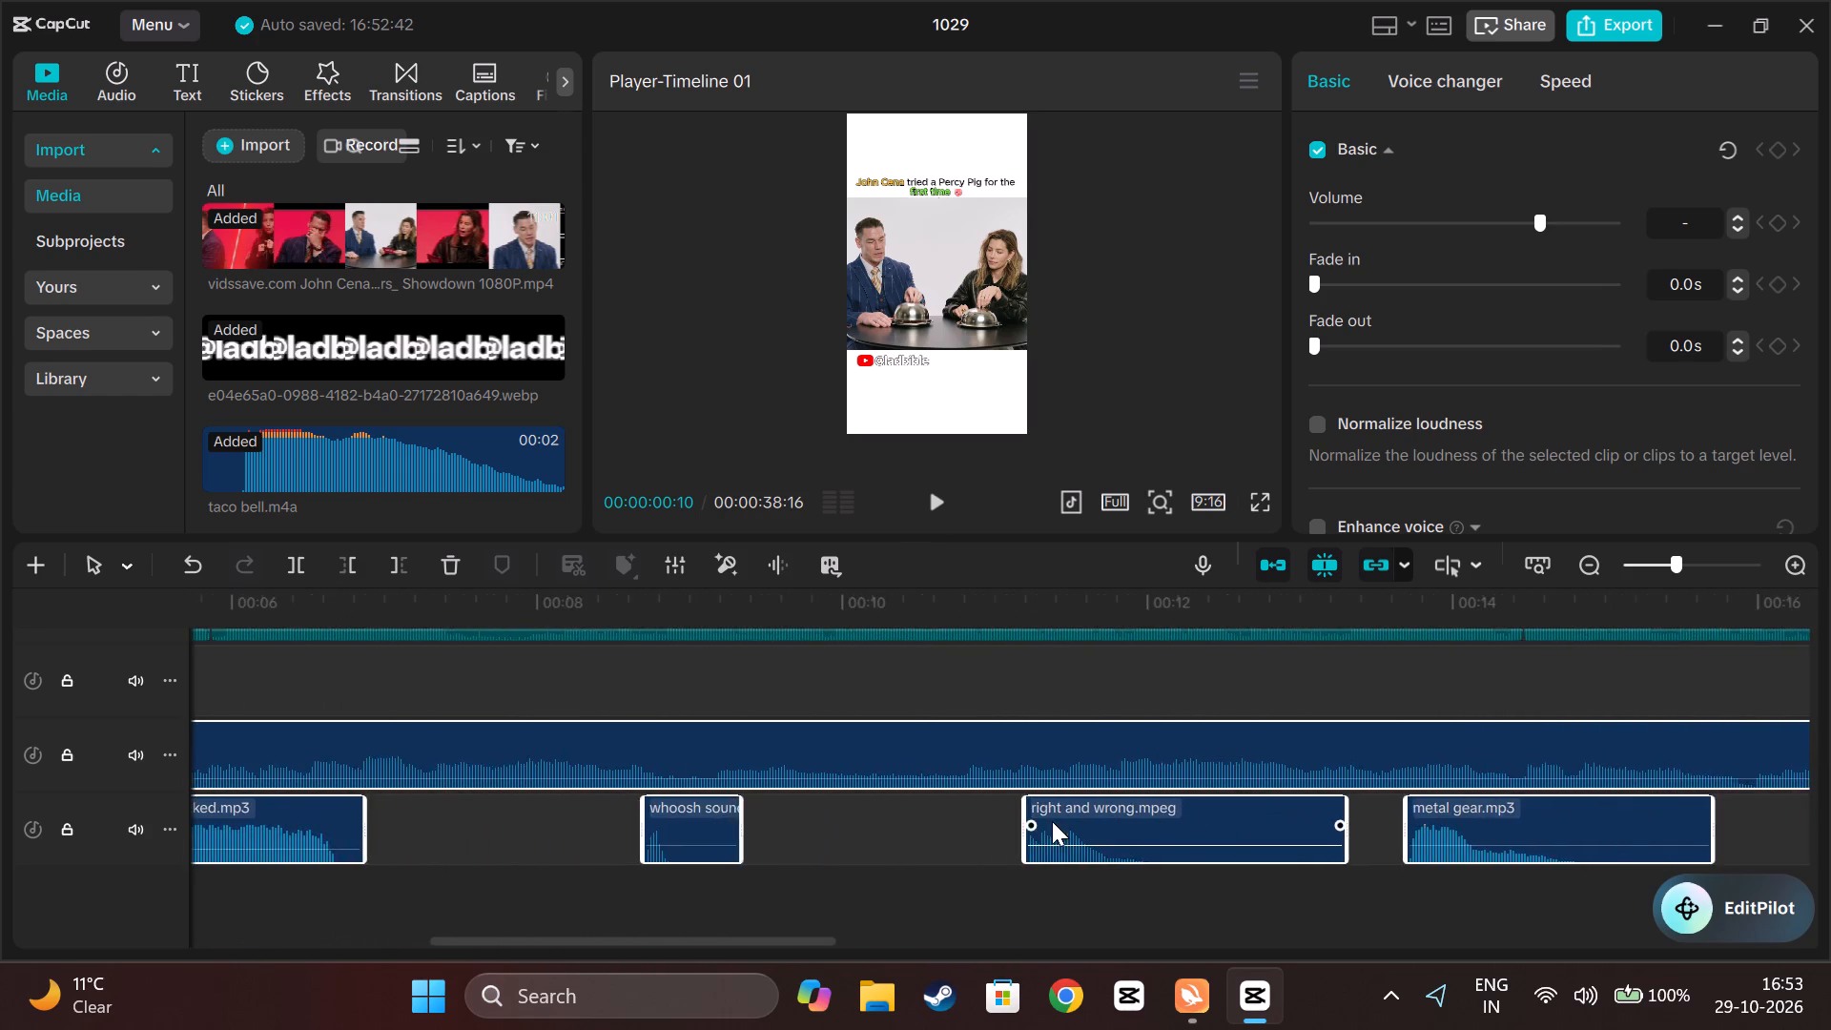
pyautogui.hscroll(-2, 1047, 818)
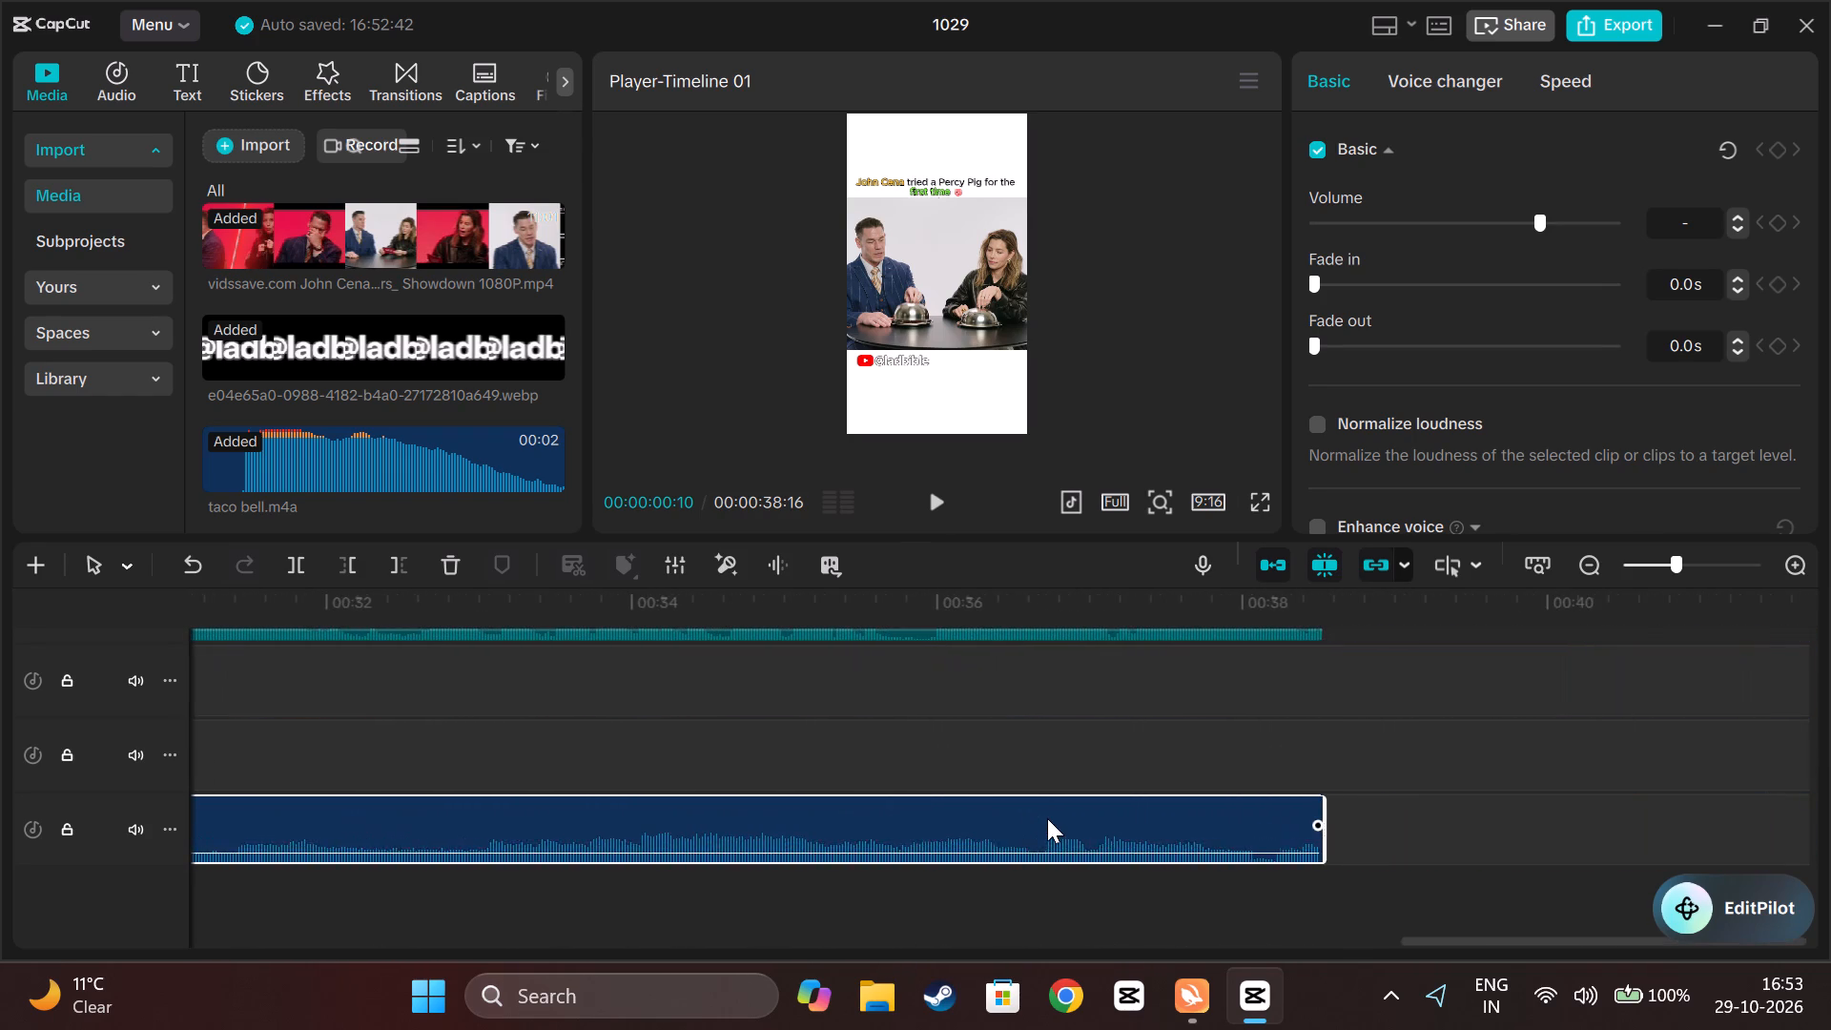
pyautogui.hscroll(3, 1044, 814)
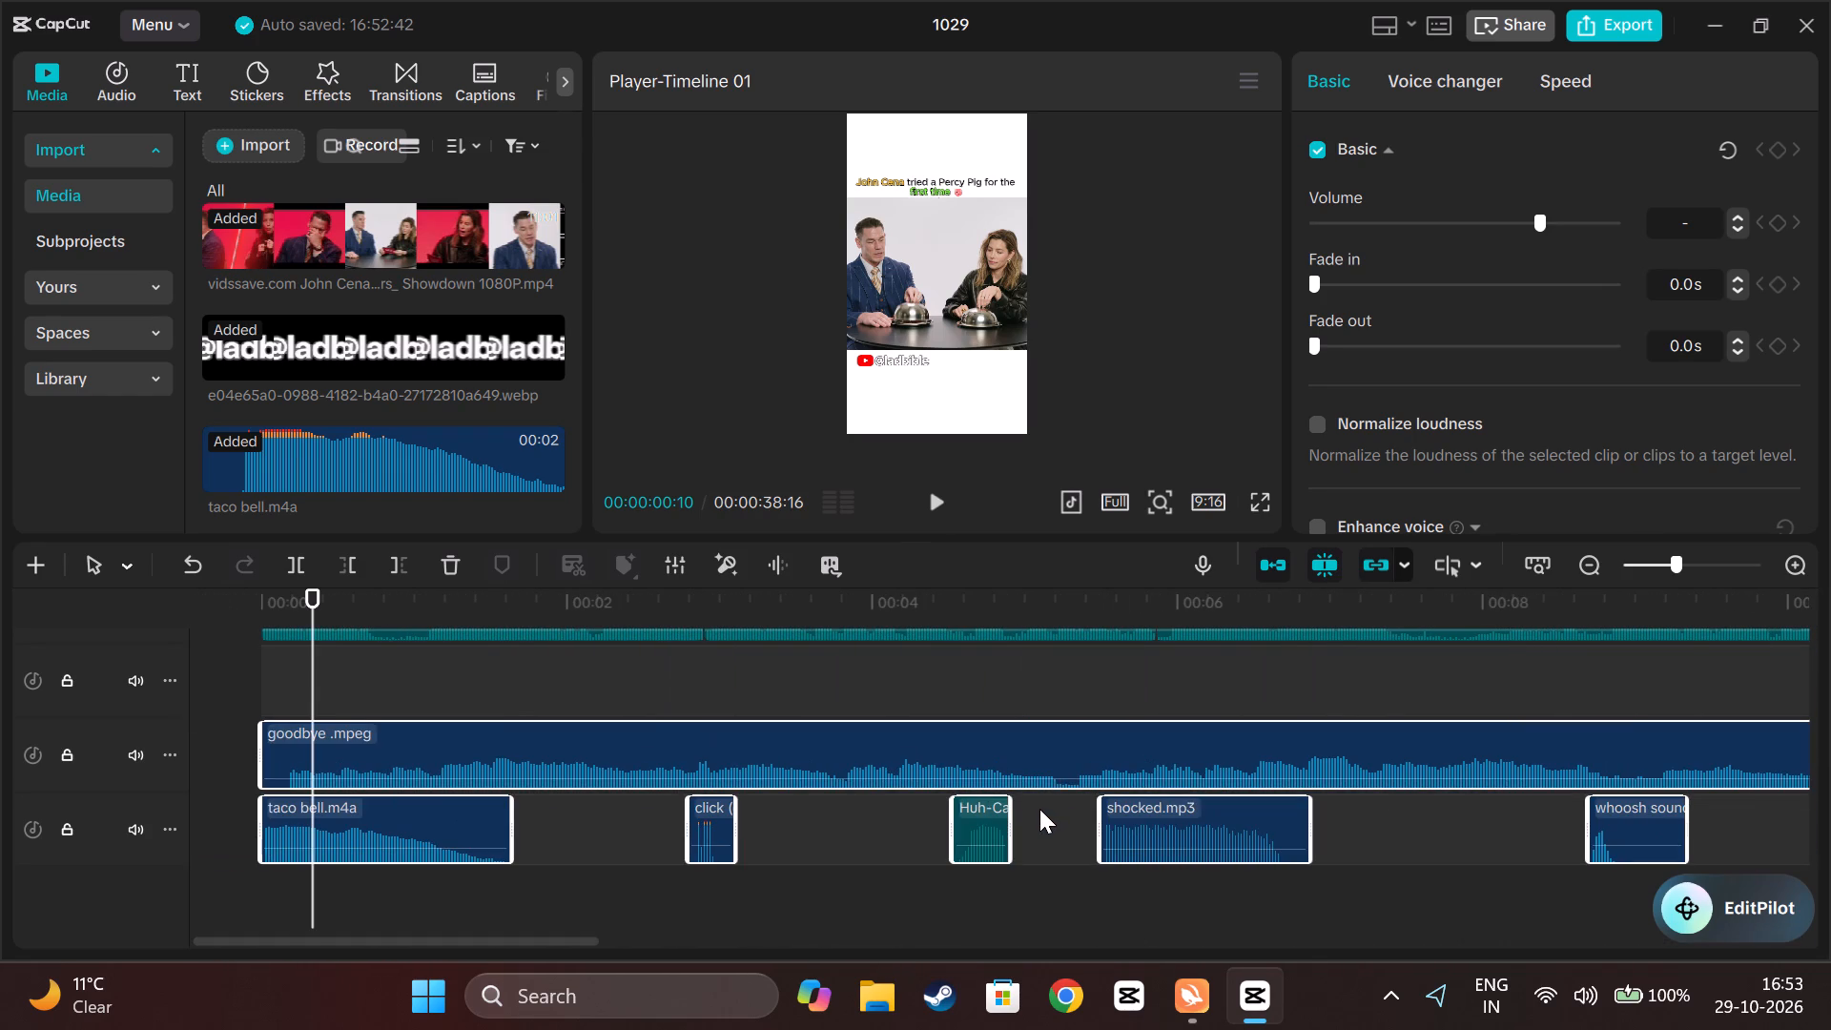
pyautogui.scroll(7, 1039, 809)
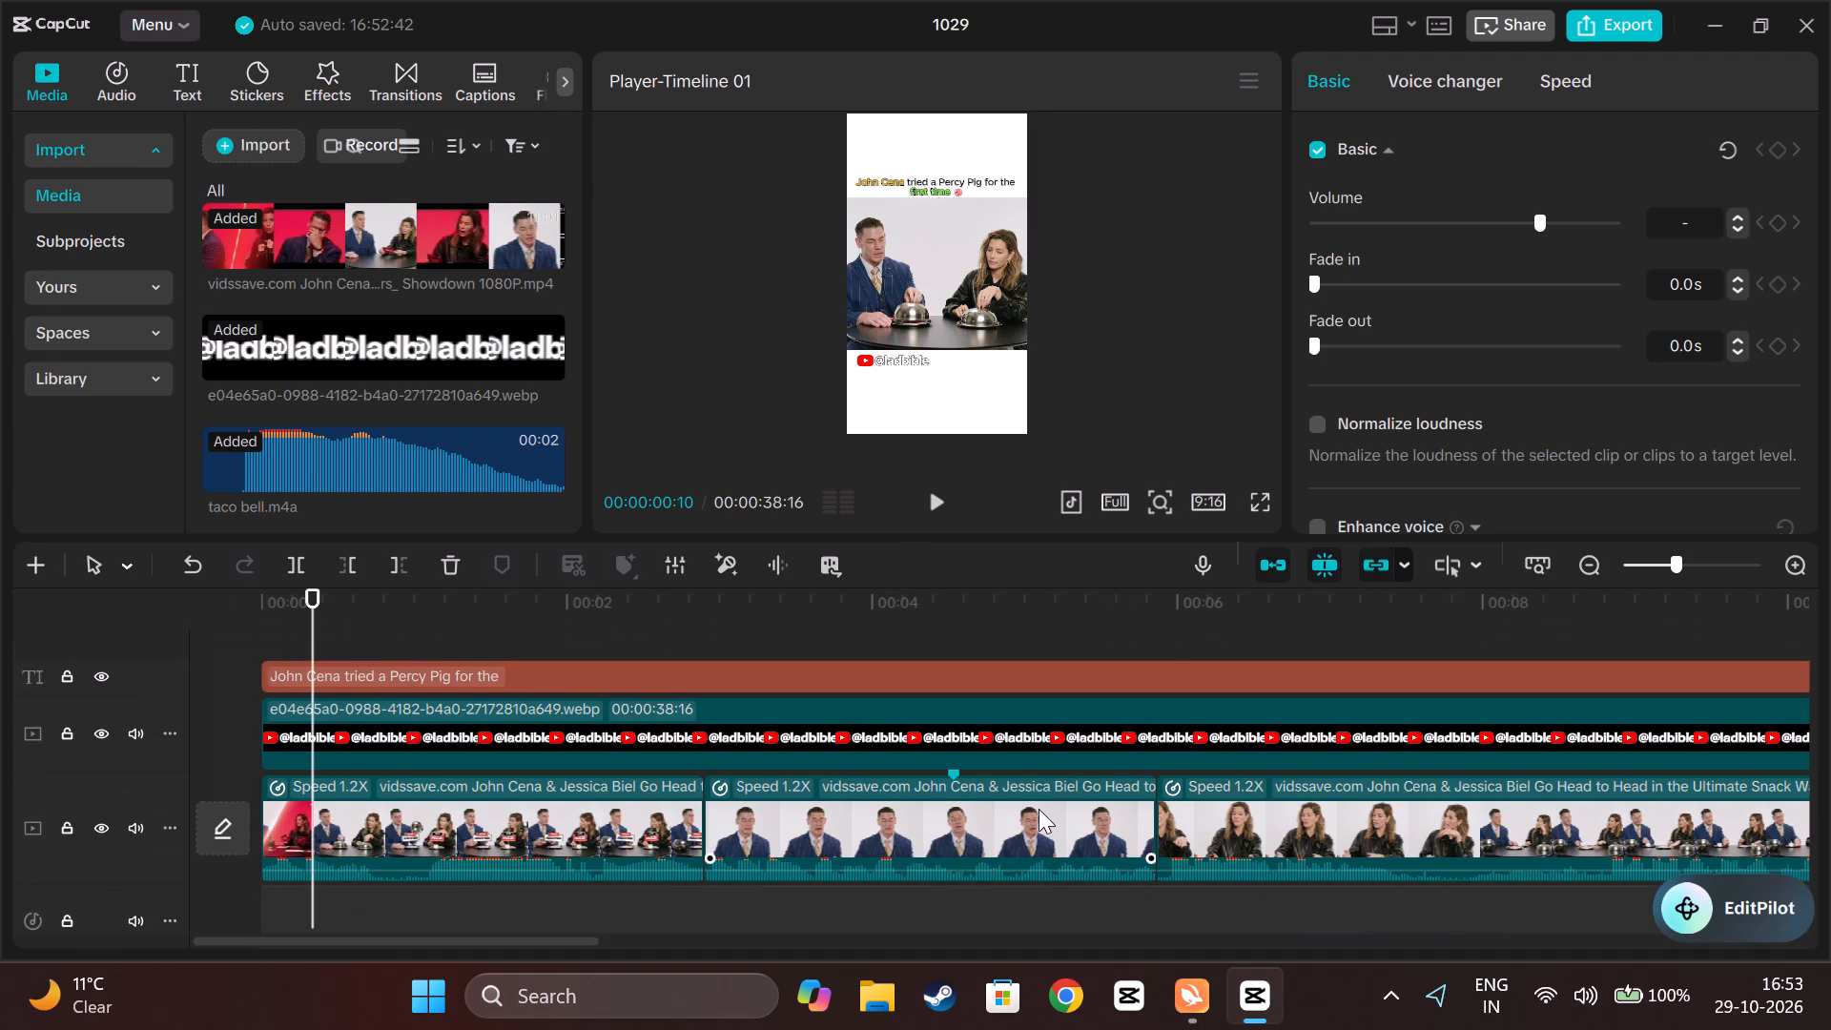
pyautogui.scroll(3, 1039, 809)
pyautogui.scroll(-6, 1039, 809)
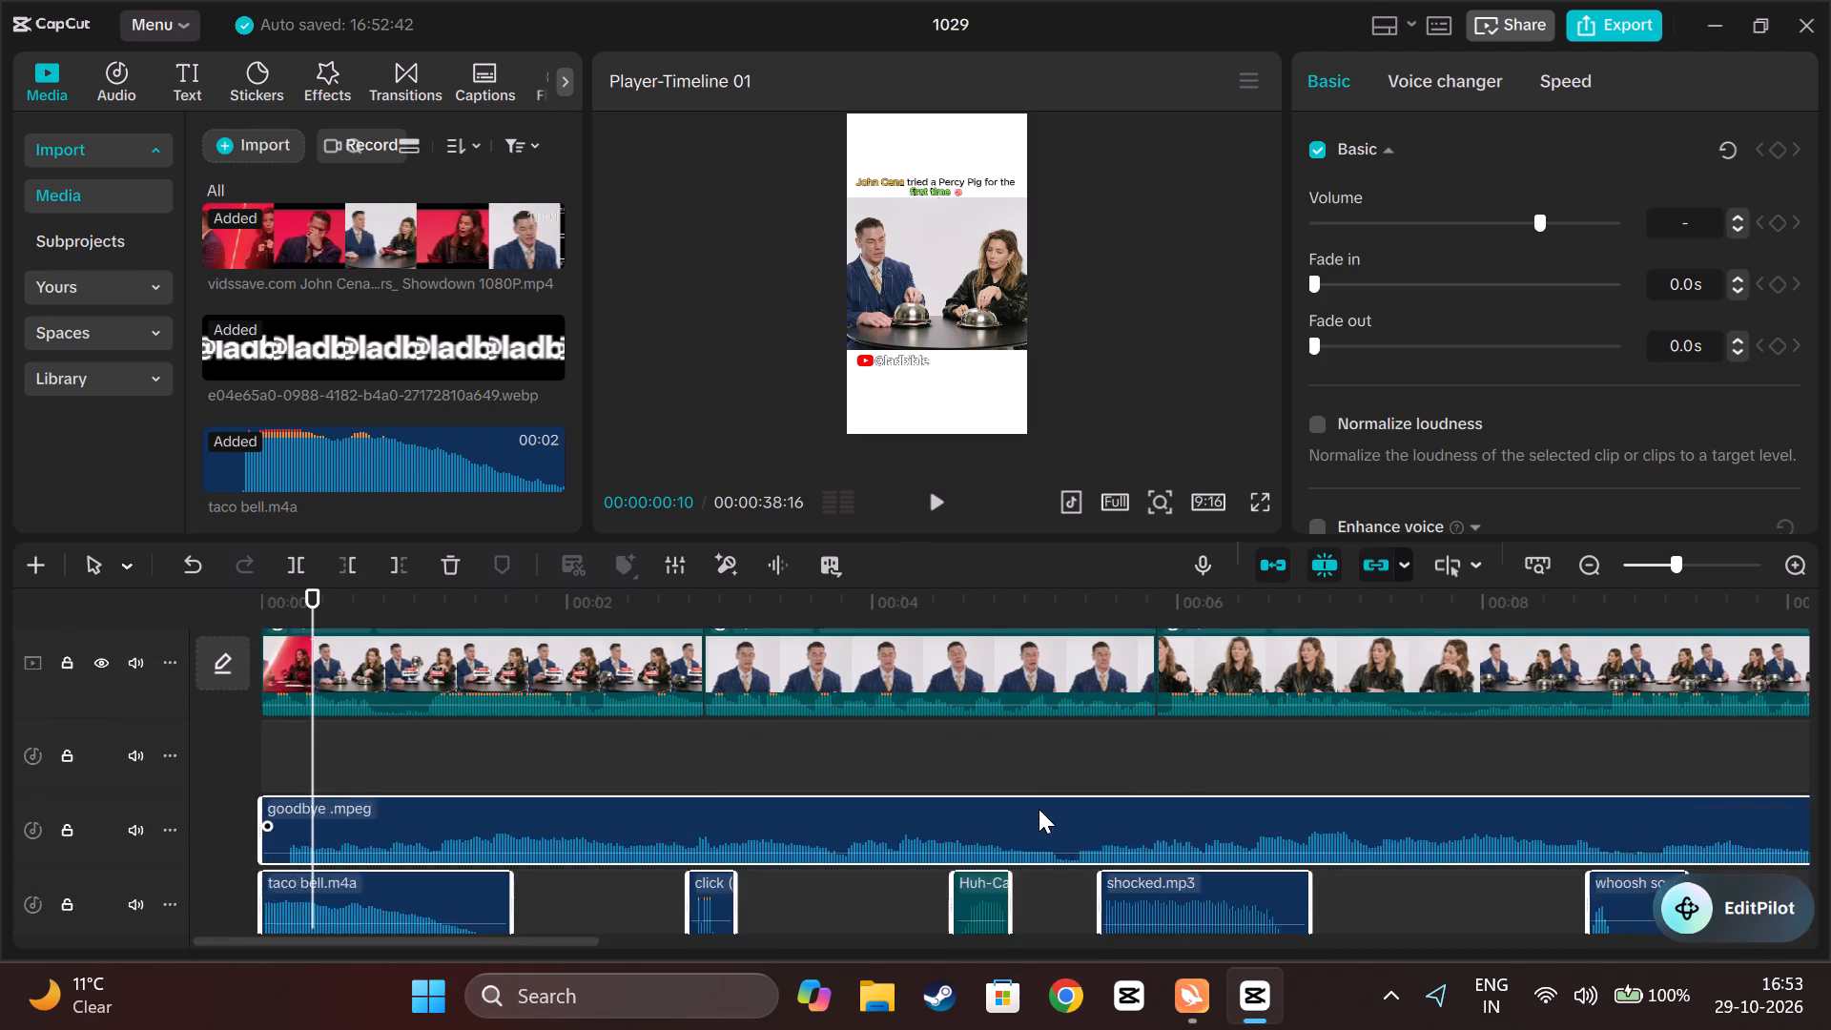
pyautogui.scroll(3, 1039, 809)
pyautogui.scroll(-2, 1039, 809)
pyautogui.scroll(1, 1039, 809)
pyautogui.scroll(-4, 1039, 809)
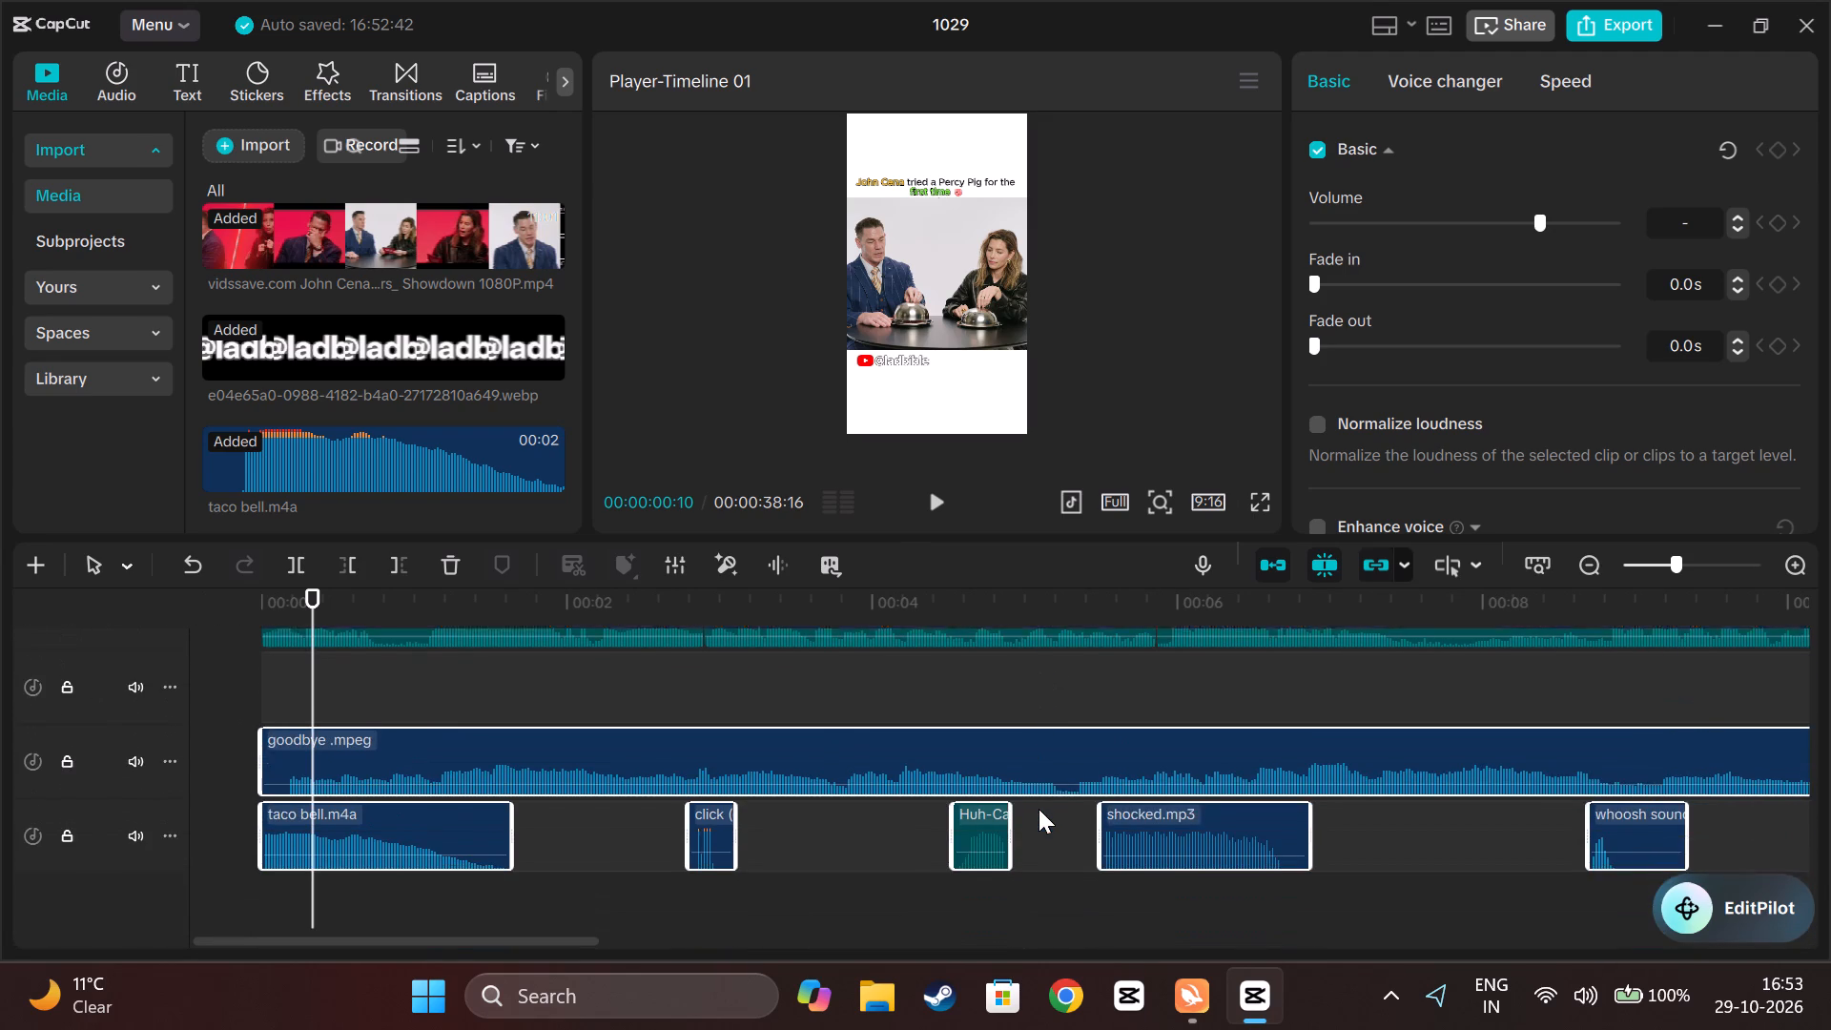
pyautogui.scroll(-1, 1039, 809)
pyautogui.scroll(3, 1039, 809)
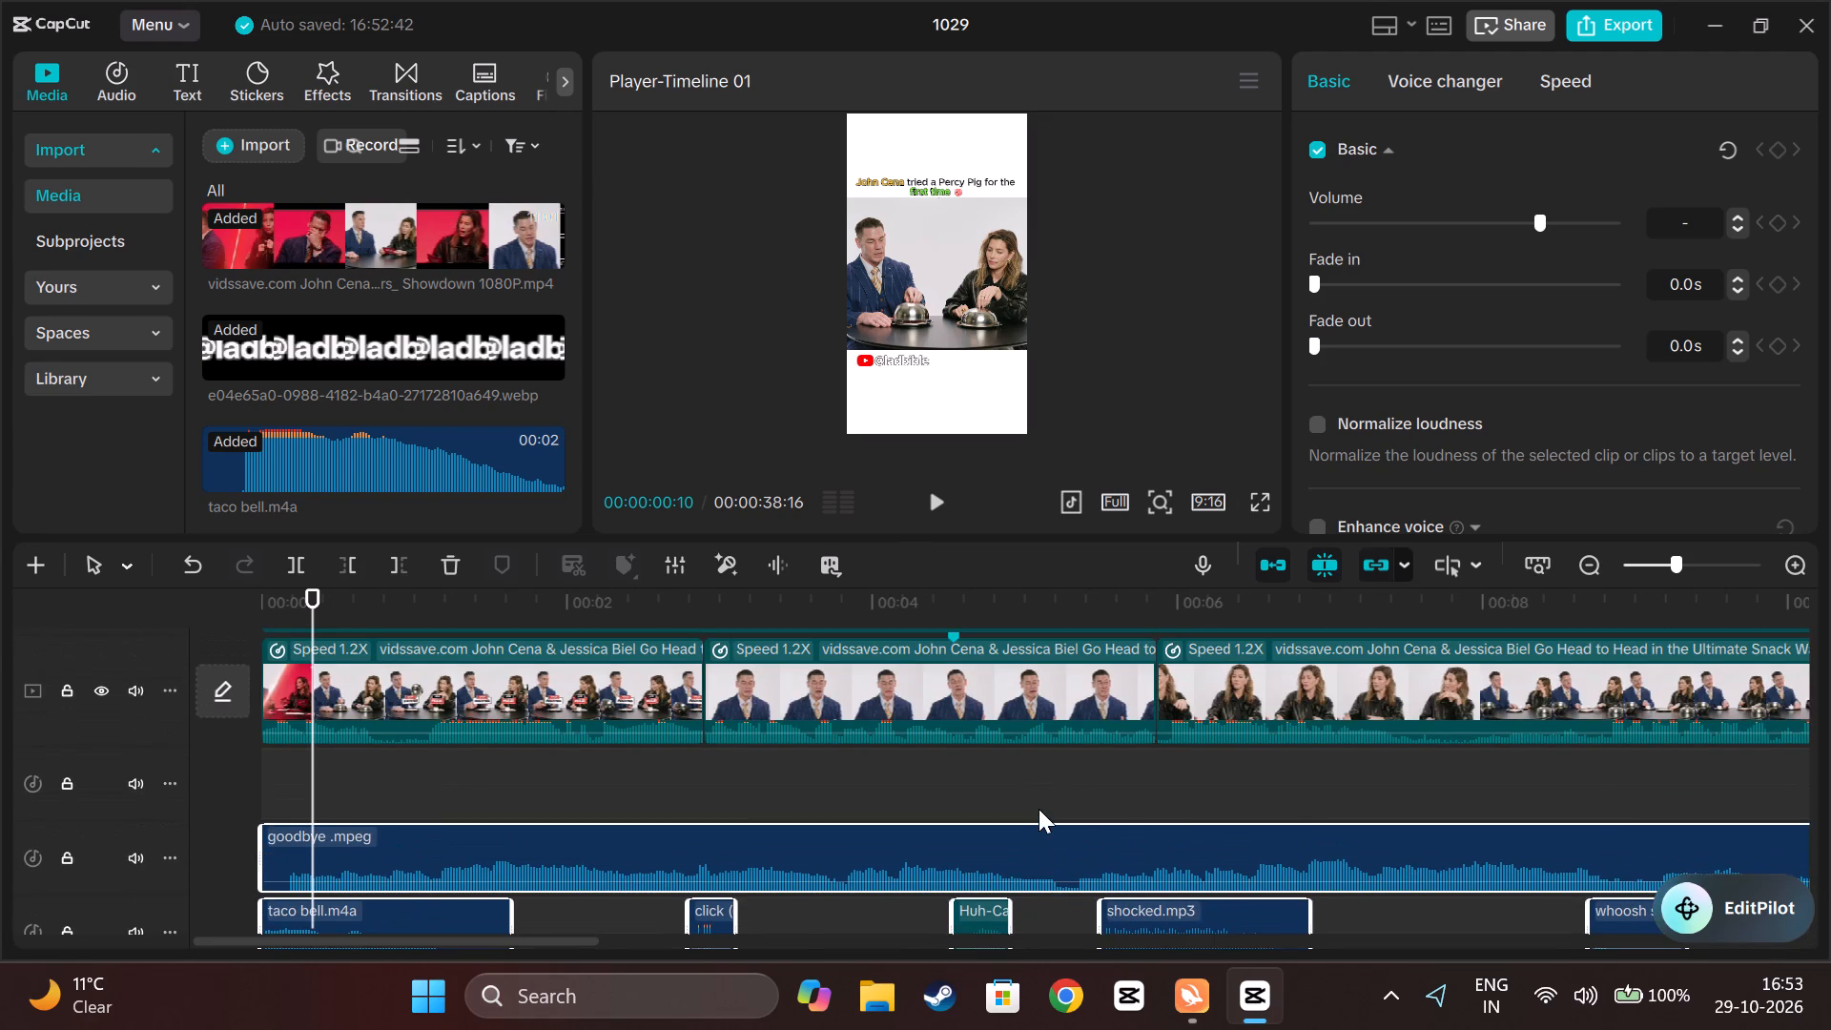
pyautogui.scroll(-1, 1039, 809)
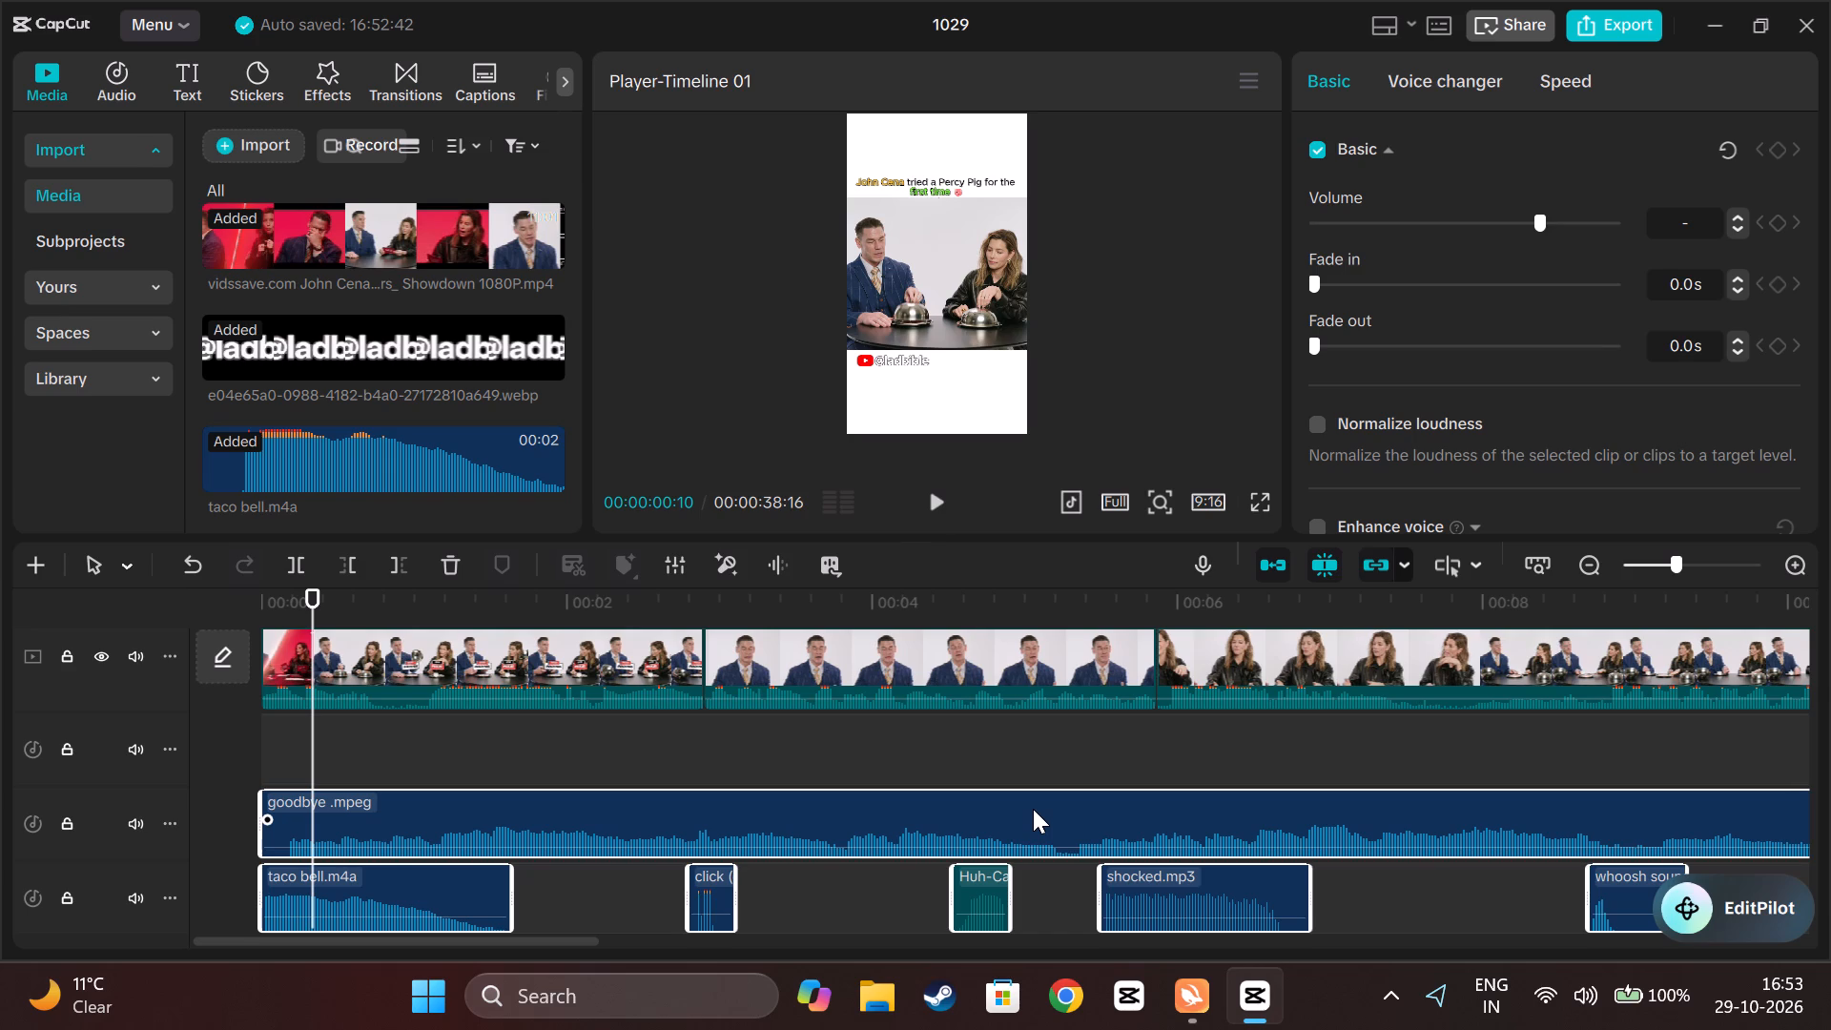
pyautogui.rightClick(957, 806)
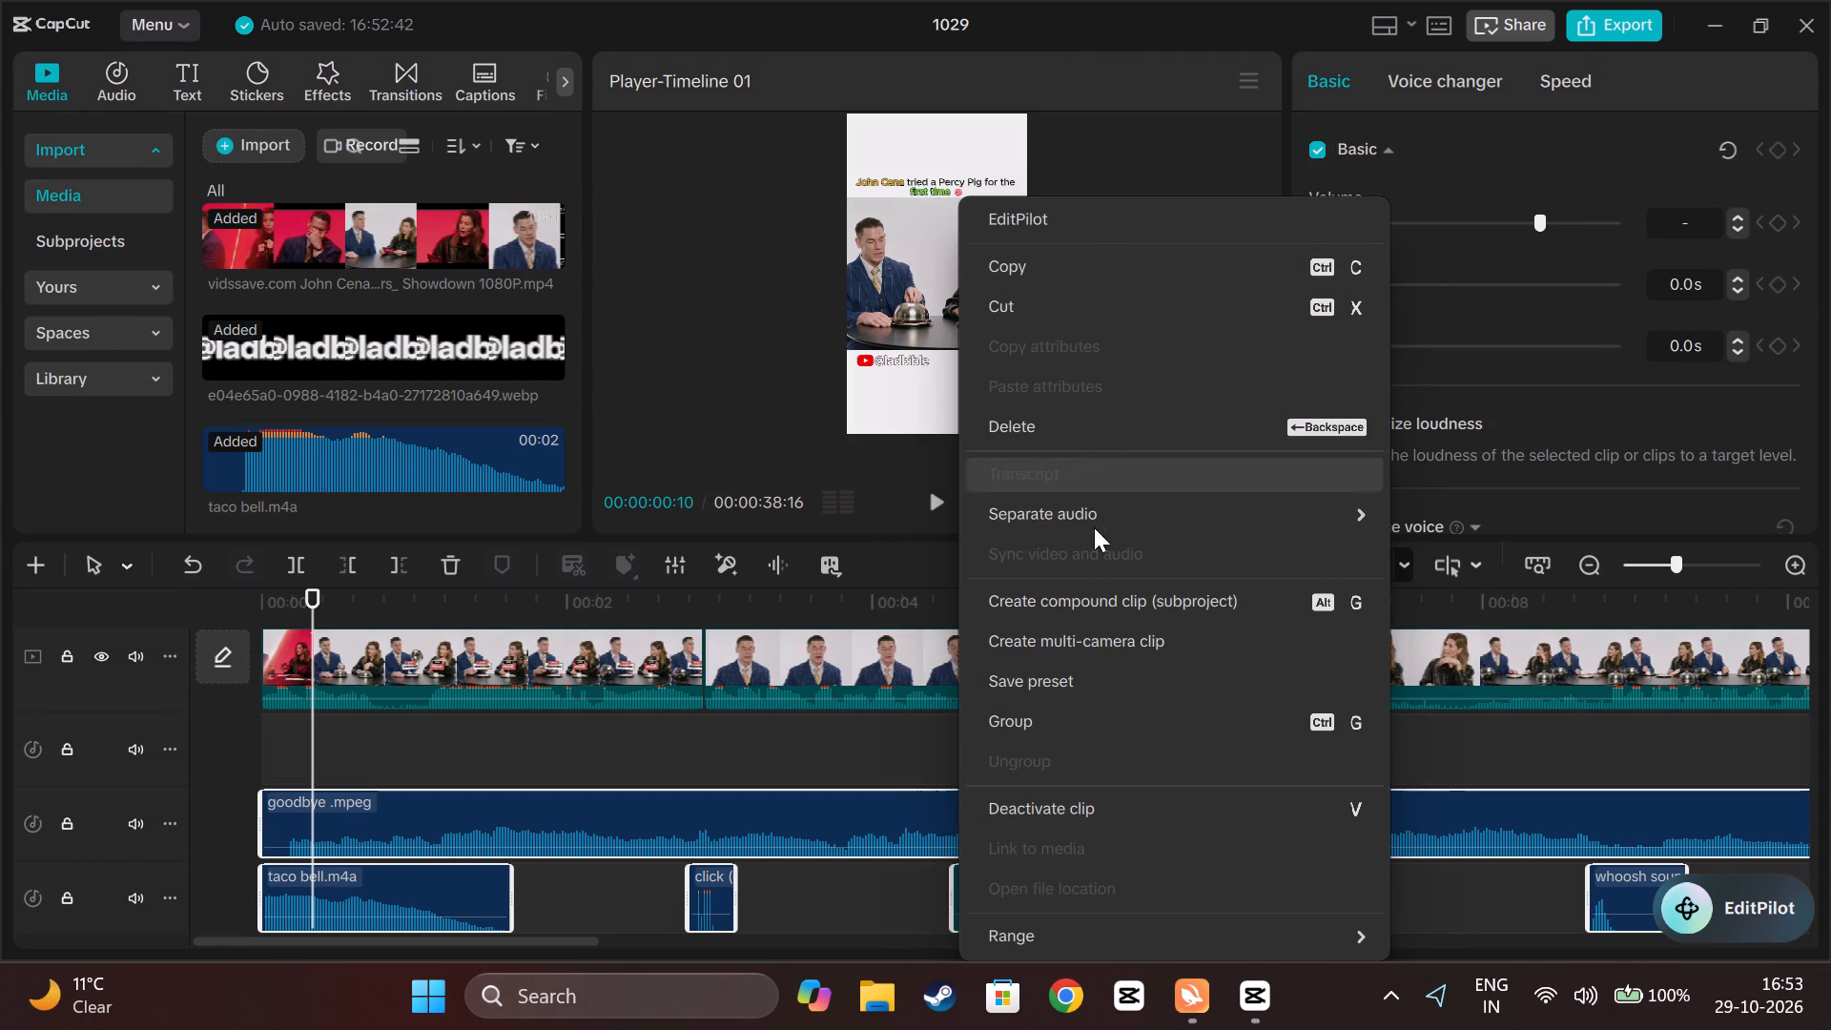
pyautogui.click(1078, 602)
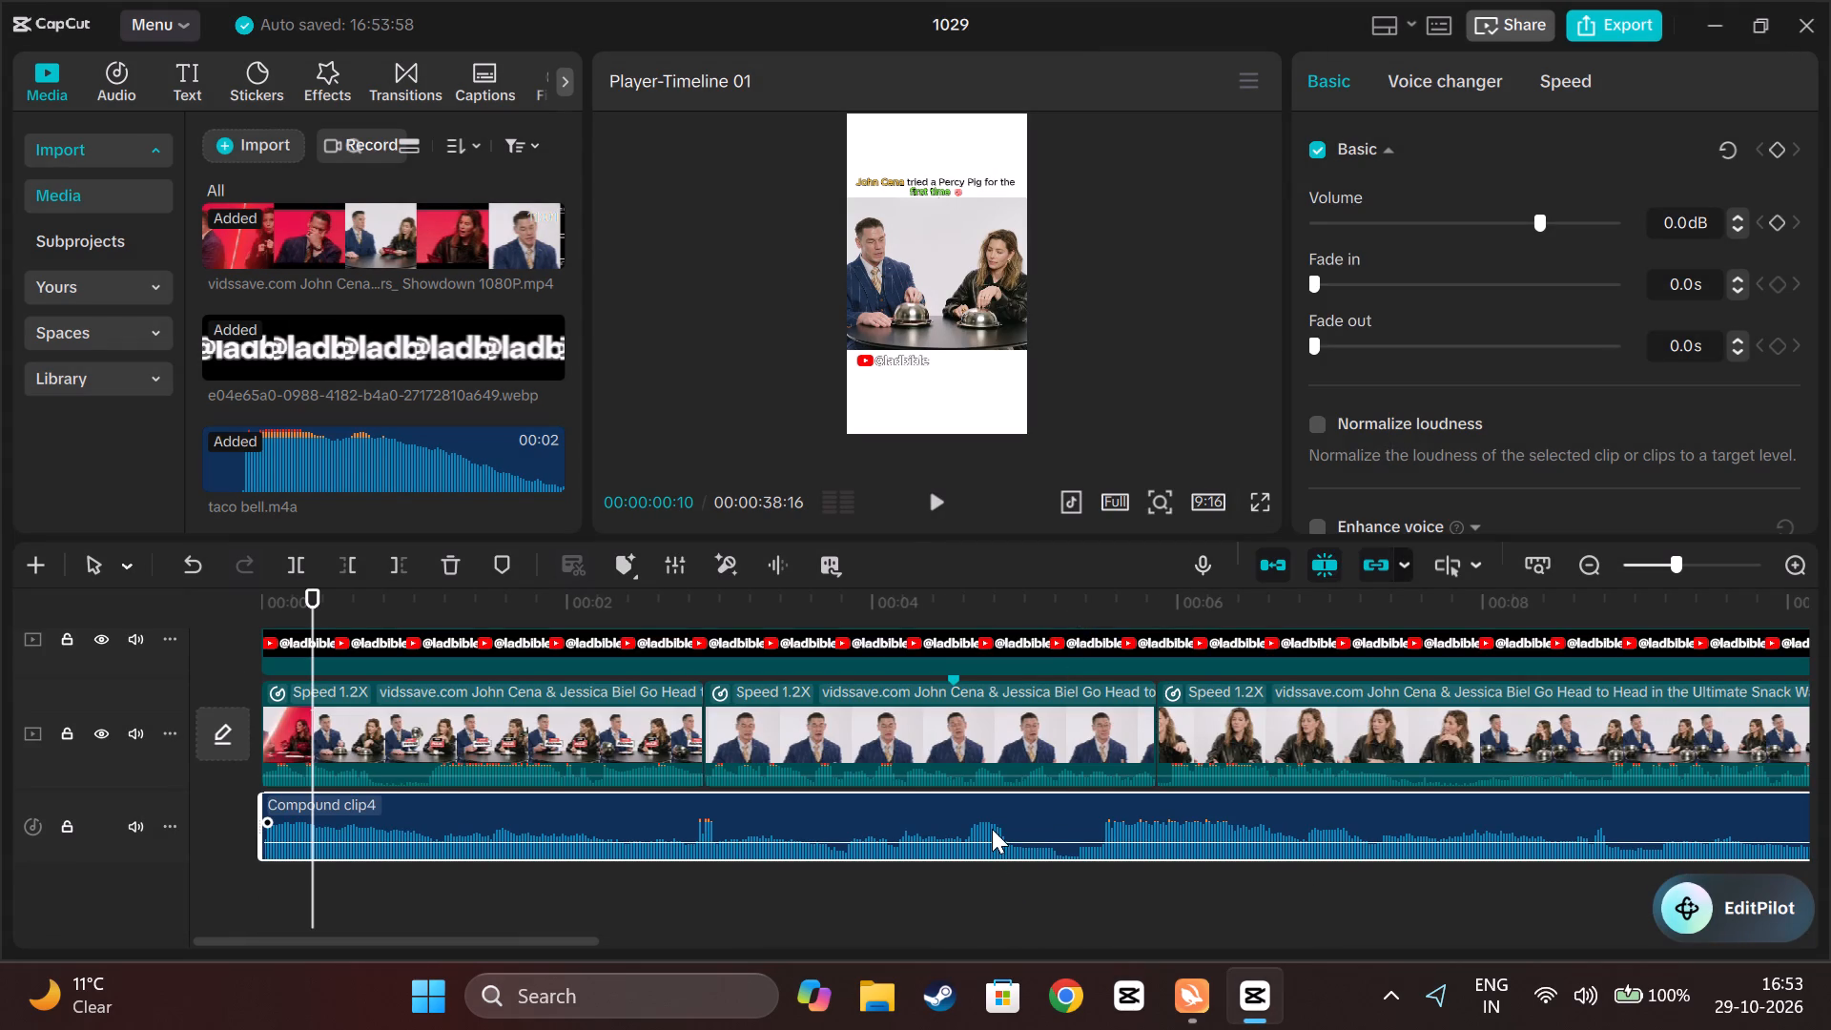
# Move the compound audio clip past the end of the video so it starts at about 00:49.
pyautogui.moveTo(992, 828); pyautogui.dragTo(1830, 902)
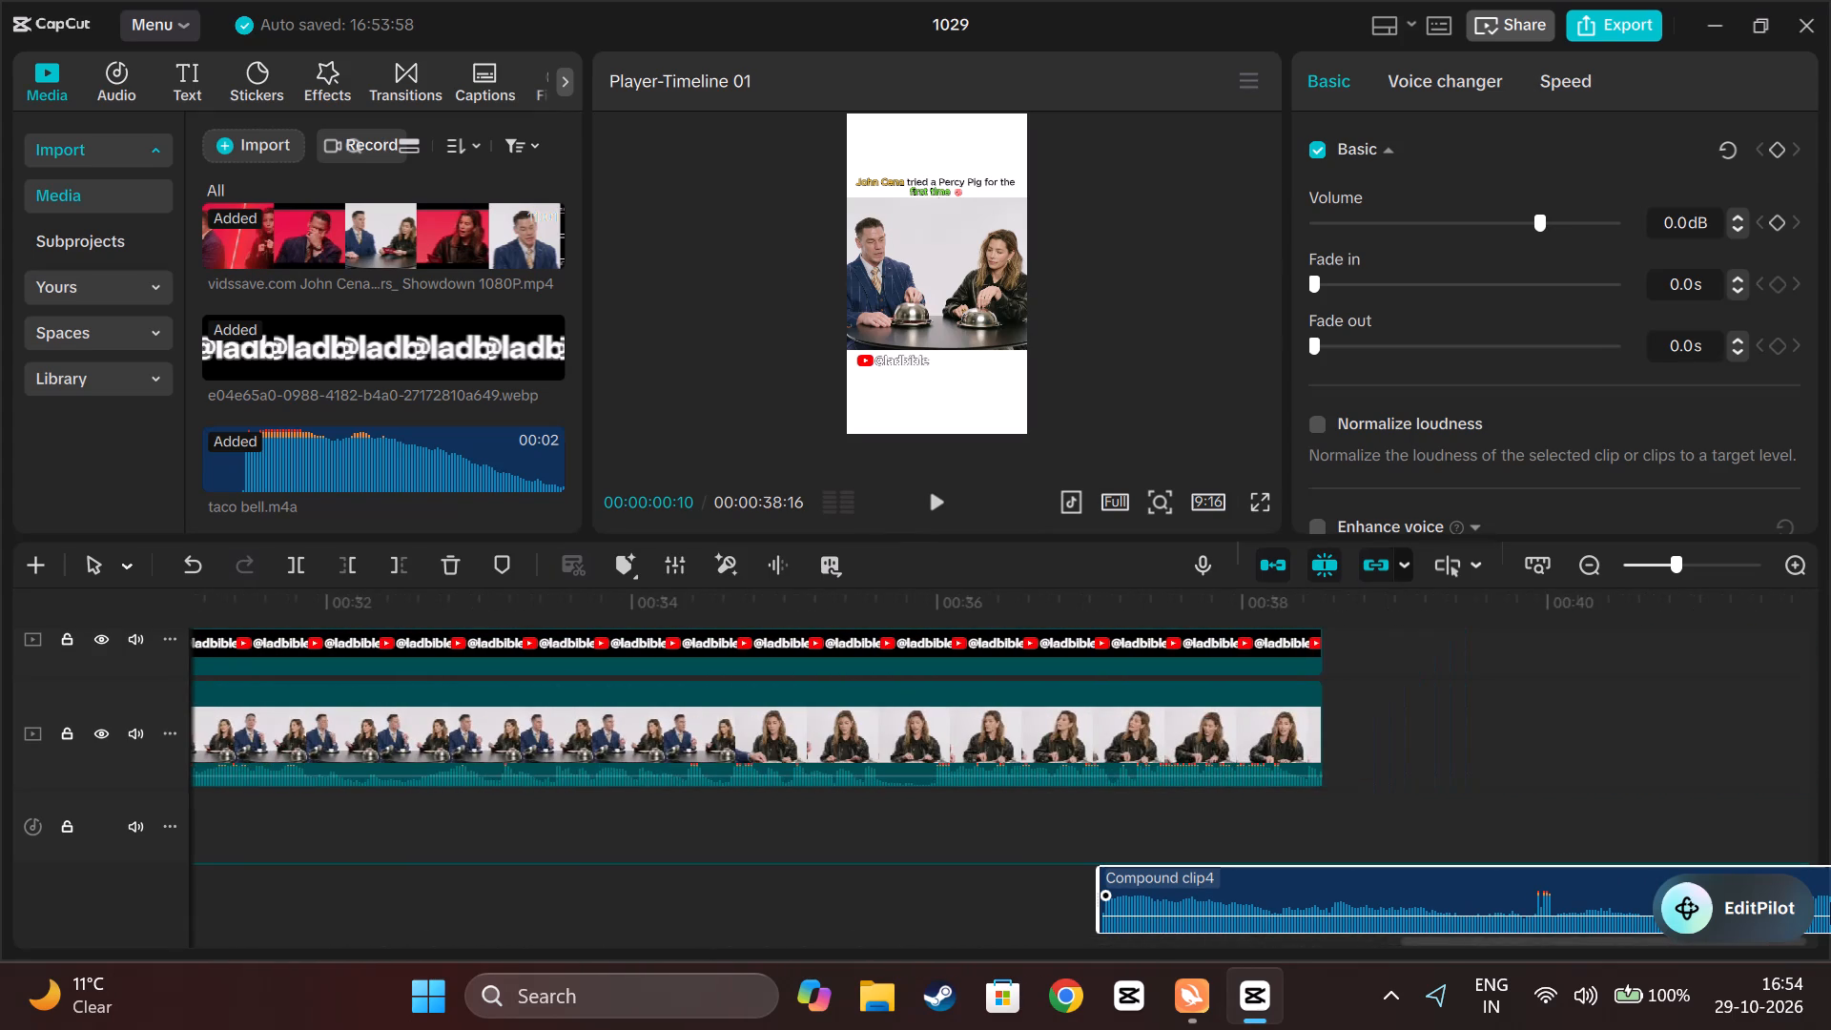
pyautogui.moveTo(1830, 902); pyautogui.dragTo(1771, 864)
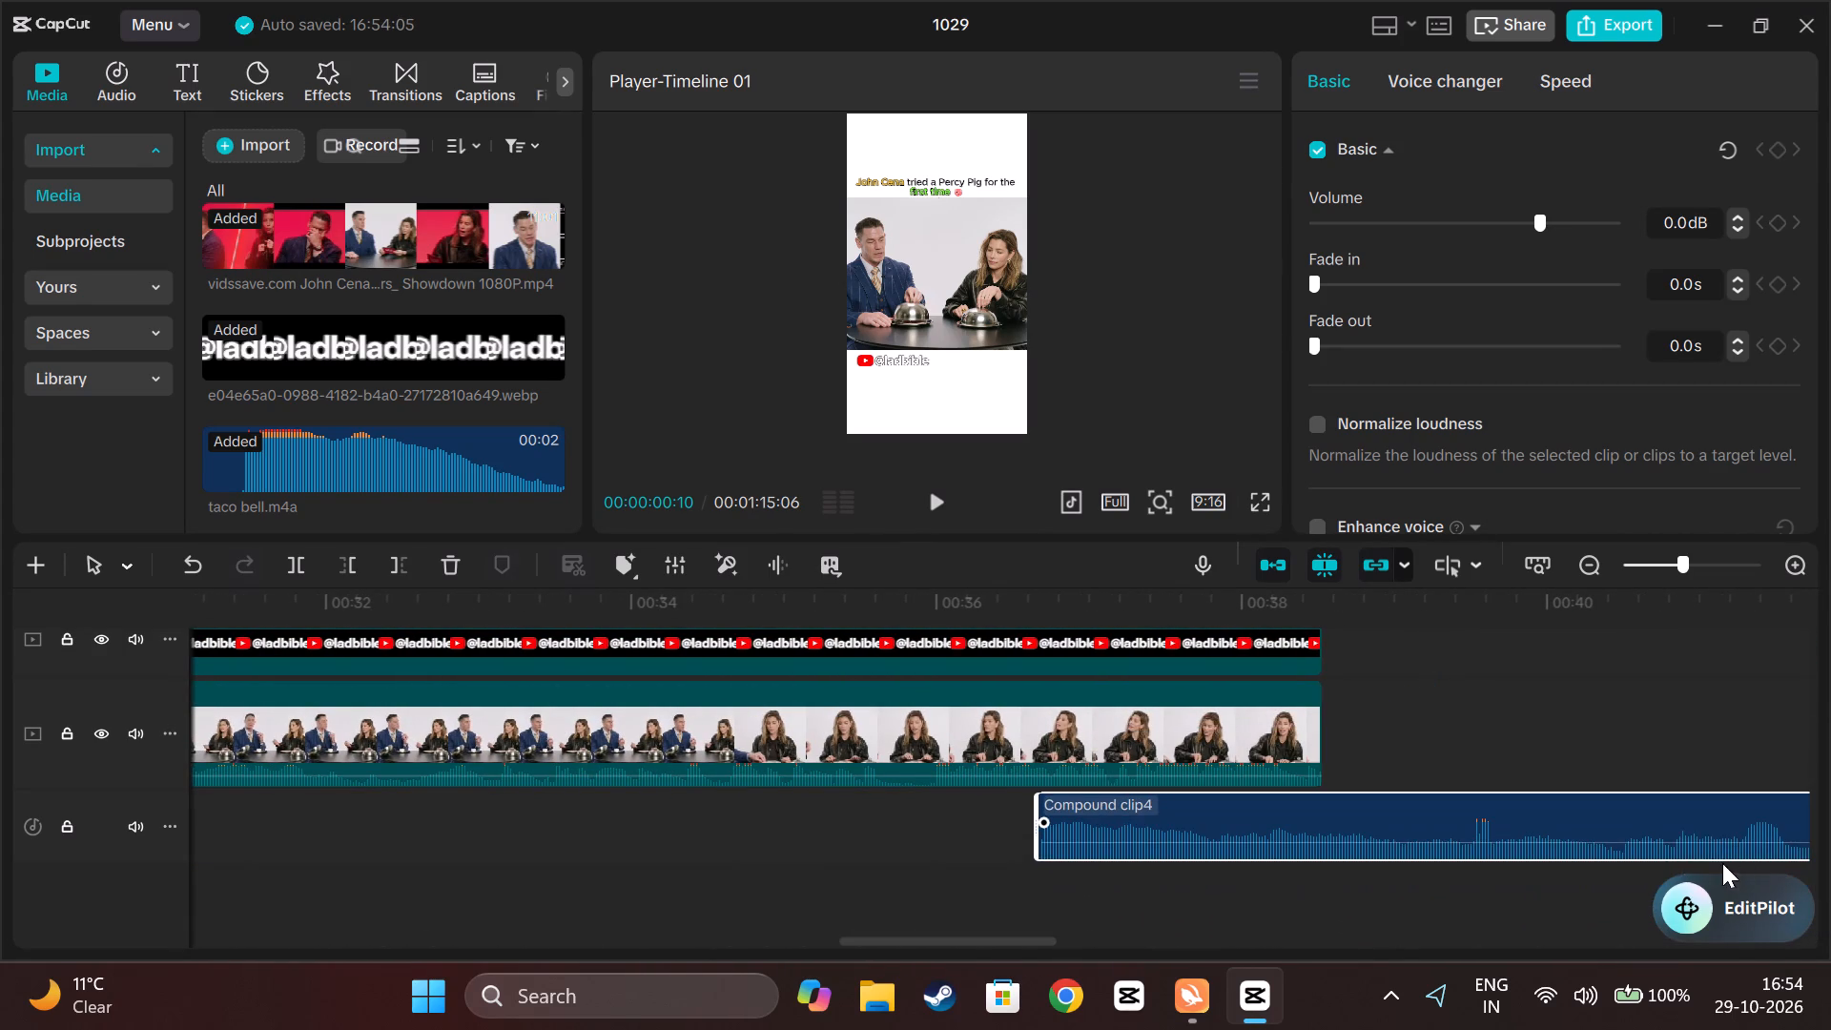
pyautogui.keyDown('ctrl'); pyautogui.scroll(-8, 1643, 825); pyautogui.keyUp('ctrl')
pyautogui.keyDown('ctrl'); pyautogui.scroll(-7, 1242, 823); pyautogui.keyUp('ctrl')
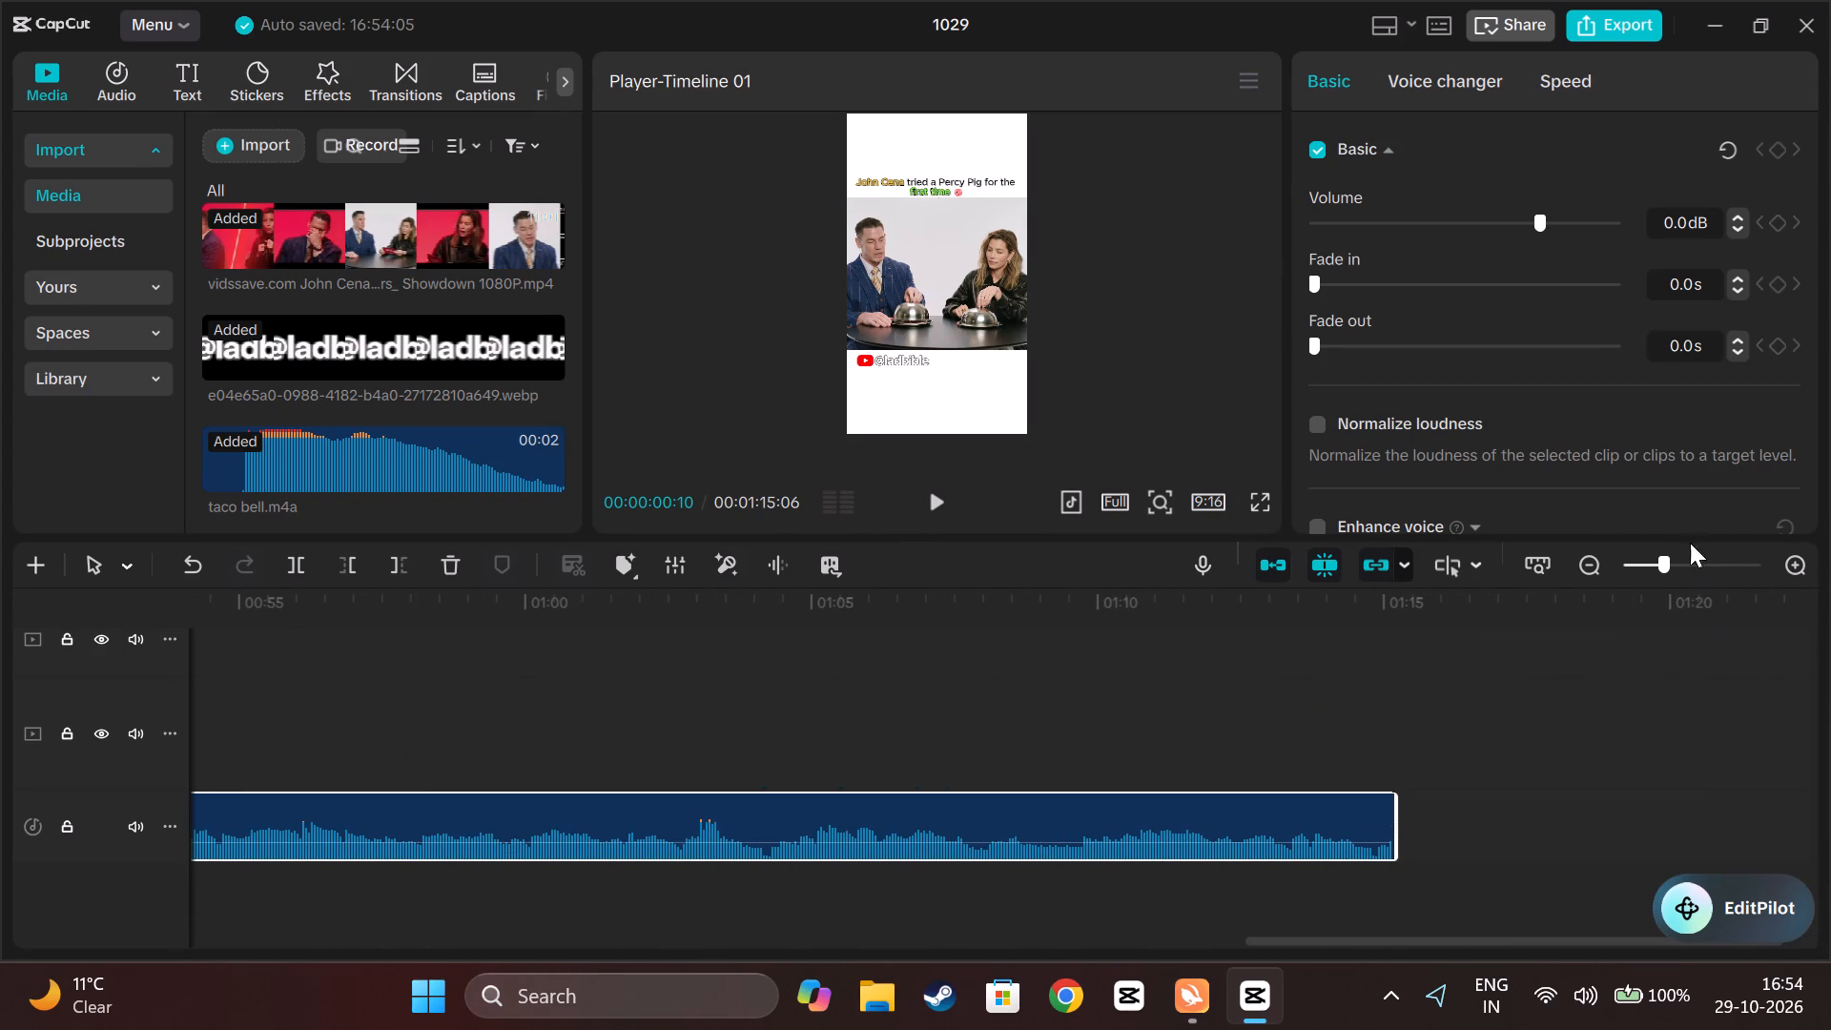
pyautogui.moveTo(1661, 559); pyautogui.dragTo(1642, 567)
pyautogui.moveTo(787, 820); pyautogui.dragTo(925, 725)
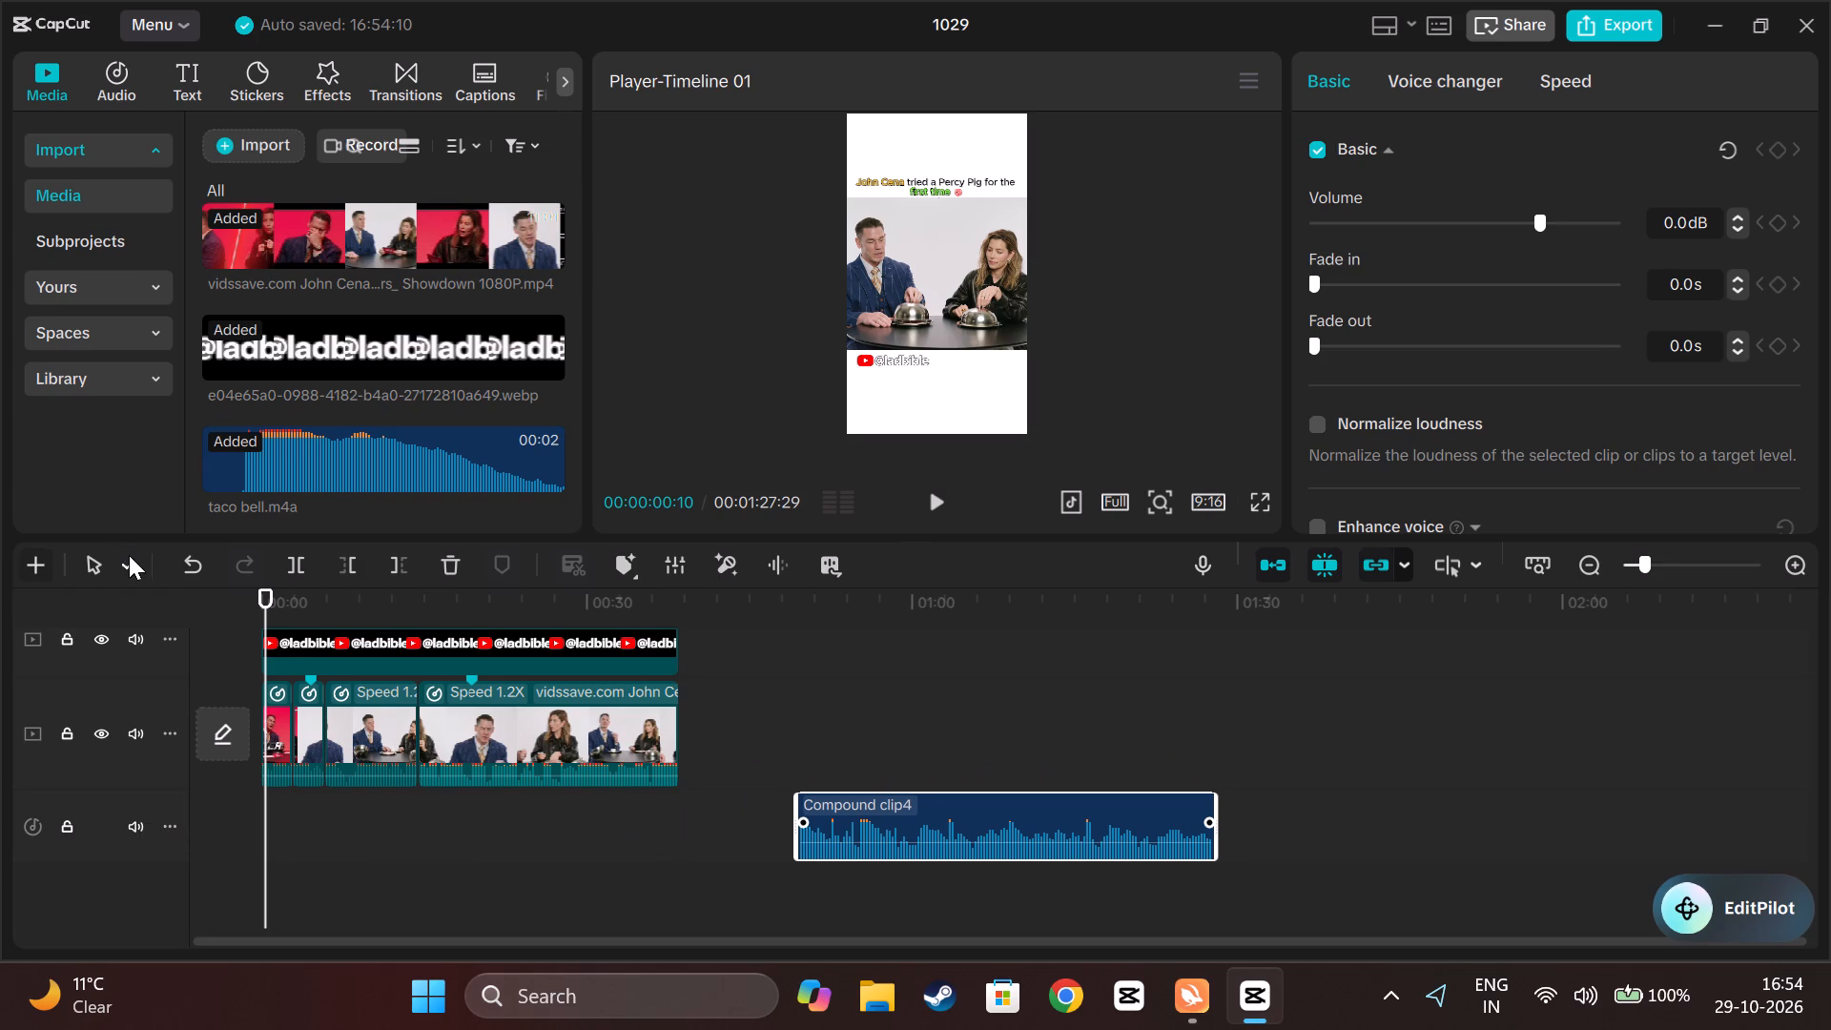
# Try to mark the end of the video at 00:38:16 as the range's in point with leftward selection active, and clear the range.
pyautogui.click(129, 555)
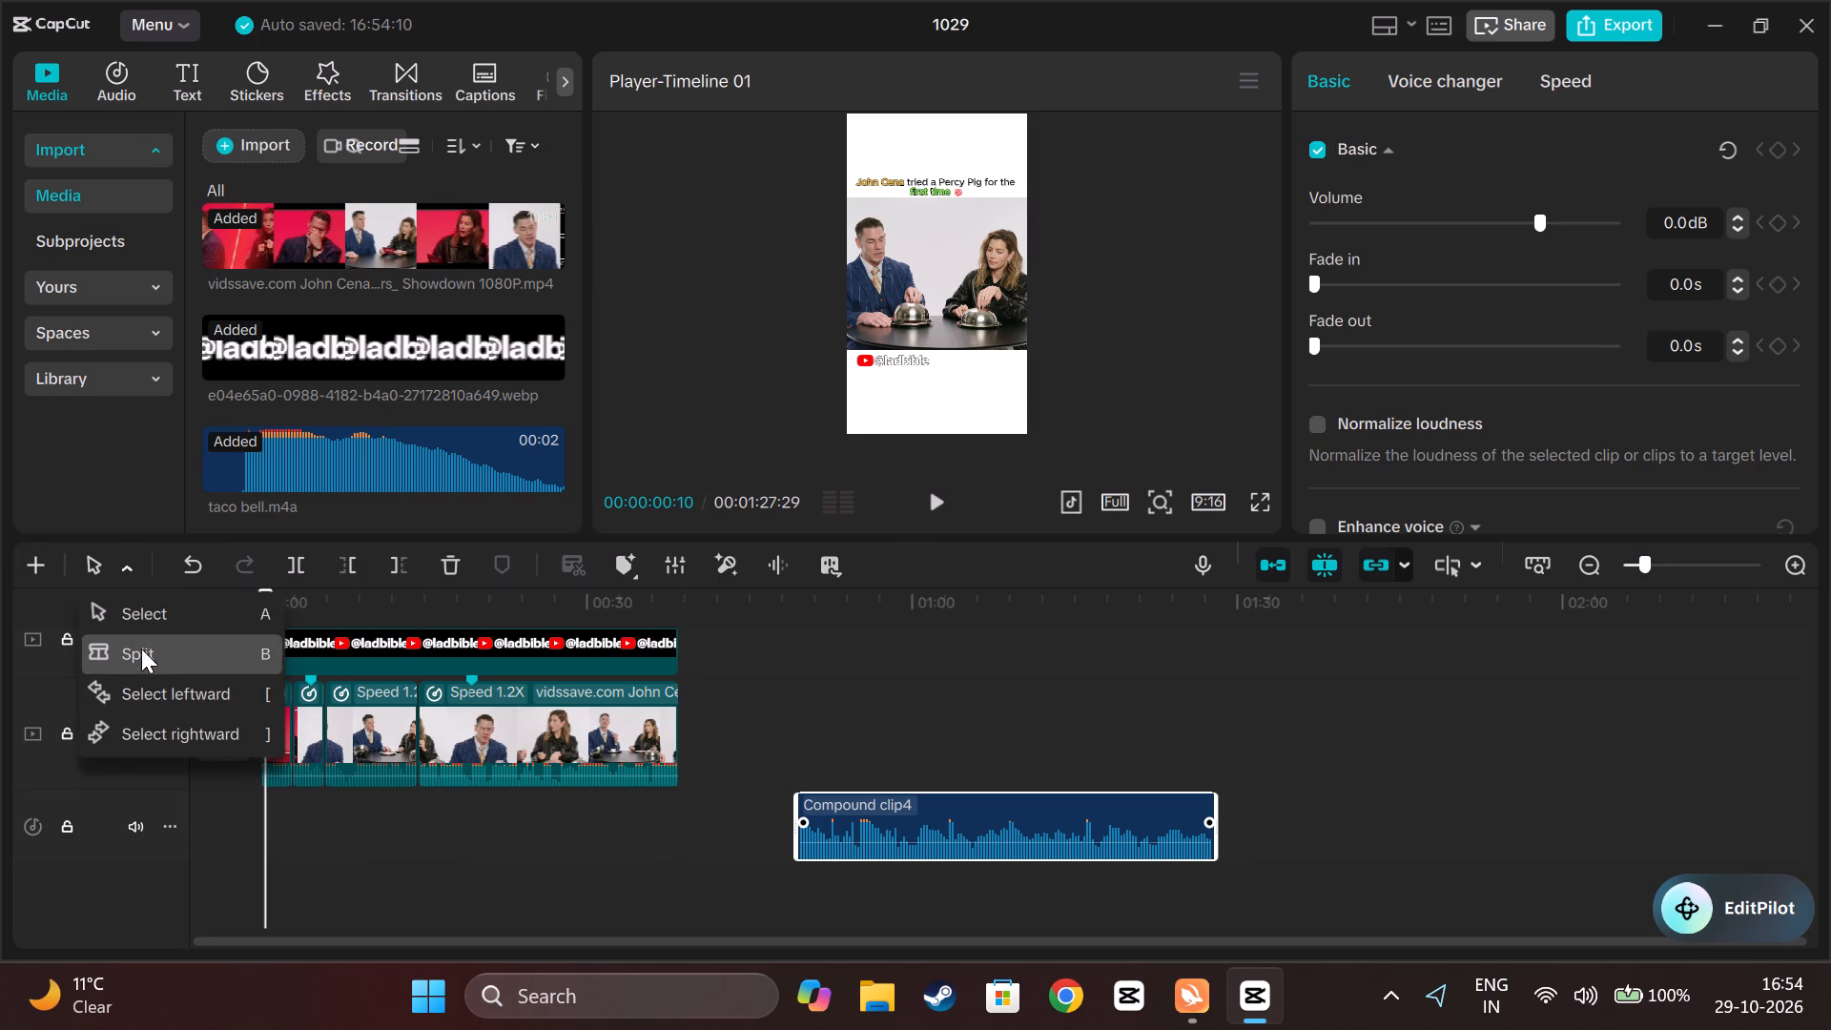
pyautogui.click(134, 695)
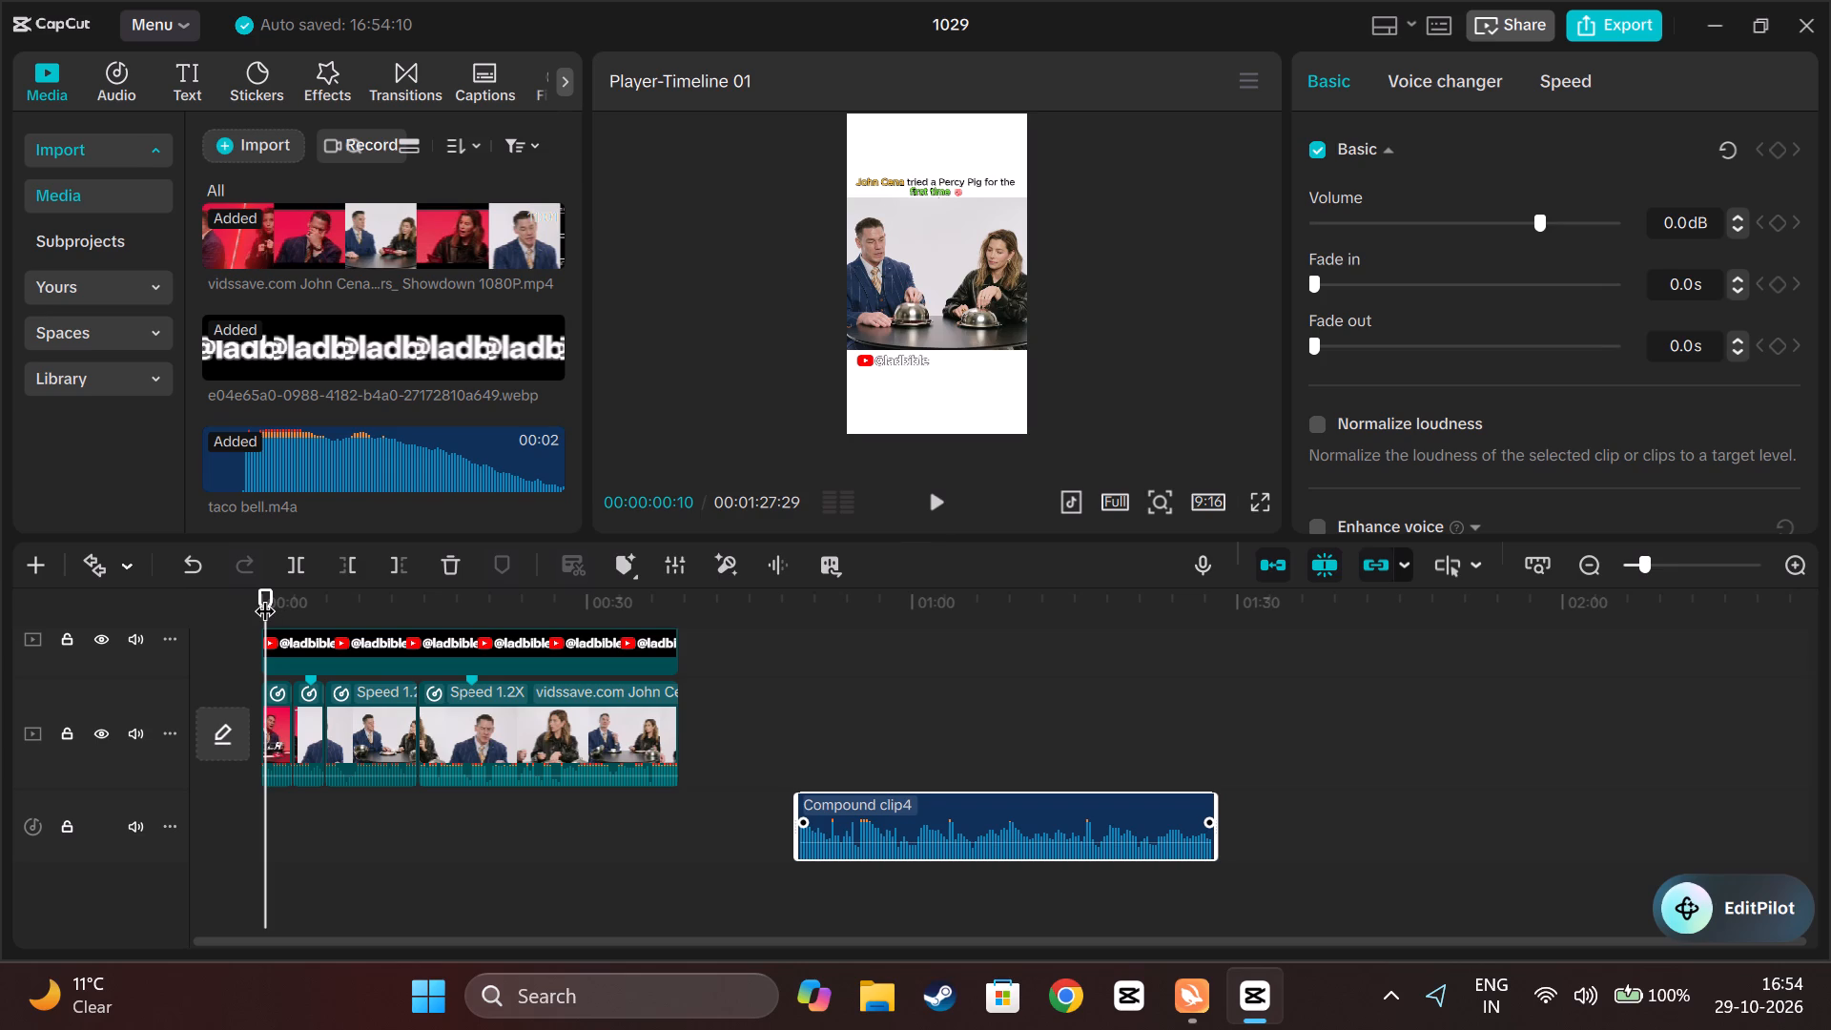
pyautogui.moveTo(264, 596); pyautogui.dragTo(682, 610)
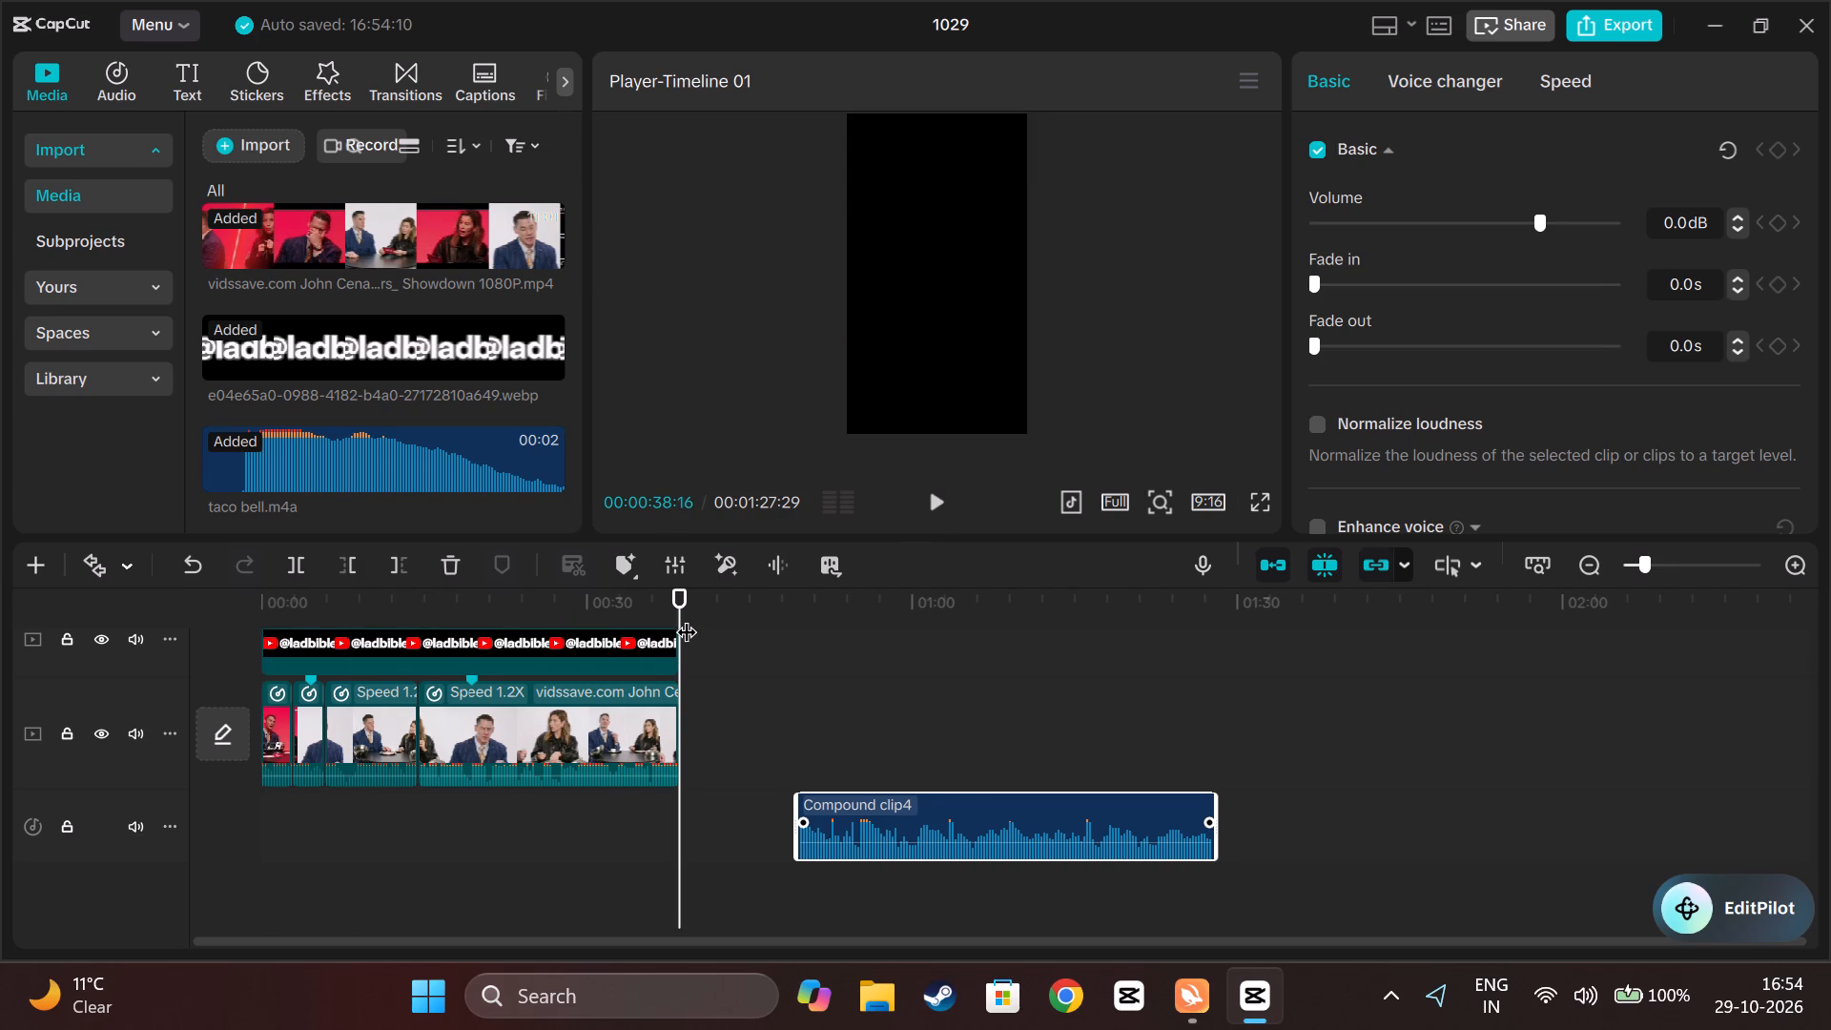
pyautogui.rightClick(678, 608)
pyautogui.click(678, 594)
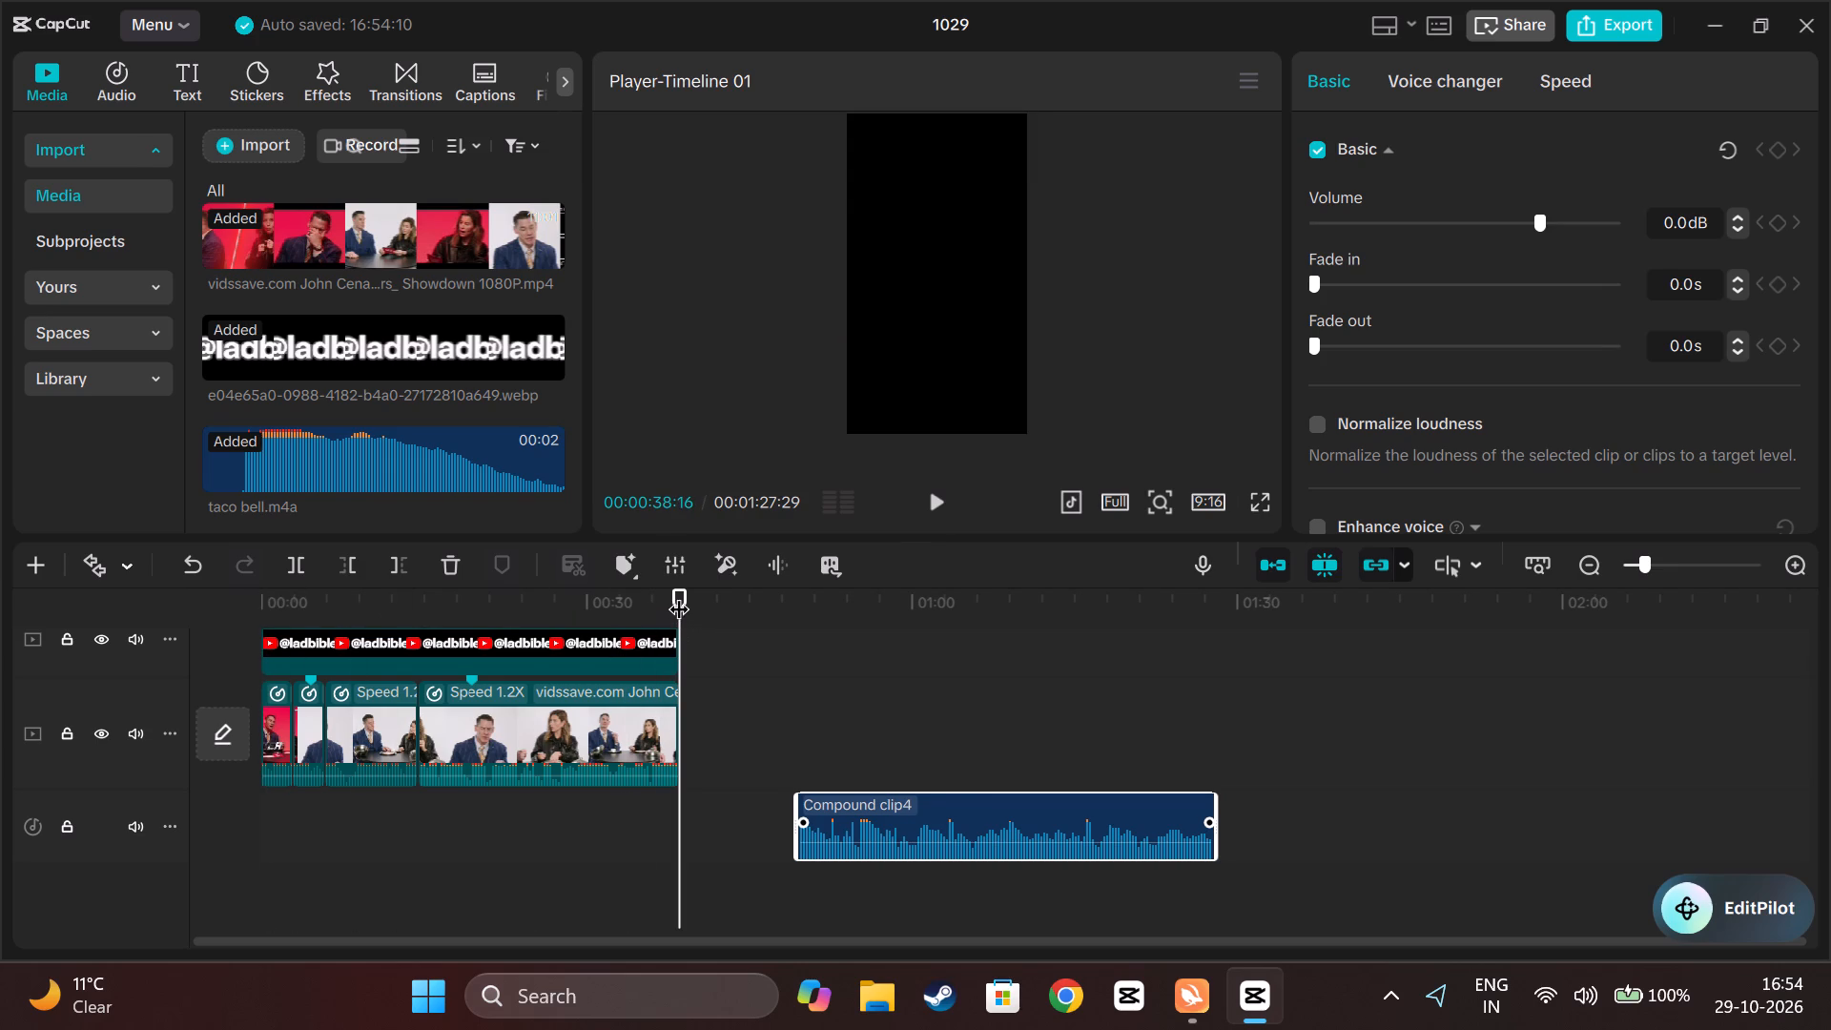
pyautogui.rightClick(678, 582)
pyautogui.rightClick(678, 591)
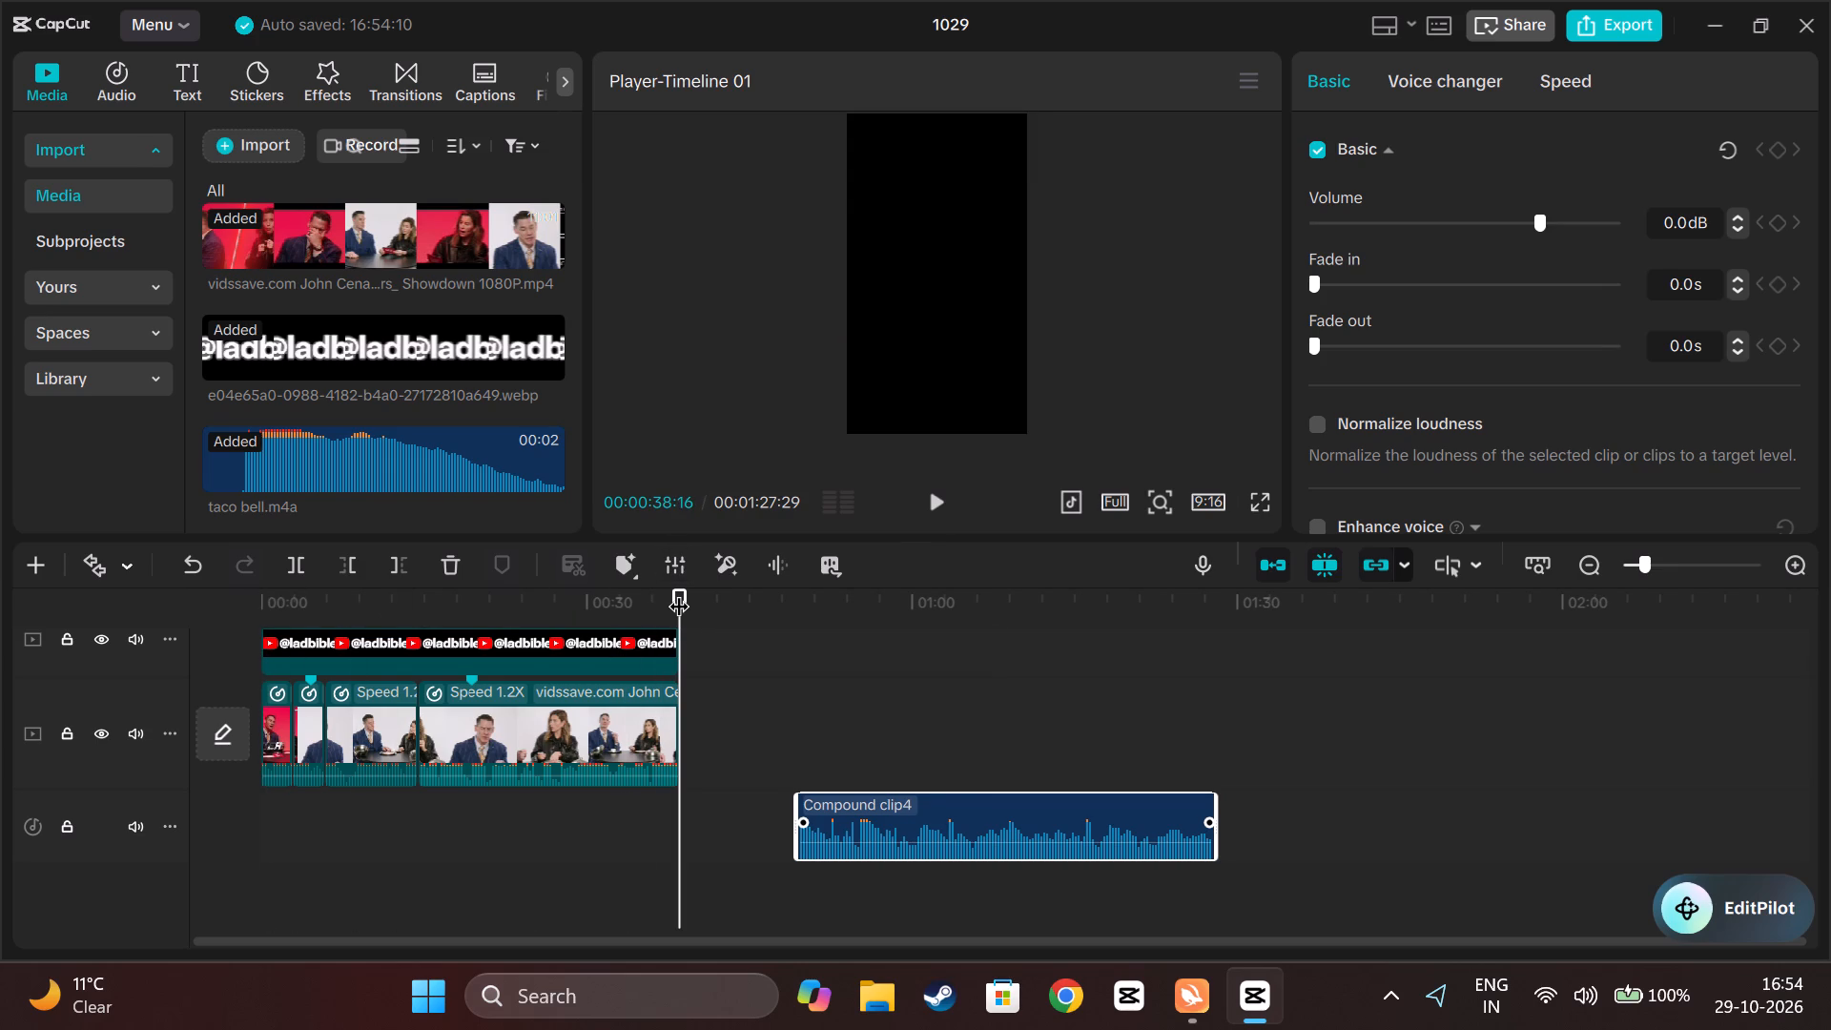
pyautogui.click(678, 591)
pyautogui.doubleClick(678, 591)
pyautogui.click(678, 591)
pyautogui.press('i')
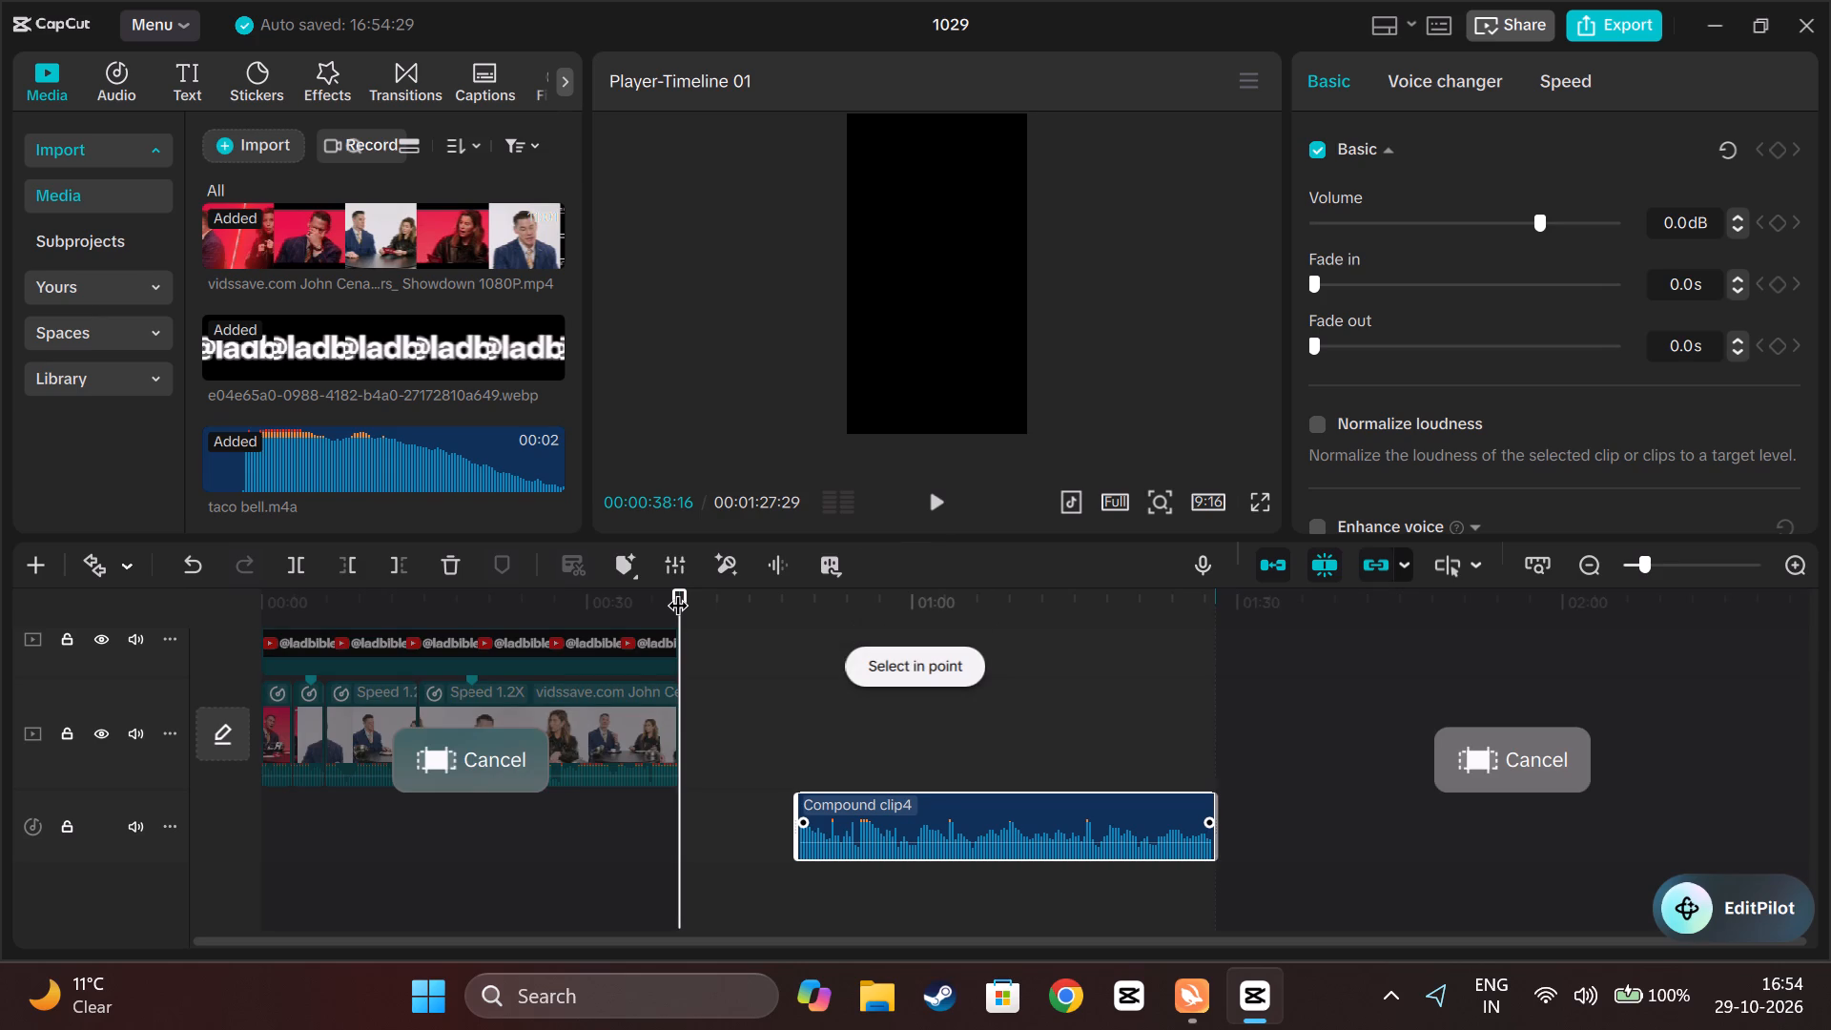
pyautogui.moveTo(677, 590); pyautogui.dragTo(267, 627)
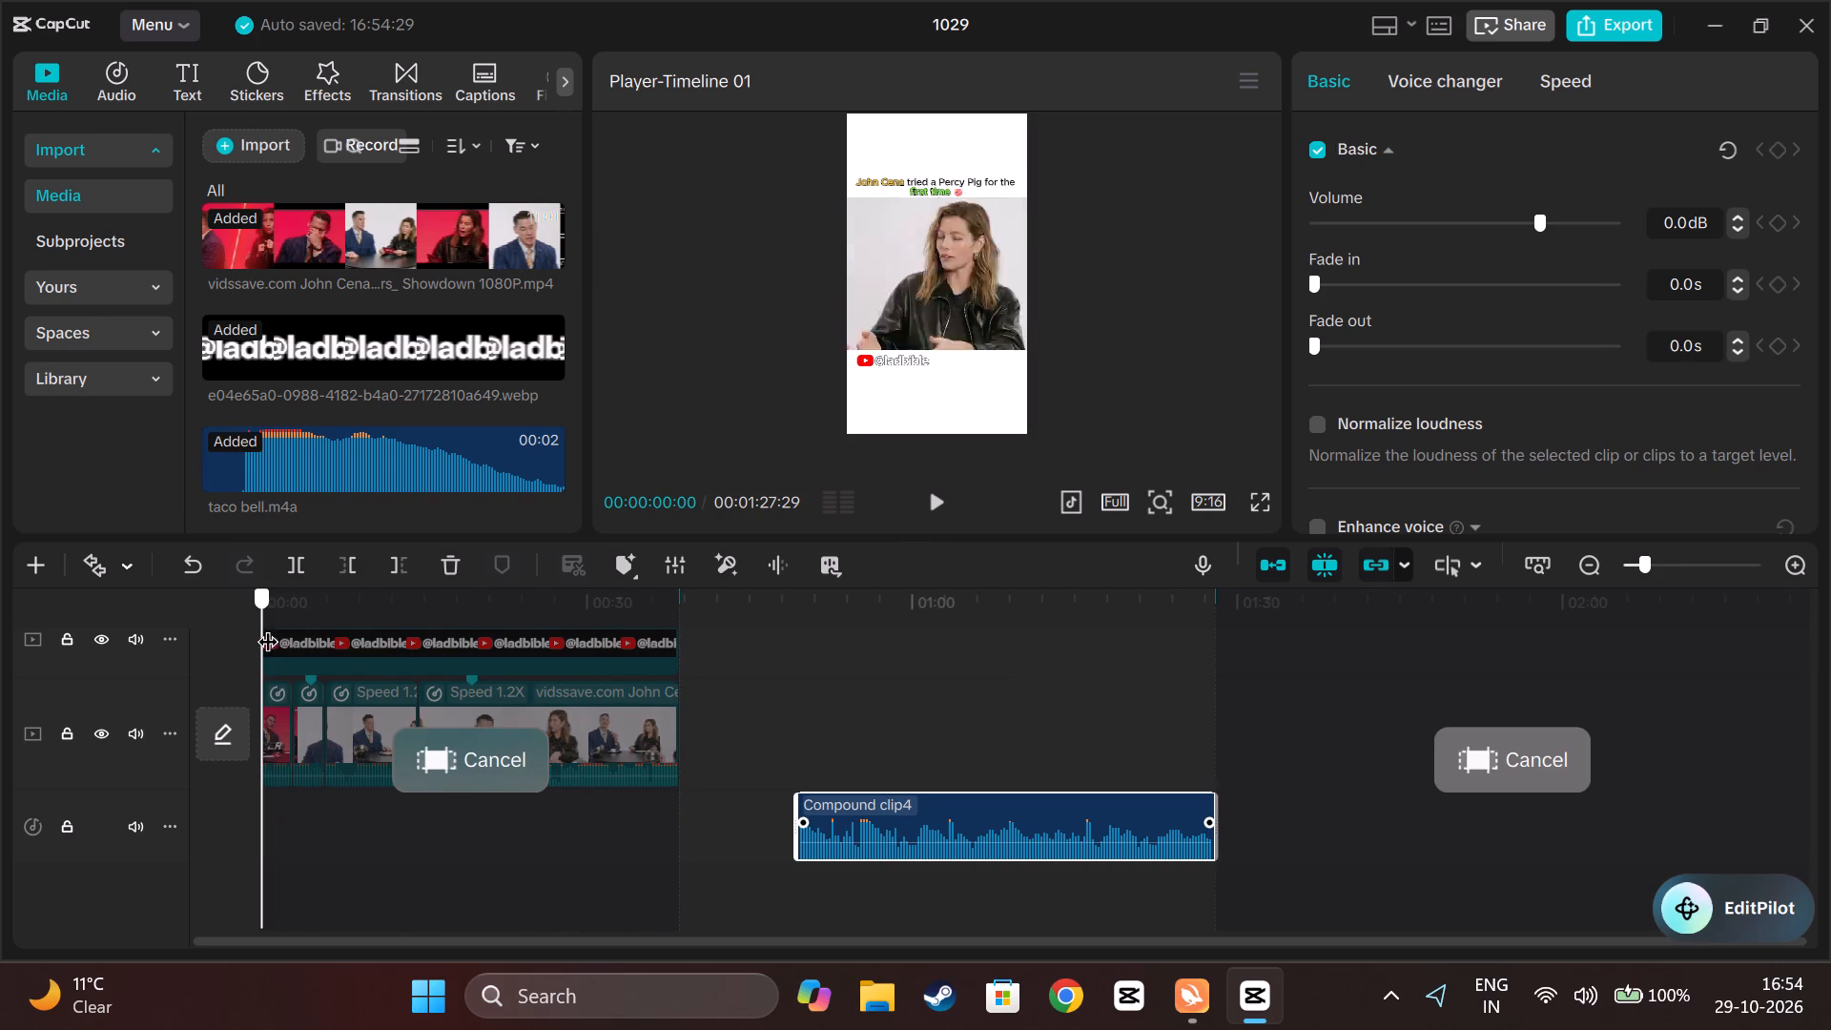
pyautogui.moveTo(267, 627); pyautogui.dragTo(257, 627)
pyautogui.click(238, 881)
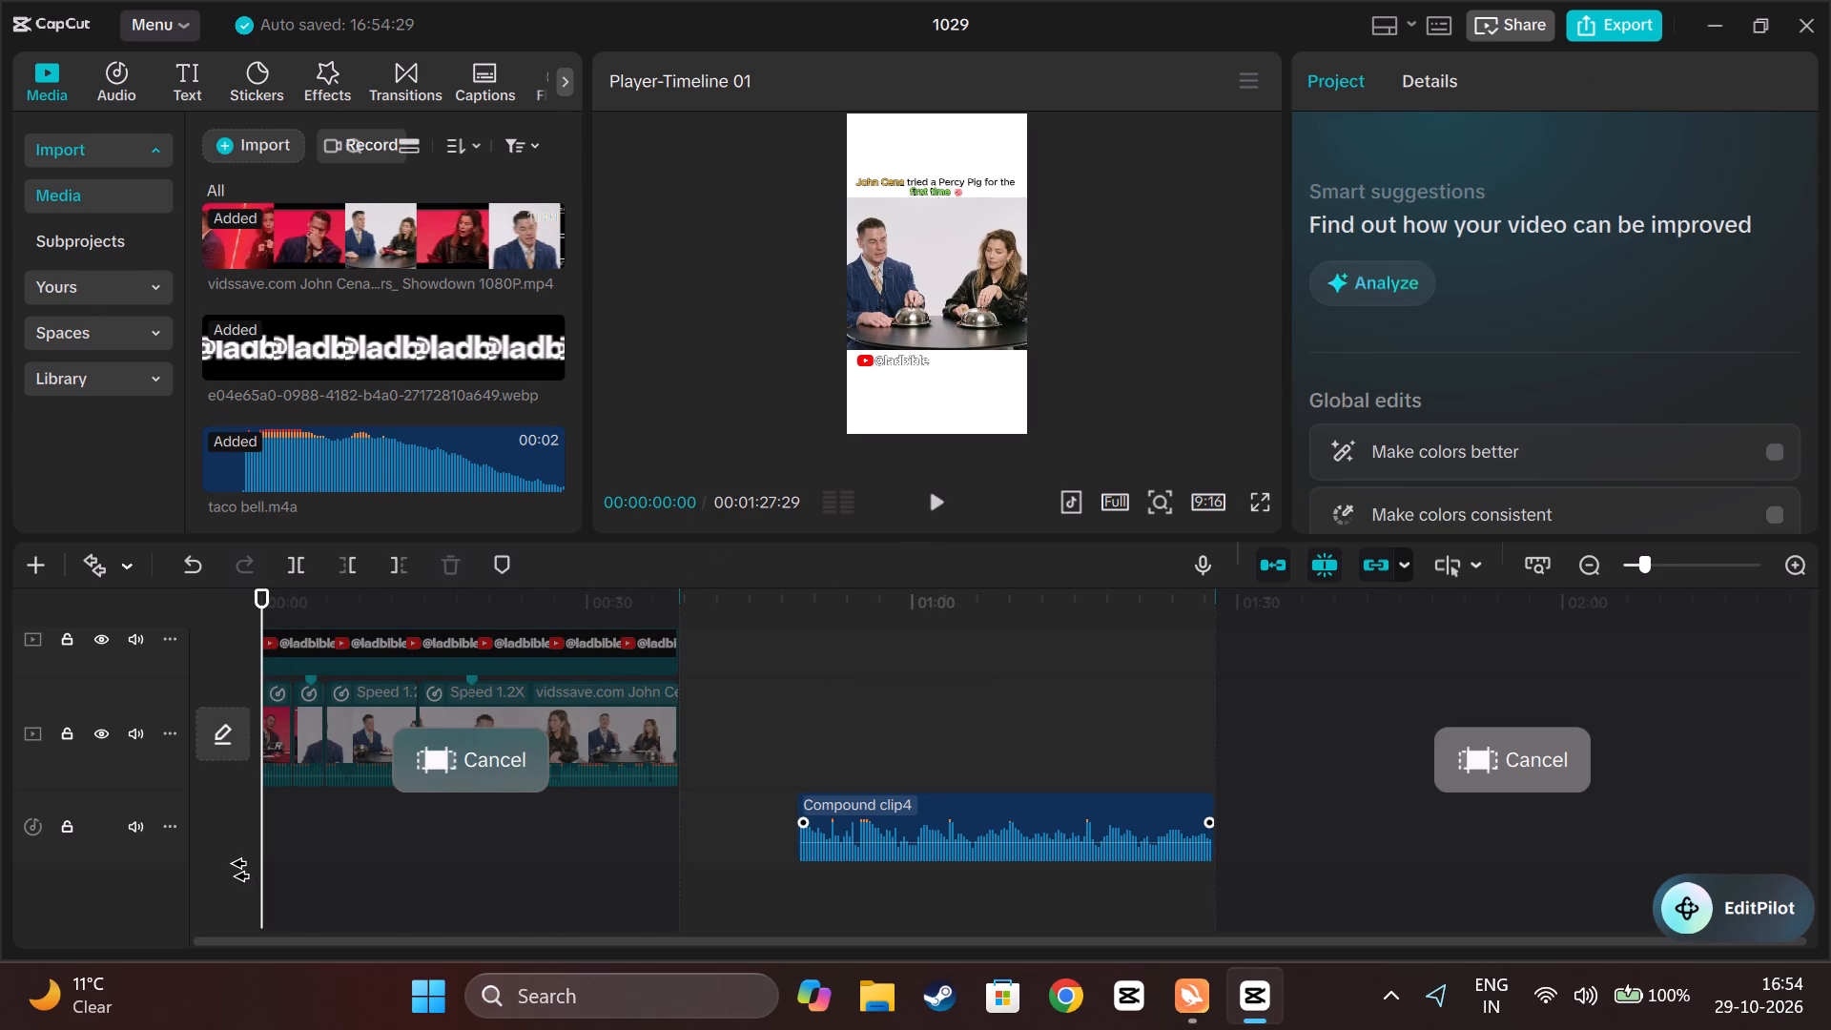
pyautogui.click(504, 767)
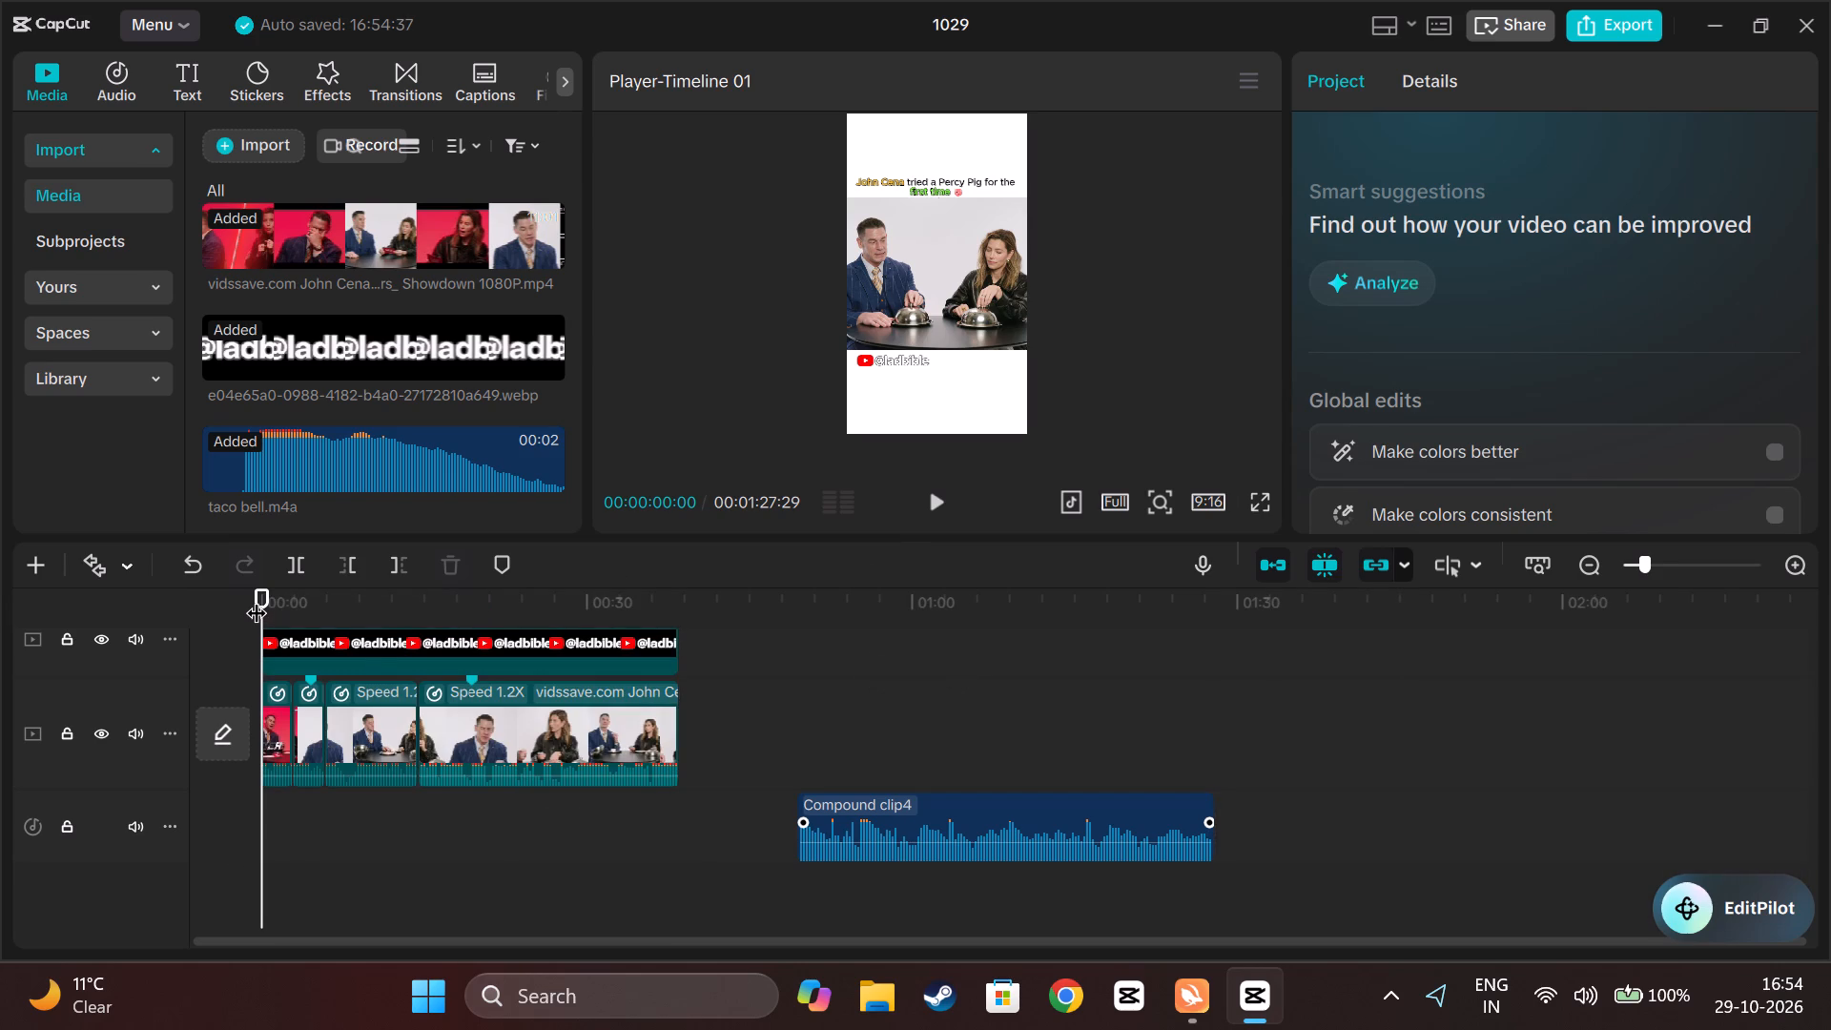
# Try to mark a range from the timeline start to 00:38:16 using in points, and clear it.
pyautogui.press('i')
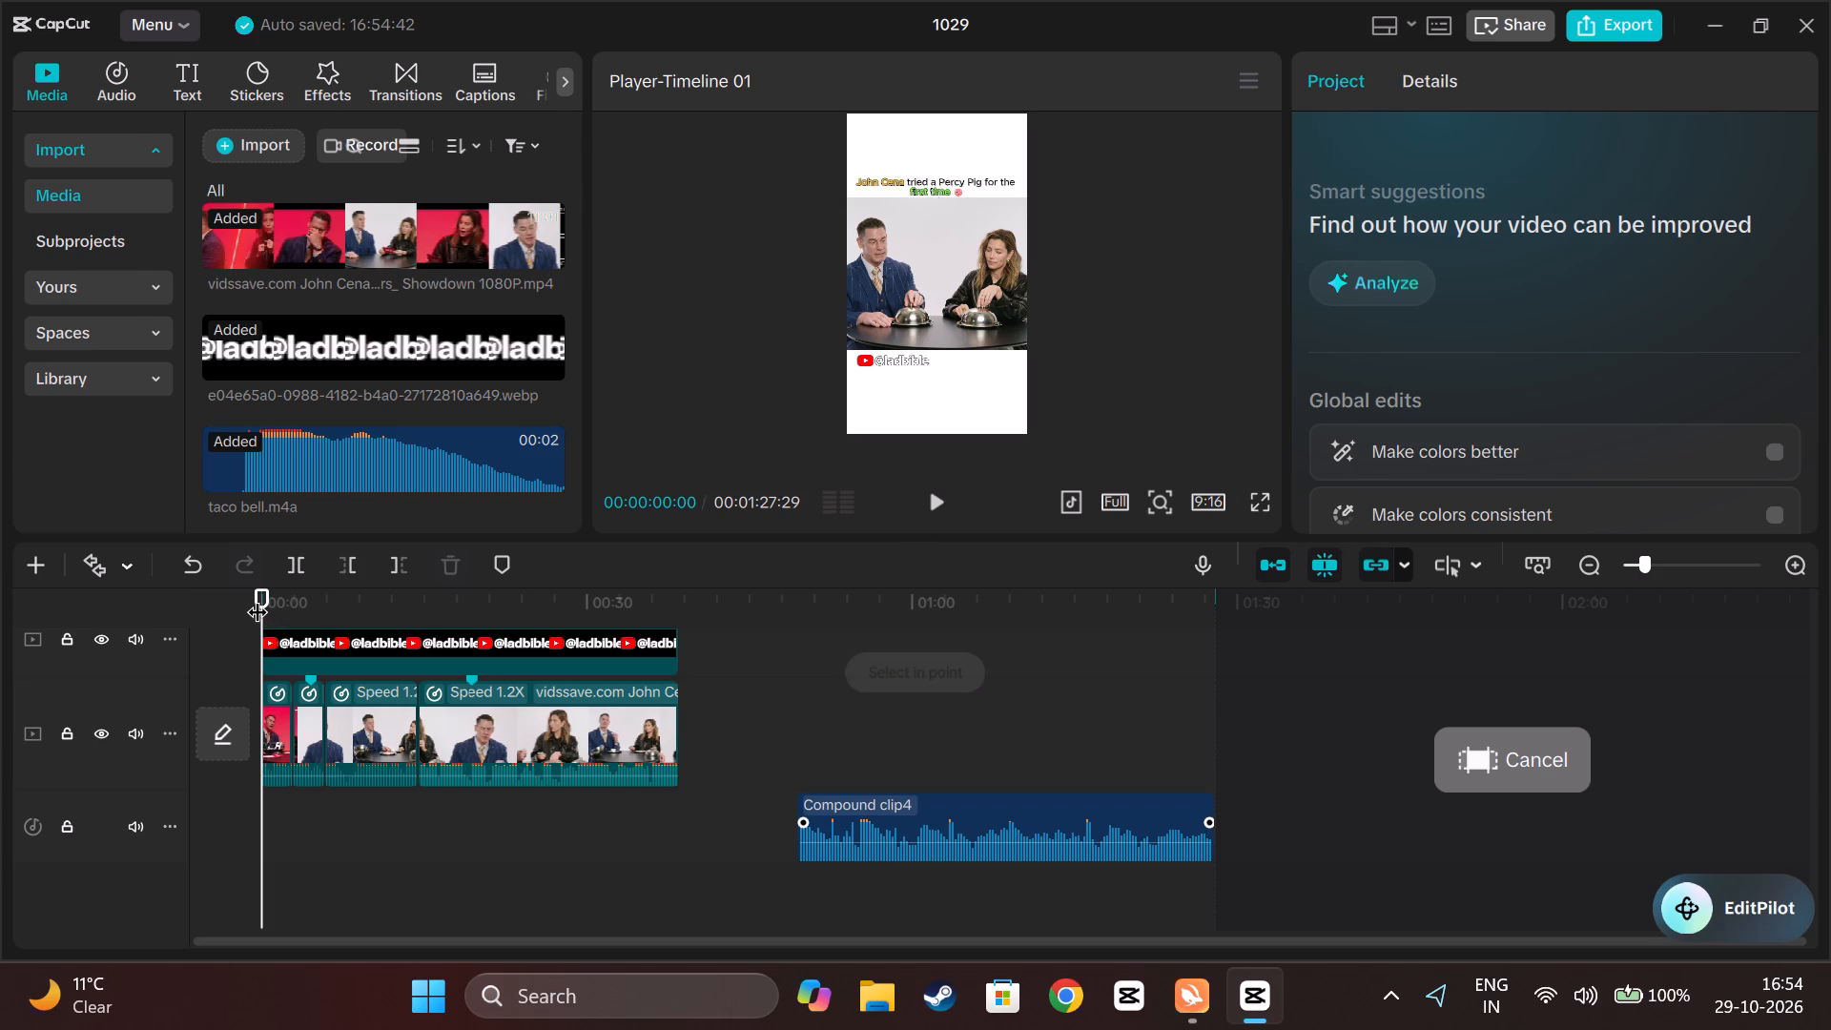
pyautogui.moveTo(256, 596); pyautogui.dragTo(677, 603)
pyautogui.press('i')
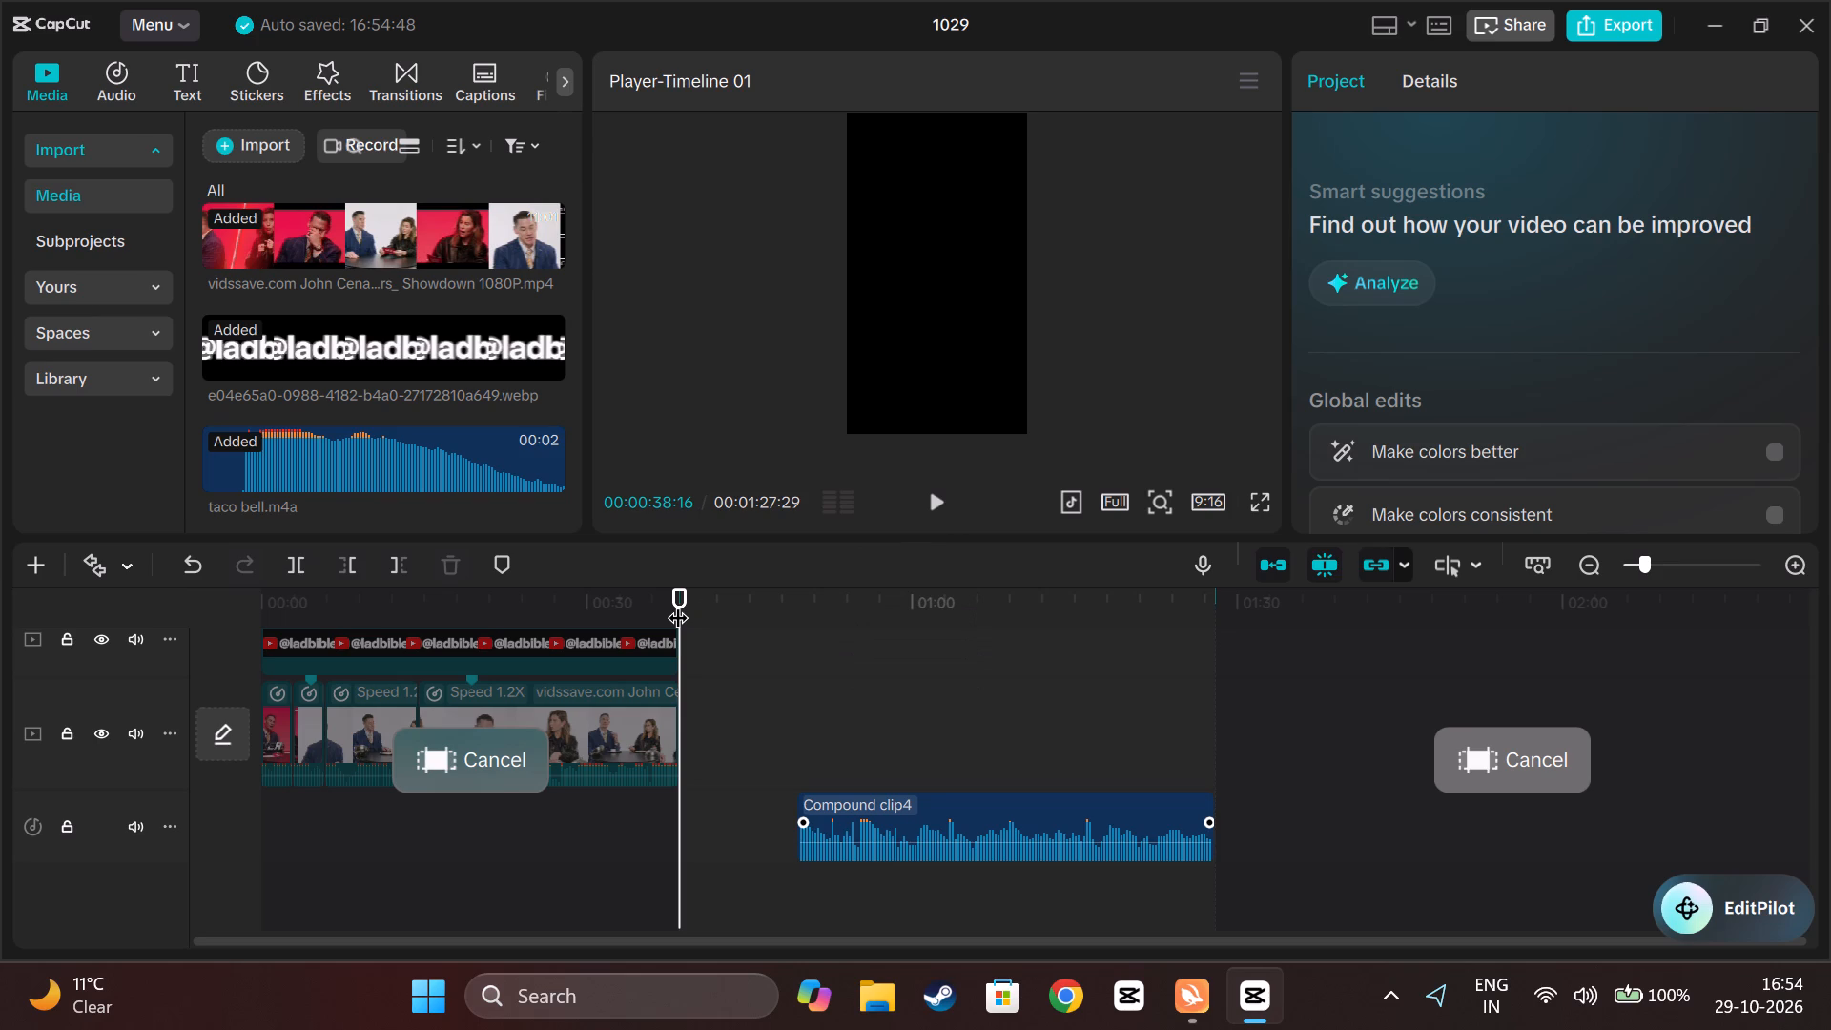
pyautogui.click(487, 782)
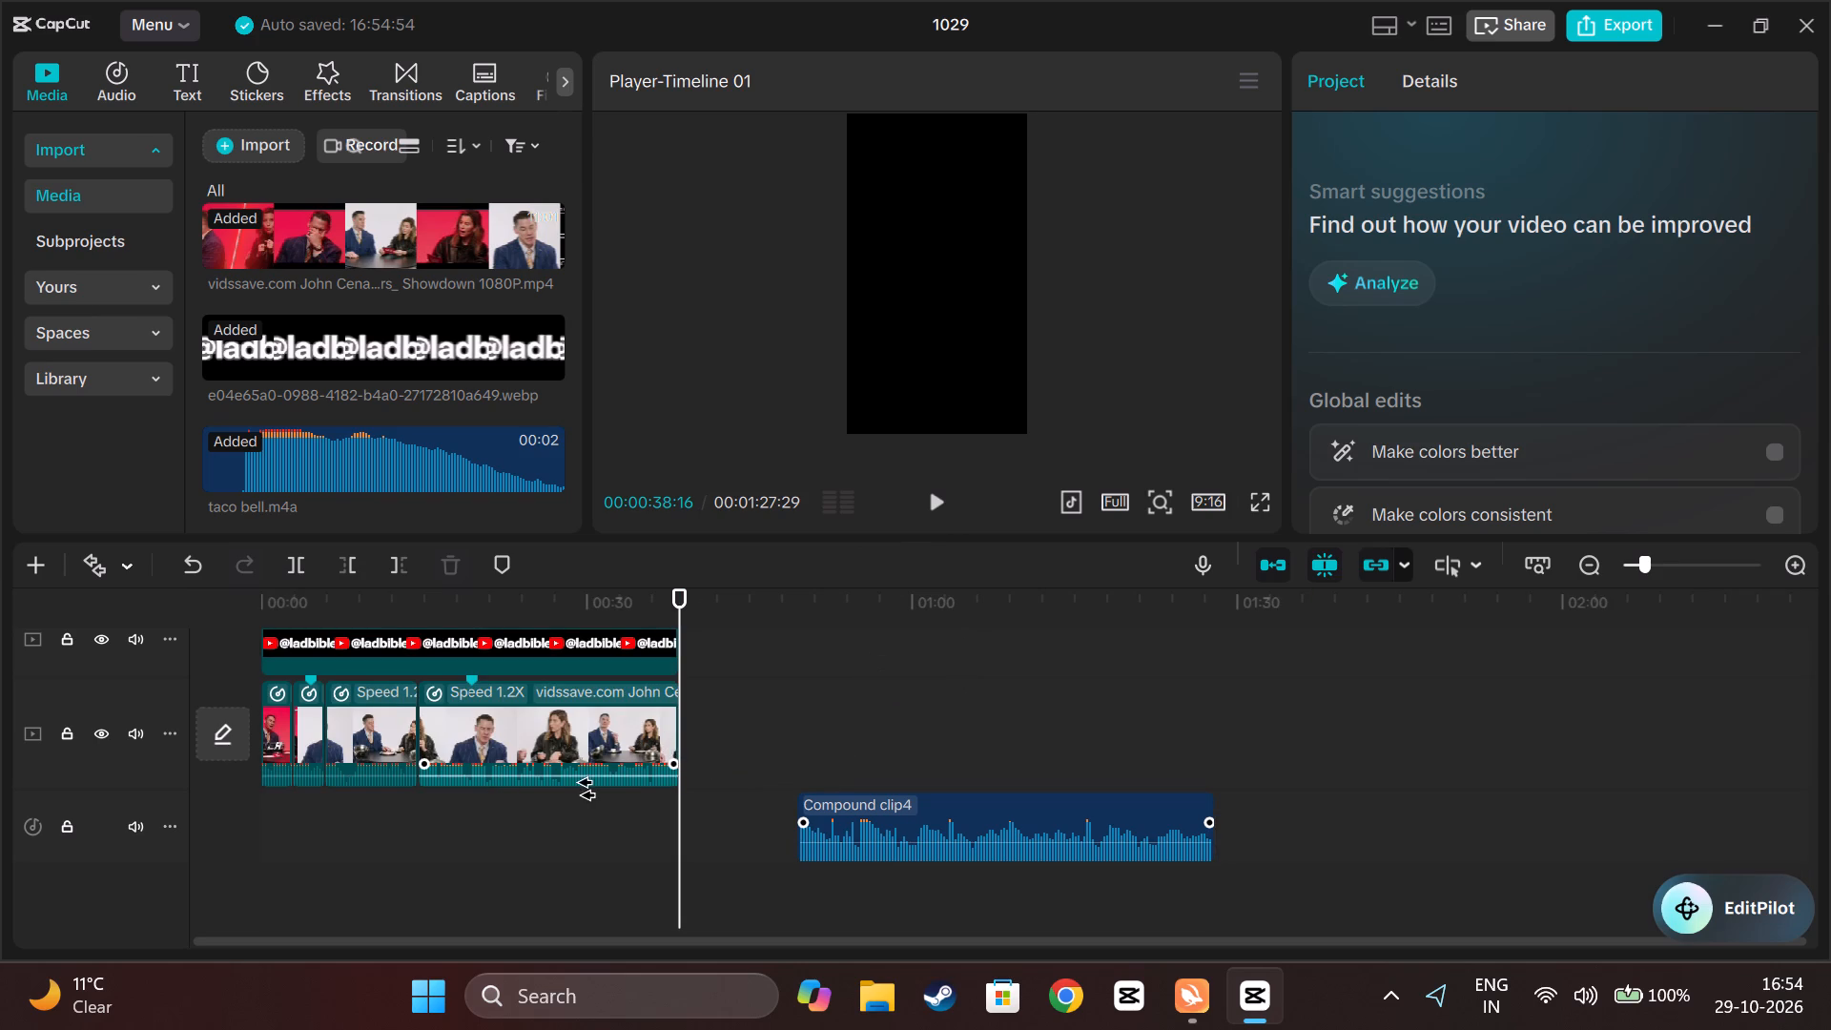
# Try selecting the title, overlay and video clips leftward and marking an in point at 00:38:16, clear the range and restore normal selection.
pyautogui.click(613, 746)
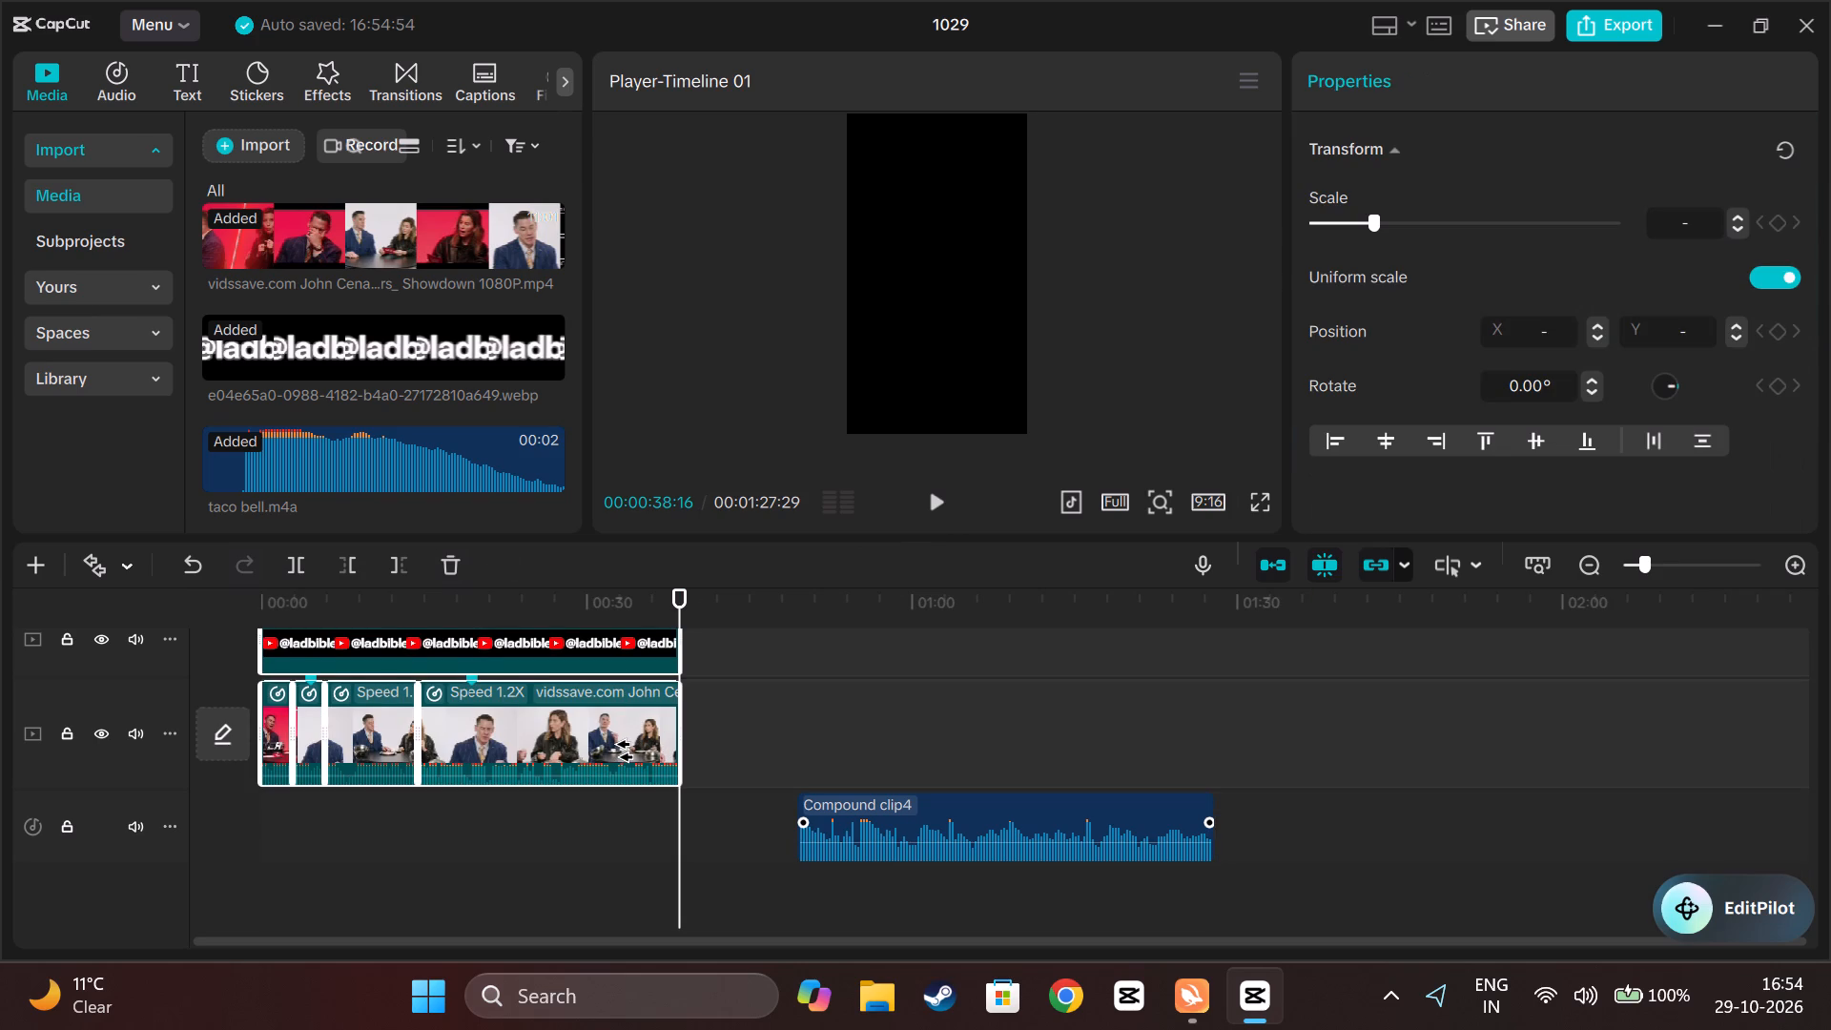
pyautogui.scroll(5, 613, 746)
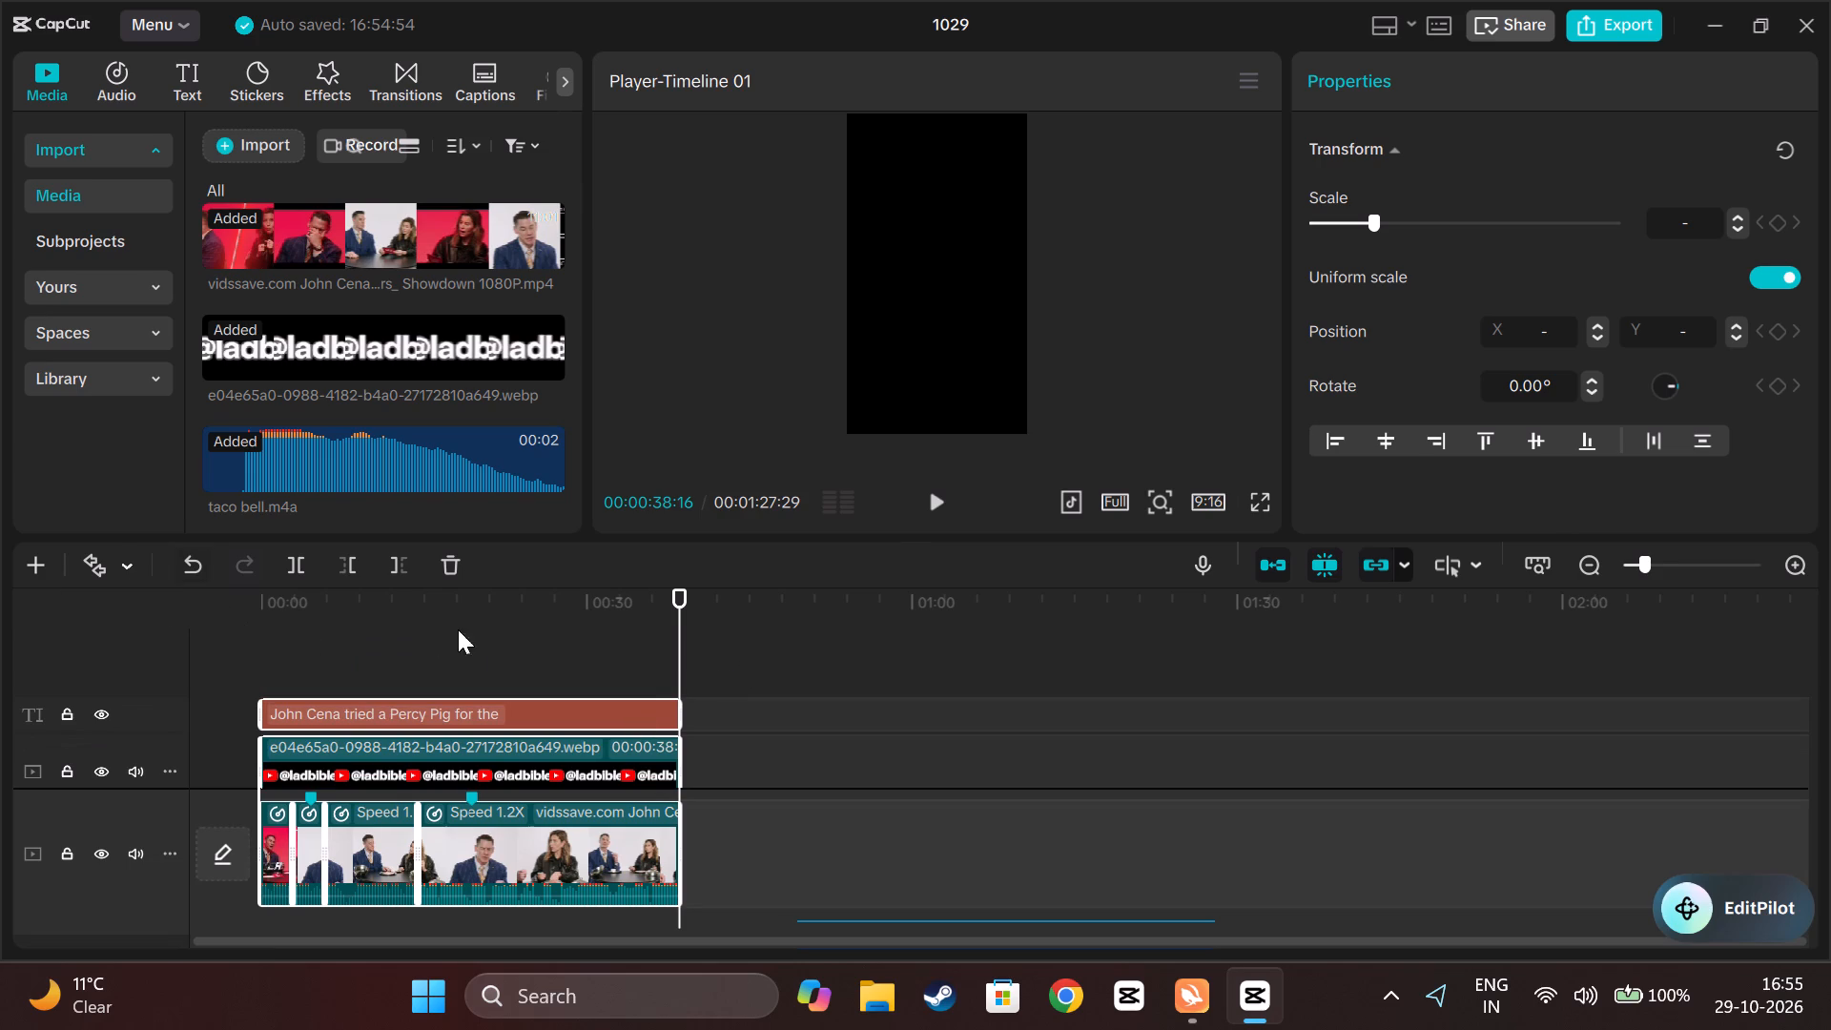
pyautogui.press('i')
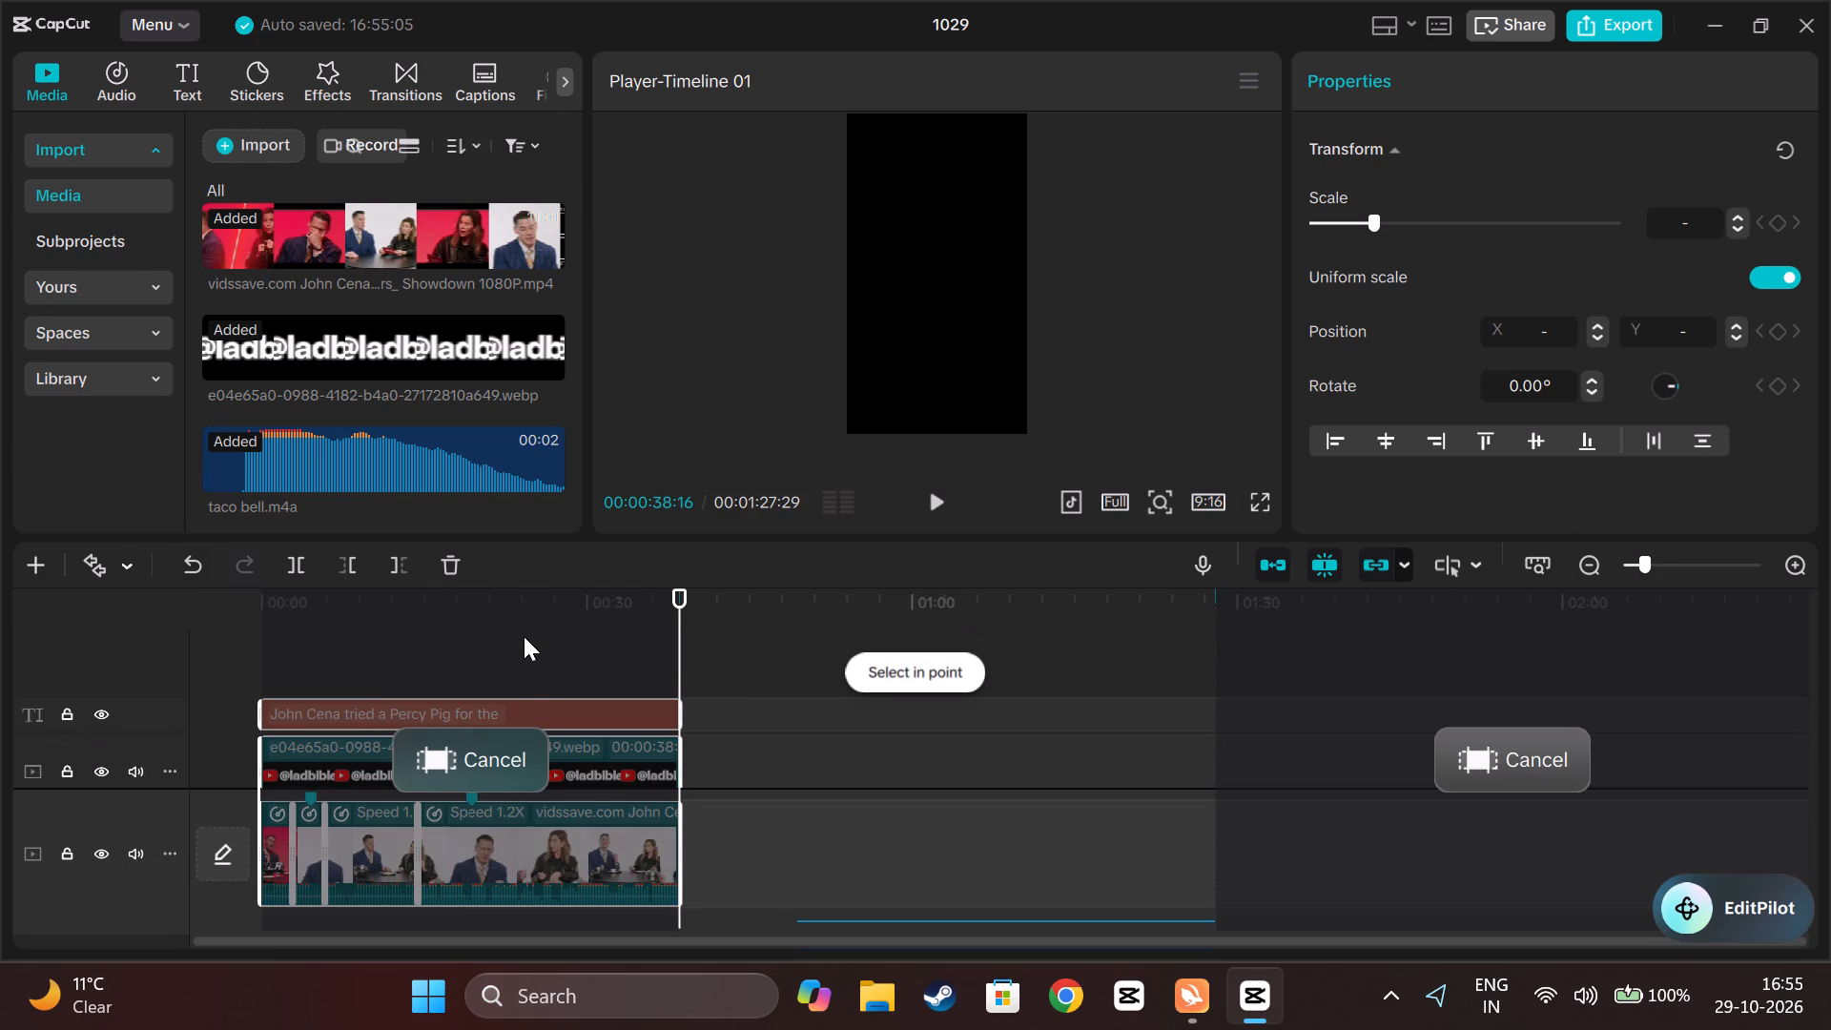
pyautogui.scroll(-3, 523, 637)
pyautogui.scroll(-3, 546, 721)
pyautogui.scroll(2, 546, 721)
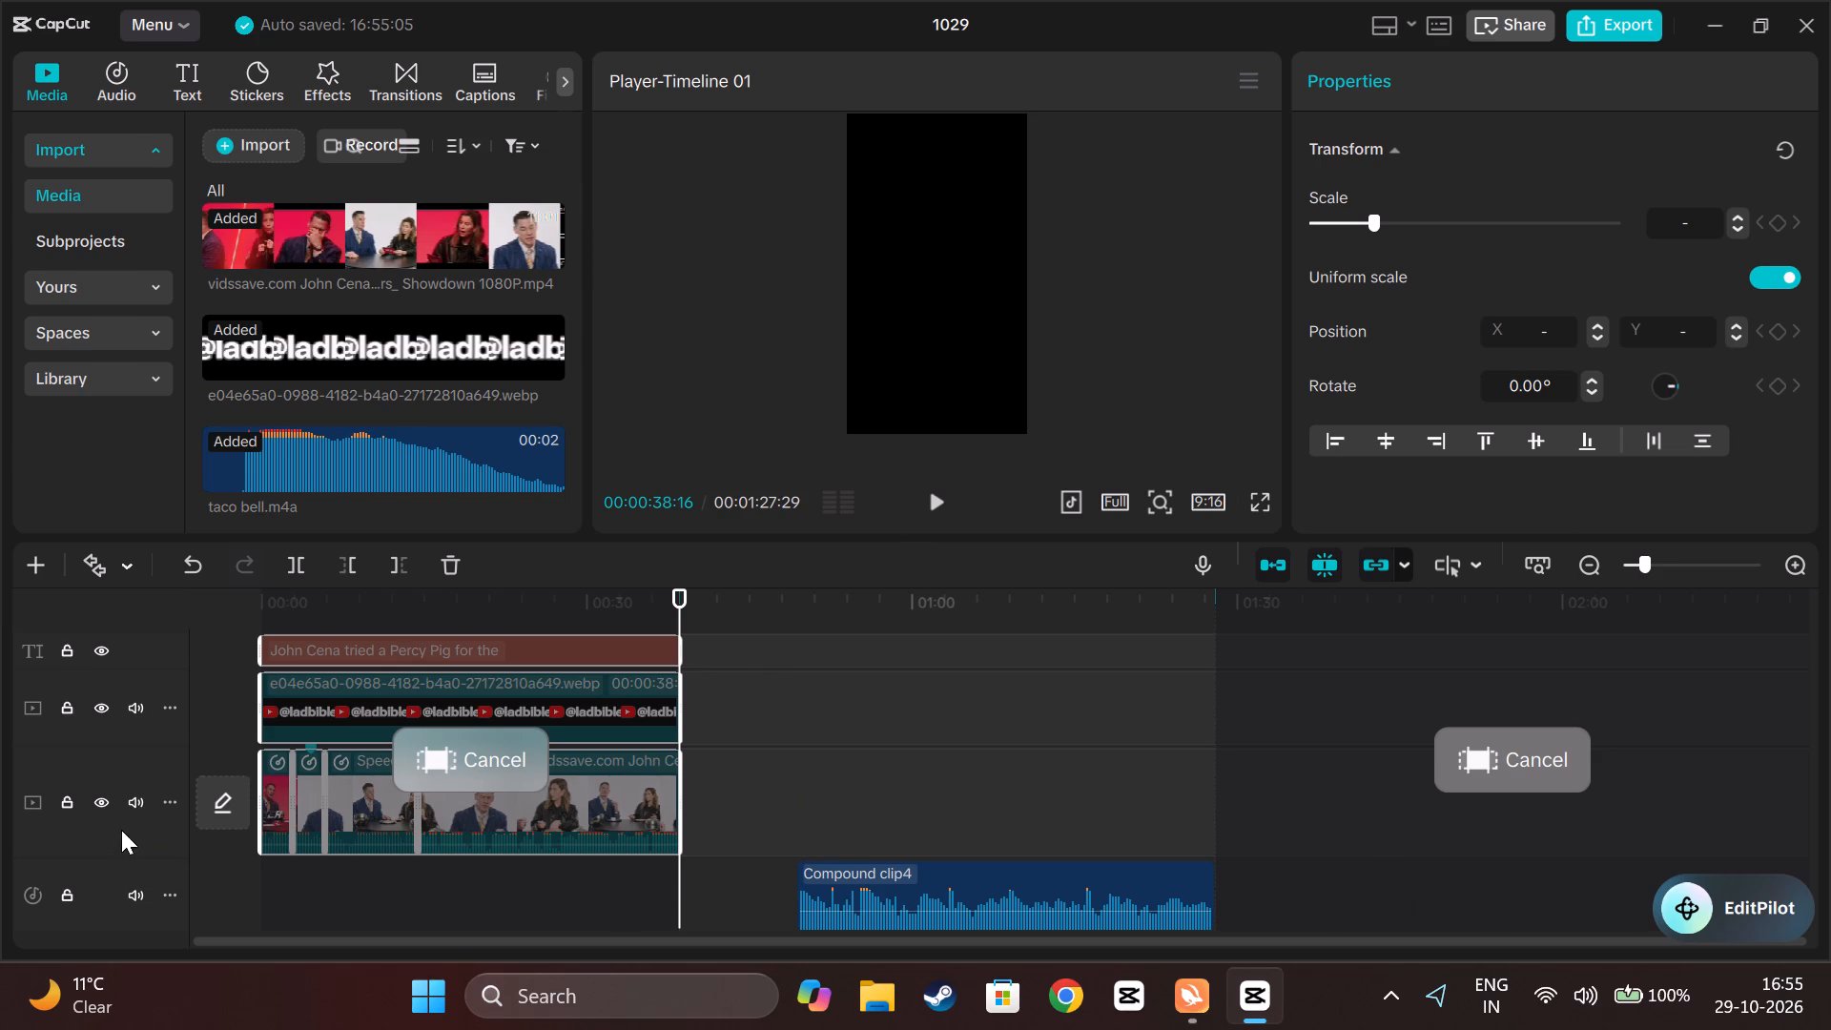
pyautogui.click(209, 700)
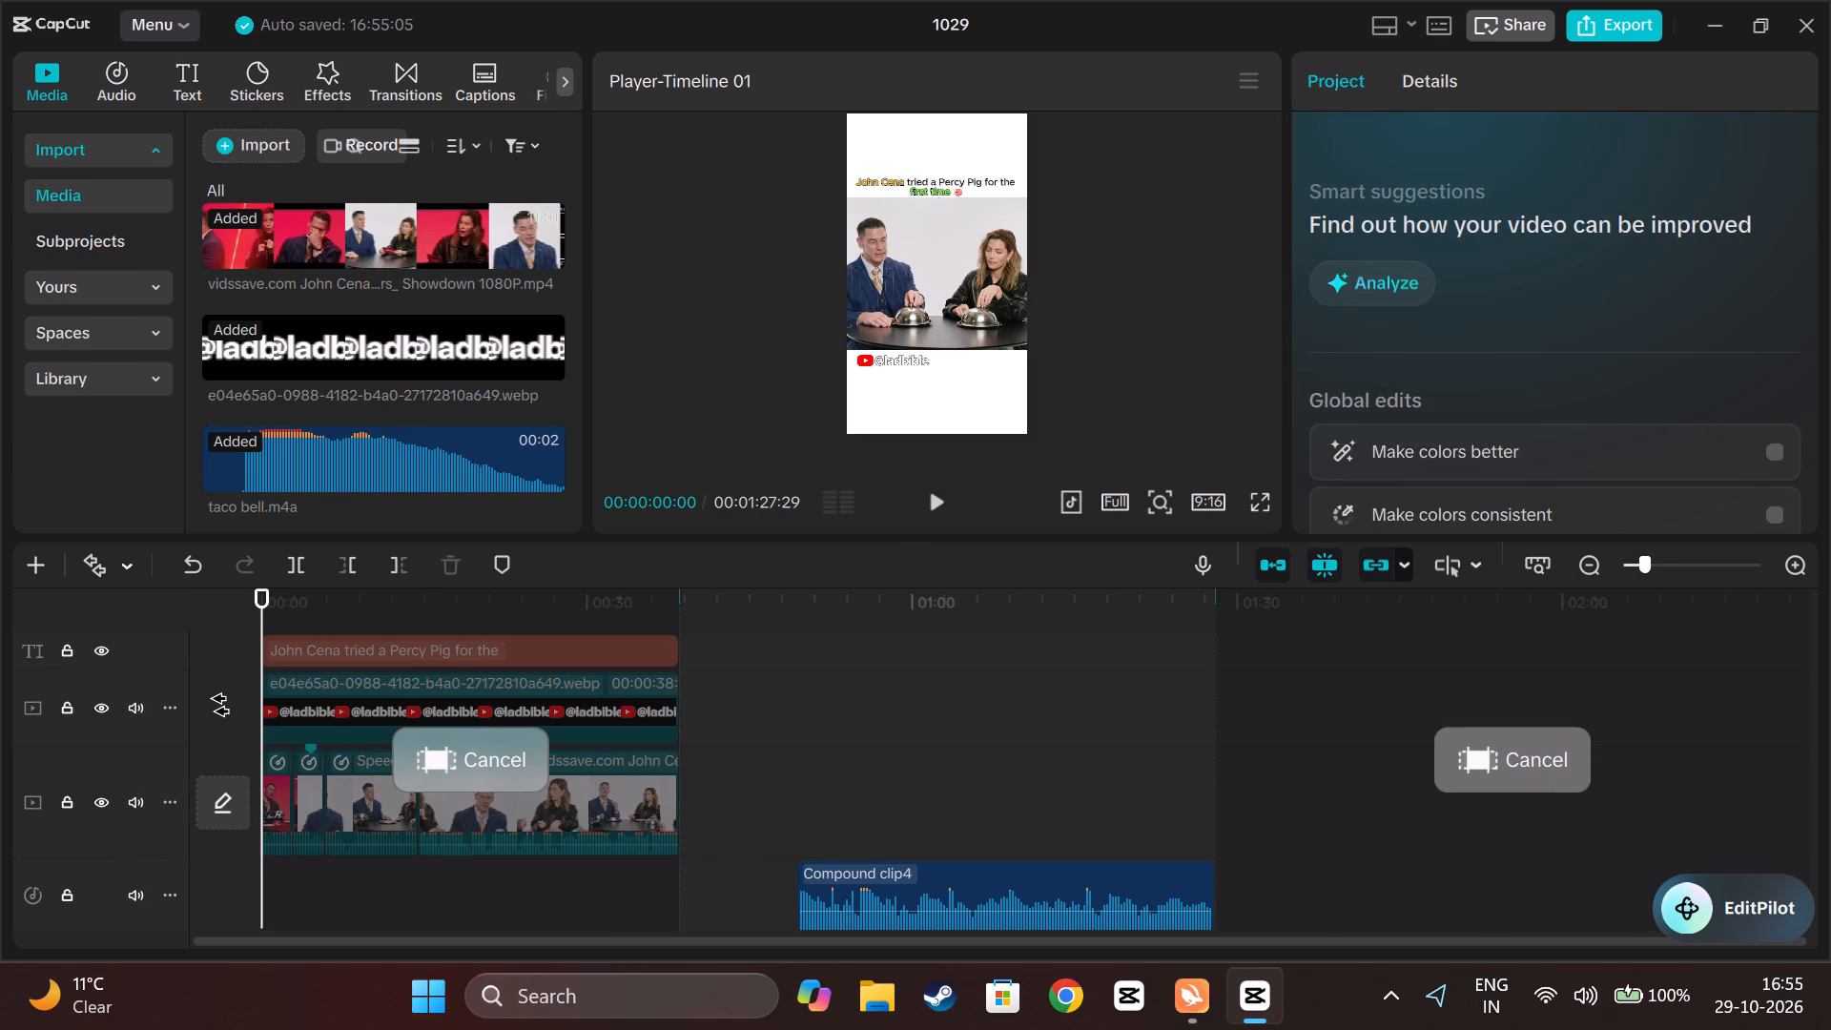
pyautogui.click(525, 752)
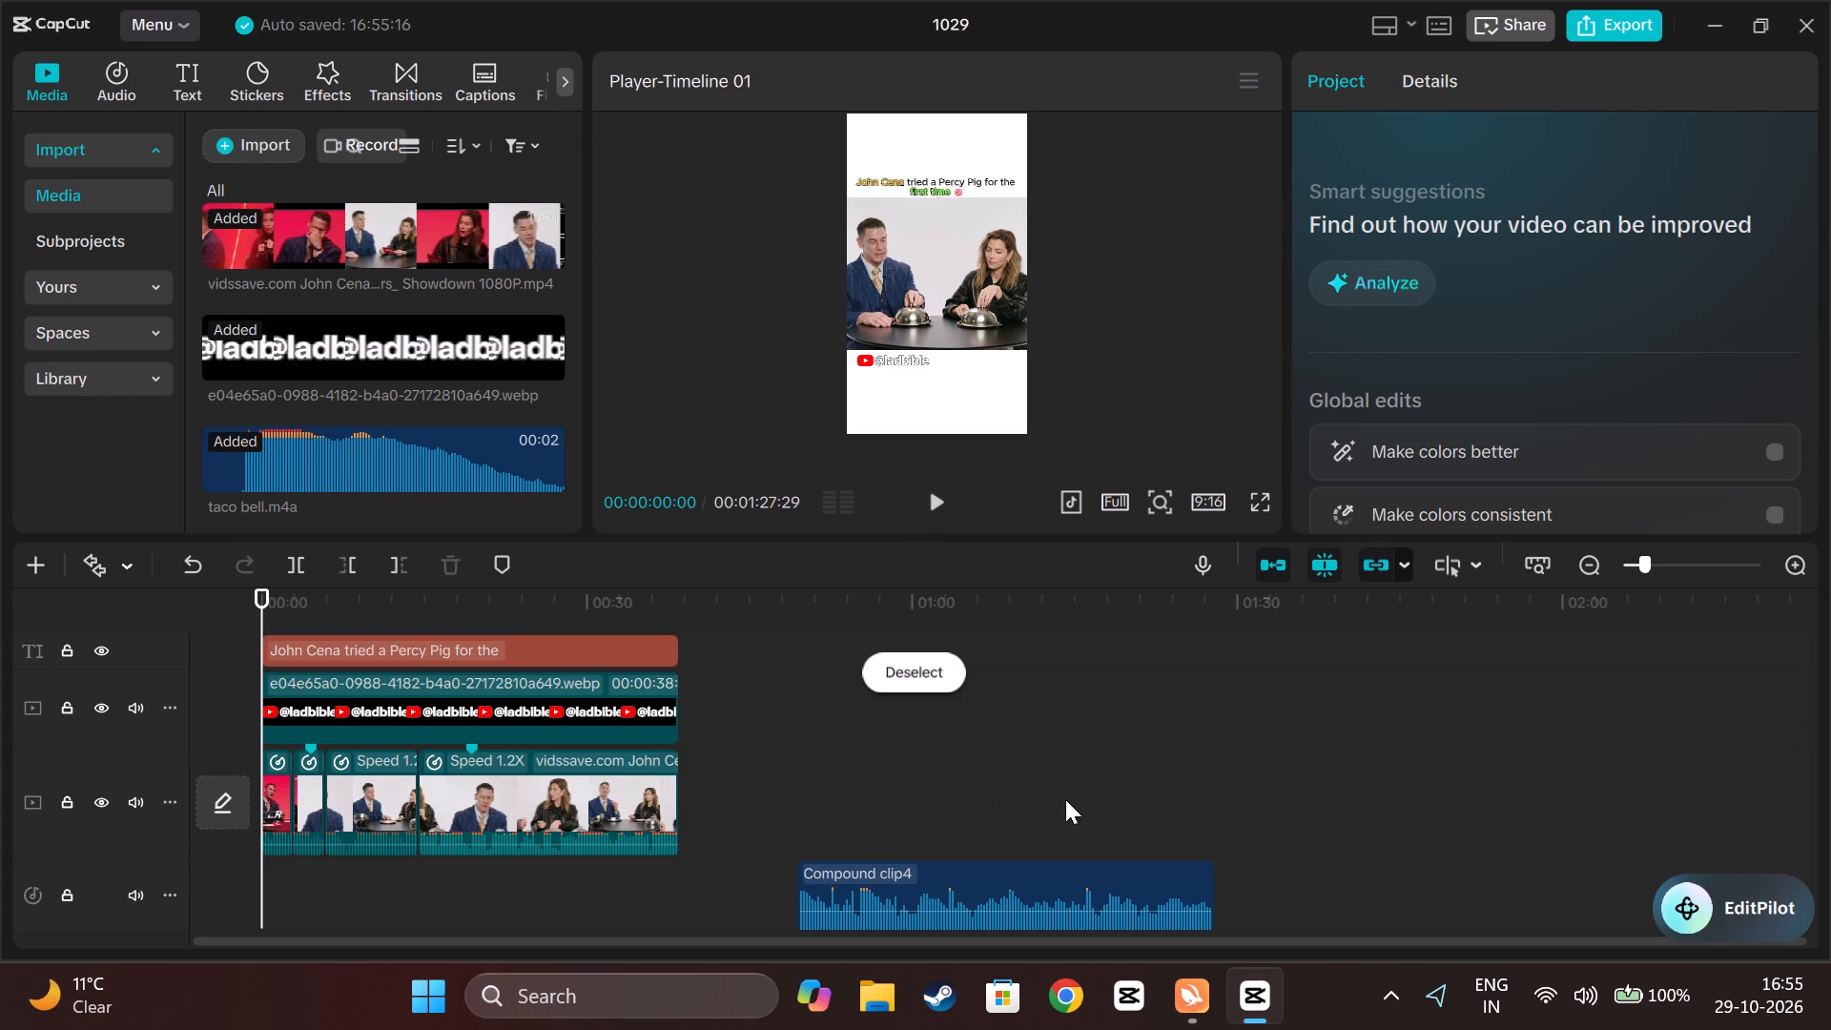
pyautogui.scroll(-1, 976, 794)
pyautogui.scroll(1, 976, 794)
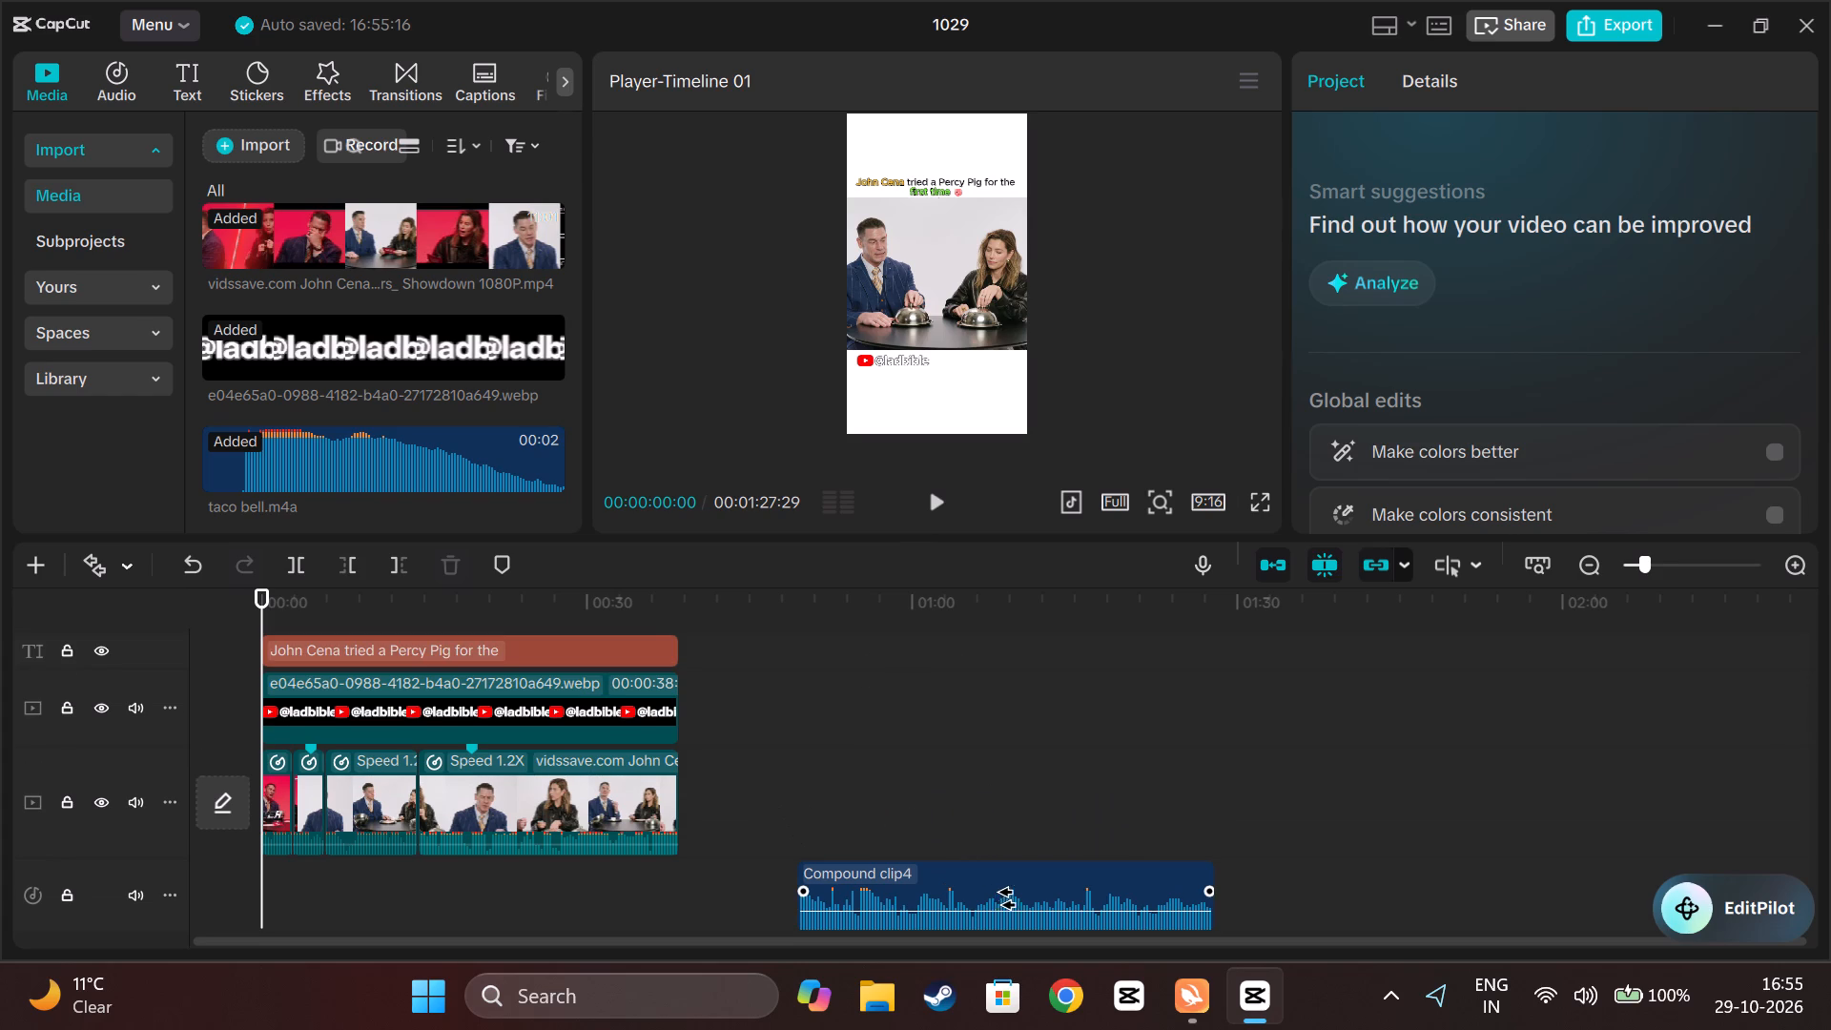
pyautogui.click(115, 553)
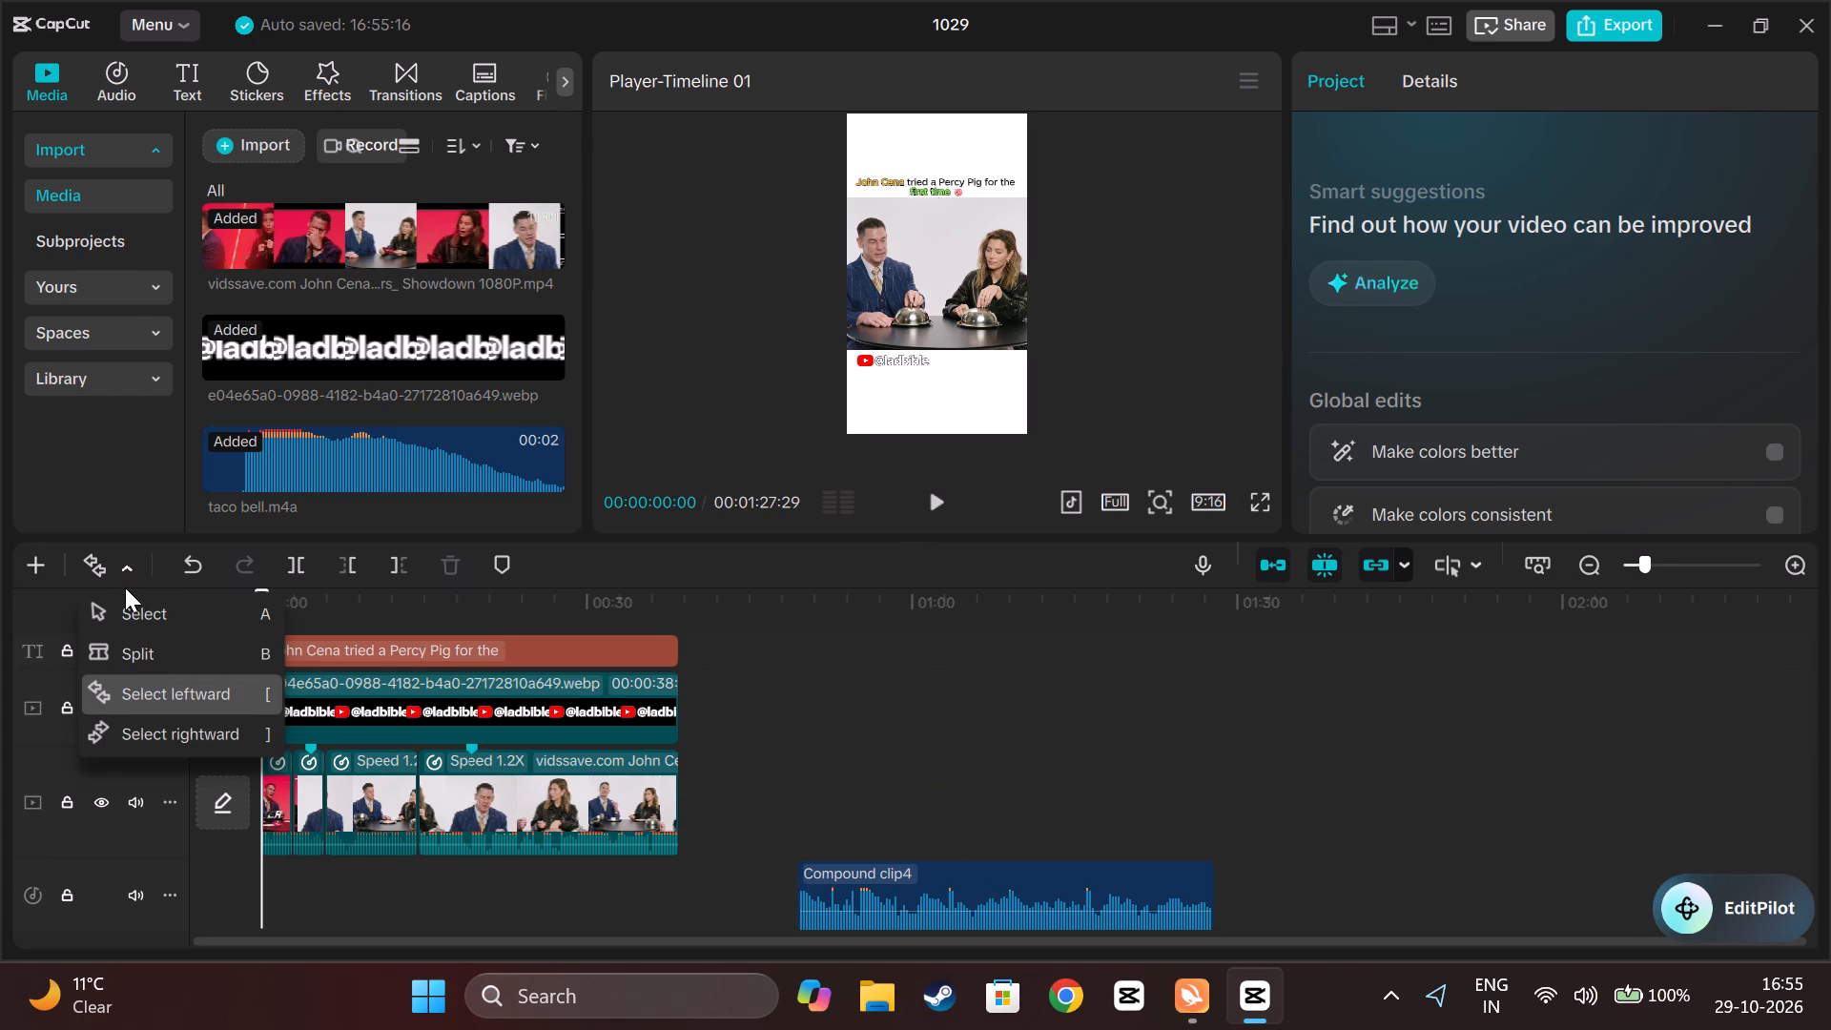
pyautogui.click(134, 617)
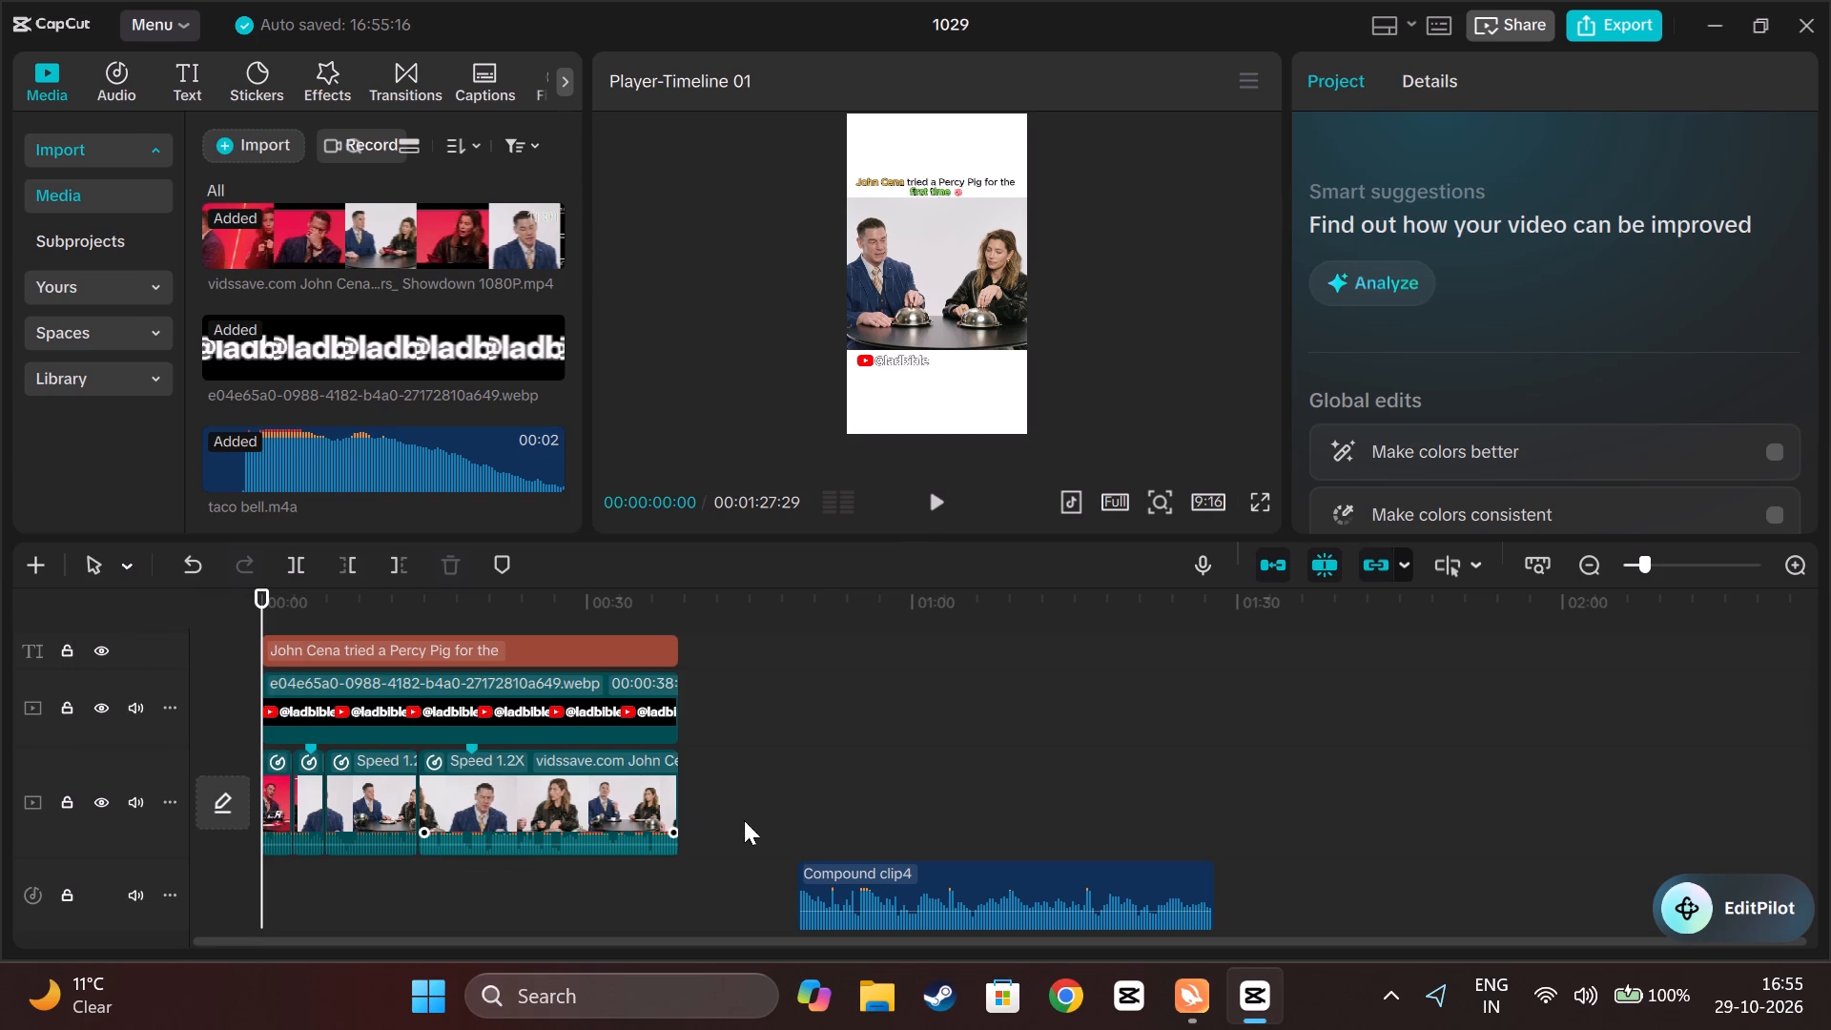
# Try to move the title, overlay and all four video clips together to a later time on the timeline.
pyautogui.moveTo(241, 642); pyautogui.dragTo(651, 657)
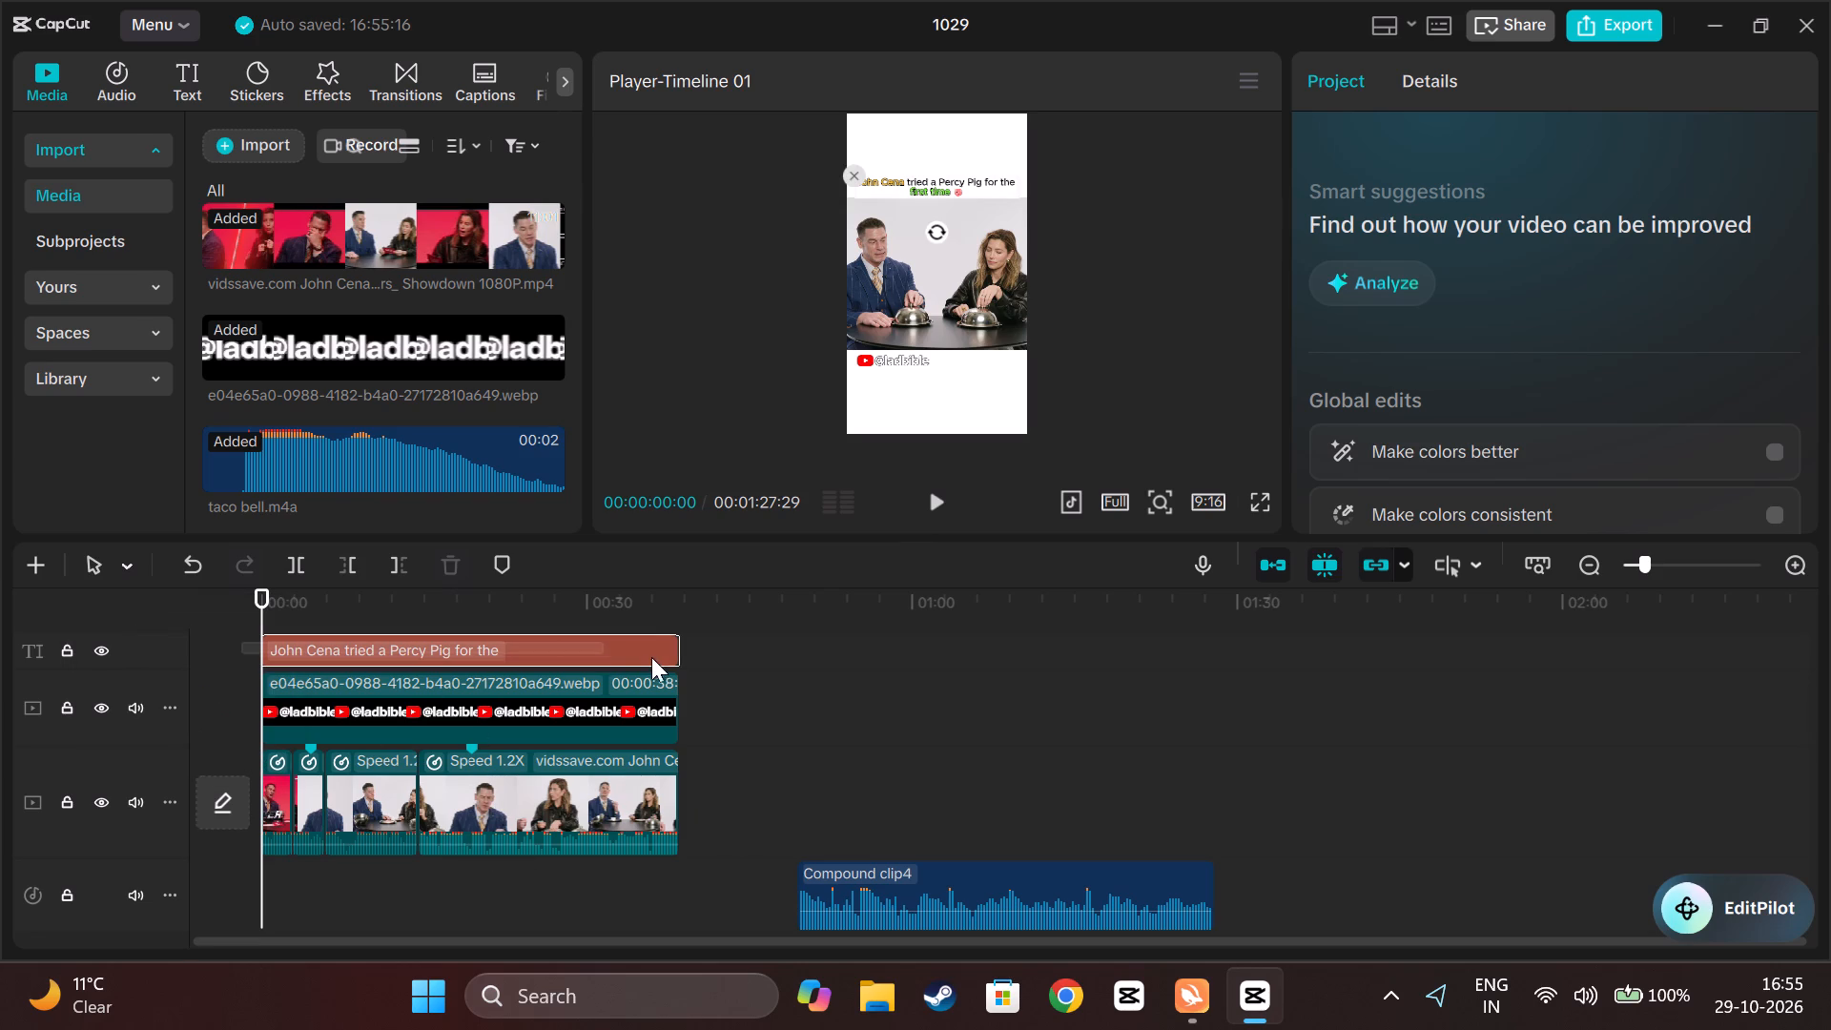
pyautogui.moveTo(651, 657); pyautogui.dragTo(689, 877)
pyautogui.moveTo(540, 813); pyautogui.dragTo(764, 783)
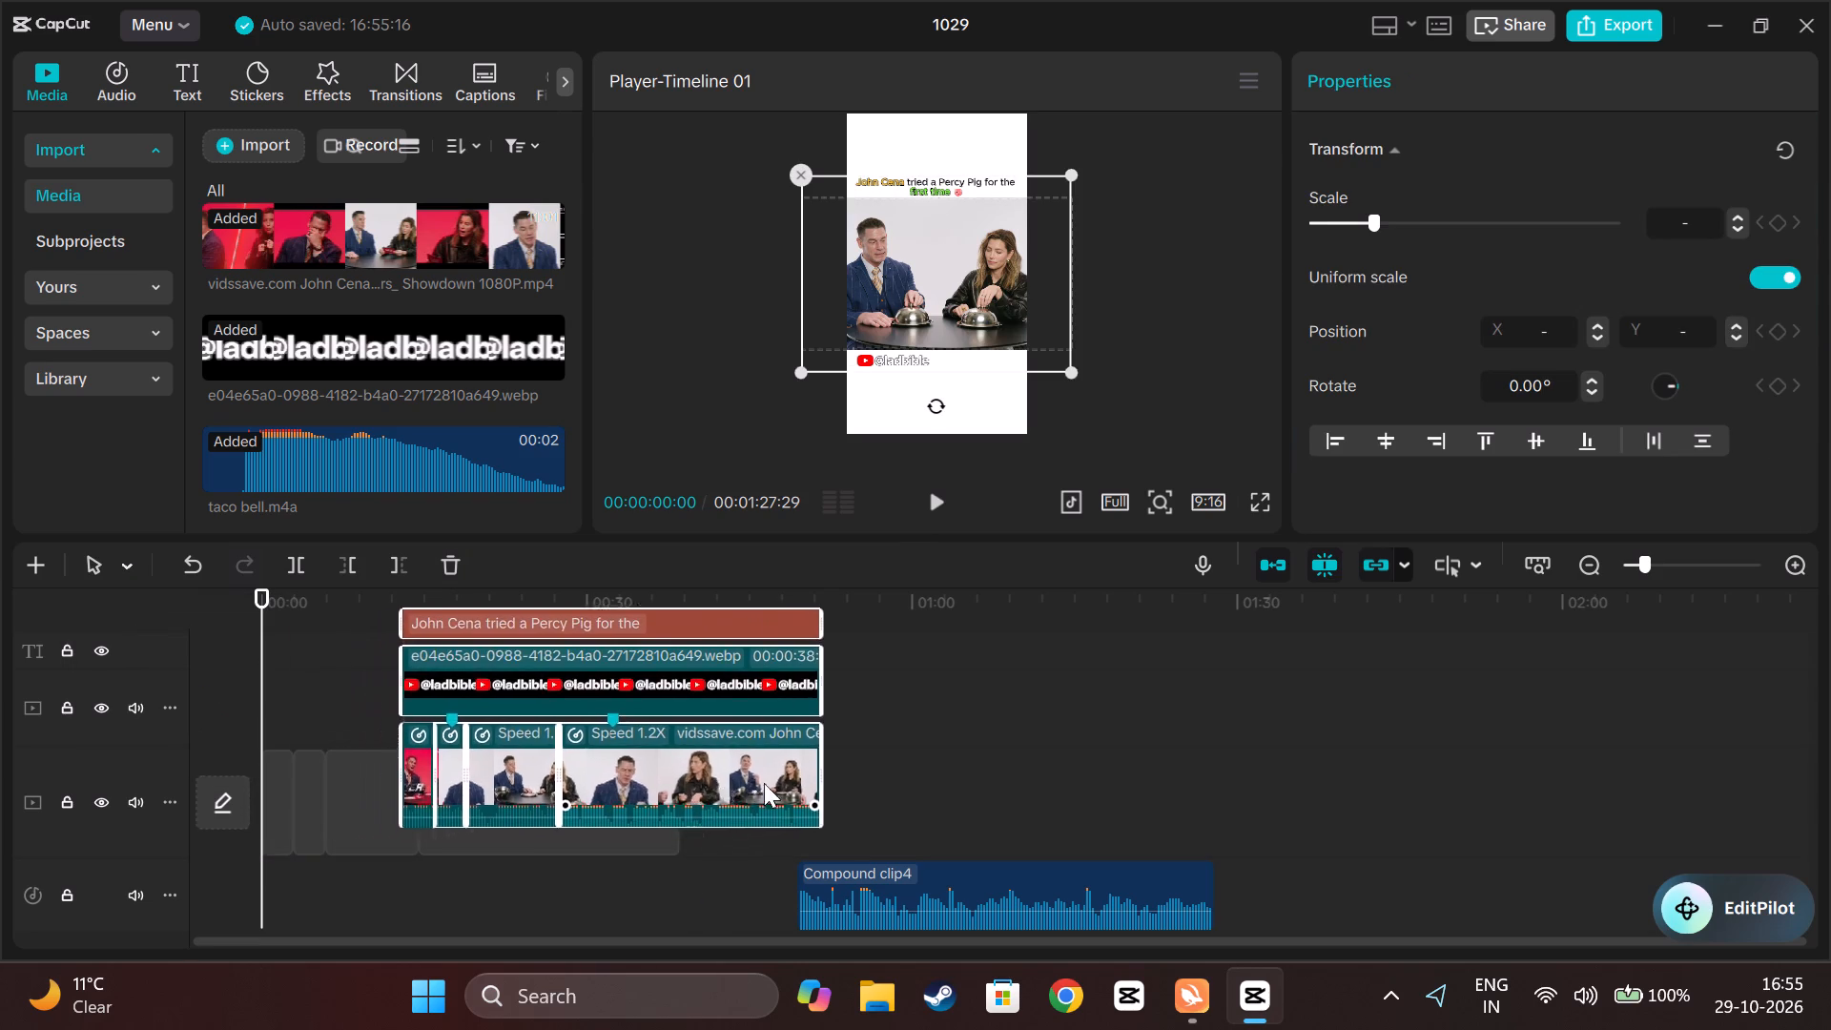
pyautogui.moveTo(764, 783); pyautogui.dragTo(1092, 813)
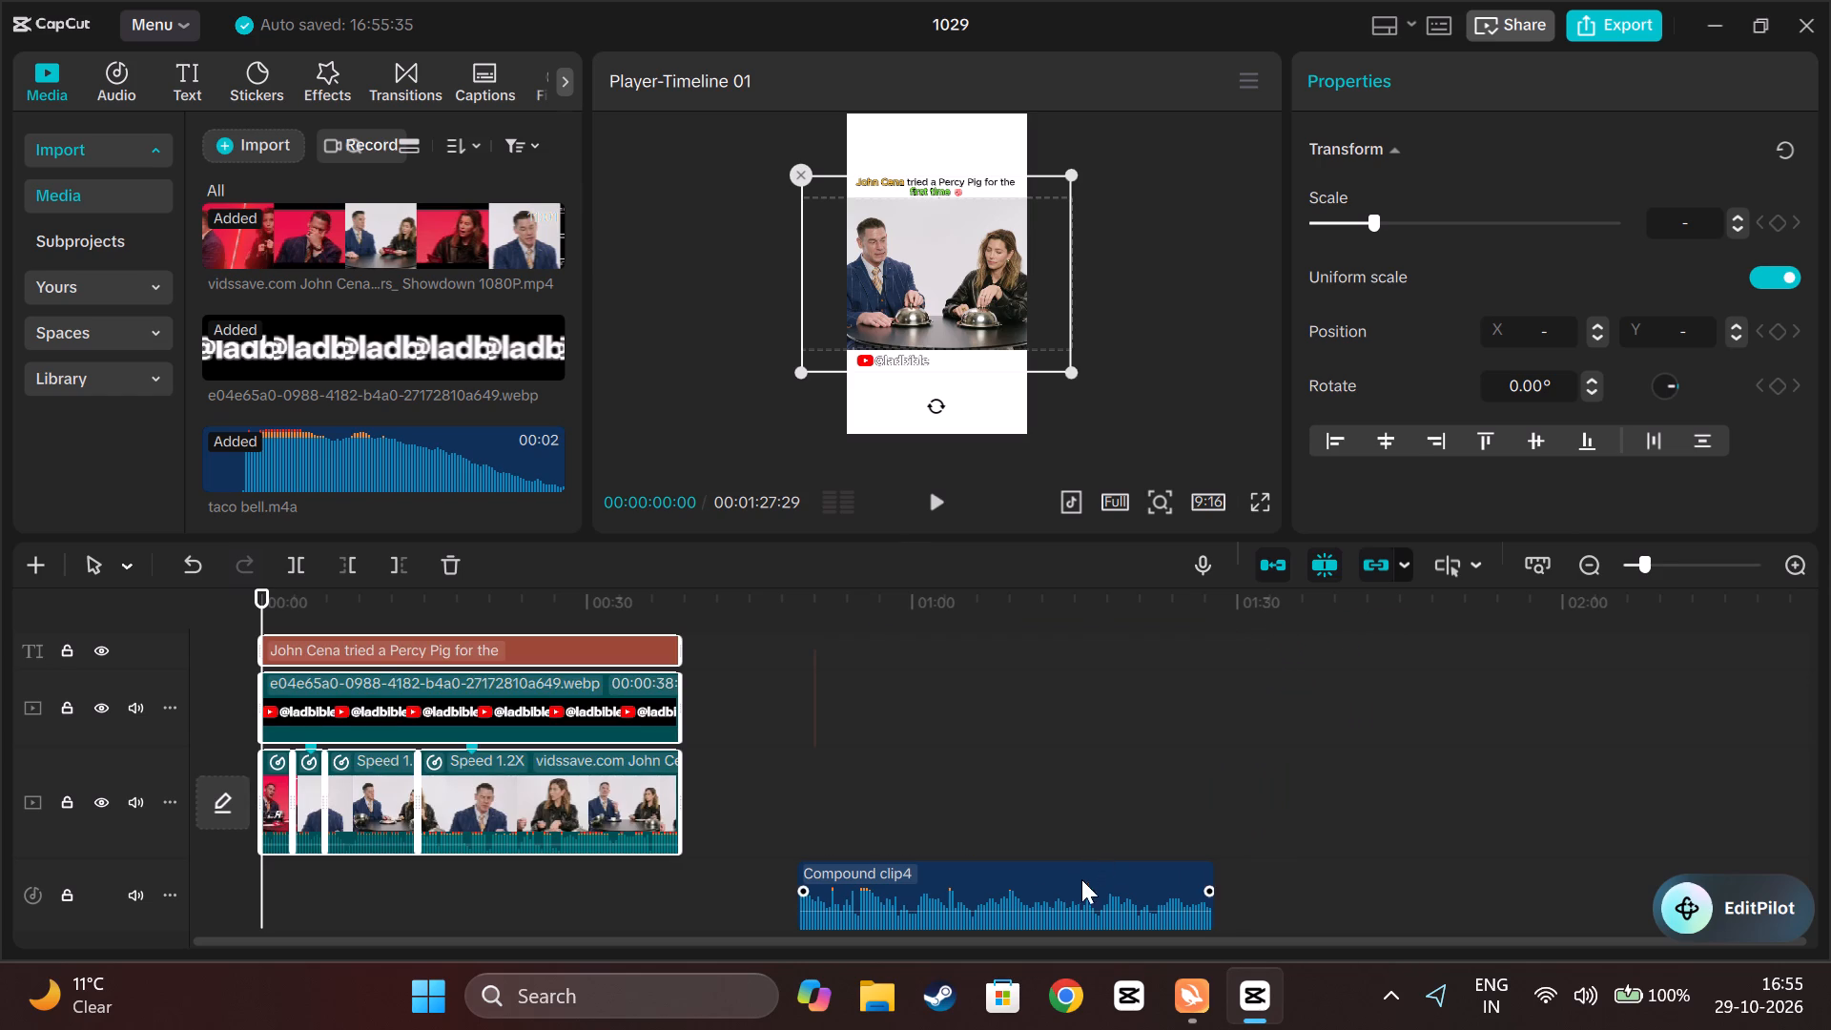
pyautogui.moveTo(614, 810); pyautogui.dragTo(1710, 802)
# Move the compound audio clip back to the start of the timeline, beneath the video.
pyautogui.moveTo(961, 897); pyautogui.dragTo(895, 907)
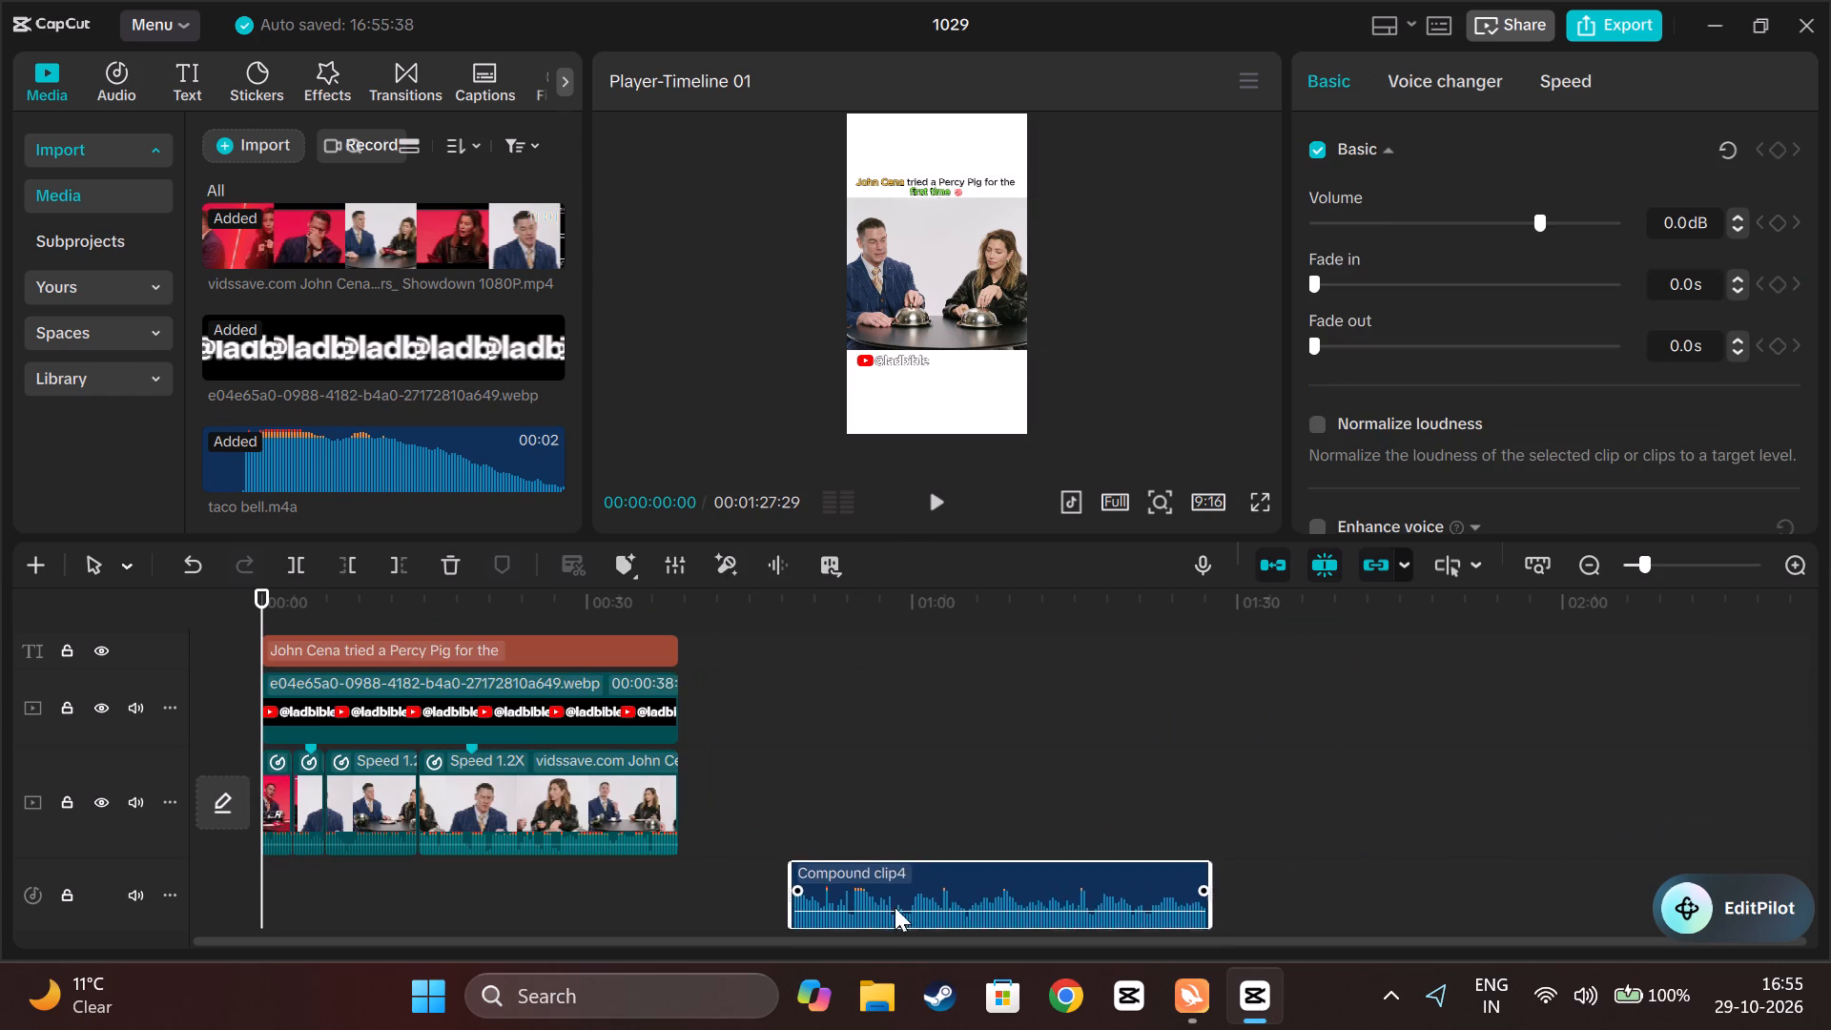
pyautogui.moveTo(895, 907); pyautogui.dragTo(434, 903)
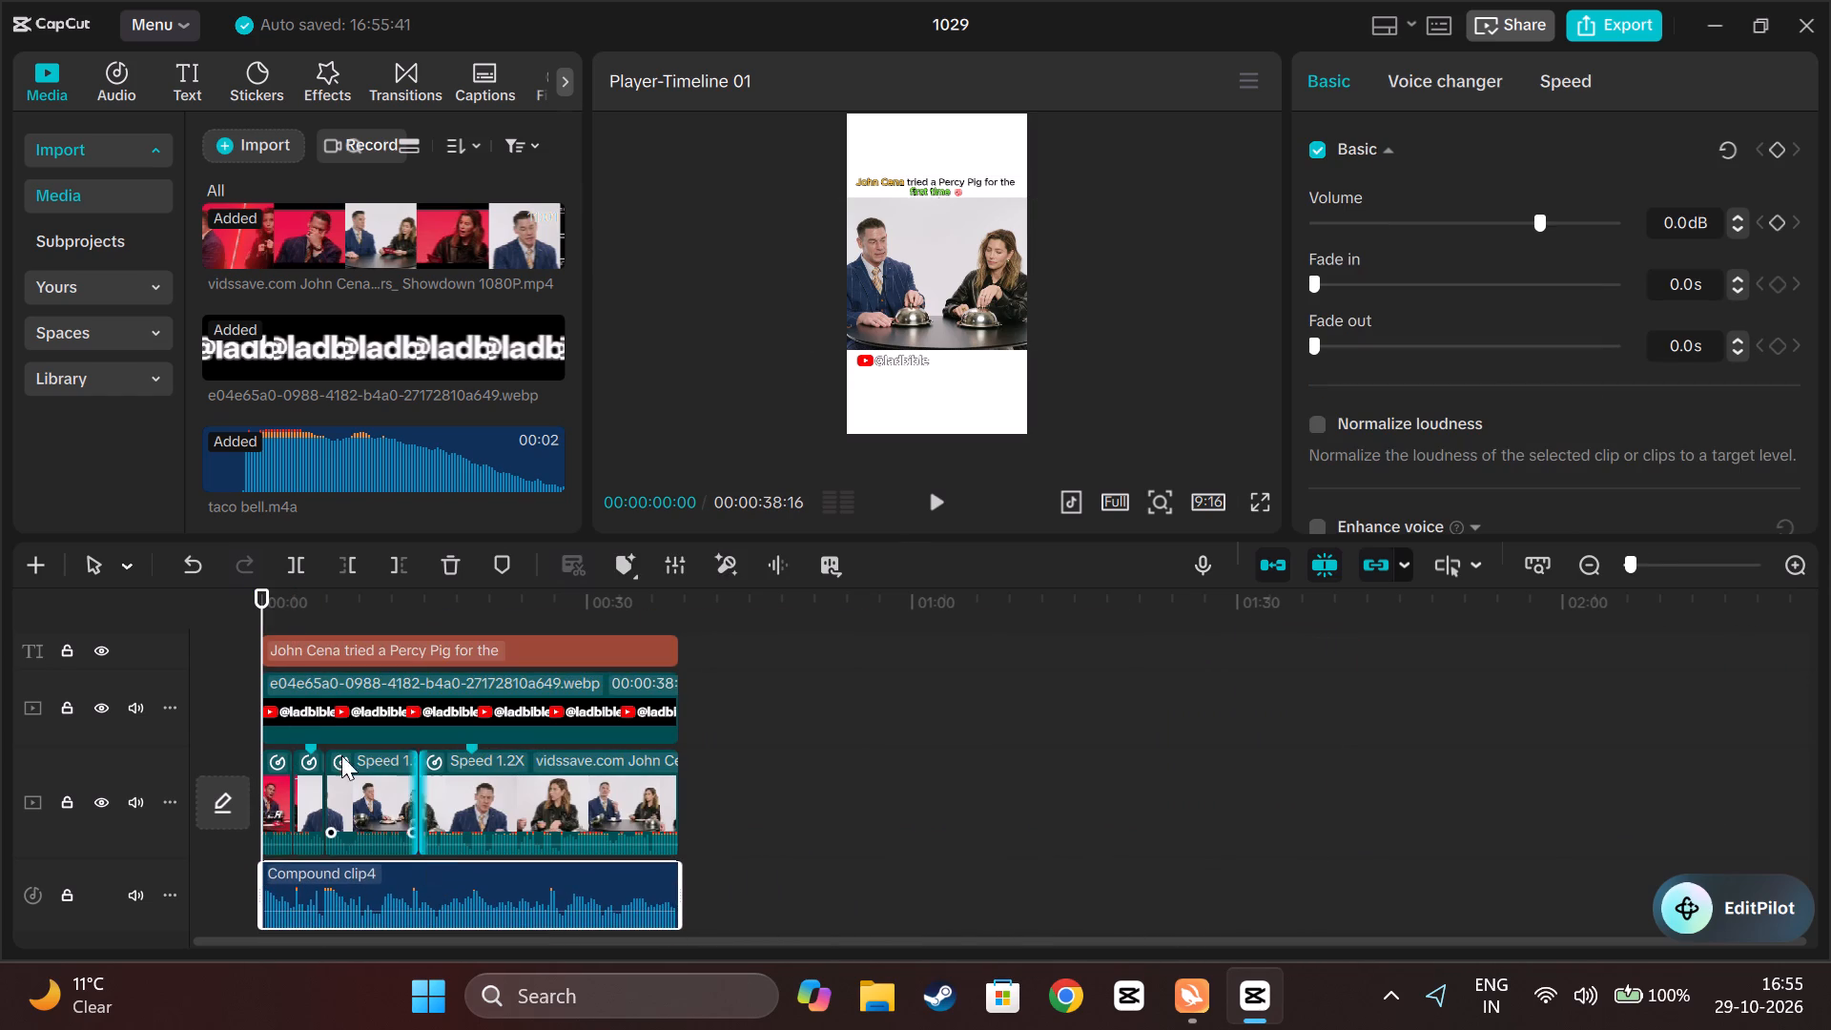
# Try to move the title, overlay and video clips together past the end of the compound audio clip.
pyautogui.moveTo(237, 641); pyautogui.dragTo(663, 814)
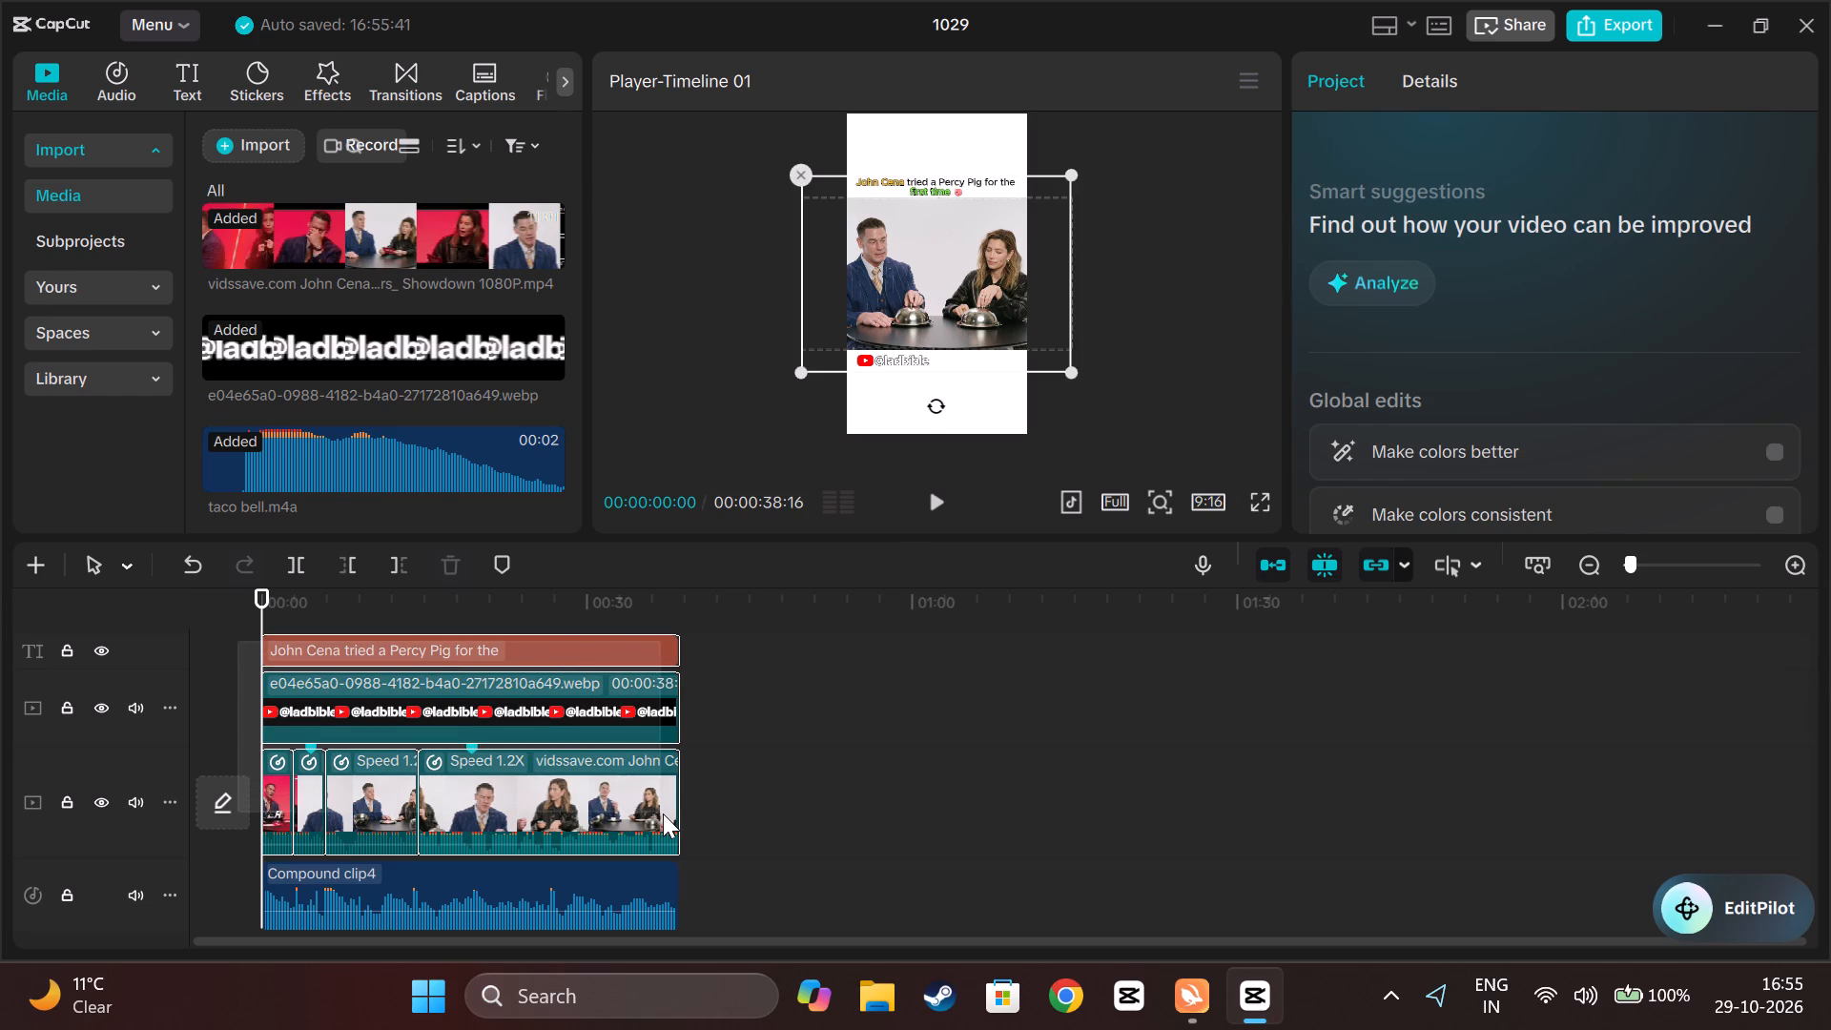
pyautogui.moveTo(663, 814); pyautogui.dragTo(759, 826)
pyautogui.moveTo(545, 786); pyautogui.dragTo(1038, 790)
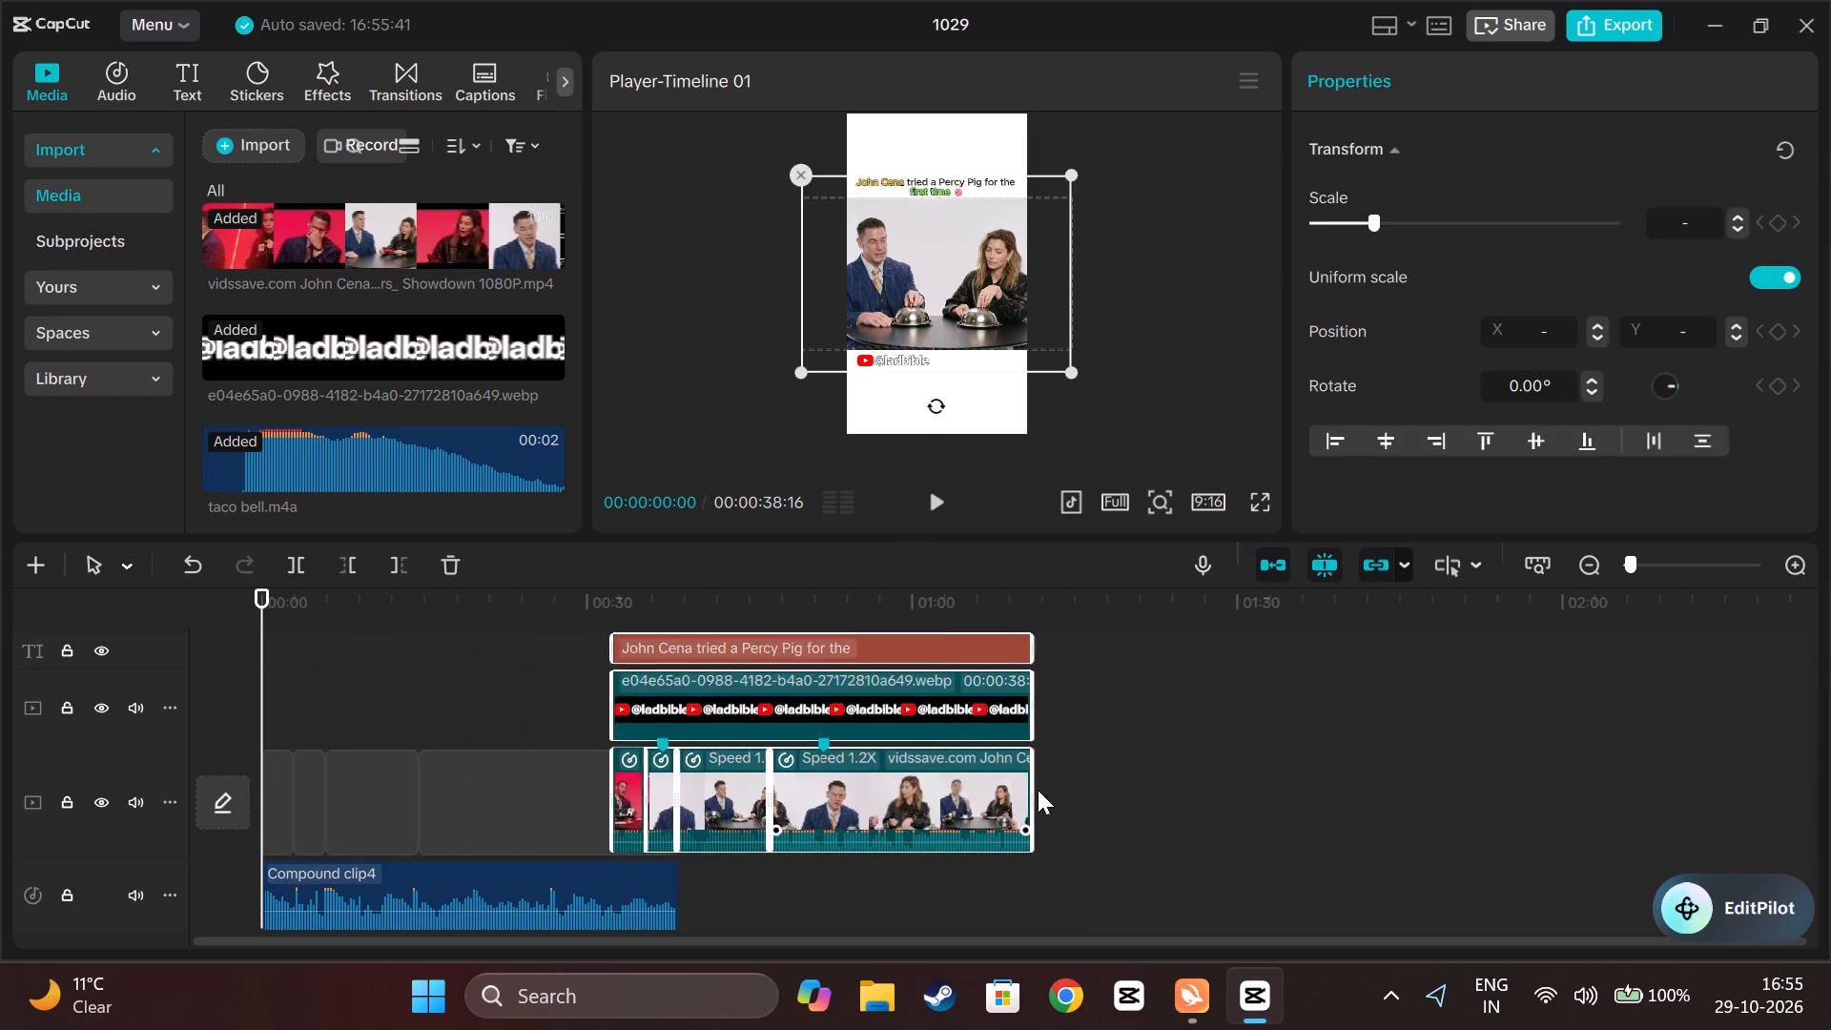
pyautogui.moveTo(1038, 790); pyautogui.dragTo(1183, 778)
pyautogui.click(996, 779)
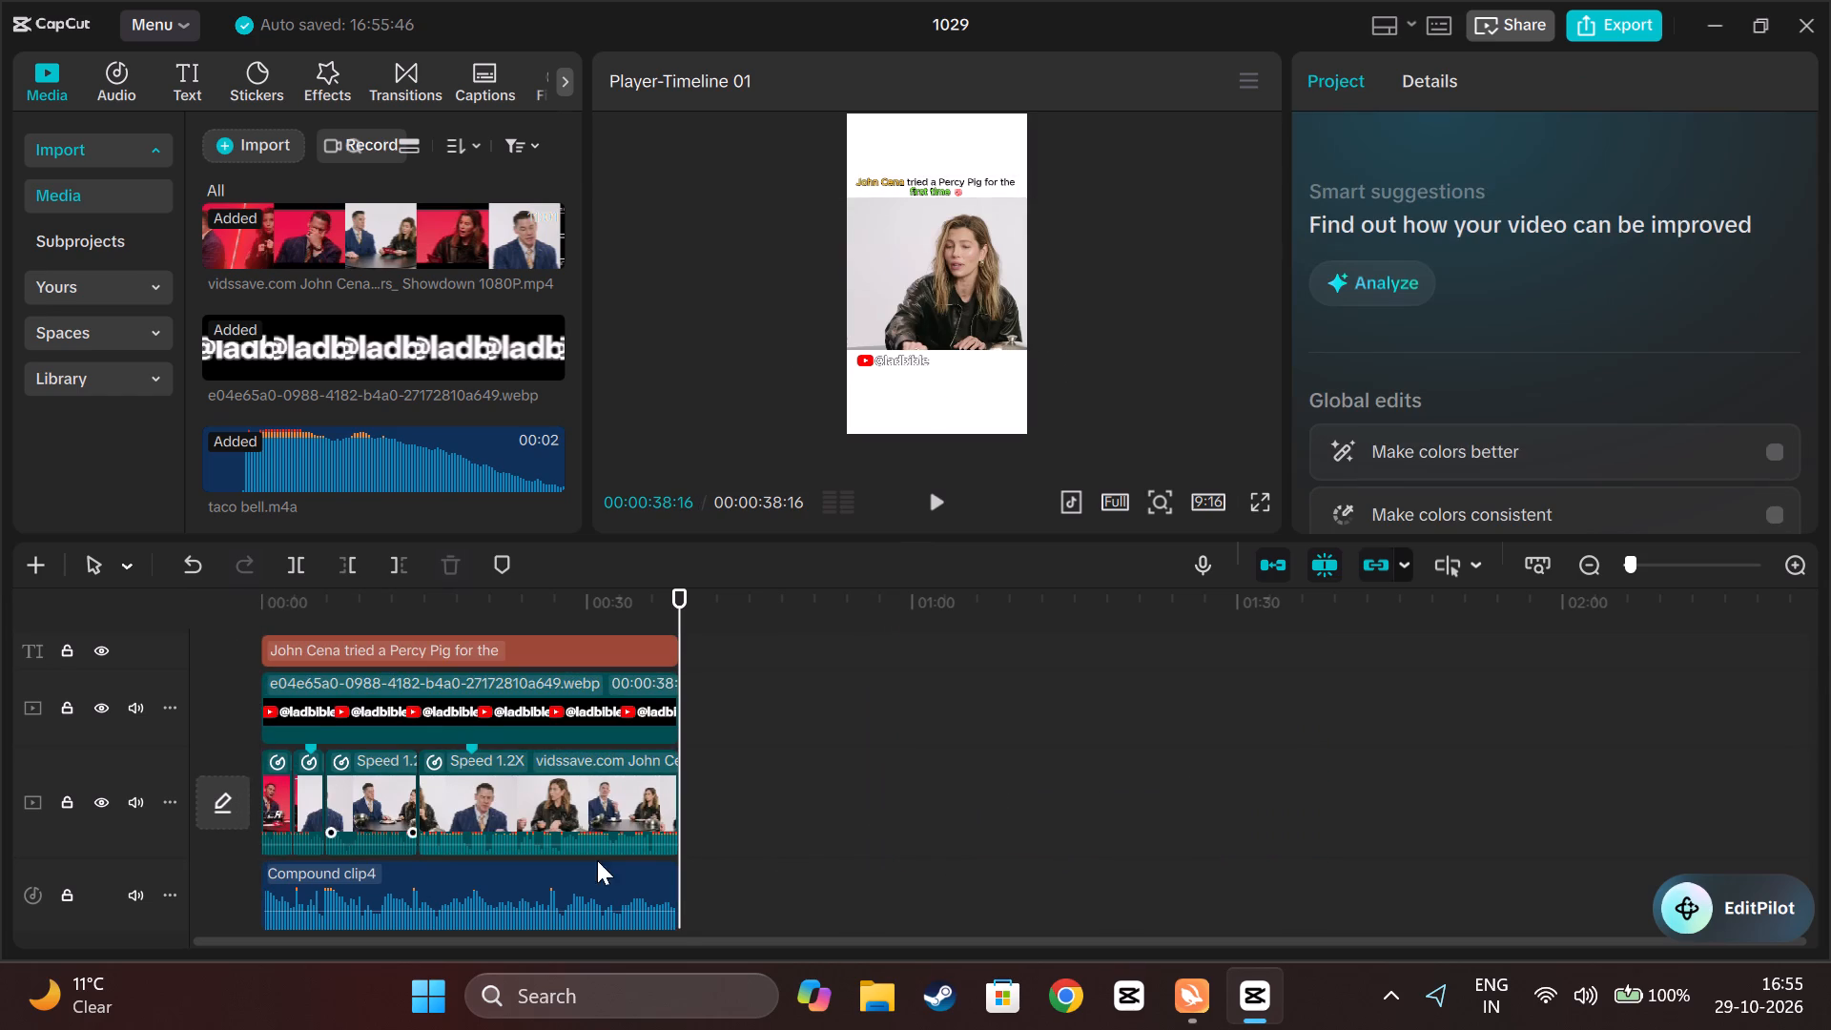
# Move the title, overlay and all four video clips together past the compound audio clip's end, starting at about 00:51.
pyautogui.keyDown('ctrl'); pyautogui.click(551, 828); pyautogui.keyUp('ctrl')
pyautogui.keyDown('ctrl'); pyautogui.click(381, 822); pyautogui.keyUp('ctrl')
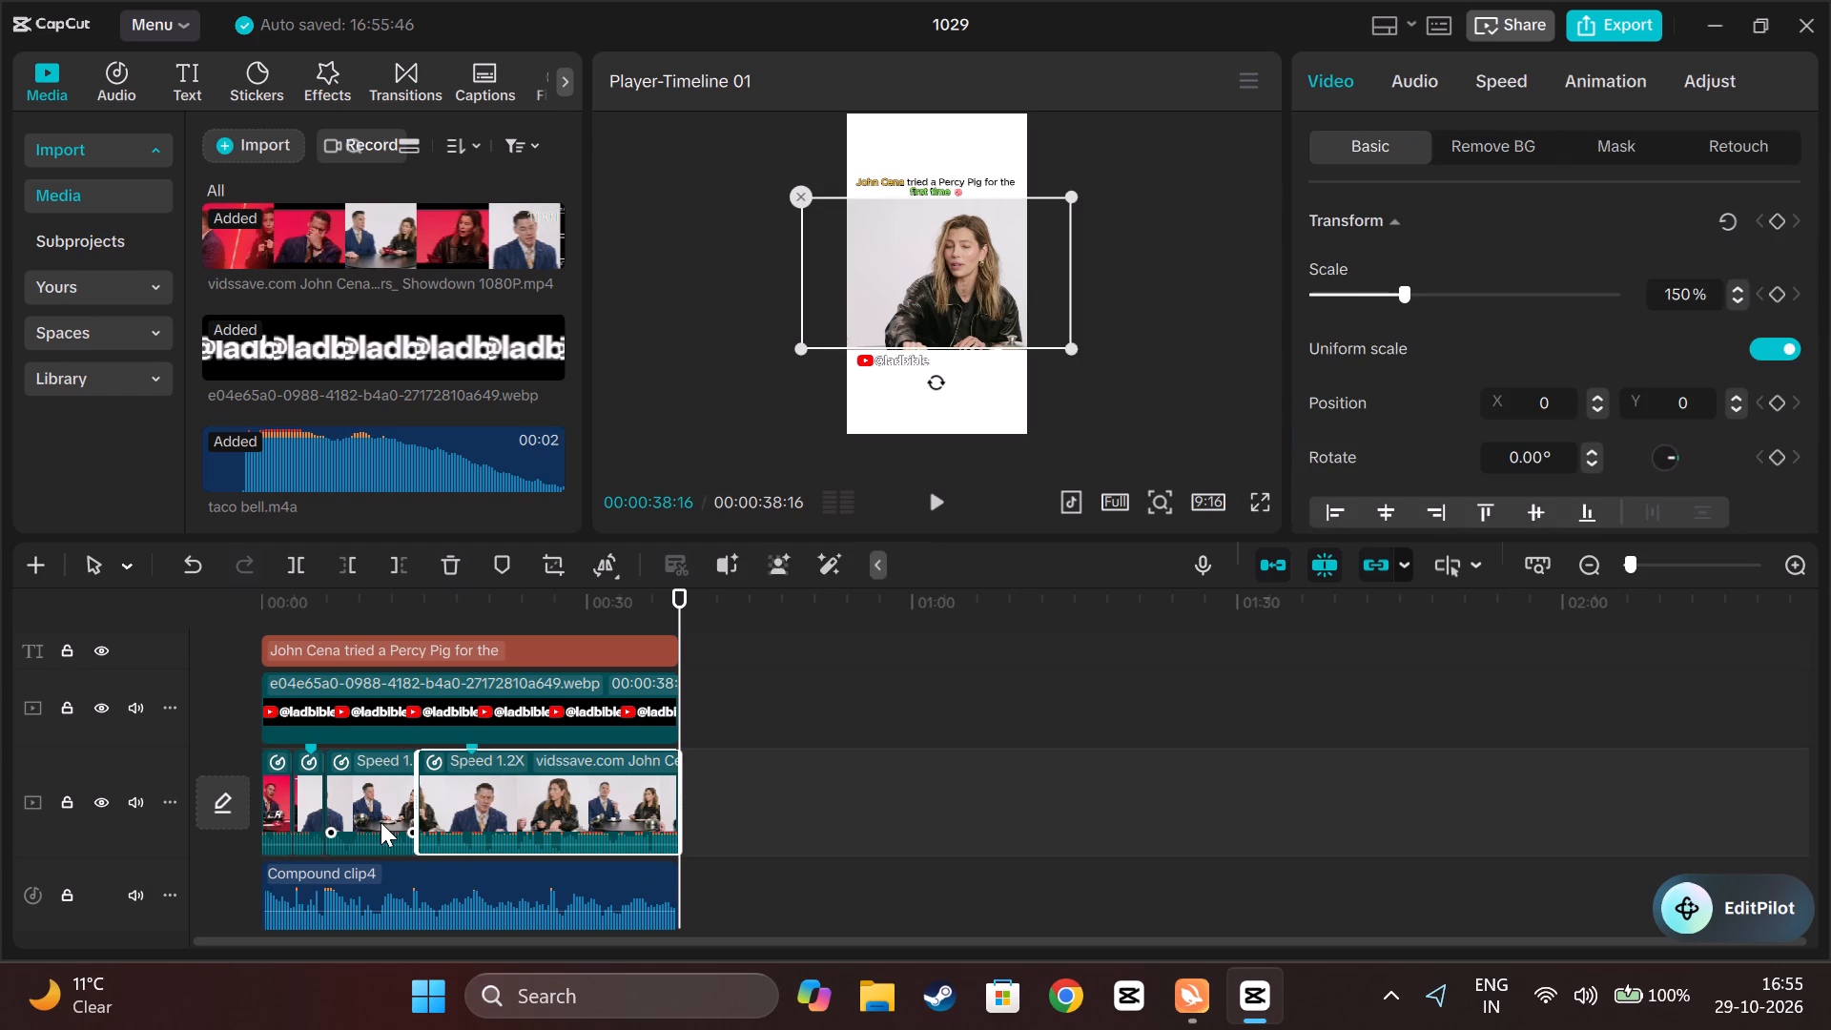
pyautogui.keyDown('ctrl'); pyautogui.click(301, 800); pyautogui.keyUp('ctrl')
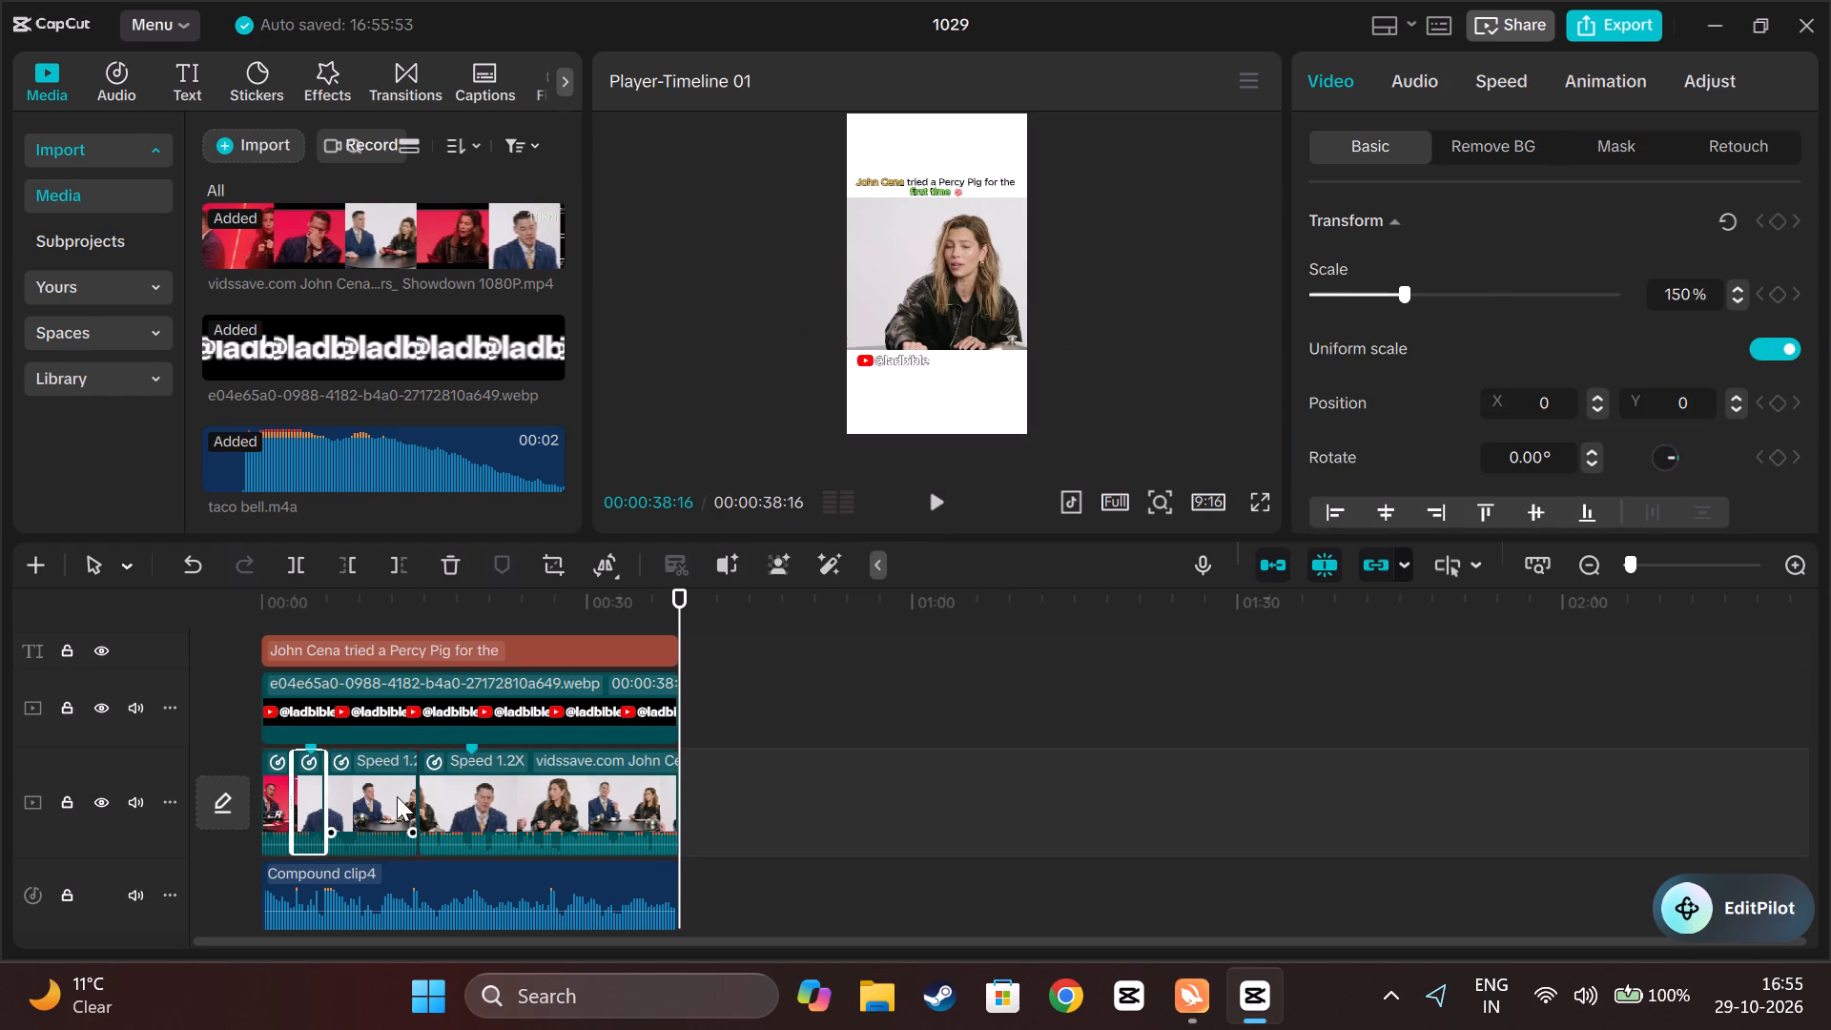
pyautogui.keyDown('ctrl'); pyautogui.click(600, 793); pyautogui.keyUp('ctrl')
pyautogui.keyDown('ctrl'); pyautogui.click(369, 793); pyautogui.keyUp('ctrl')
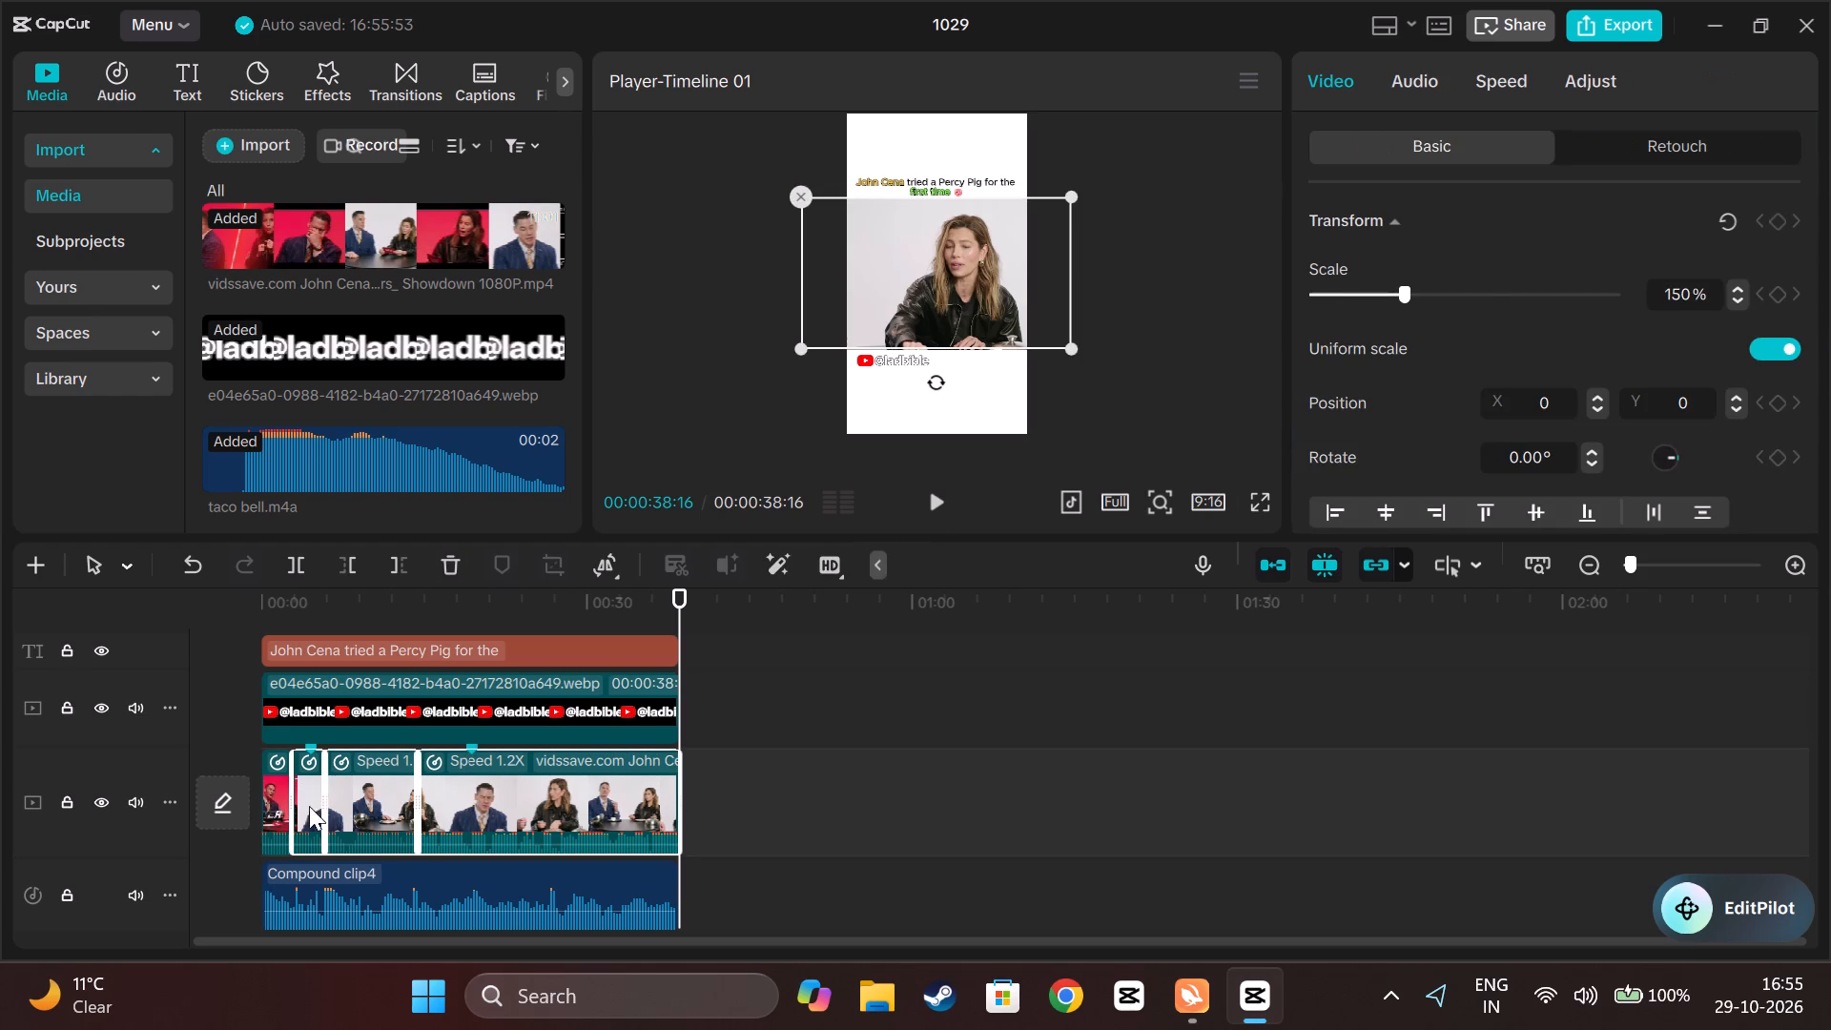
pyautogui.keyDown('ctrl'); pyautogui.click(281, 799); pyautogui.keyUp('ctrl')
pyautogui.keyDown('ctrl'); pyautogui.click(298, 730); pyautogui.keyUp('ctrl')
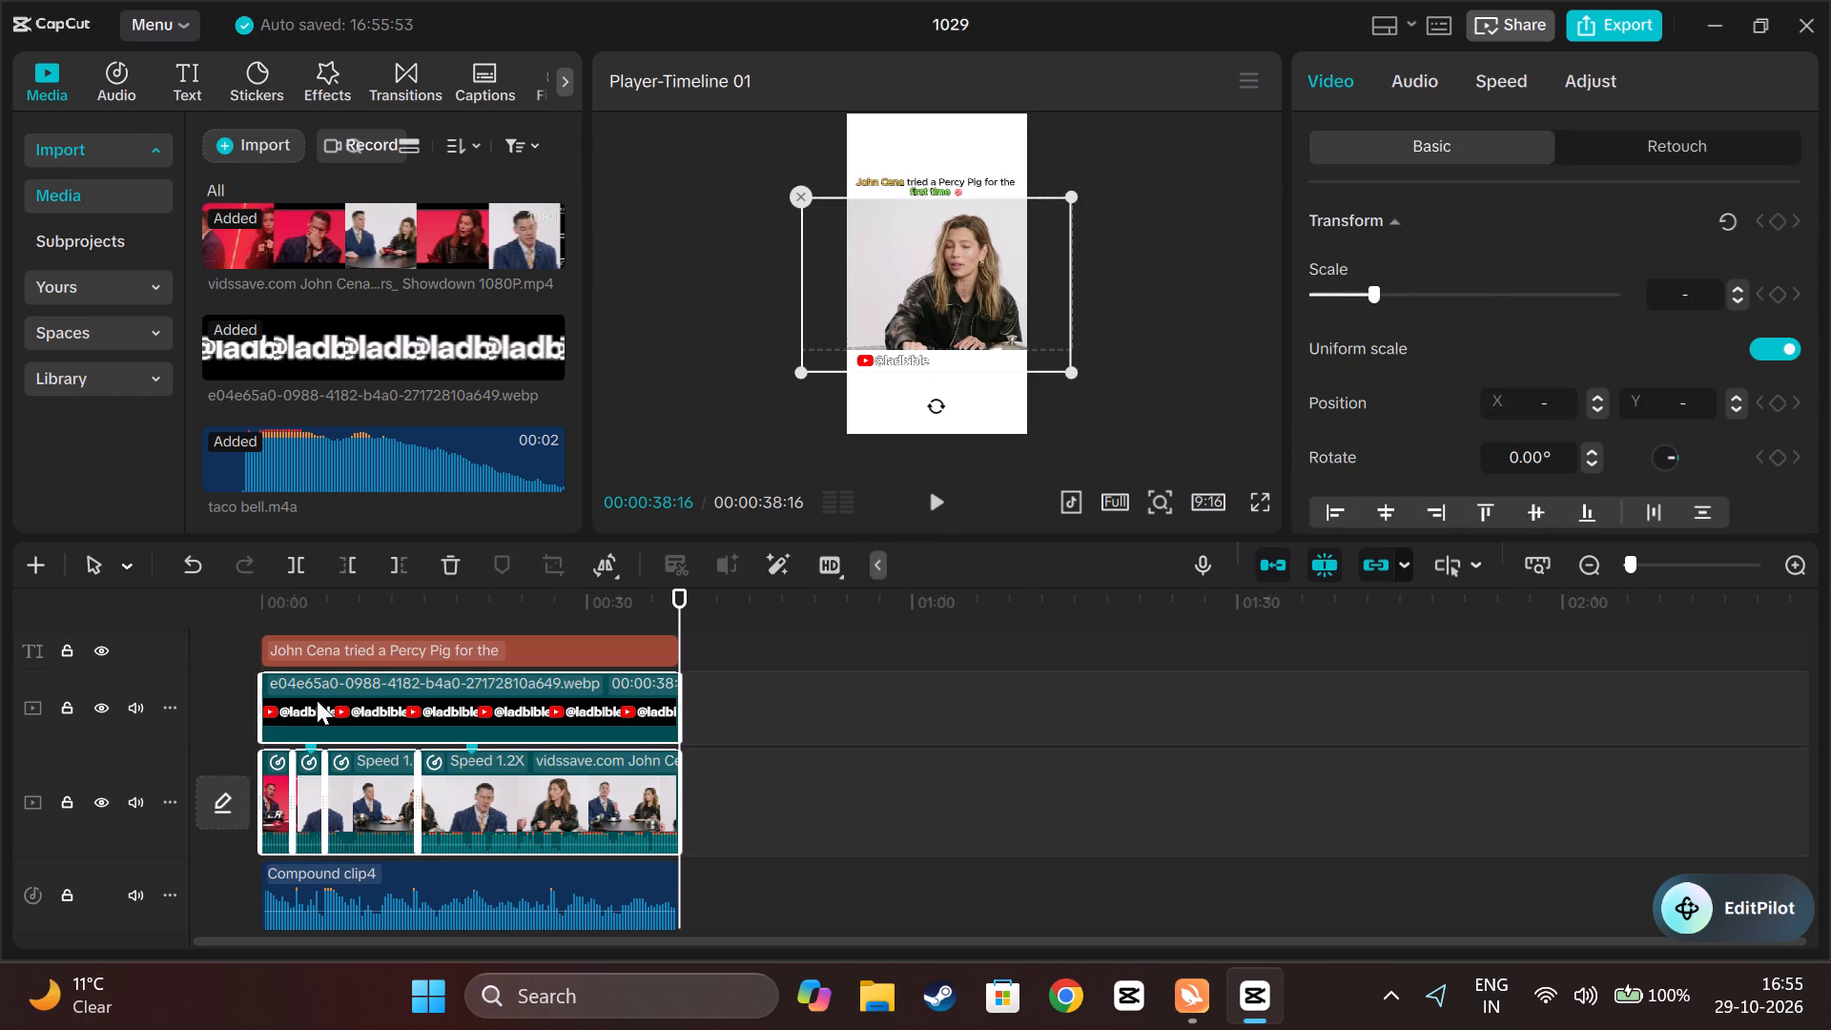
pyautogui.keyDown('ctrl'); pyautogui.click(336, 661); pyautogui.keyUp('ctrl')
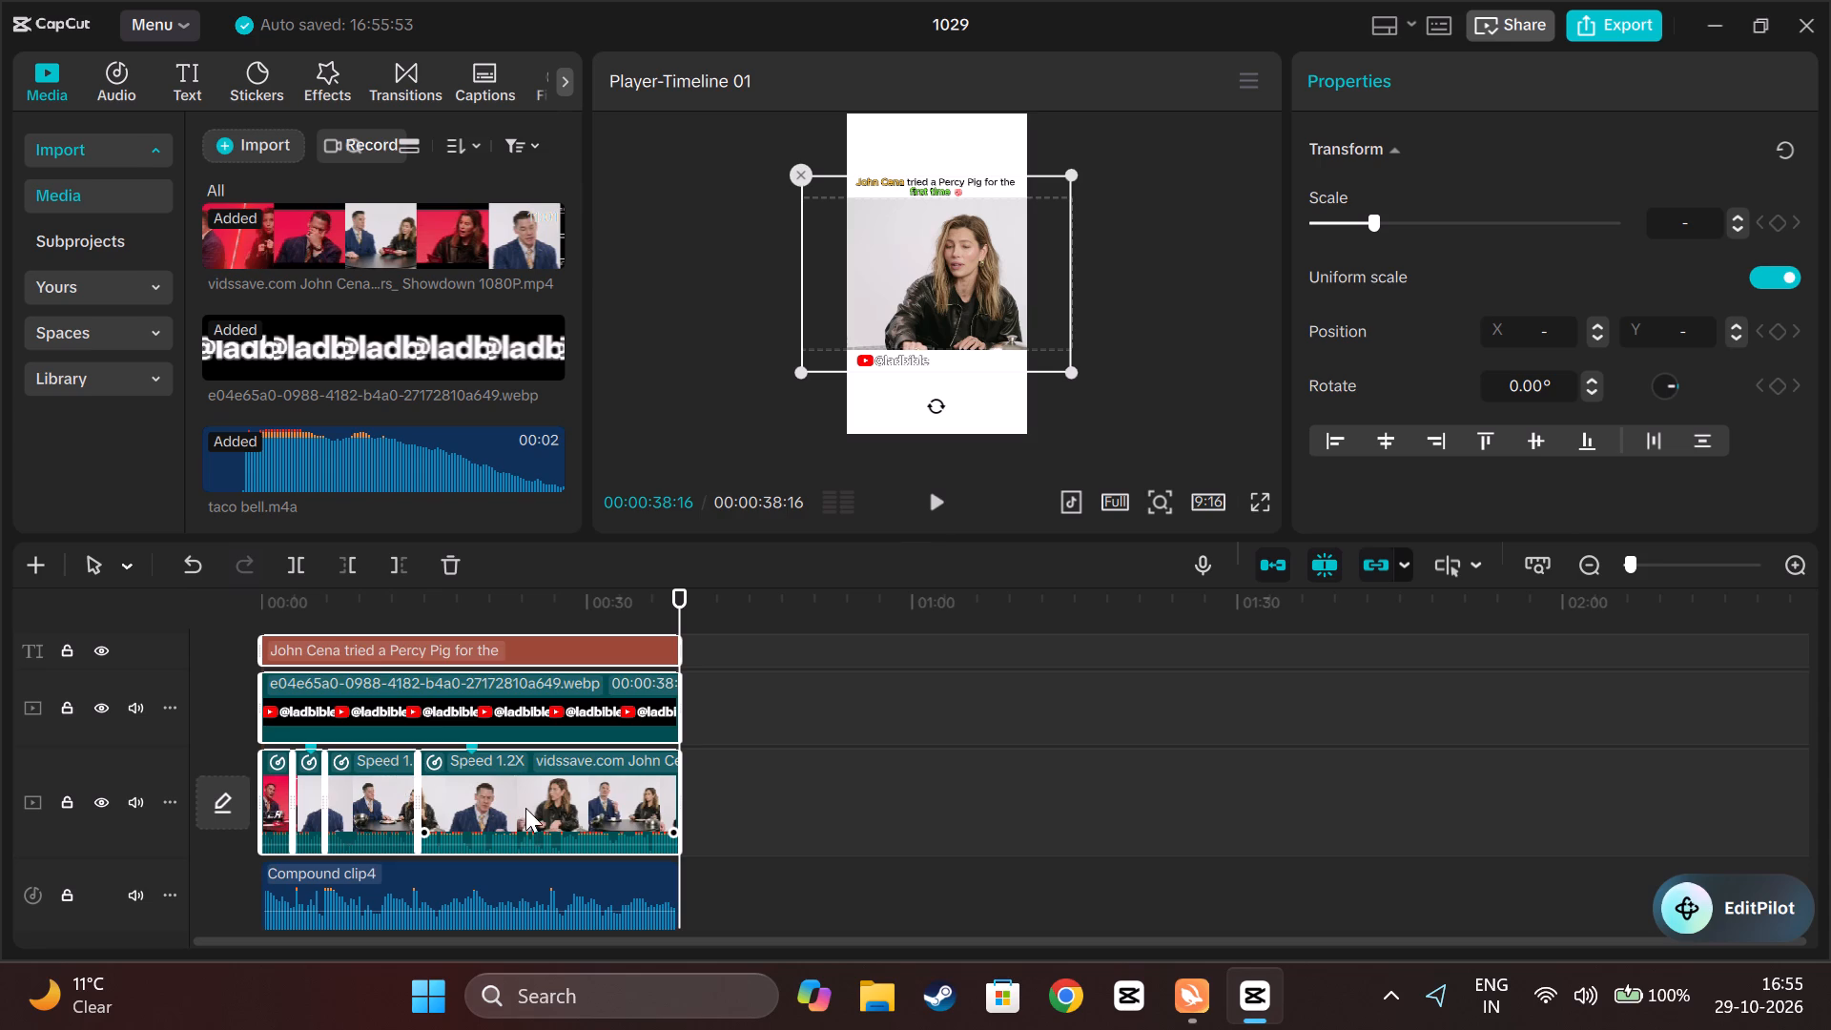
pyautogui.moveTo(525, 808); pyautogui.dragTo(1052, 822)
pyautogui.moveTo(597, 804); pyautogui.dragTo(1151, 920)
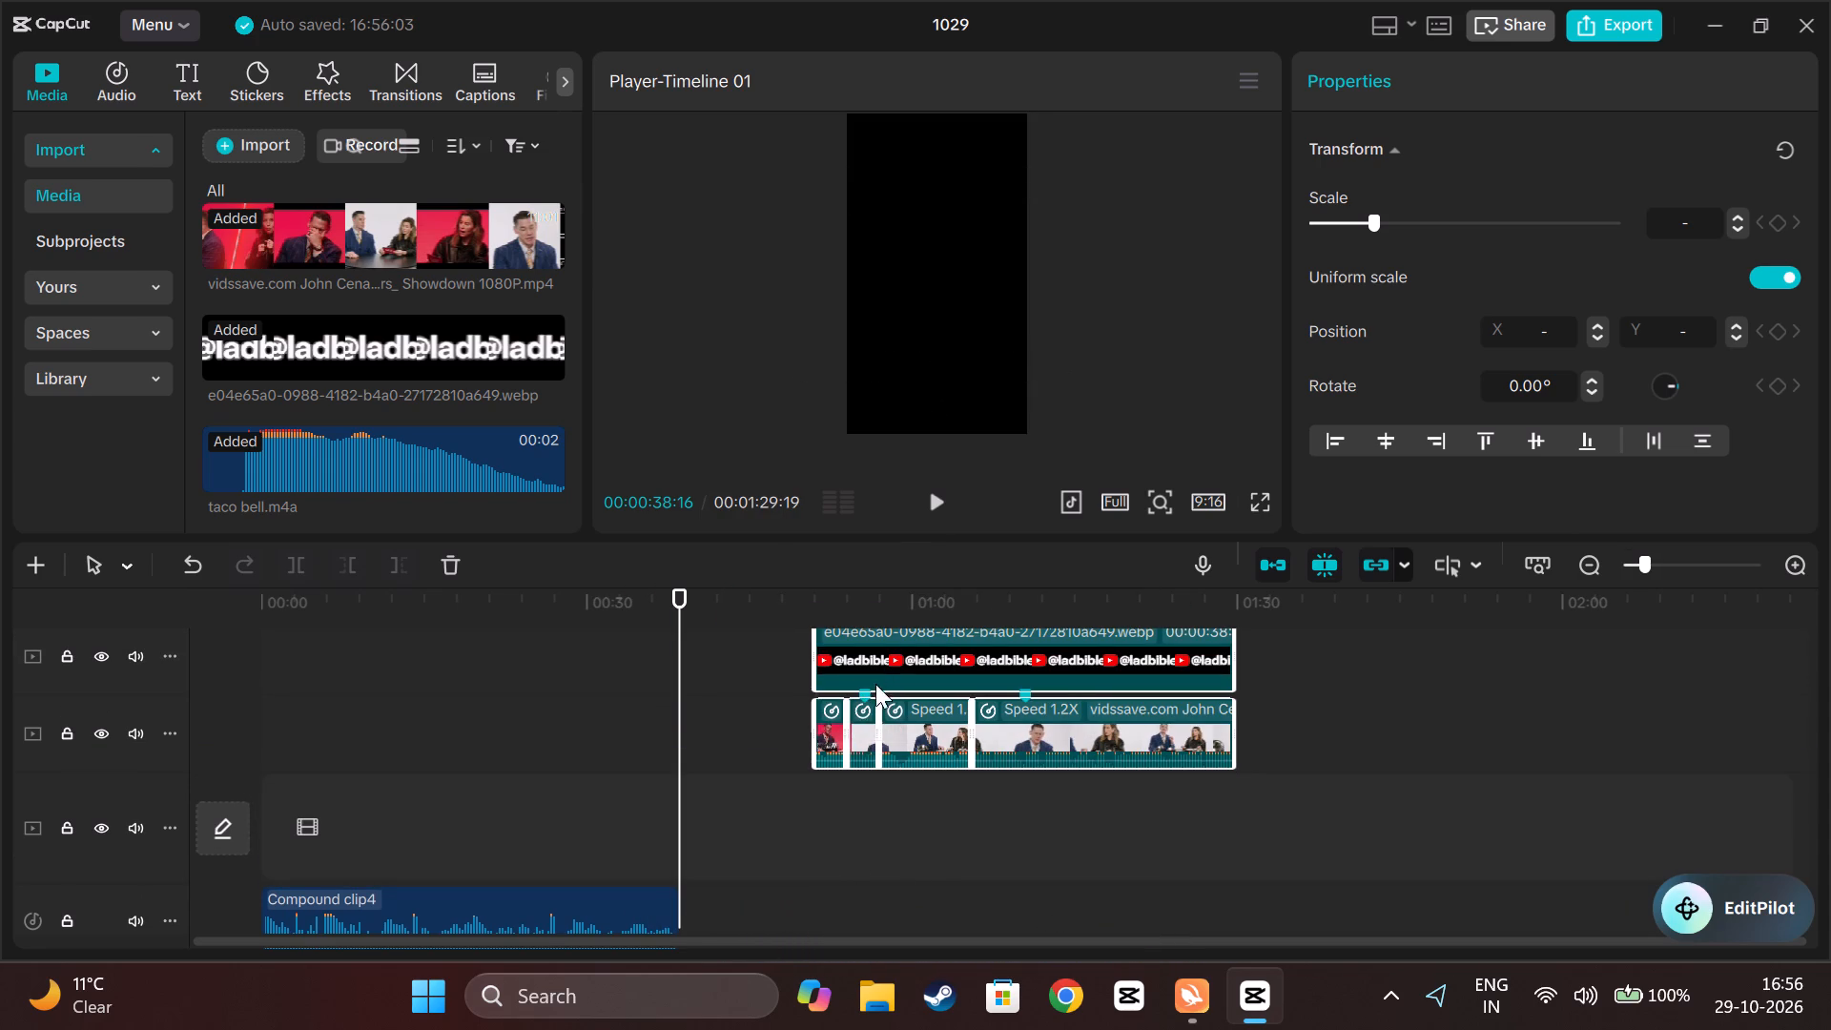
# Mark an in point at 00:00:51:03, where the moved title, overlay and video clips begin.
pyautogui.scroll(3, 1070, 802)
pyautogui.scroll(-4, 1073, 827)
pyautogui.moveTo(681, 597); pyautogui.dragTo(808, 610)
pyautogui.press('i')
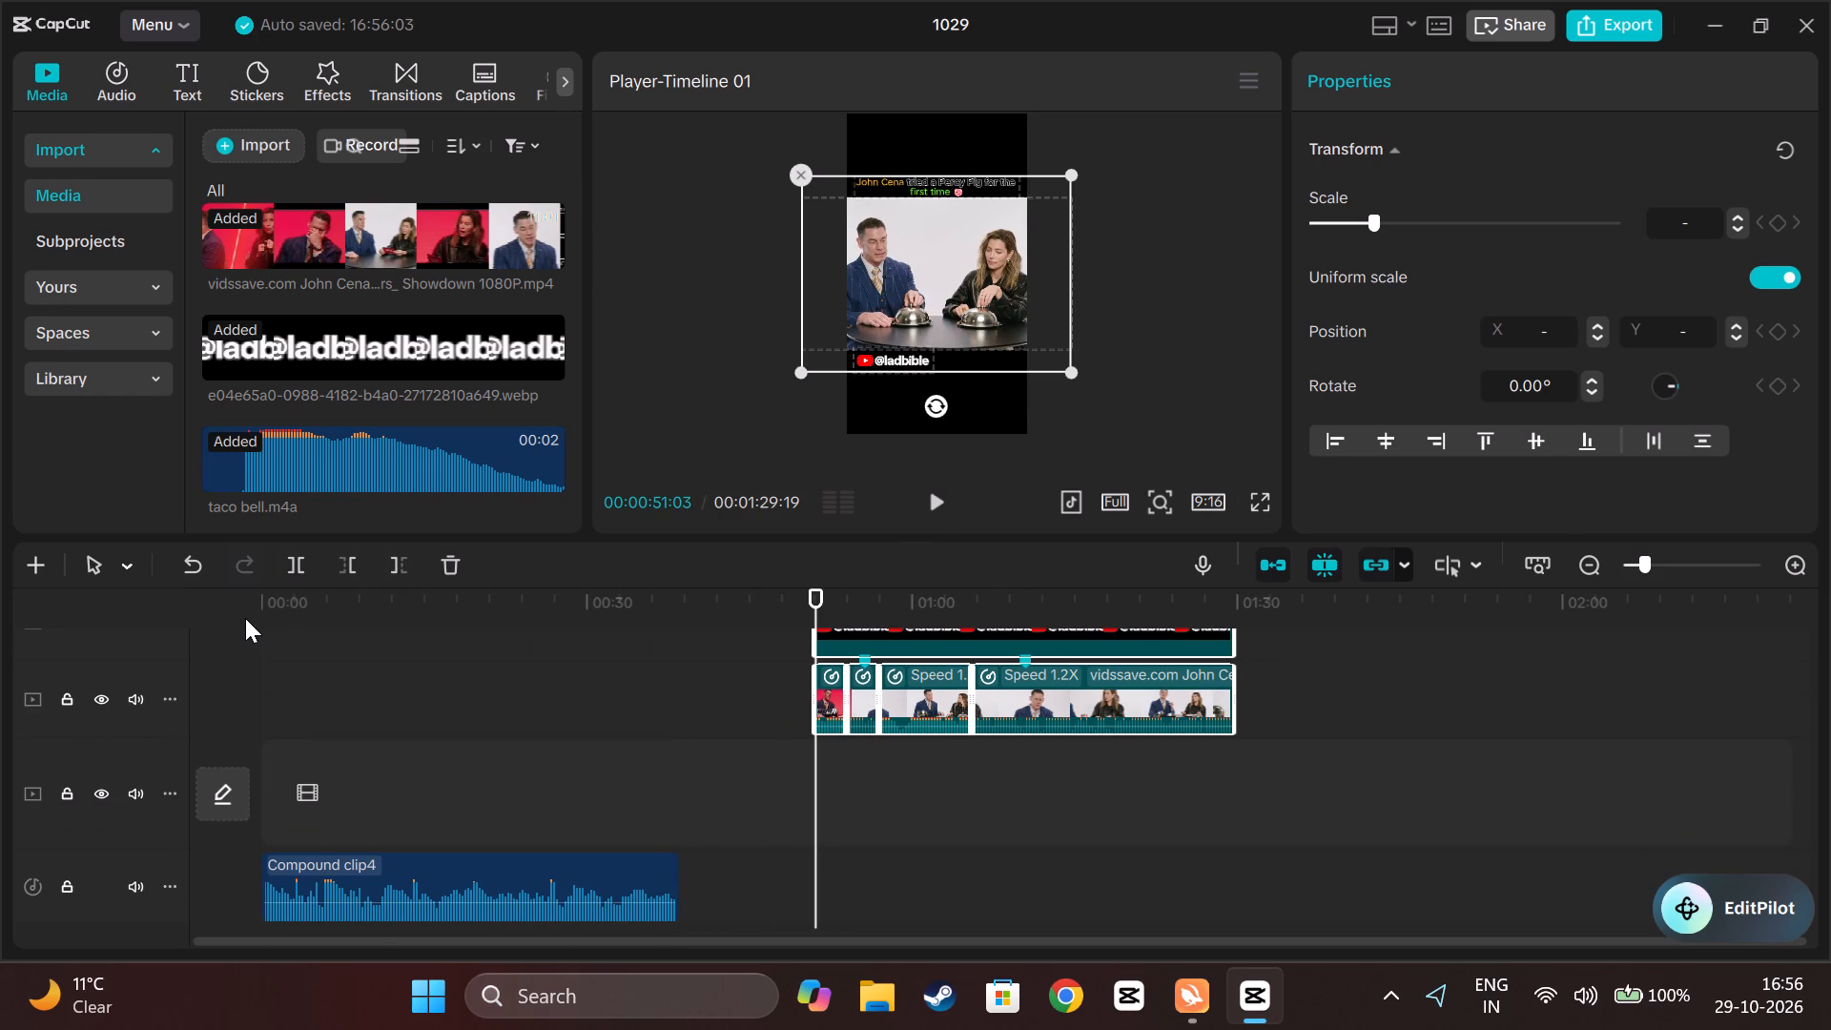
pyautogui.scroll(2, 984, 822)
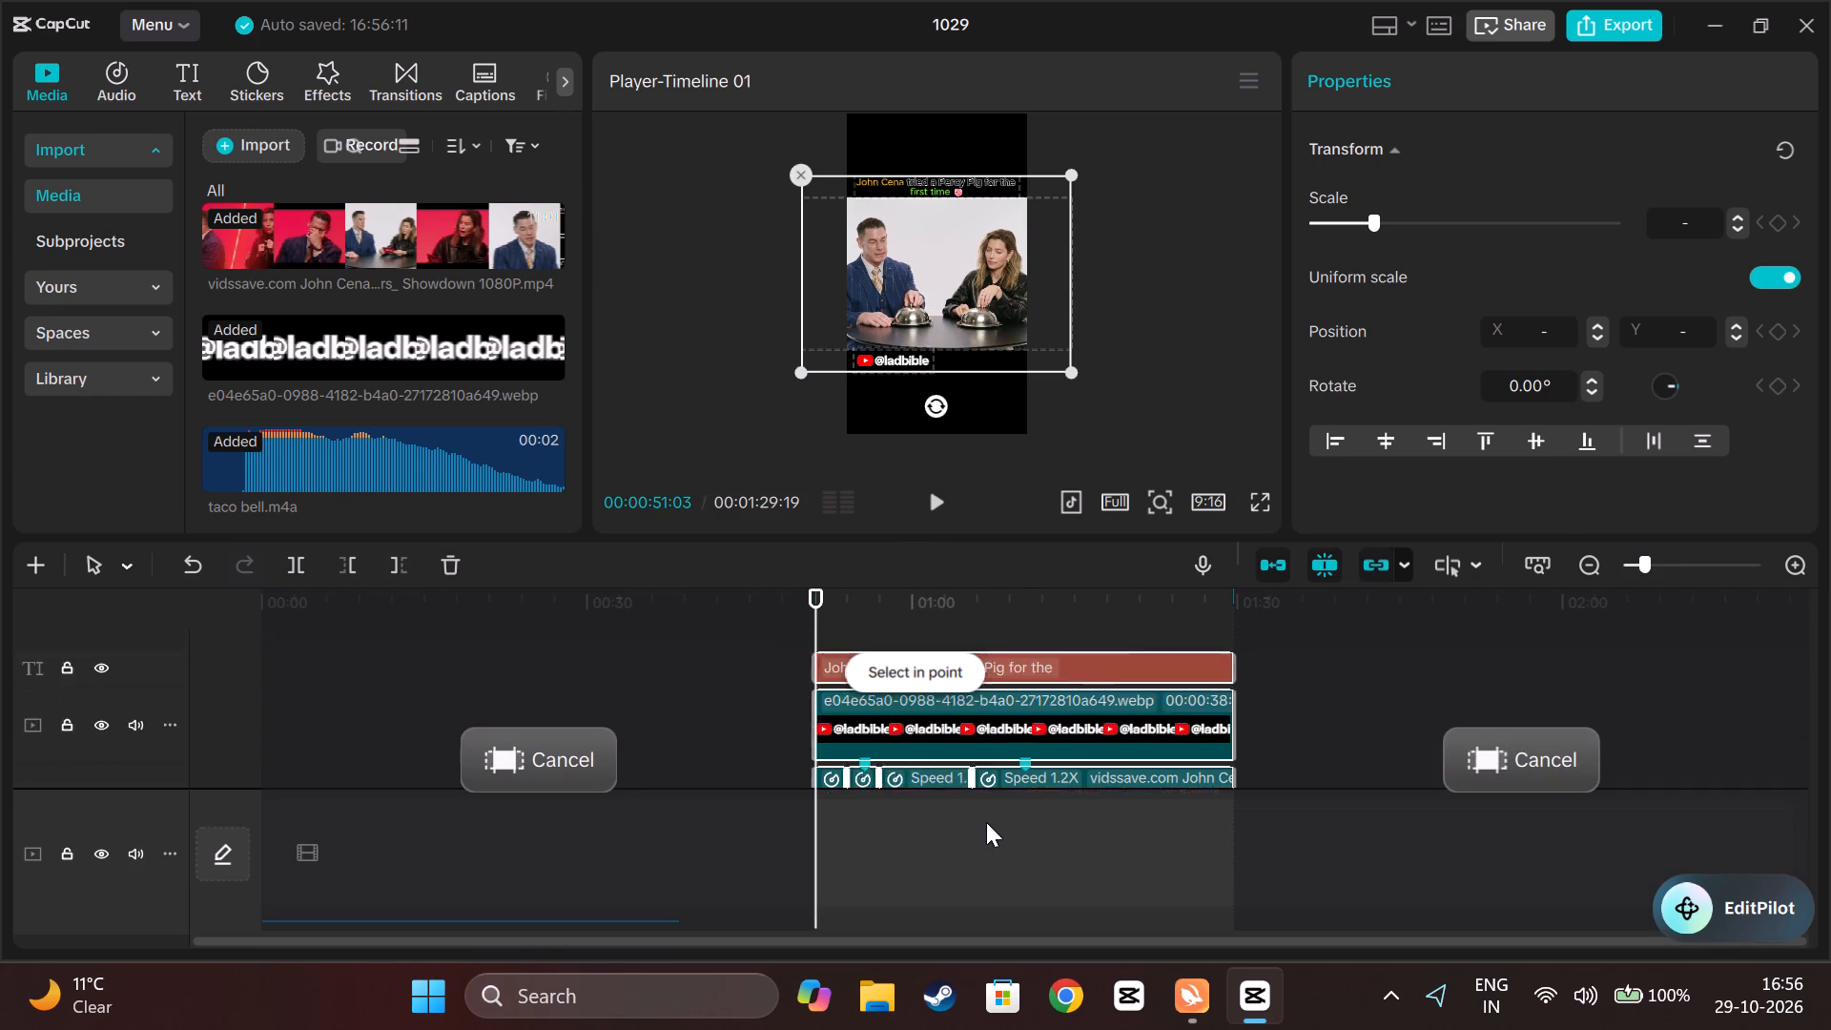
pyautogui.scroll(2, 986, 822)
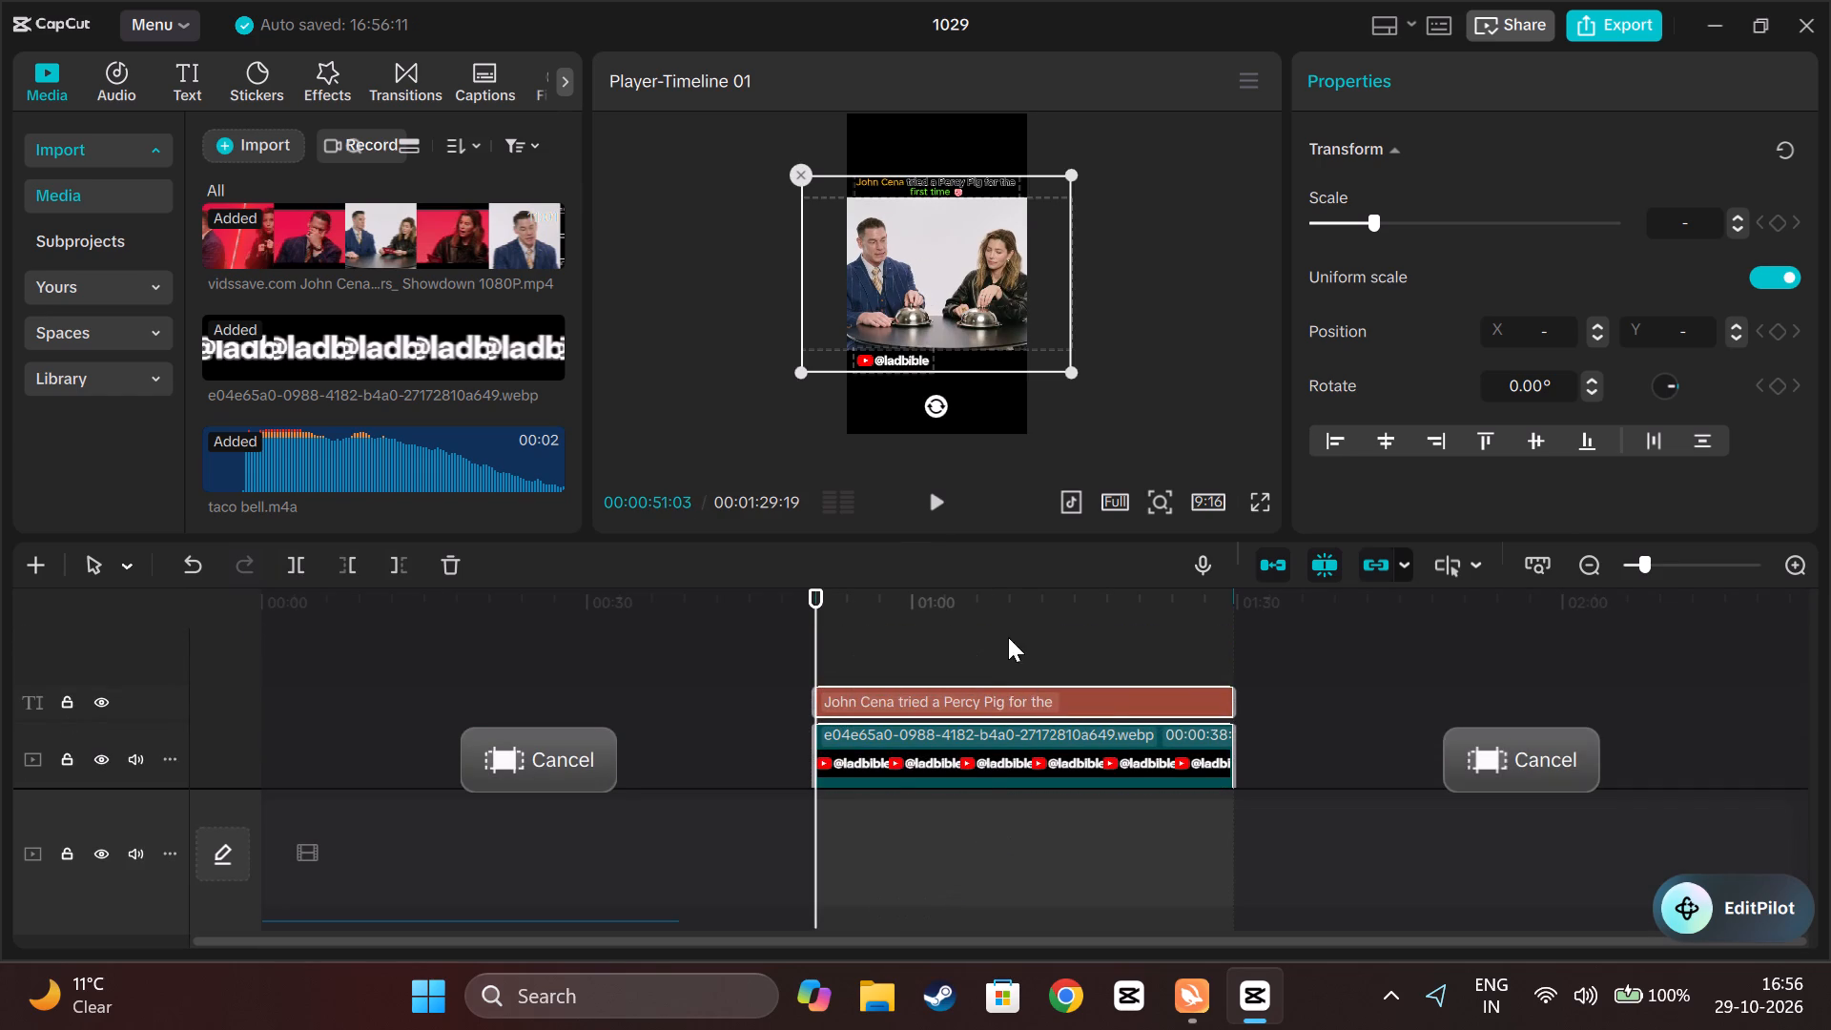
pyautogui.scroll(-2, 1005, 665)
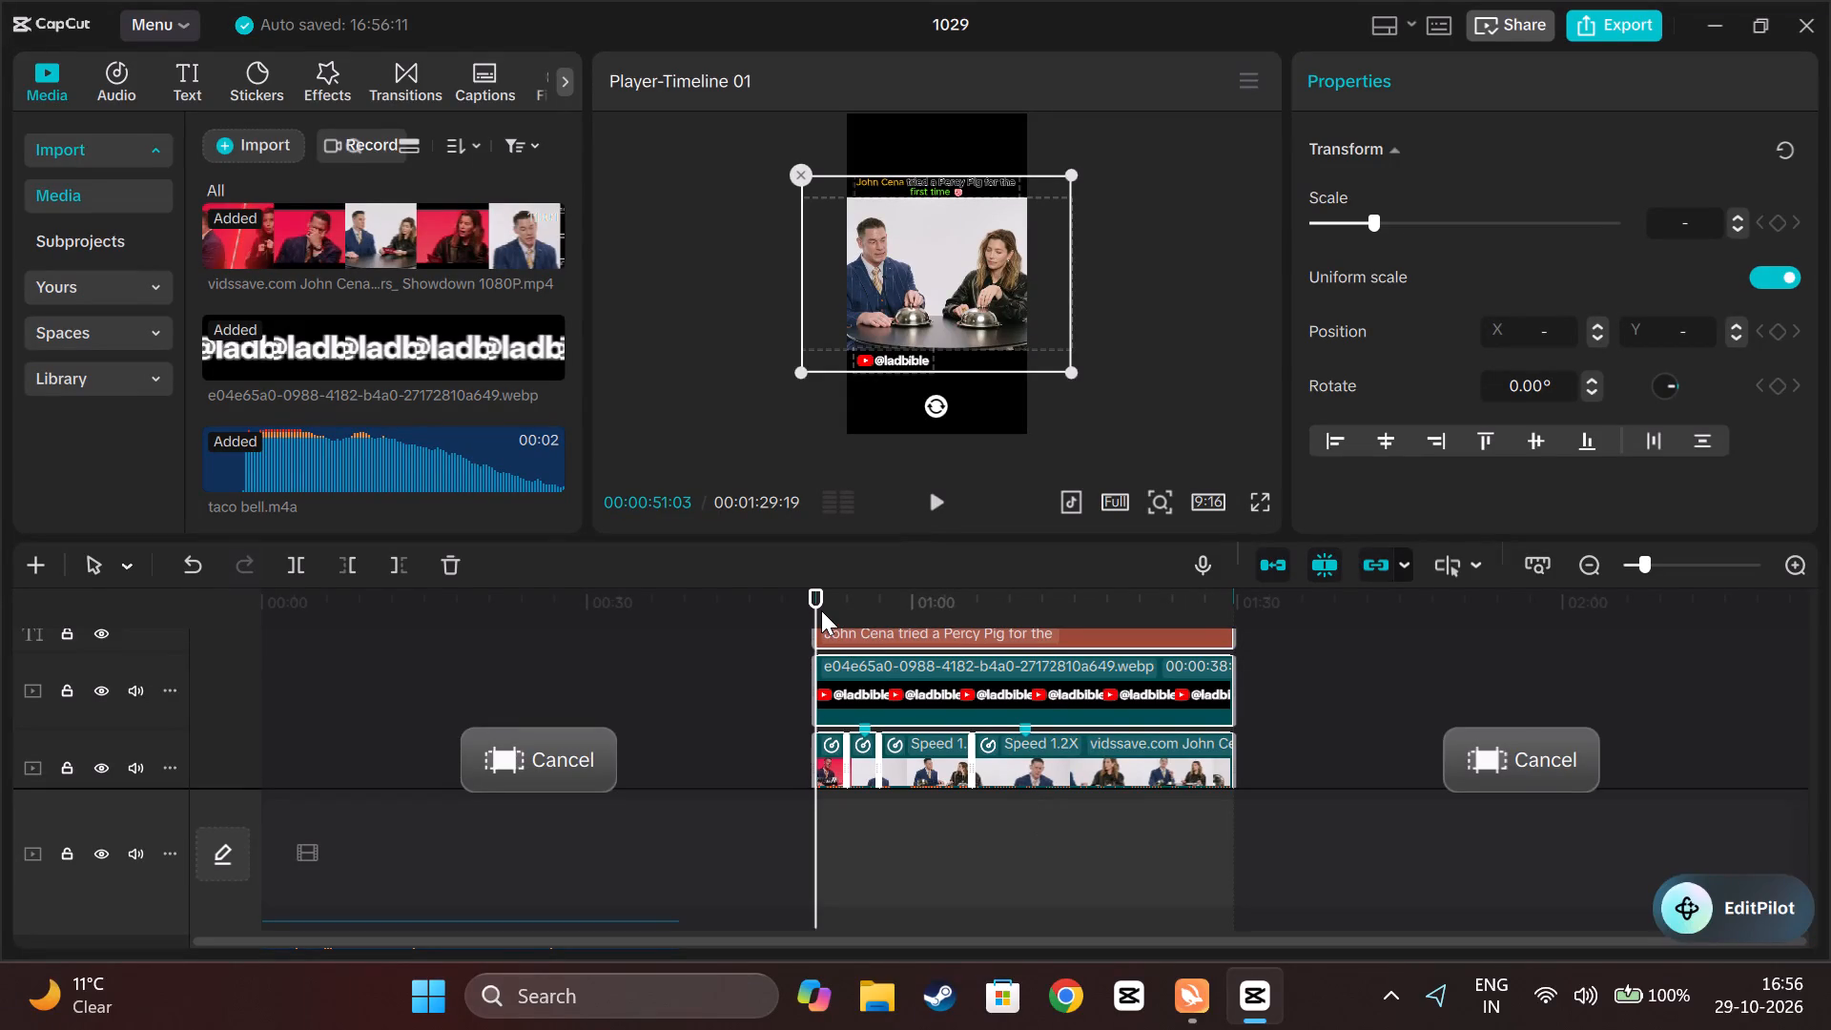
pyautogui.press('i')
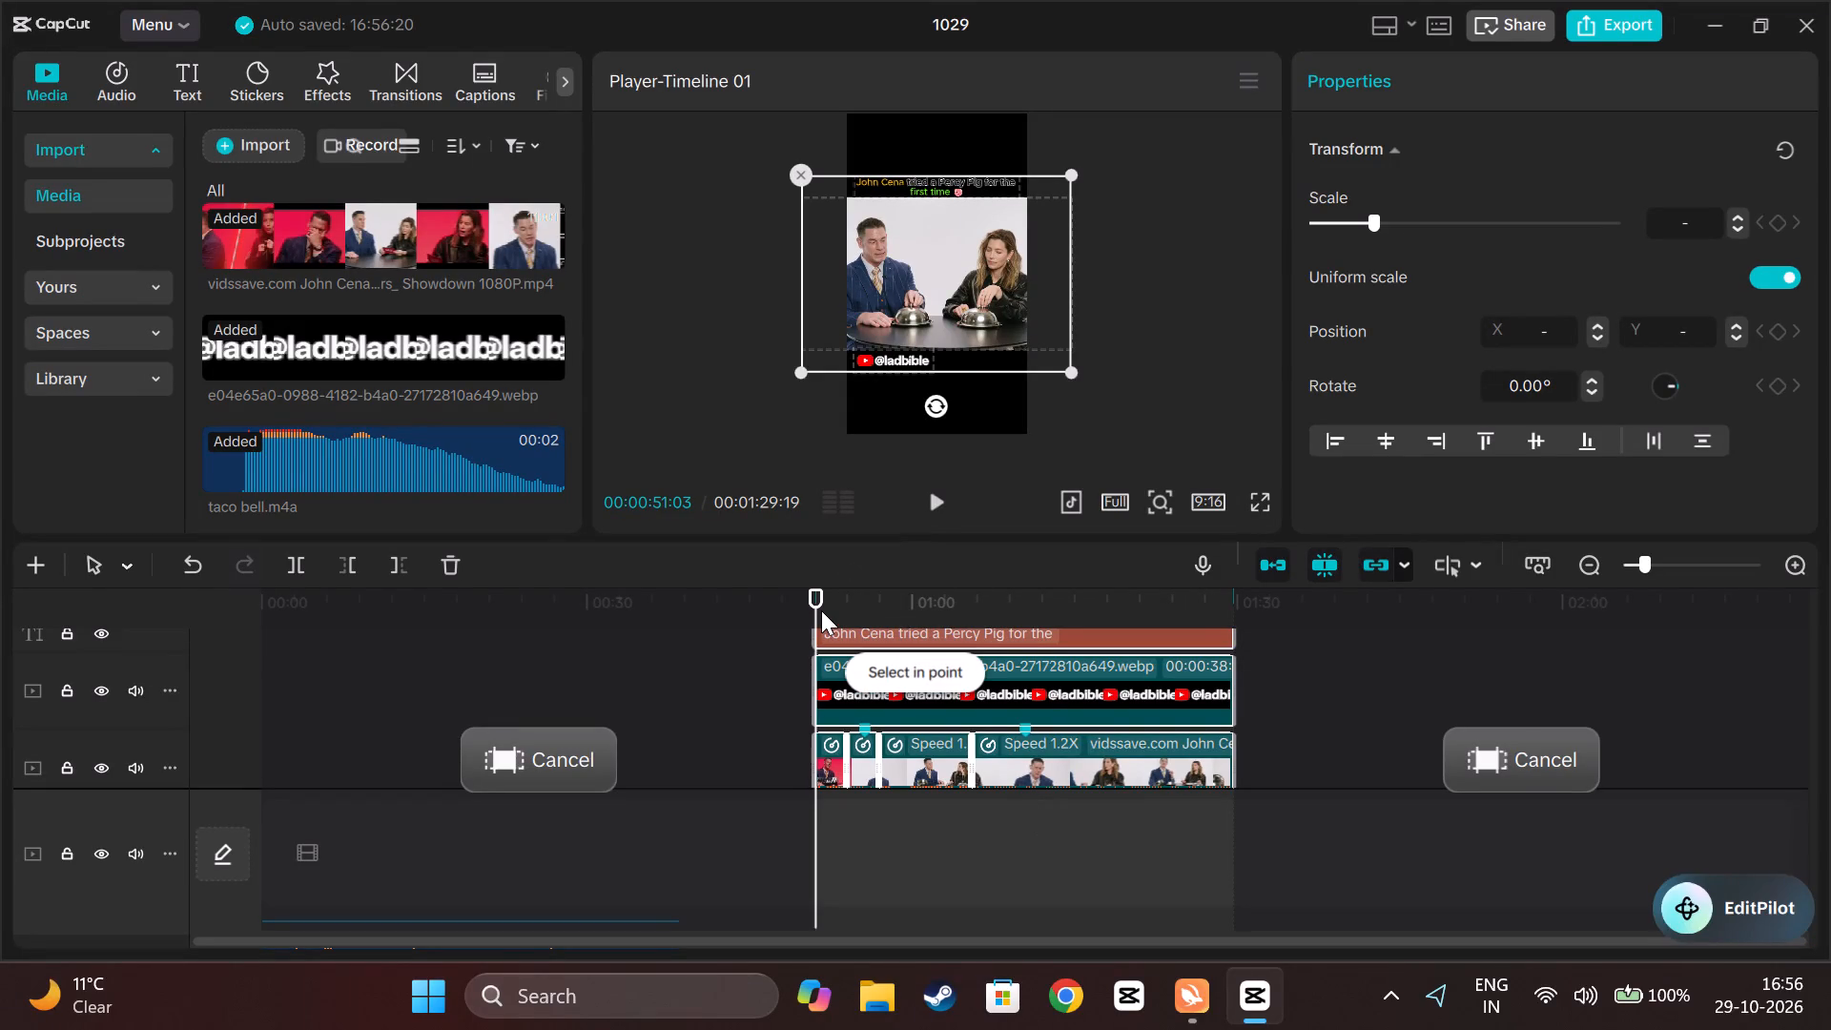
pyautogui.click(1236, 615)
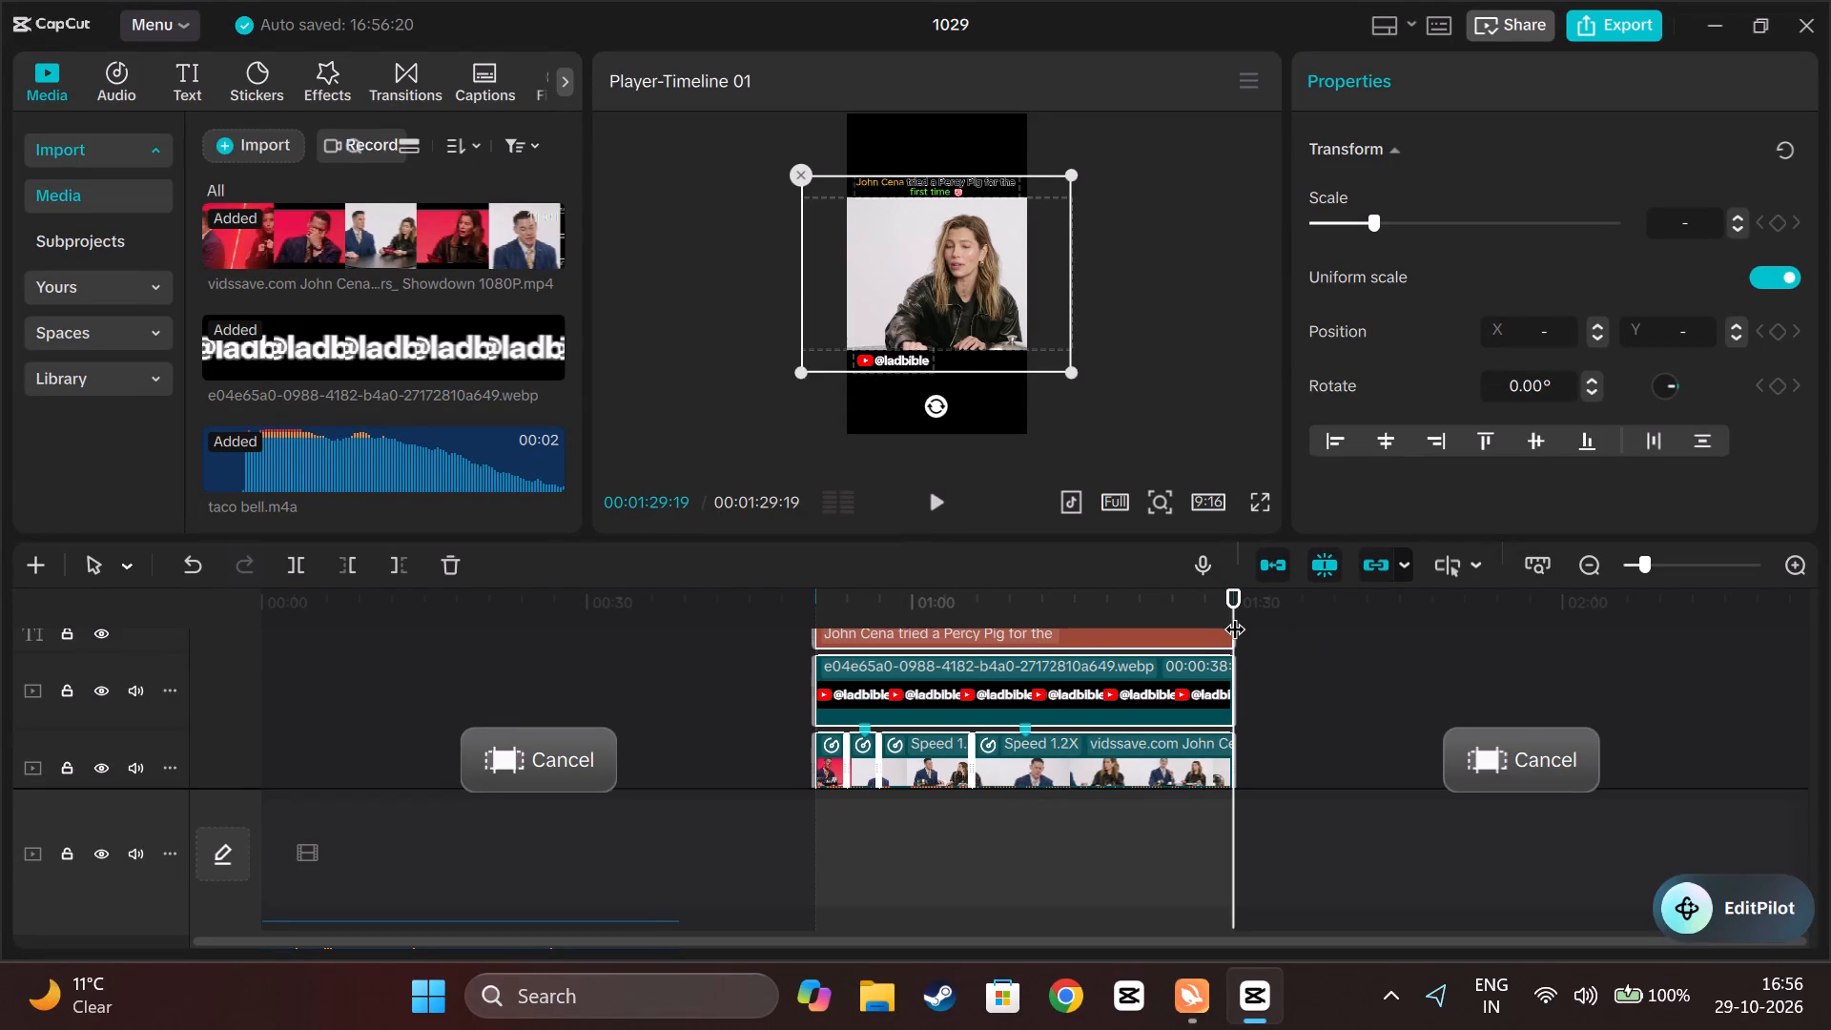
pyautogui.scroll(4, 1142, 820)
pyautogui.scroll(-5, 1127, 821)
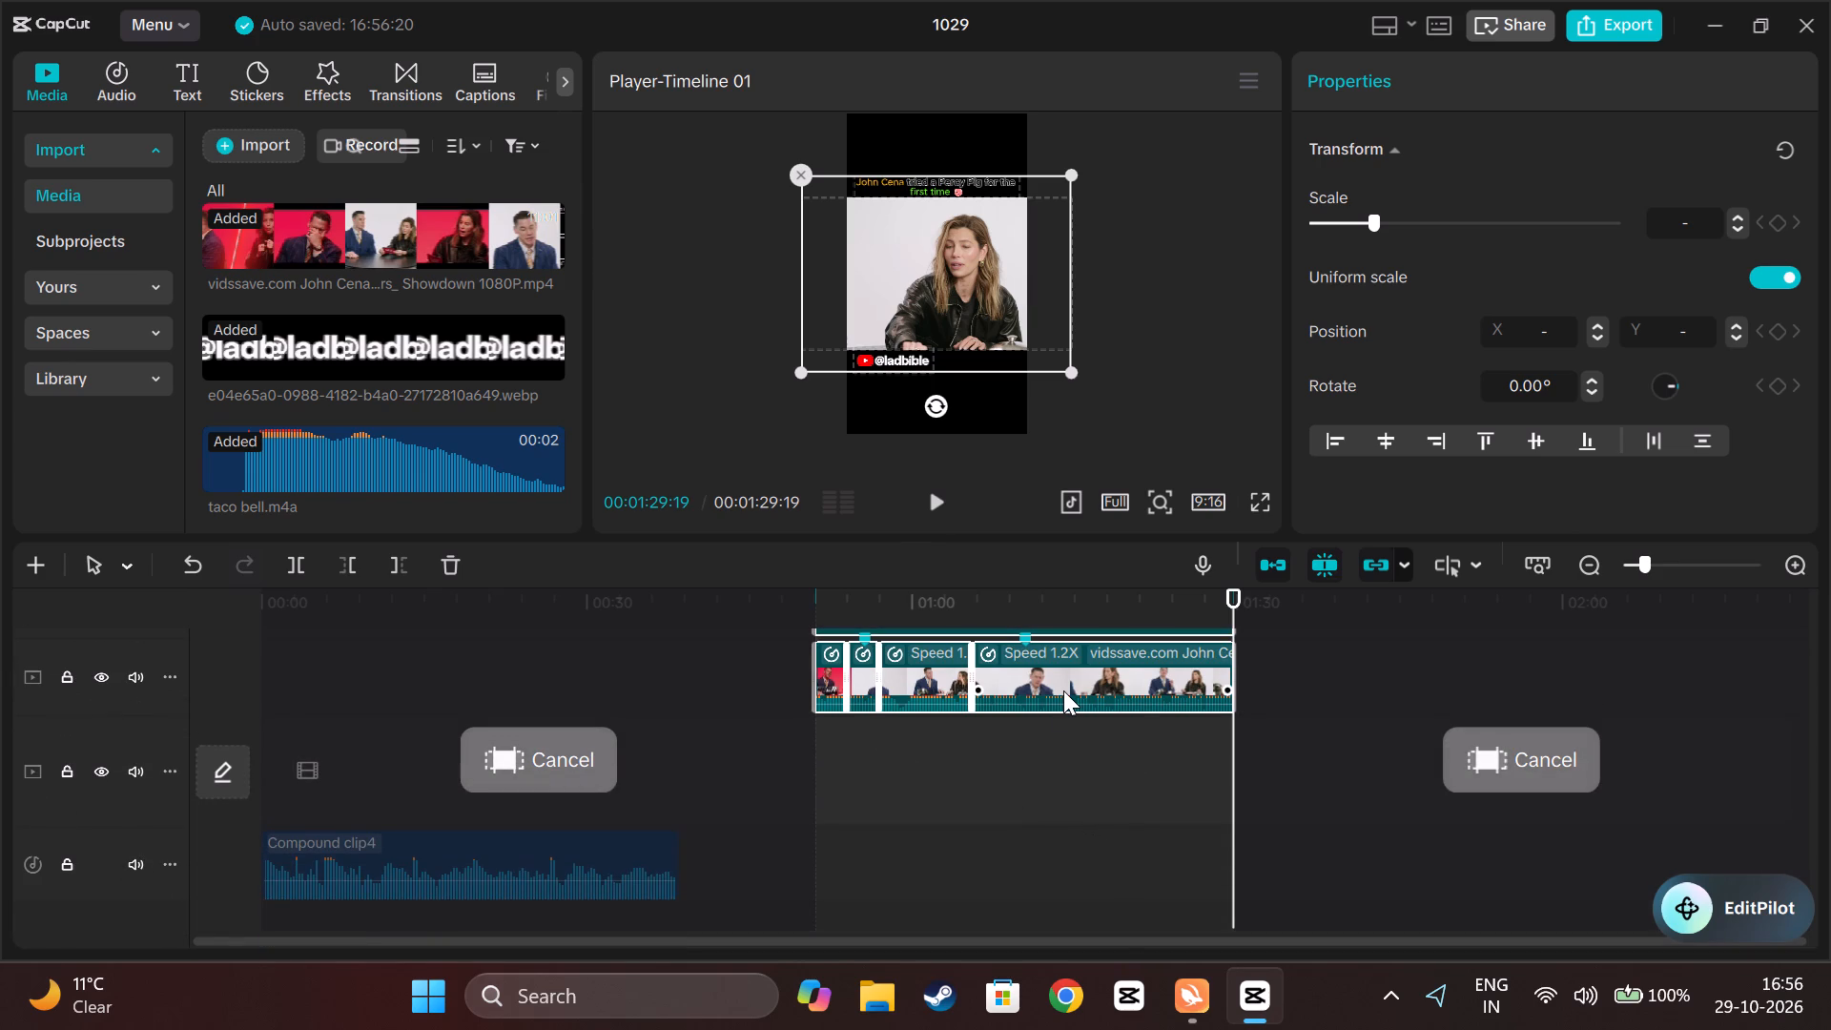
pyautogui.scroll(4, 1047, 677)
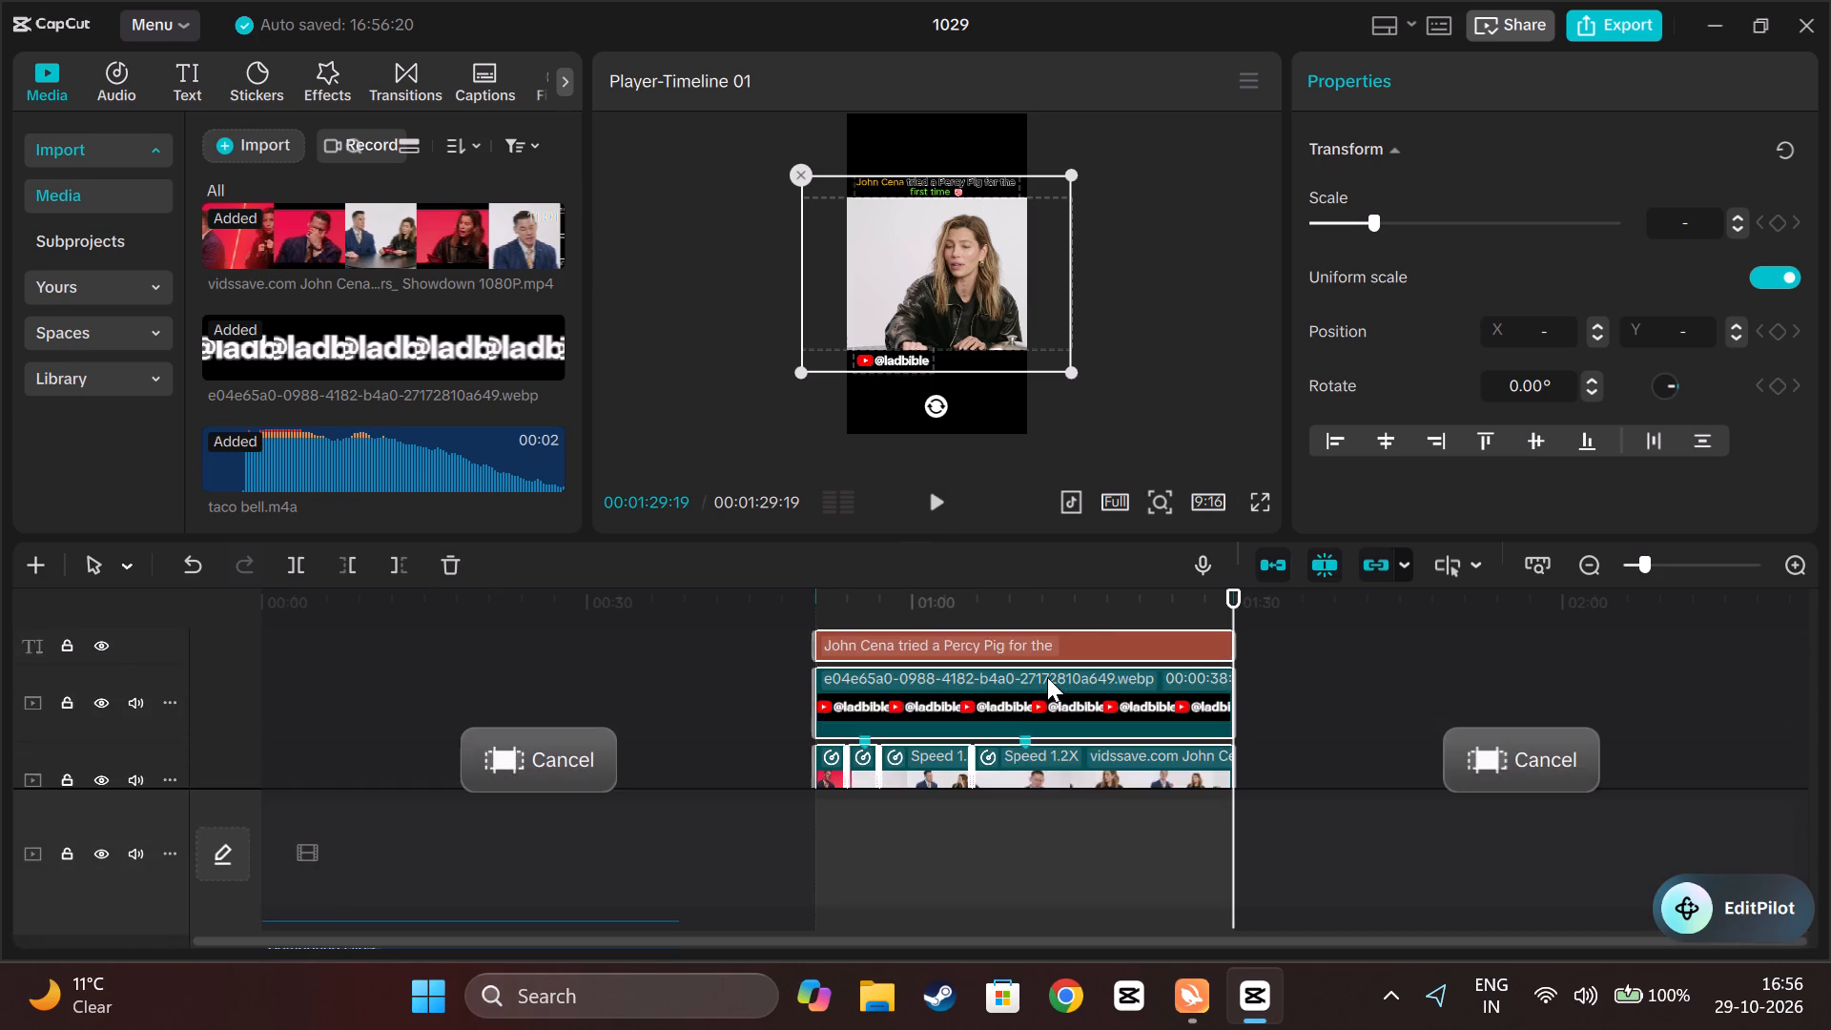
pyautogui.scroll(-3, 1047, 677)
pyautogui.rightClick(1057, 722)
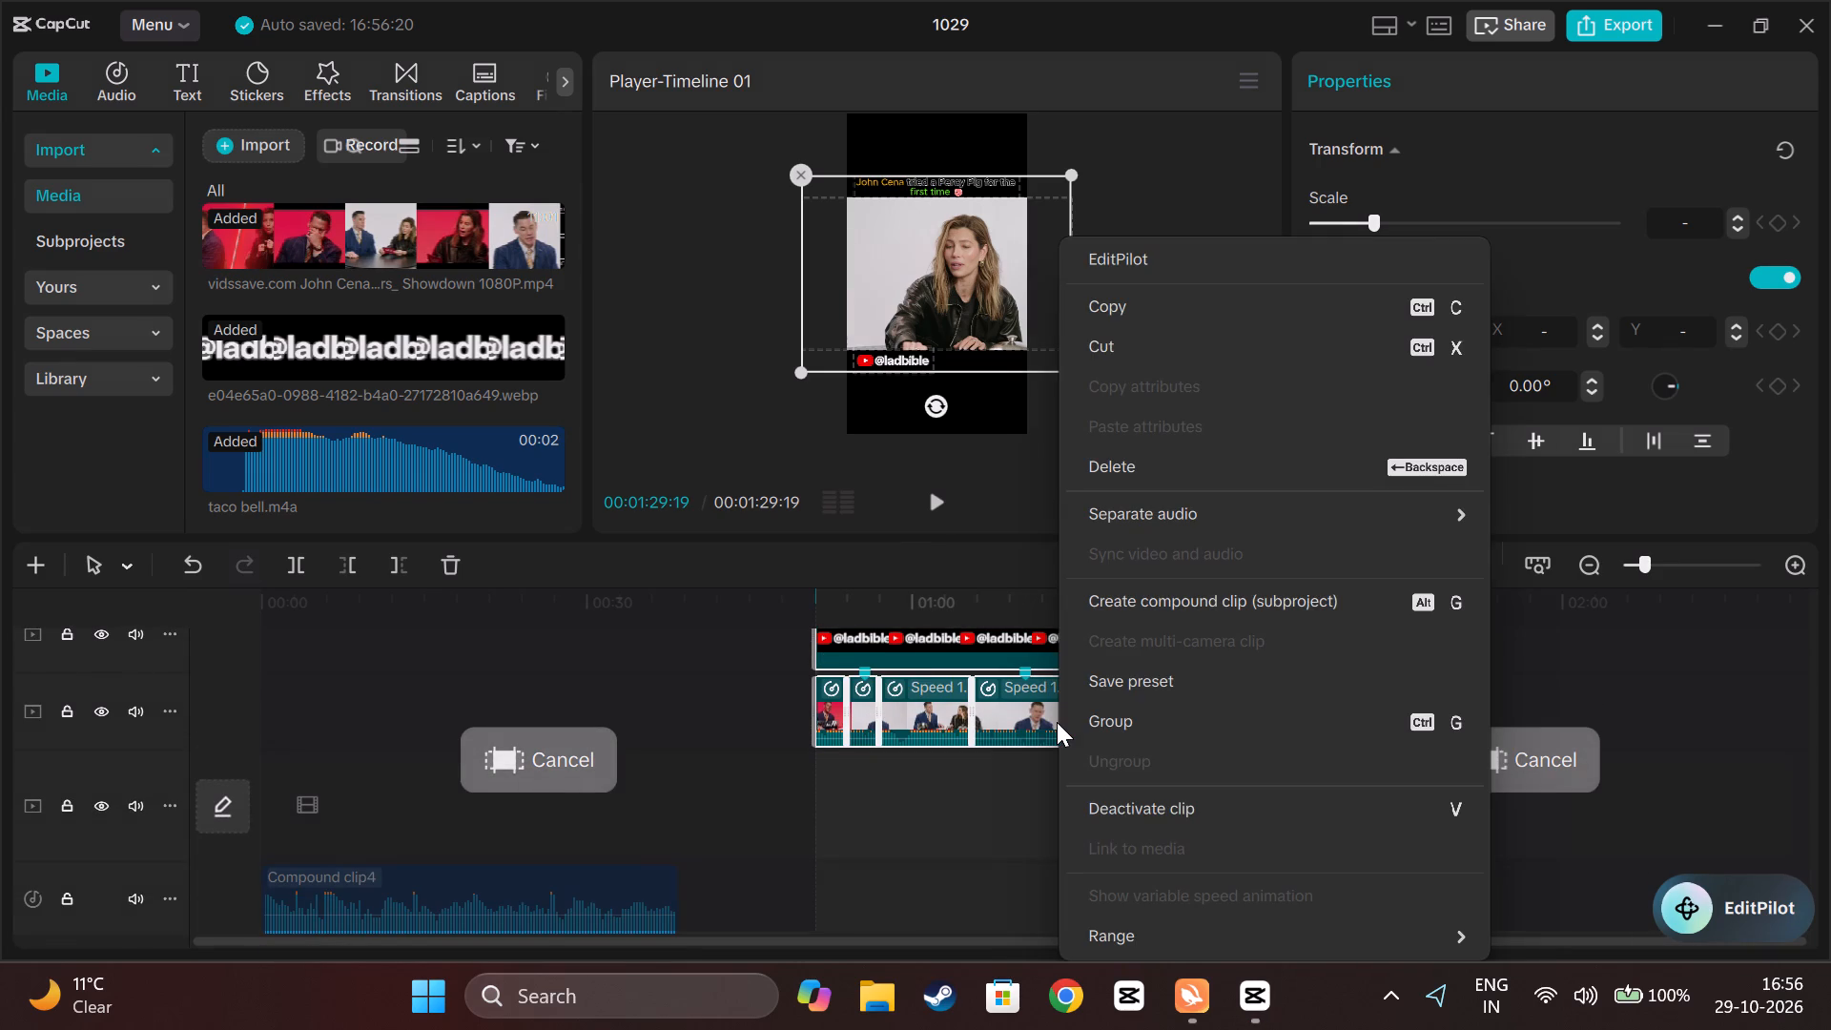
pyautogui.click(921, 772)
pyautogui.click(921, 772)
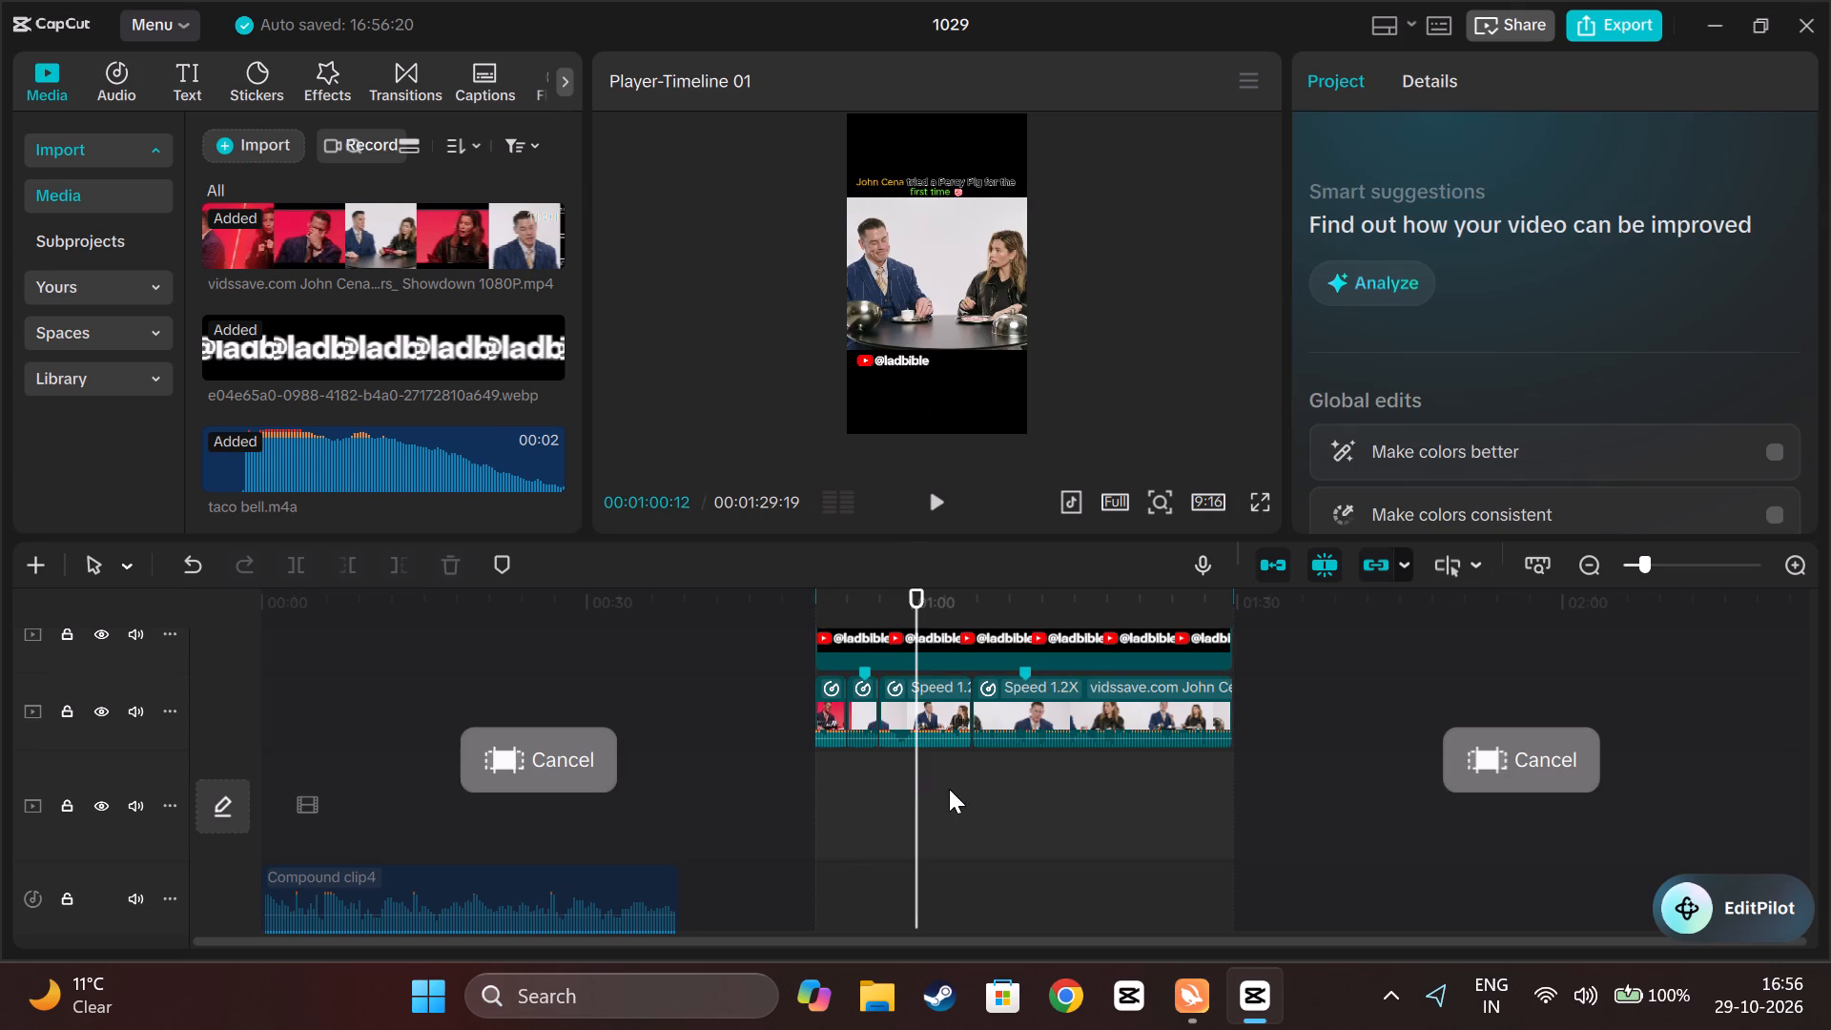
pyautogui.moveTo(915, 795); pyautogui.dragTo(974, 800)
# Select the four video clips in the marked range and look through their basic video properties.
pyautogui.click(1043, 704)
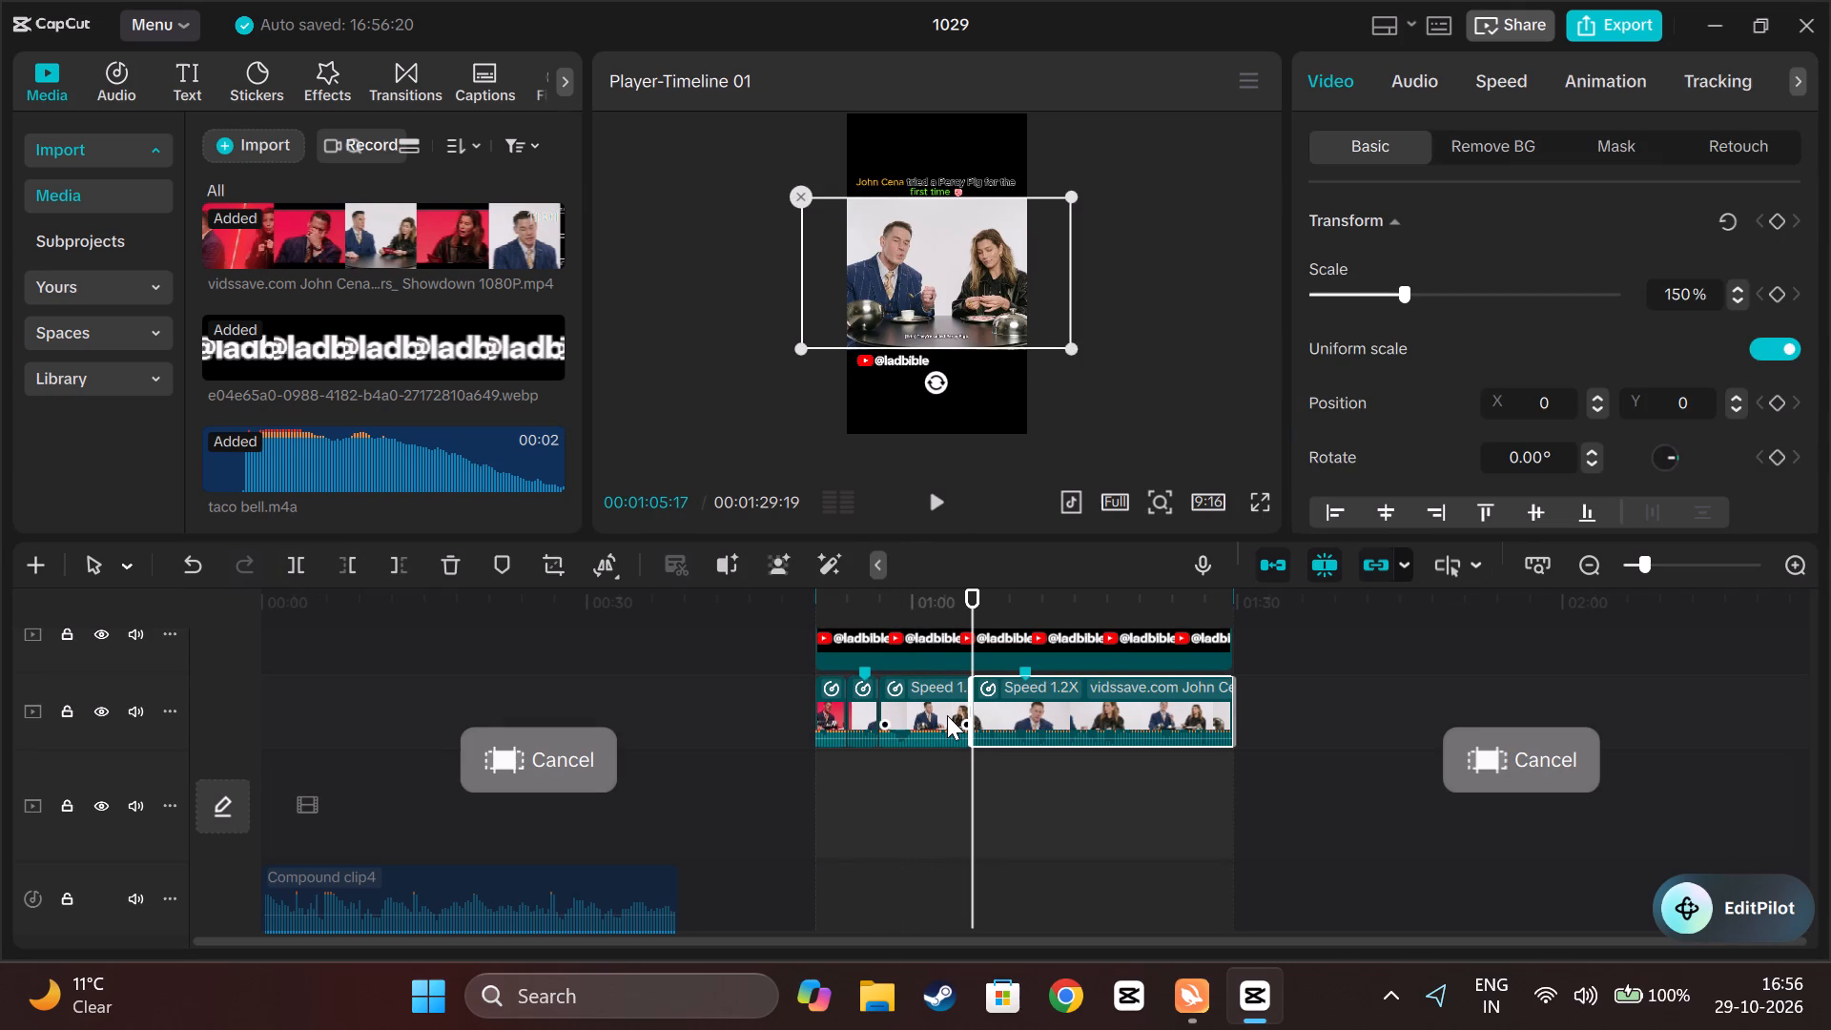
pyautogui.keyDown('ctrl'); pyautogui.click(939, 704); pyautogui.keyUp('ctrl')
pyautogui.keyDown('ctrl'); pyautogui.click(860, 704); pyautogui.keyUp('ctrl')
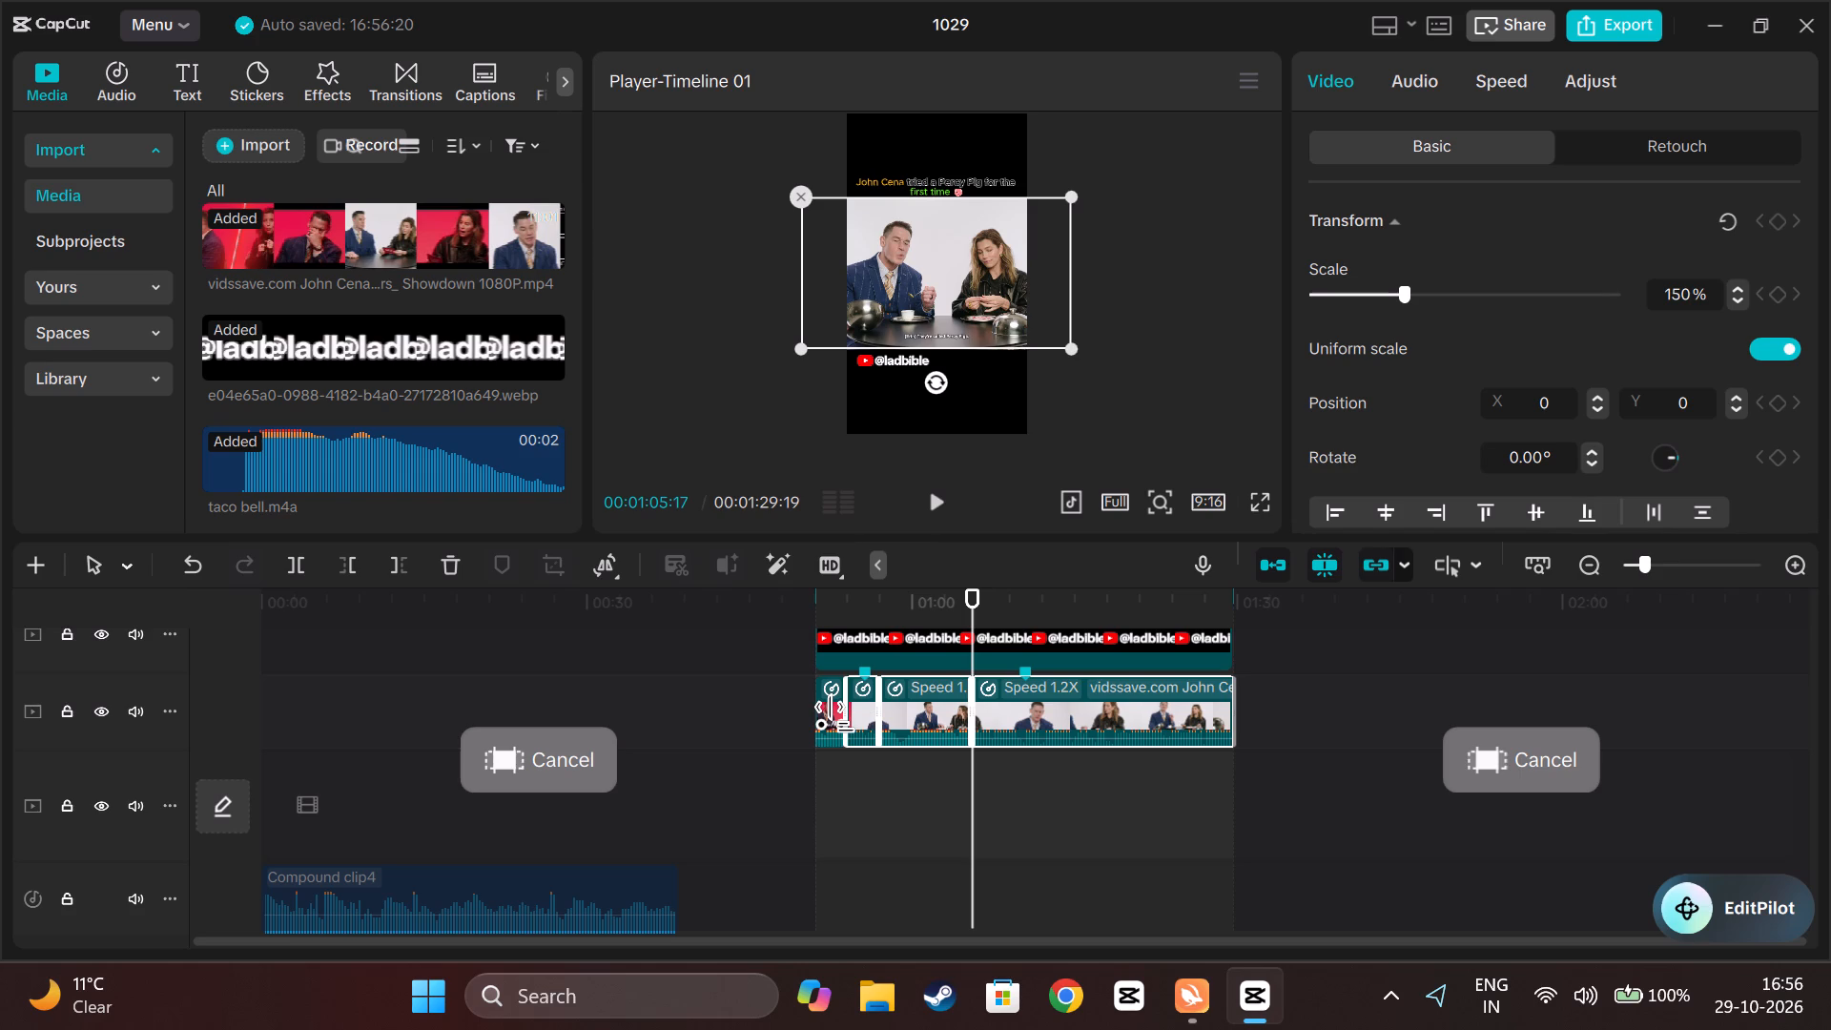
pyautogui.keyDown('ctrl'); pyautogui.click(839, 716); pyautogui.keyUp('ctrl')
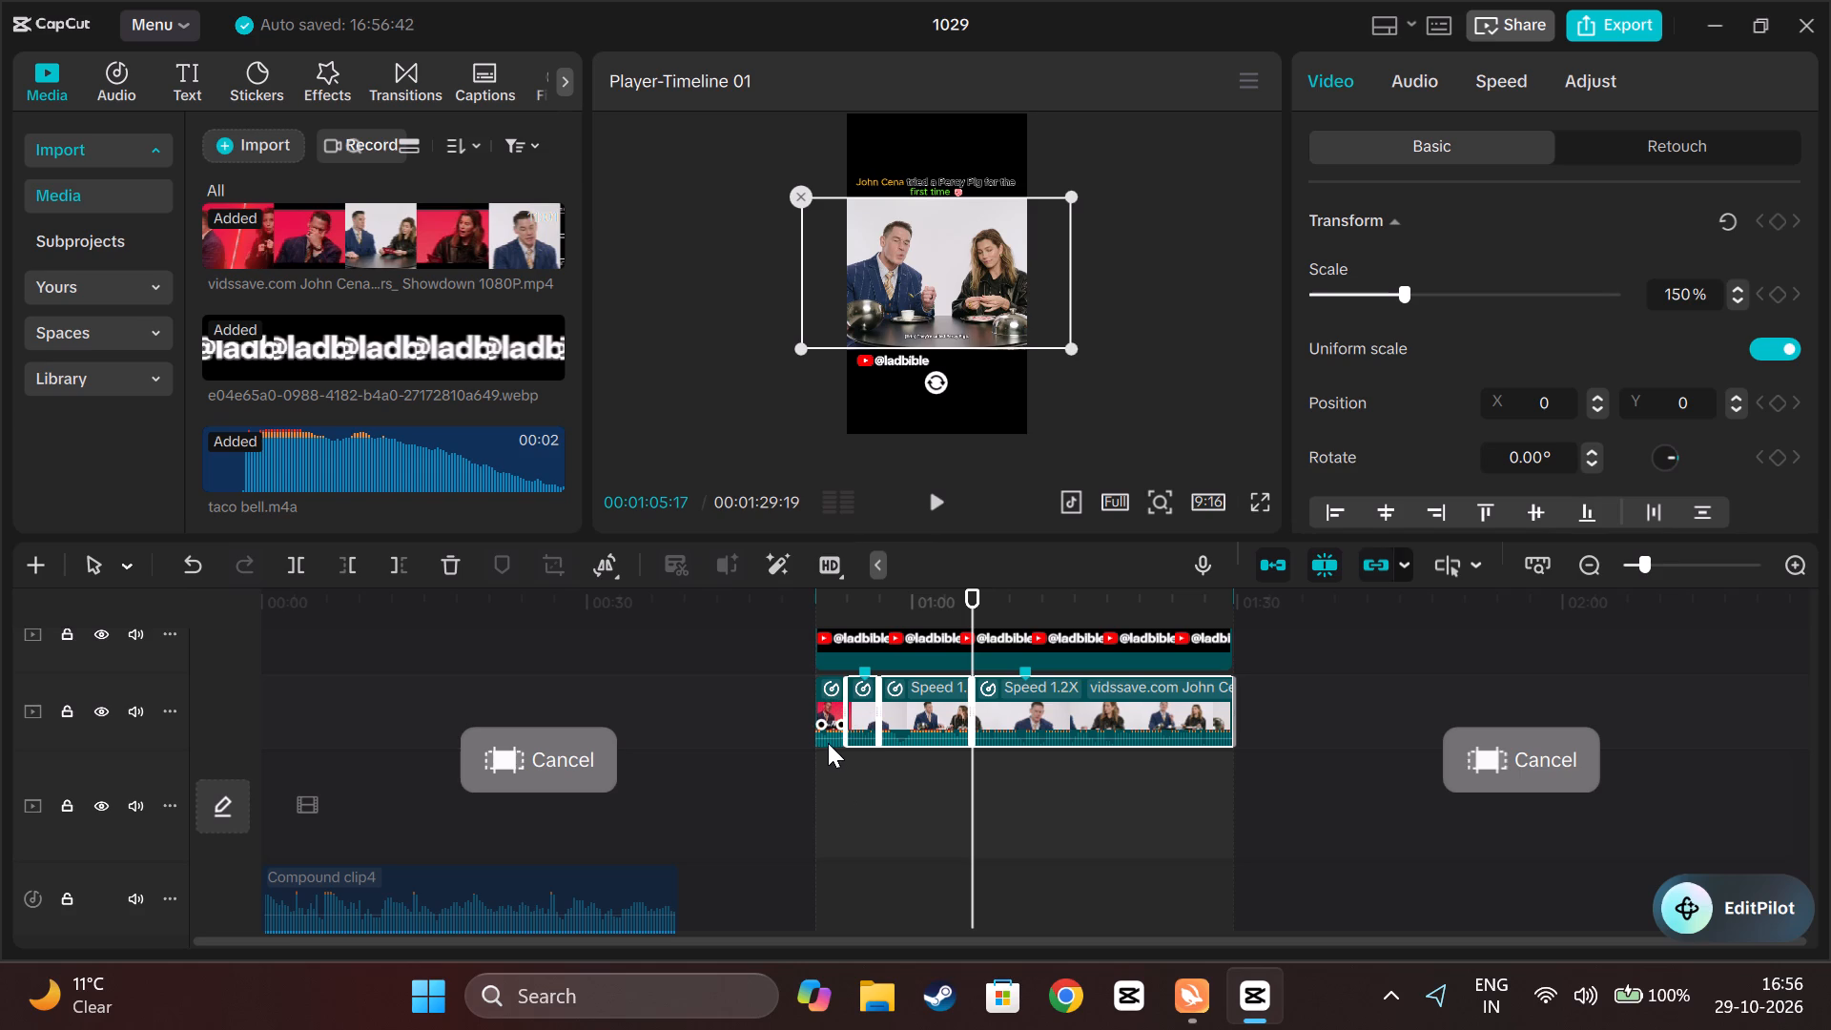
pyautogui.keyDown('ctrl'); pyautogui.click(828, 743); pyautogui.keyUp('ctrl')
pyautogui.scroll(3, 963, 757)
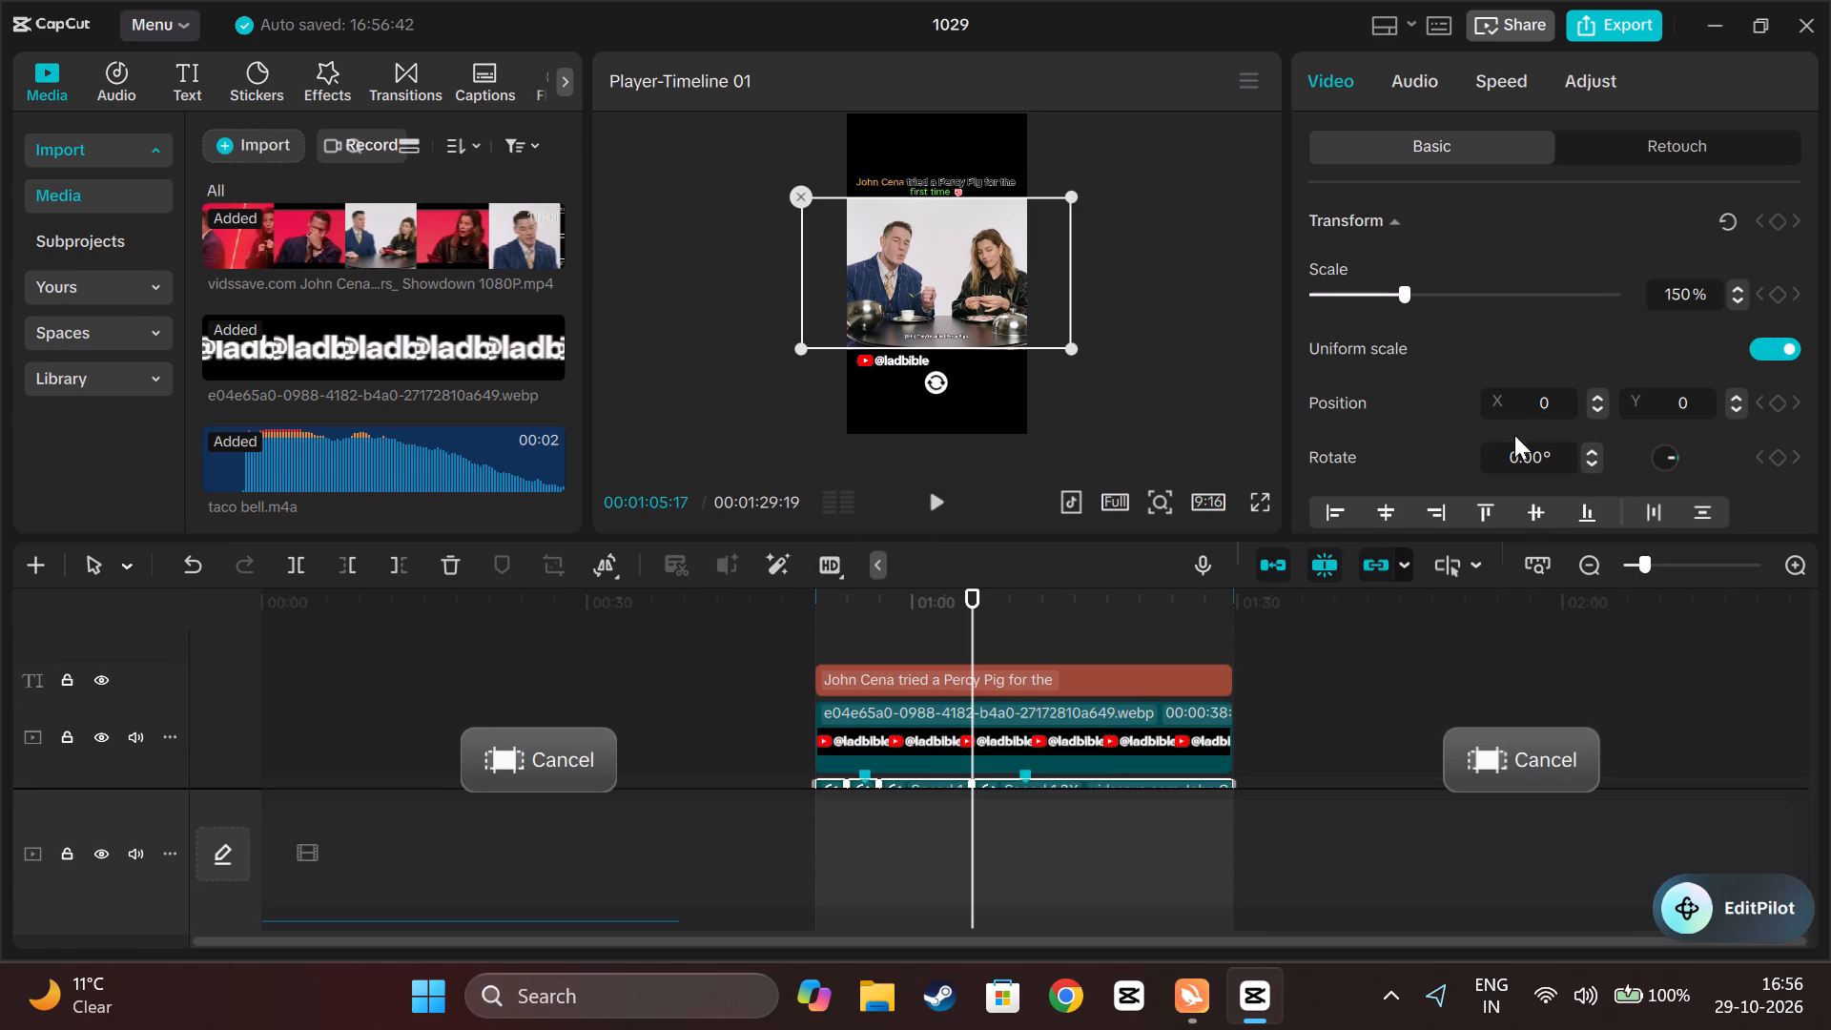
pyautogui.scroll(-9, 1608, 370)
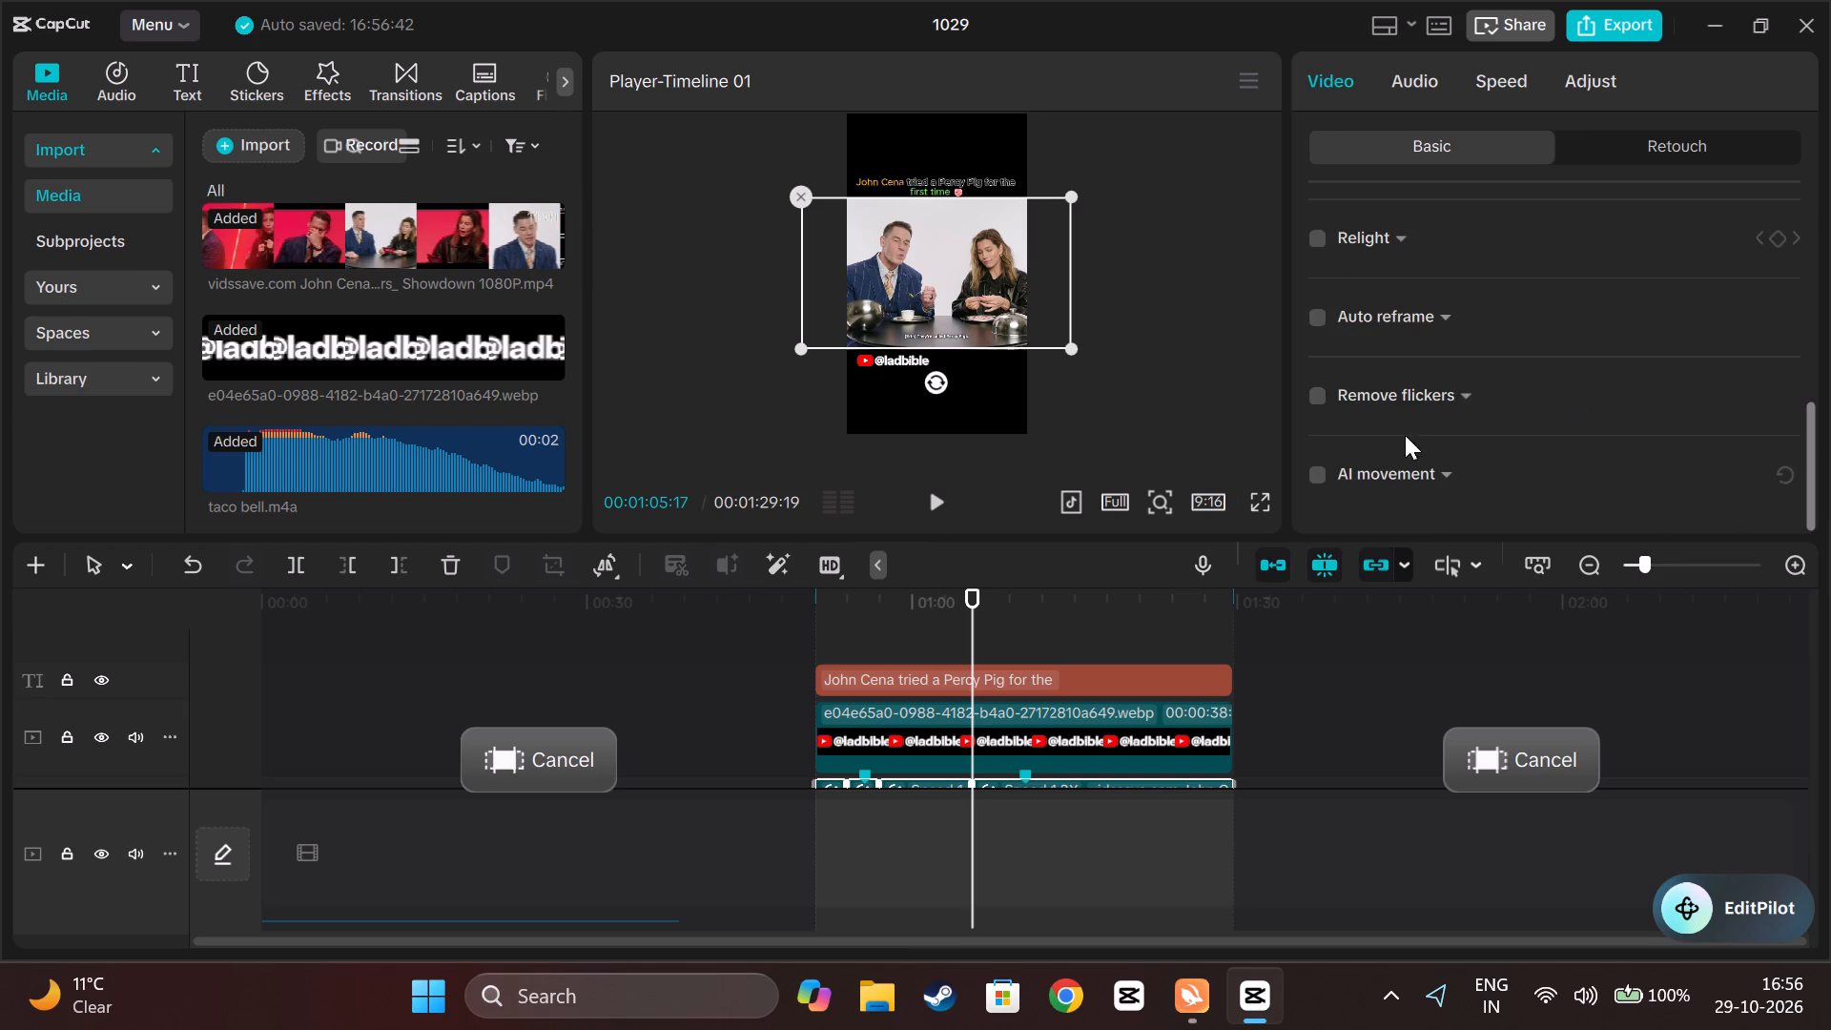
pyautogui.scroll(-4, 1406, 460)
pyautogui.scroll(4, 1434, 484)
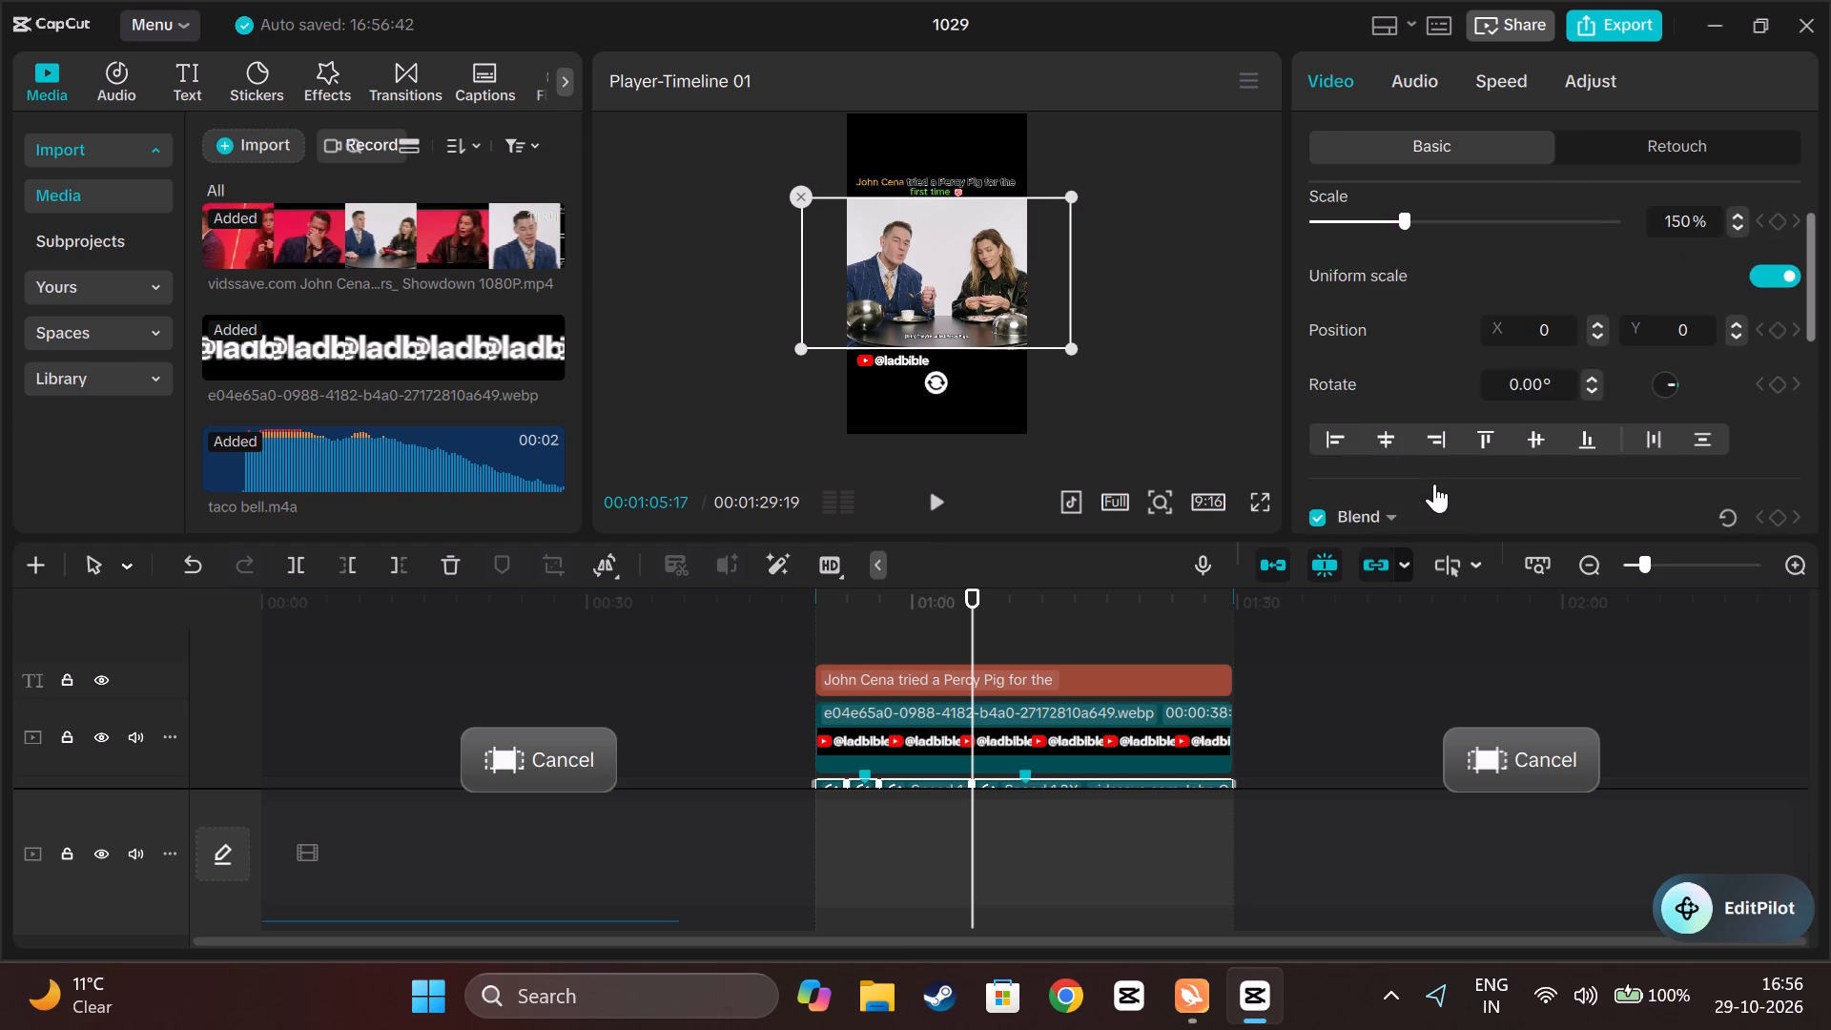
pyautogui.scroll(-4, 1434, 484)
pyautogui.scroll(3, 1434, 484)
pyautogui.scroll(-3, 1434, 484)
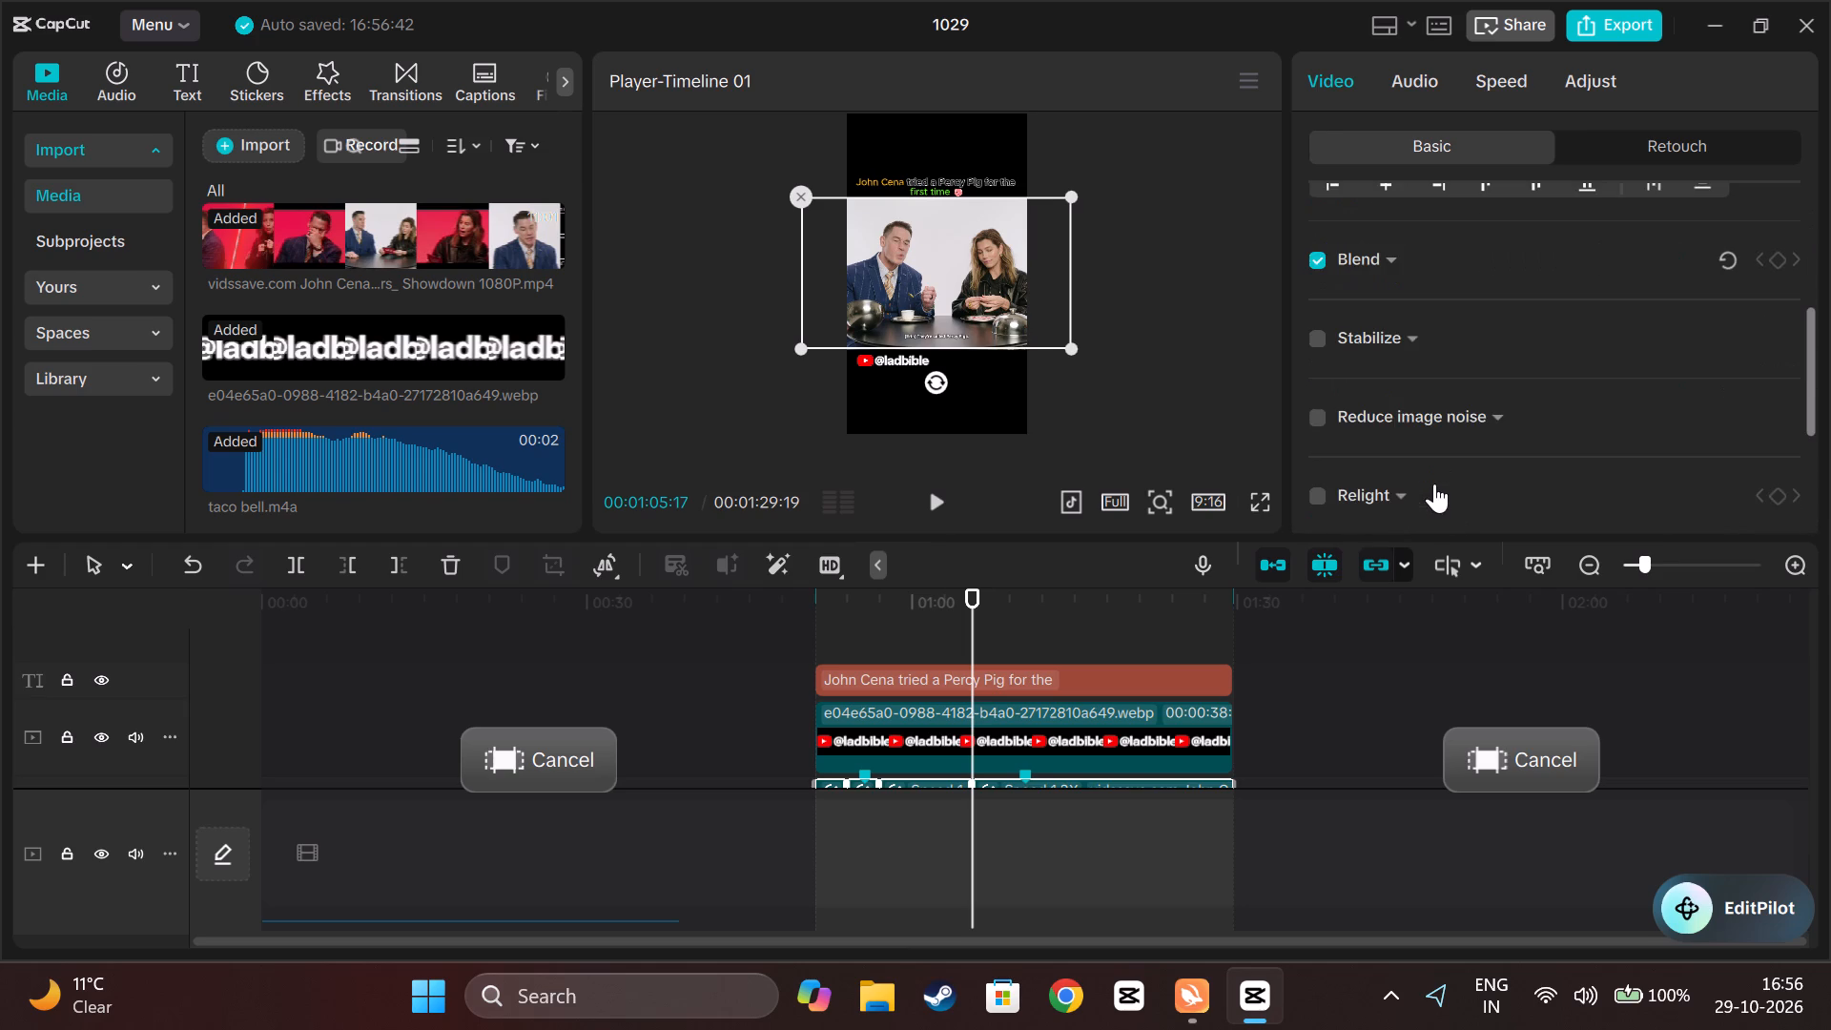
pyautogui.scroll(-5, 1434, 484)
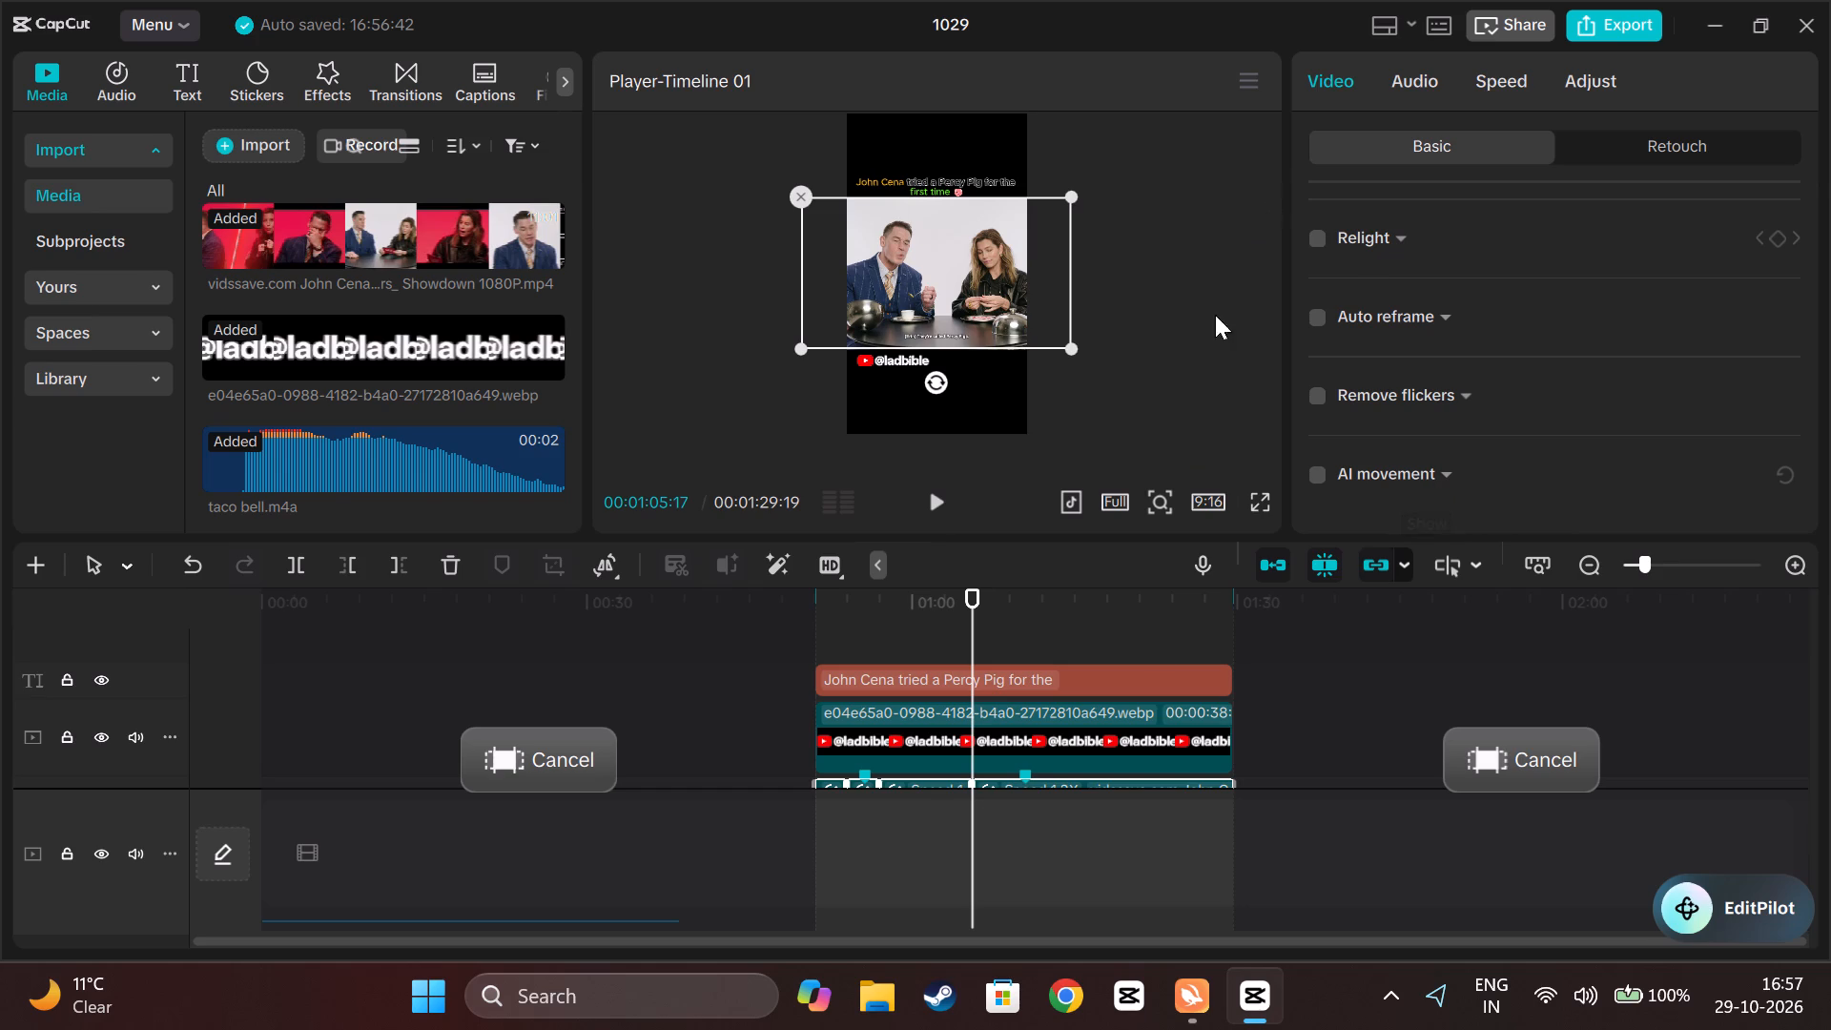
pyautogui.scroll(1, 1079, 862)
pyautogui.scroll(-3, 1077, 863)
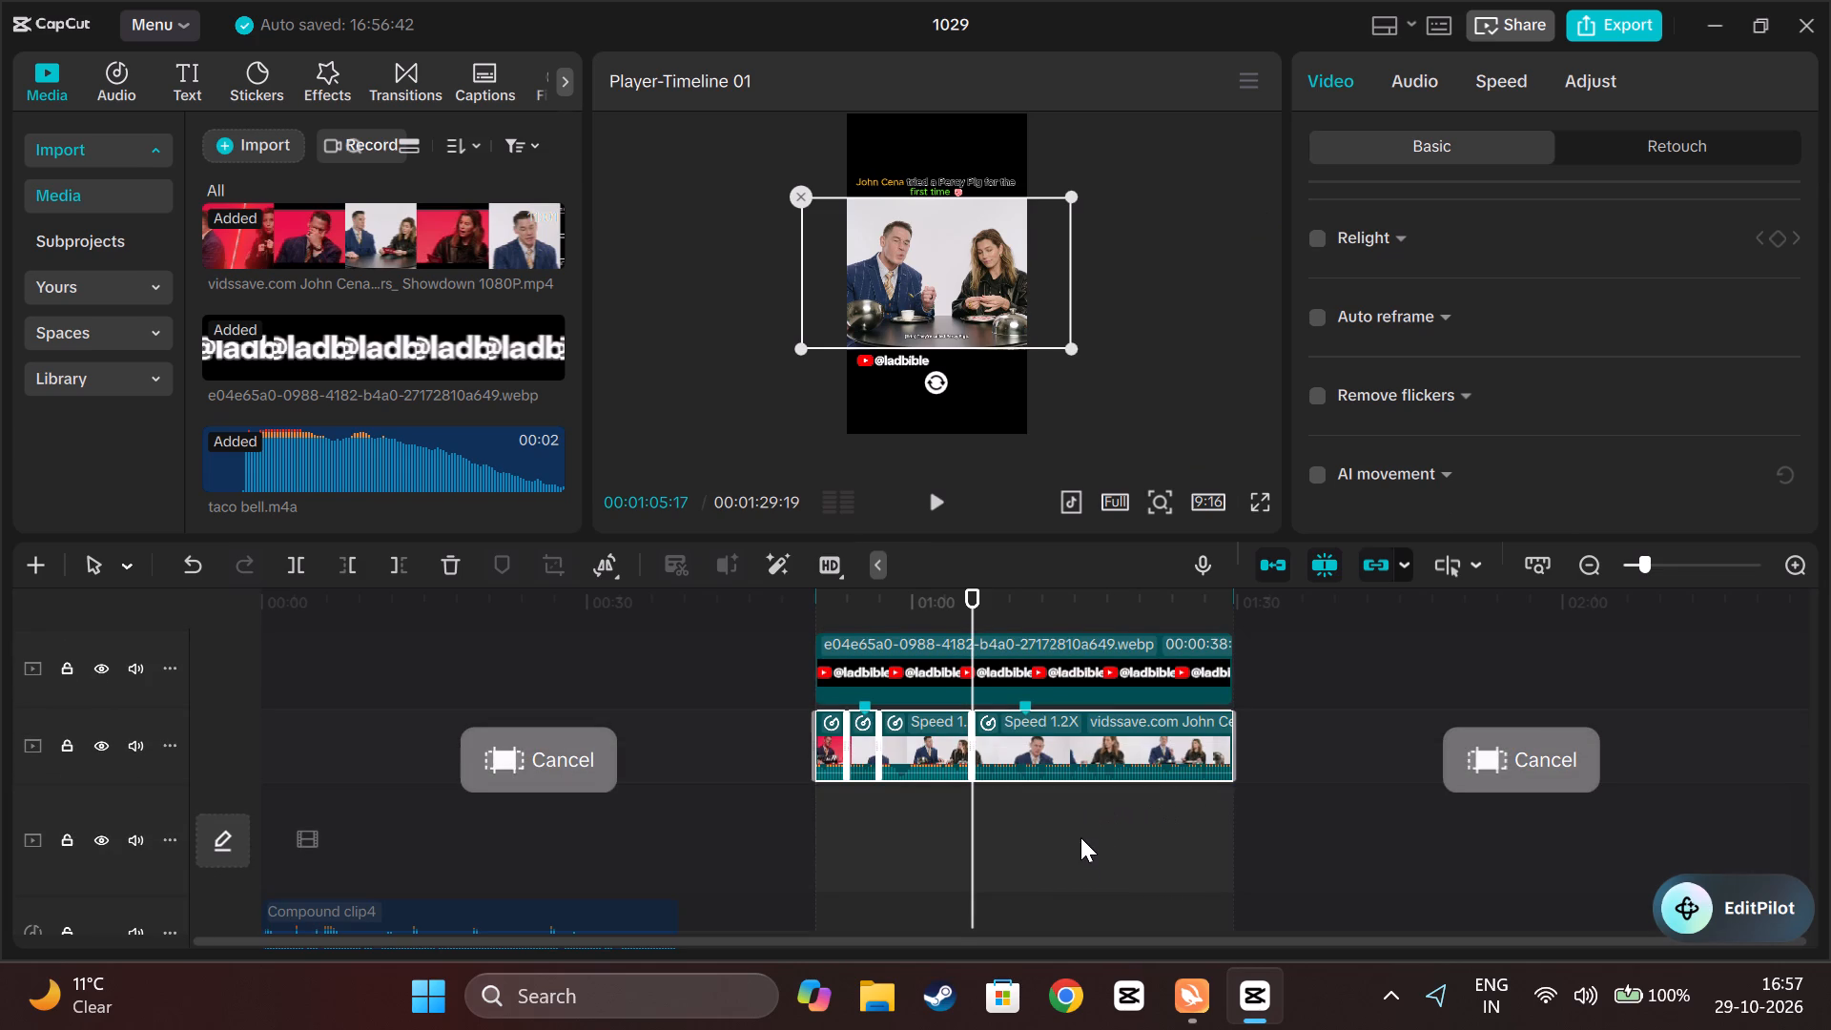
# Clear the clip selection and scrub through the marked range to review the visuals.
pyautogui.click(1080, 857)
pyautogui.moveTo(1080, 858); pyautogui.dragTo(869, 896)
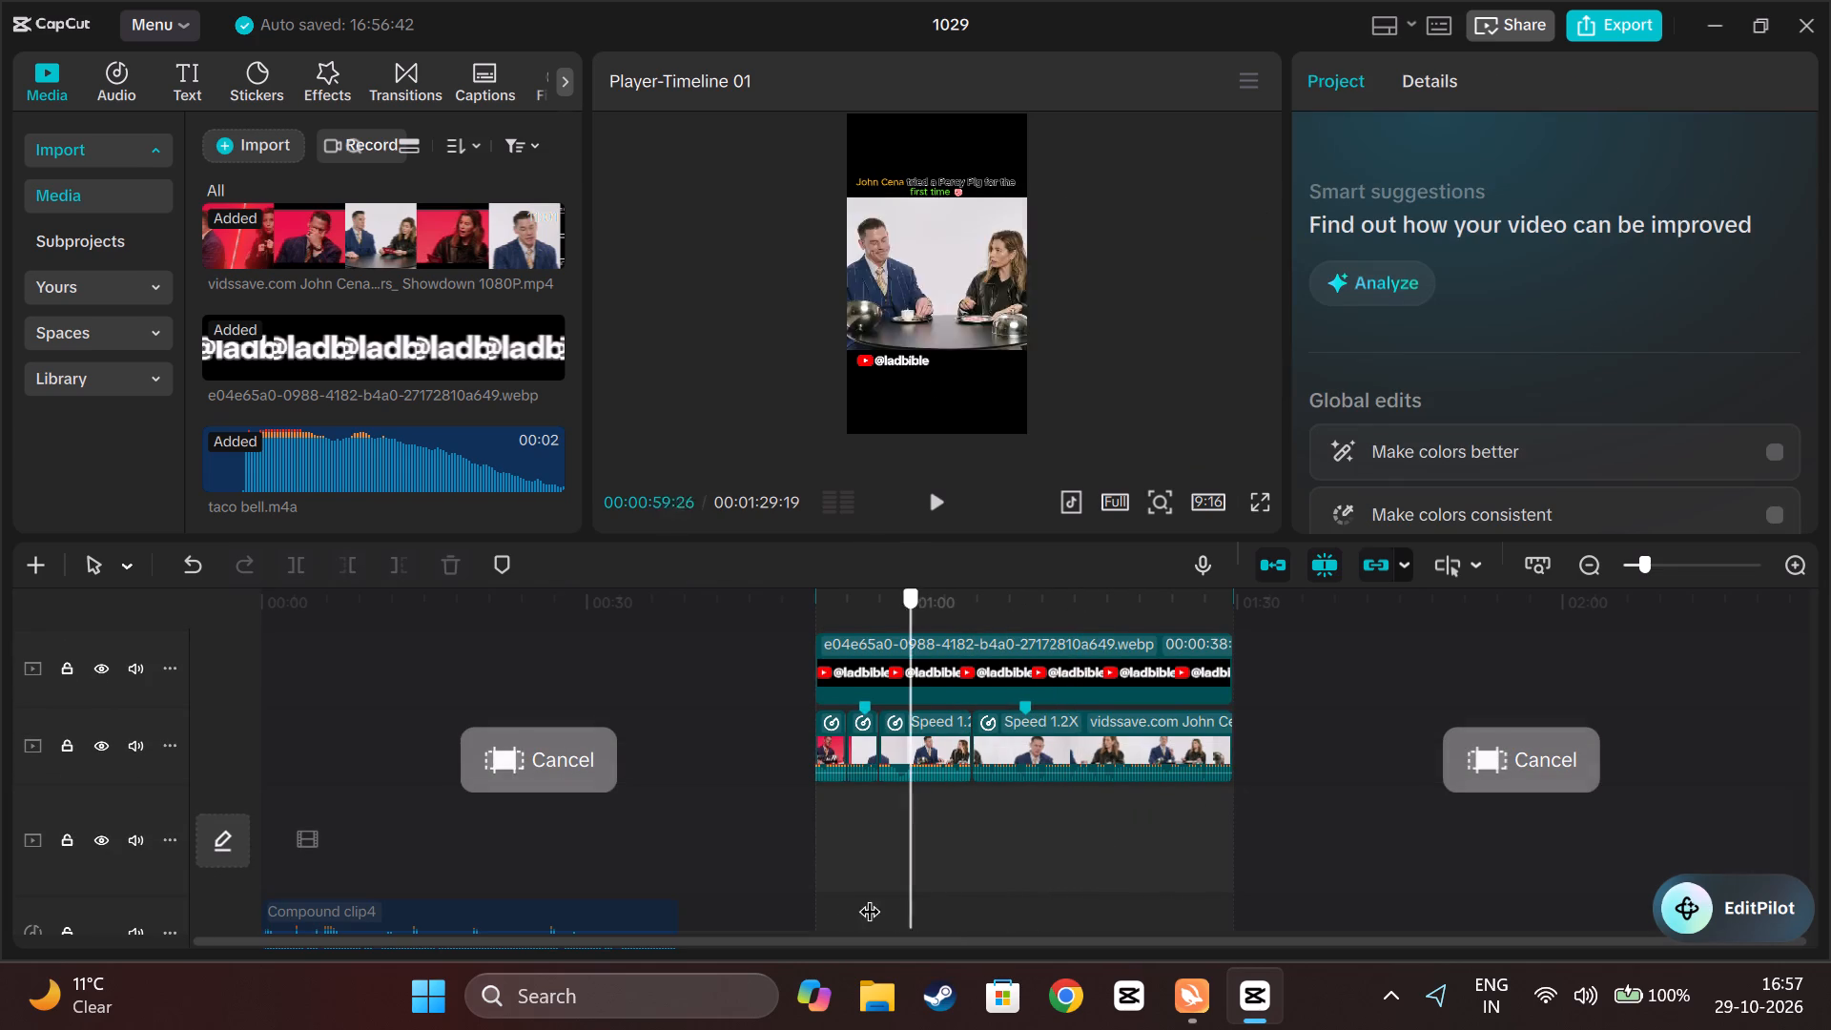
pyautogui.moveTo(869, 896); pyautogui.dragTo(1028, 908)
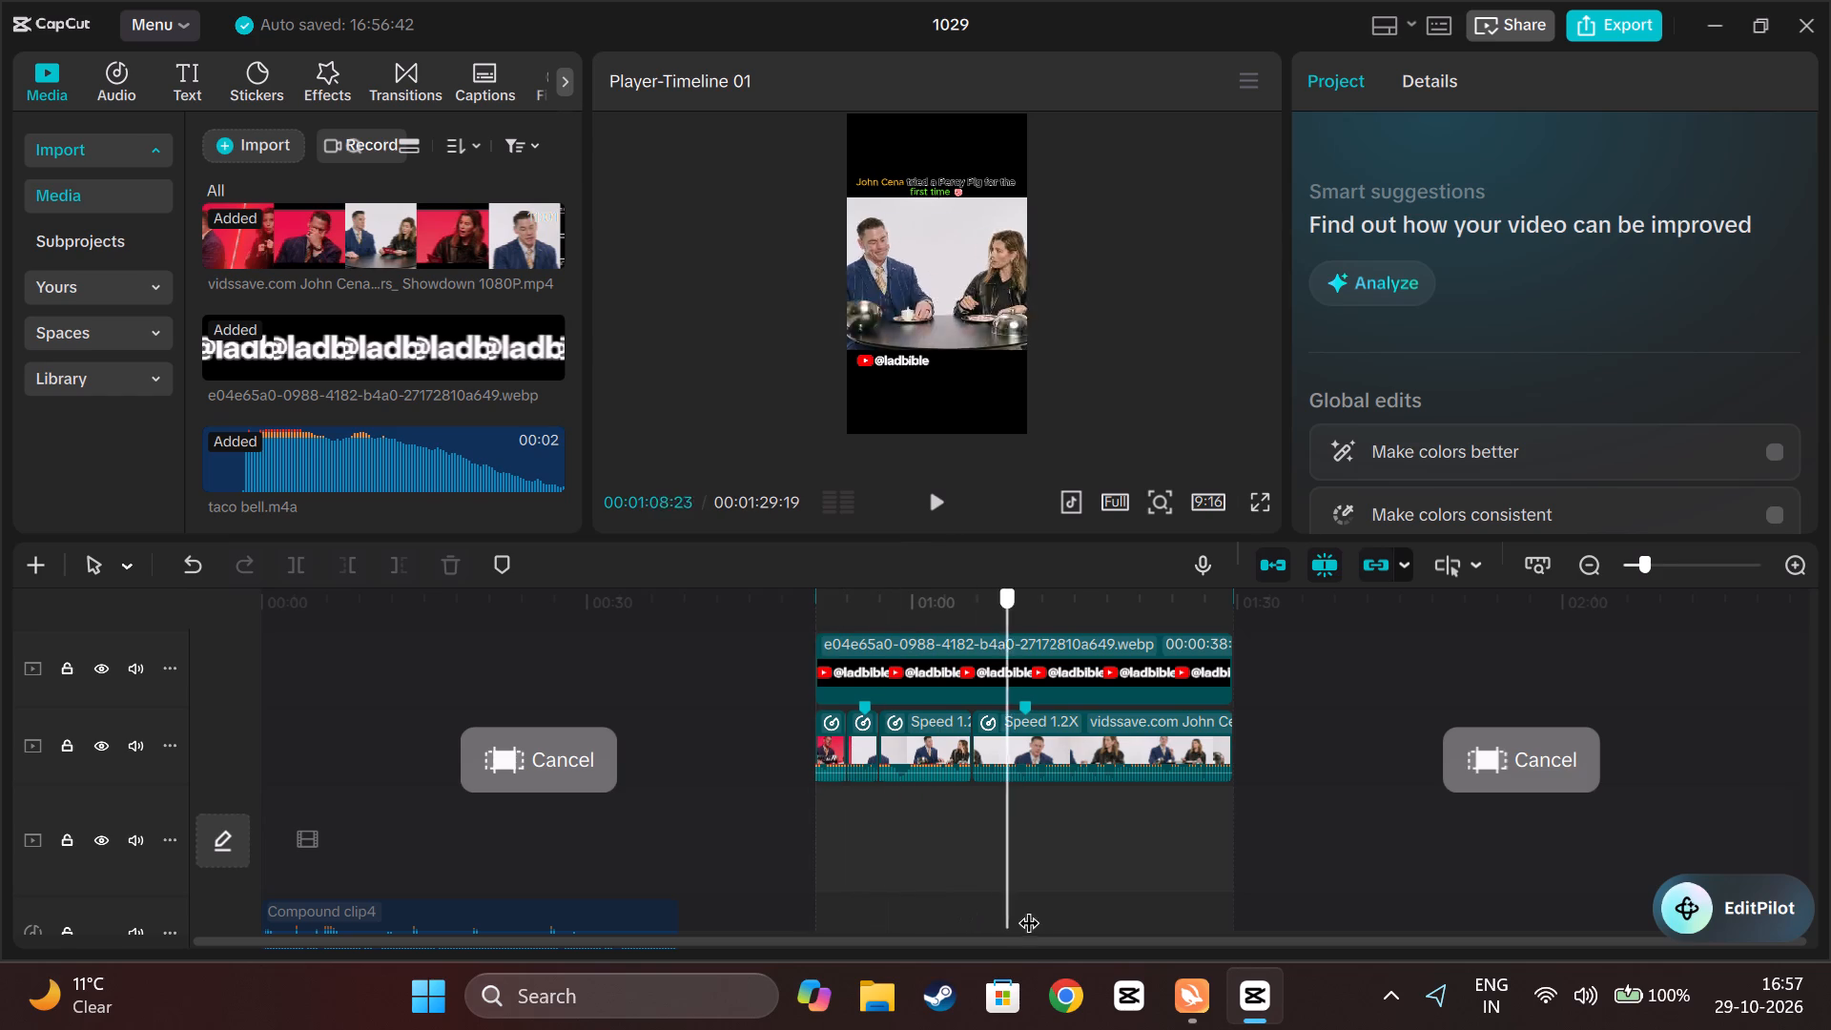
pyautogui.moveTo(1028, 908); pyautogui.dragTo(1128, 956)
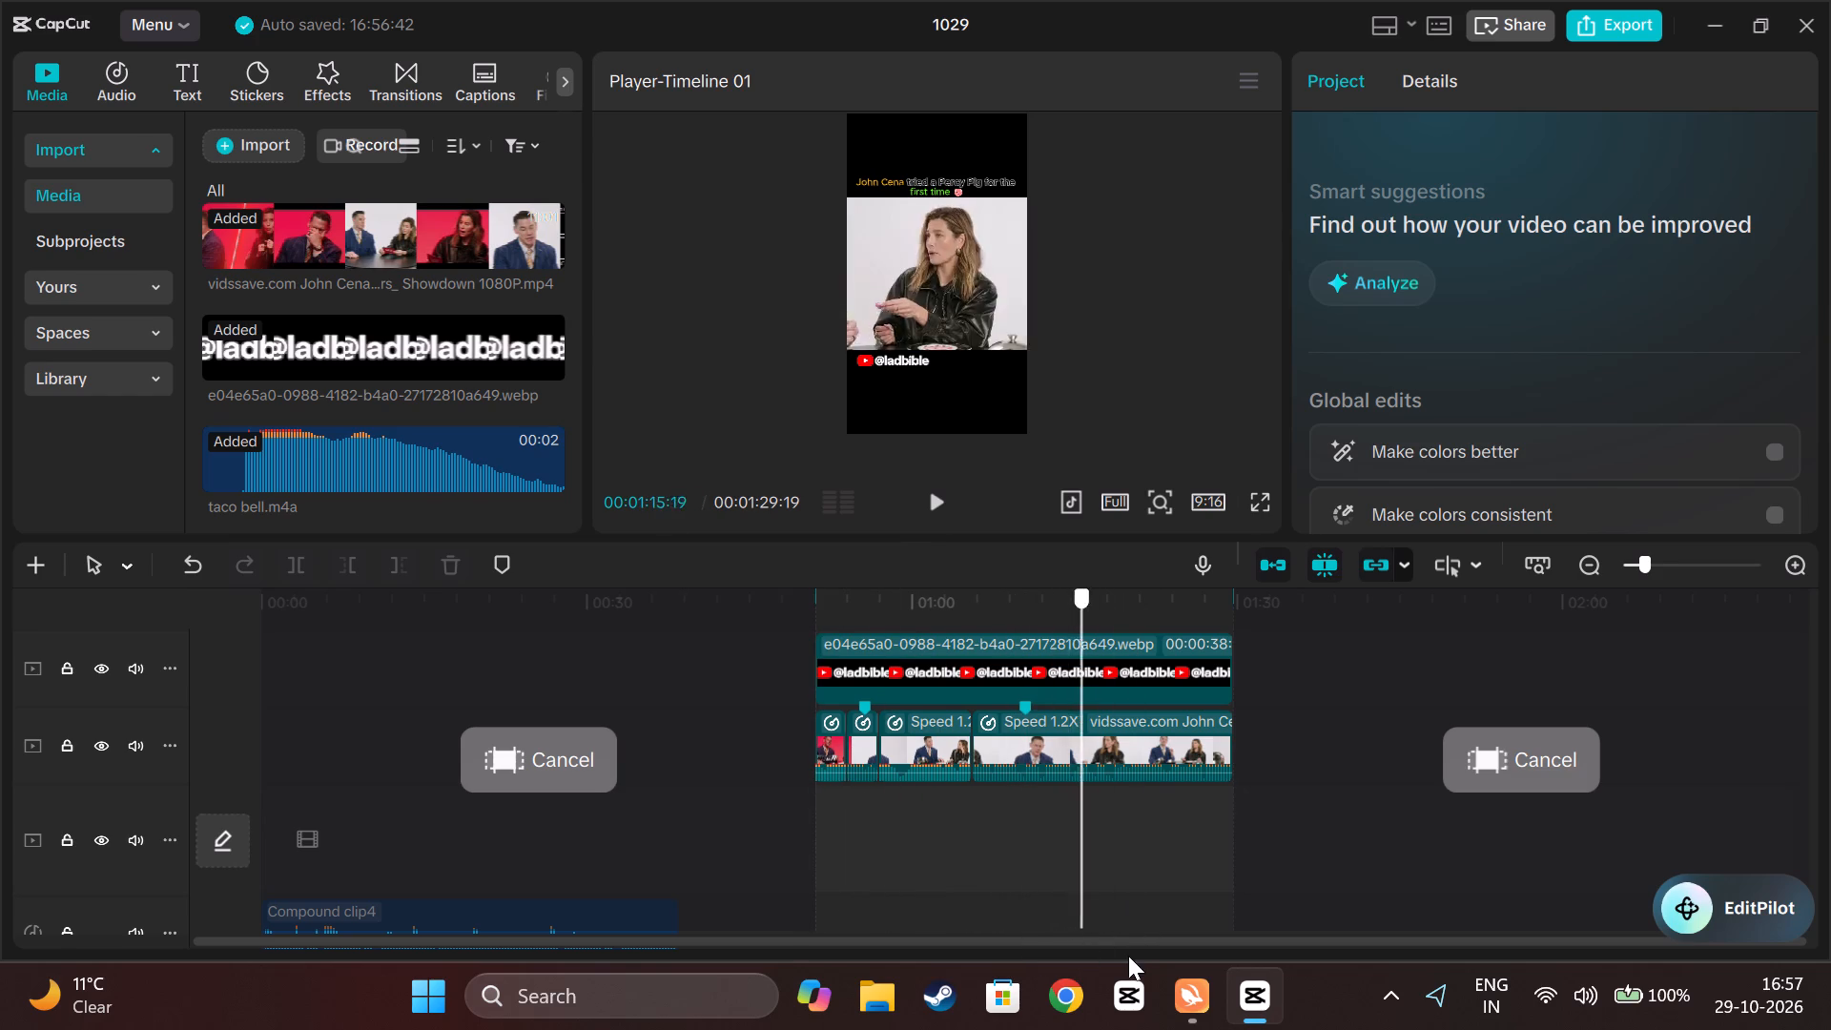
pyautogui.moveTo(1128, 956); pyautogui.dragTo(1063, 958)
pyautogui.scroll(-4, 1052, 948)
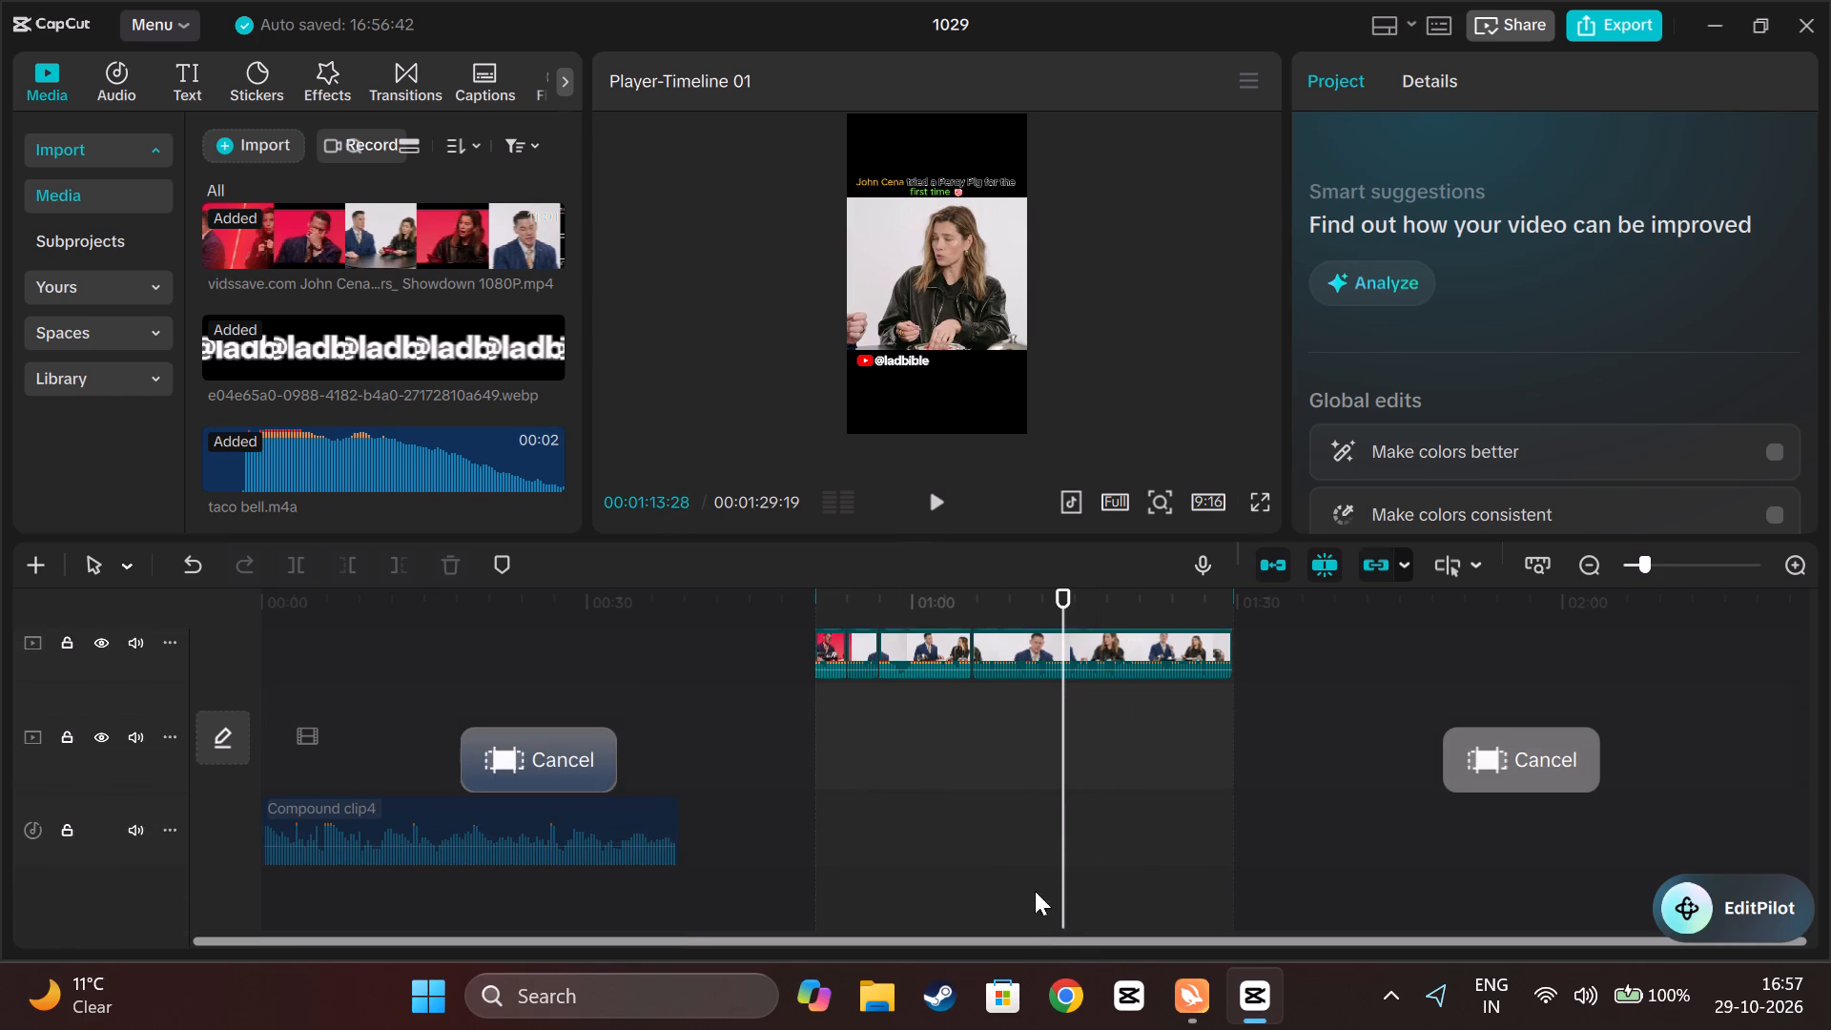
pyautogui.scroll(-2, 1026, 781)
pyautogui.scroll(3, 1027, 781)
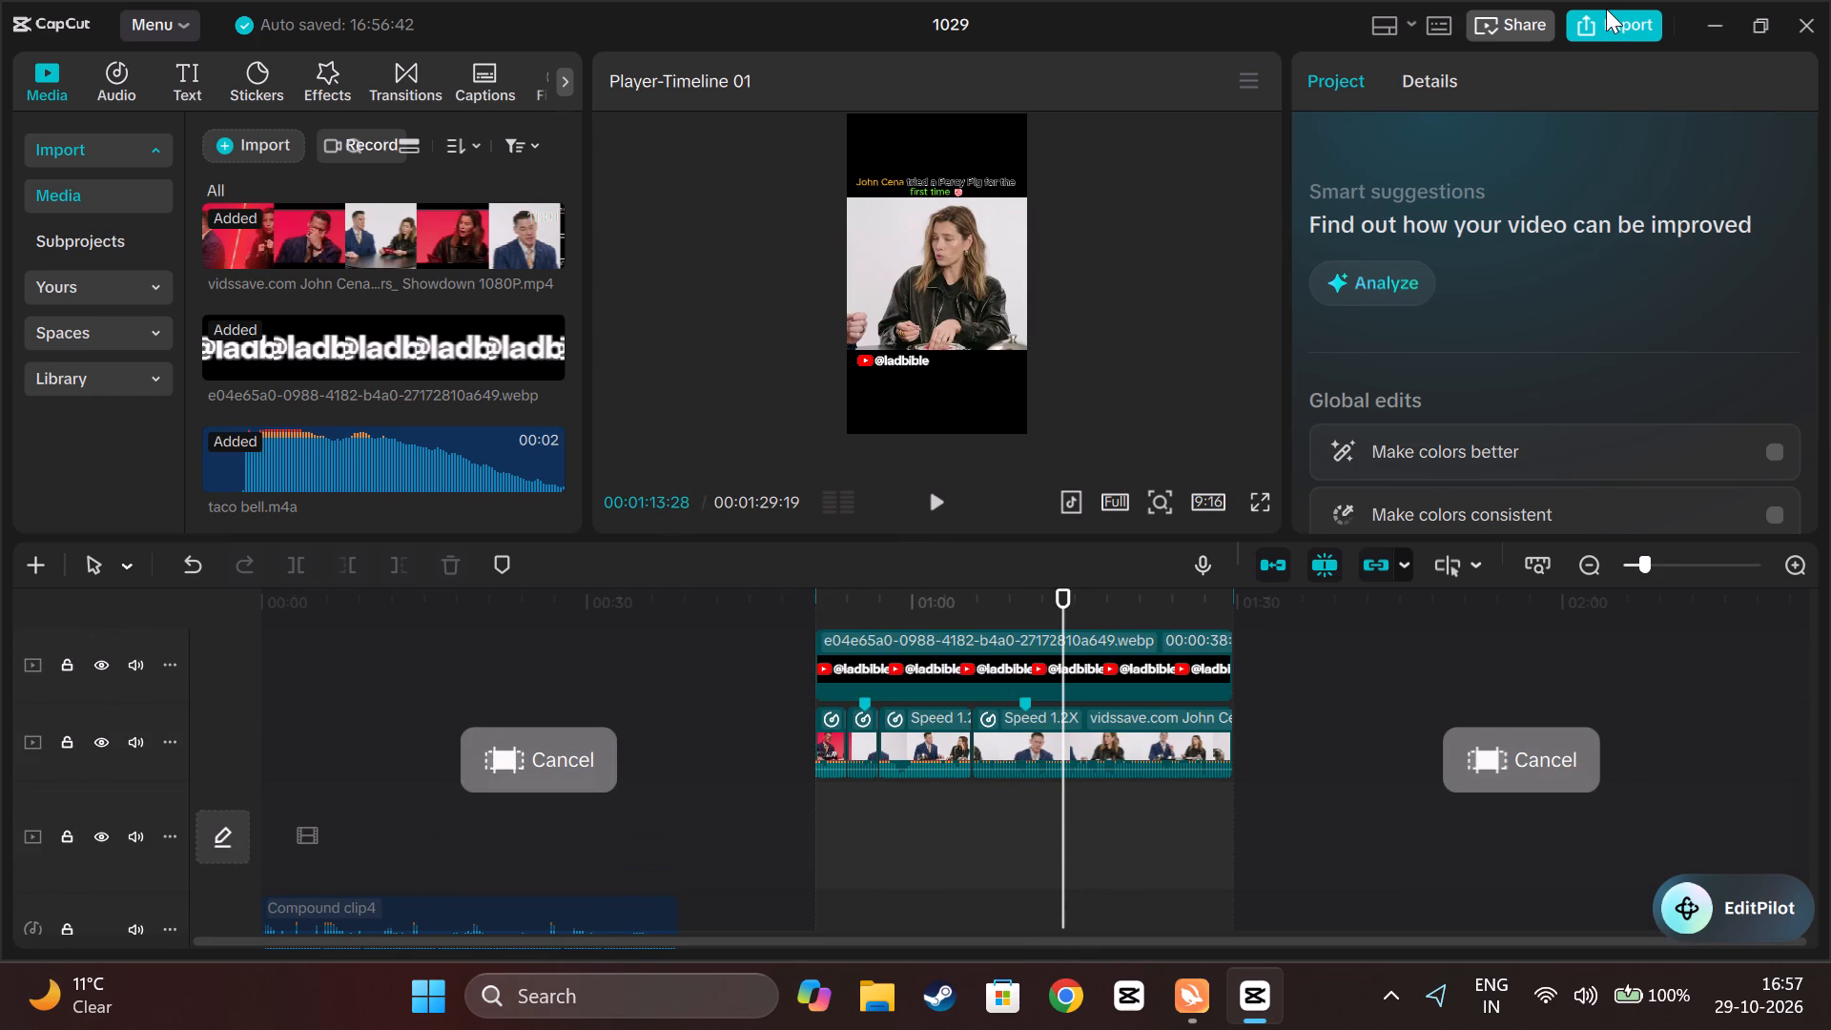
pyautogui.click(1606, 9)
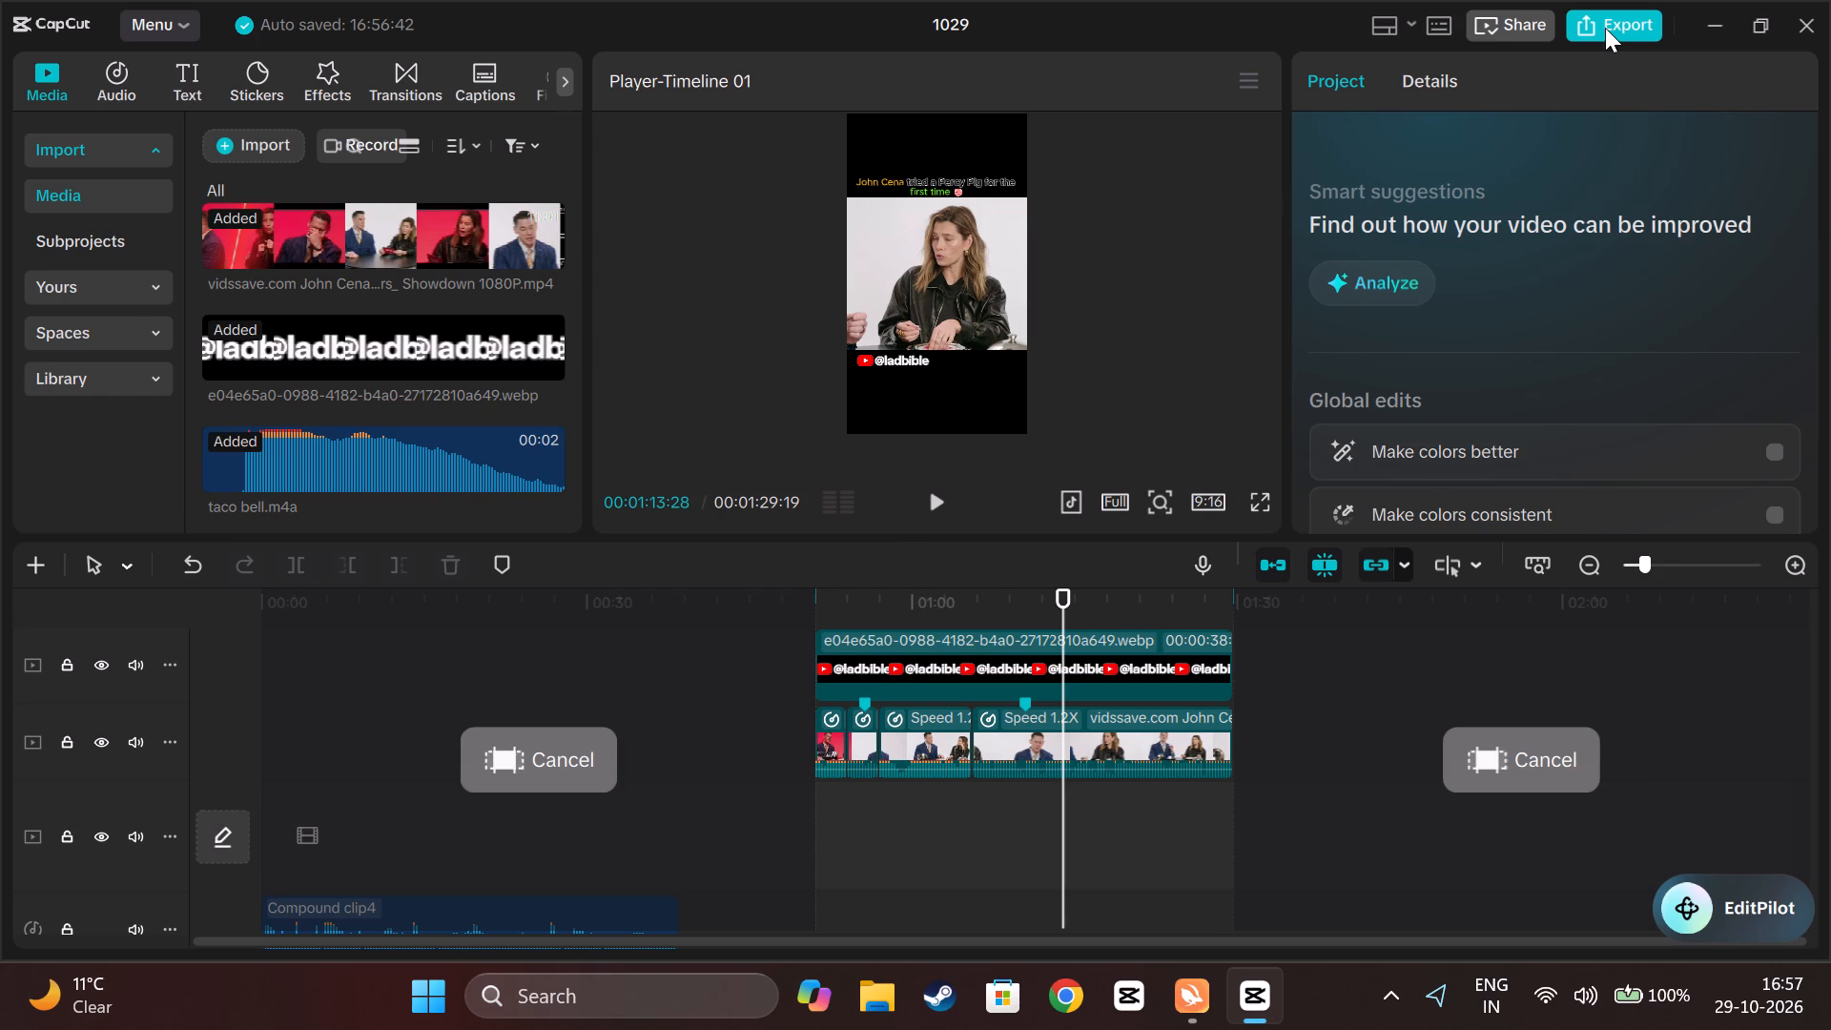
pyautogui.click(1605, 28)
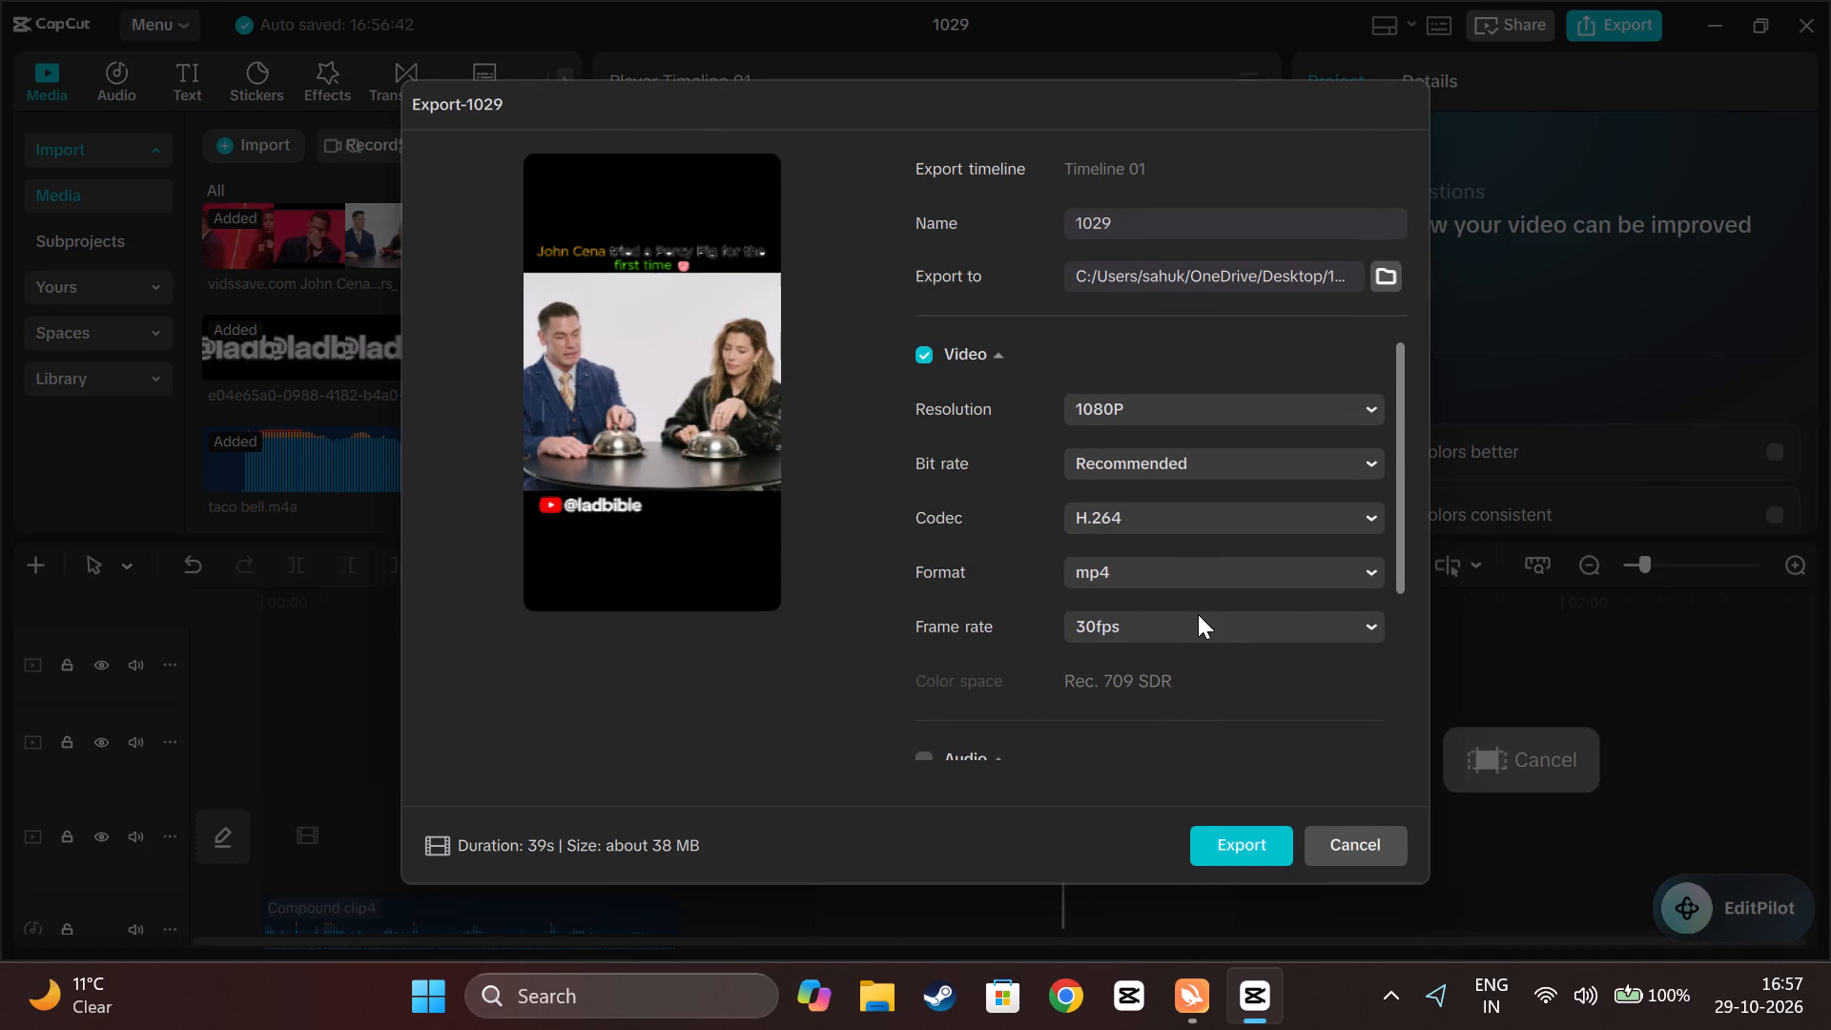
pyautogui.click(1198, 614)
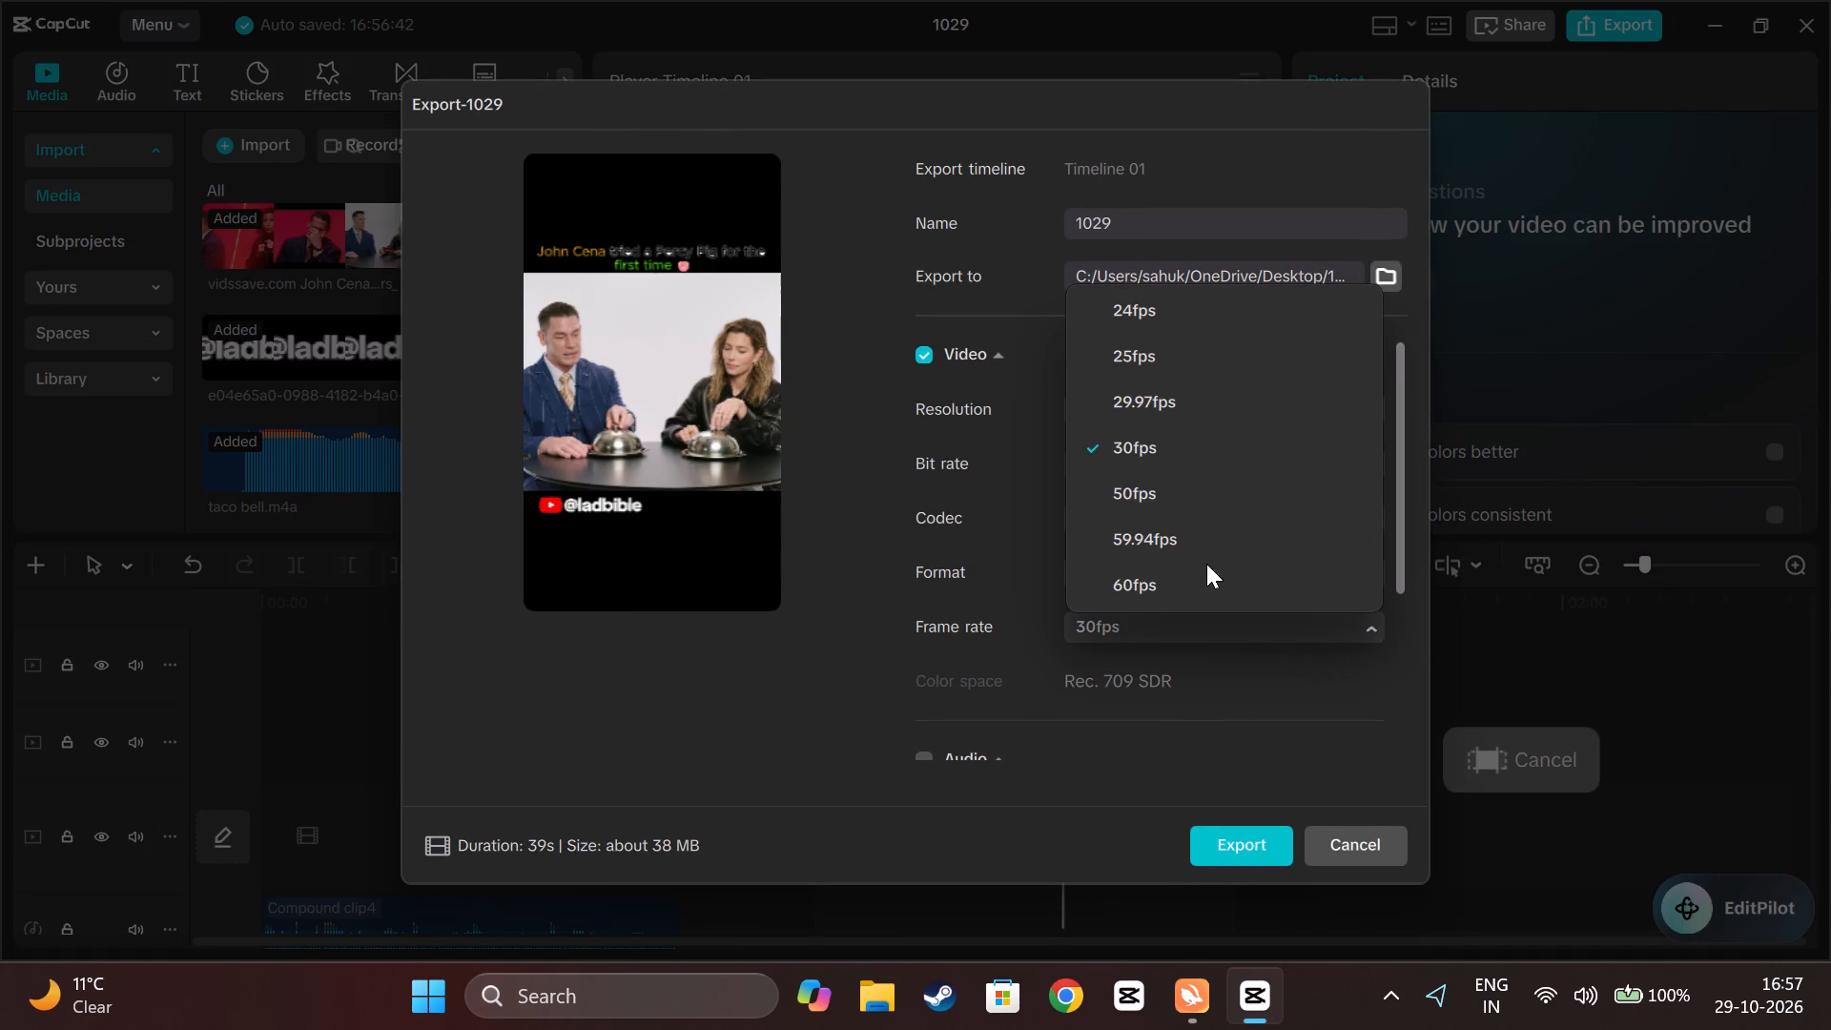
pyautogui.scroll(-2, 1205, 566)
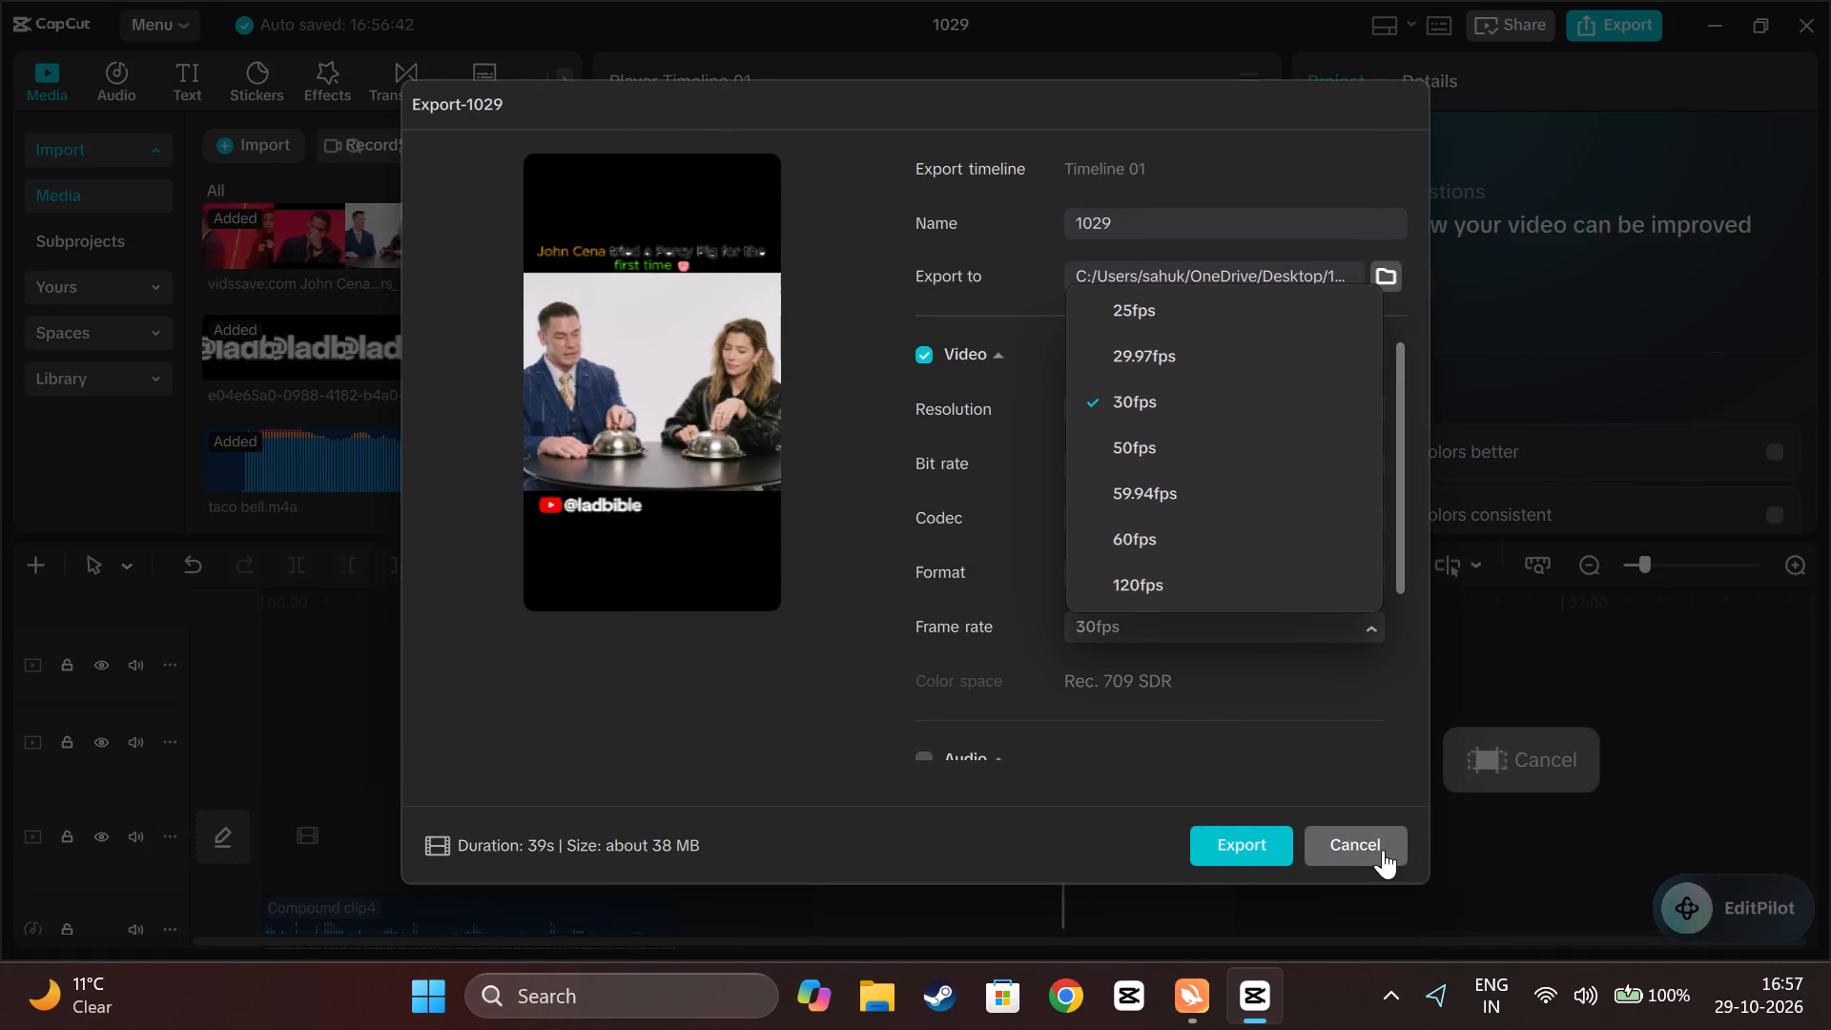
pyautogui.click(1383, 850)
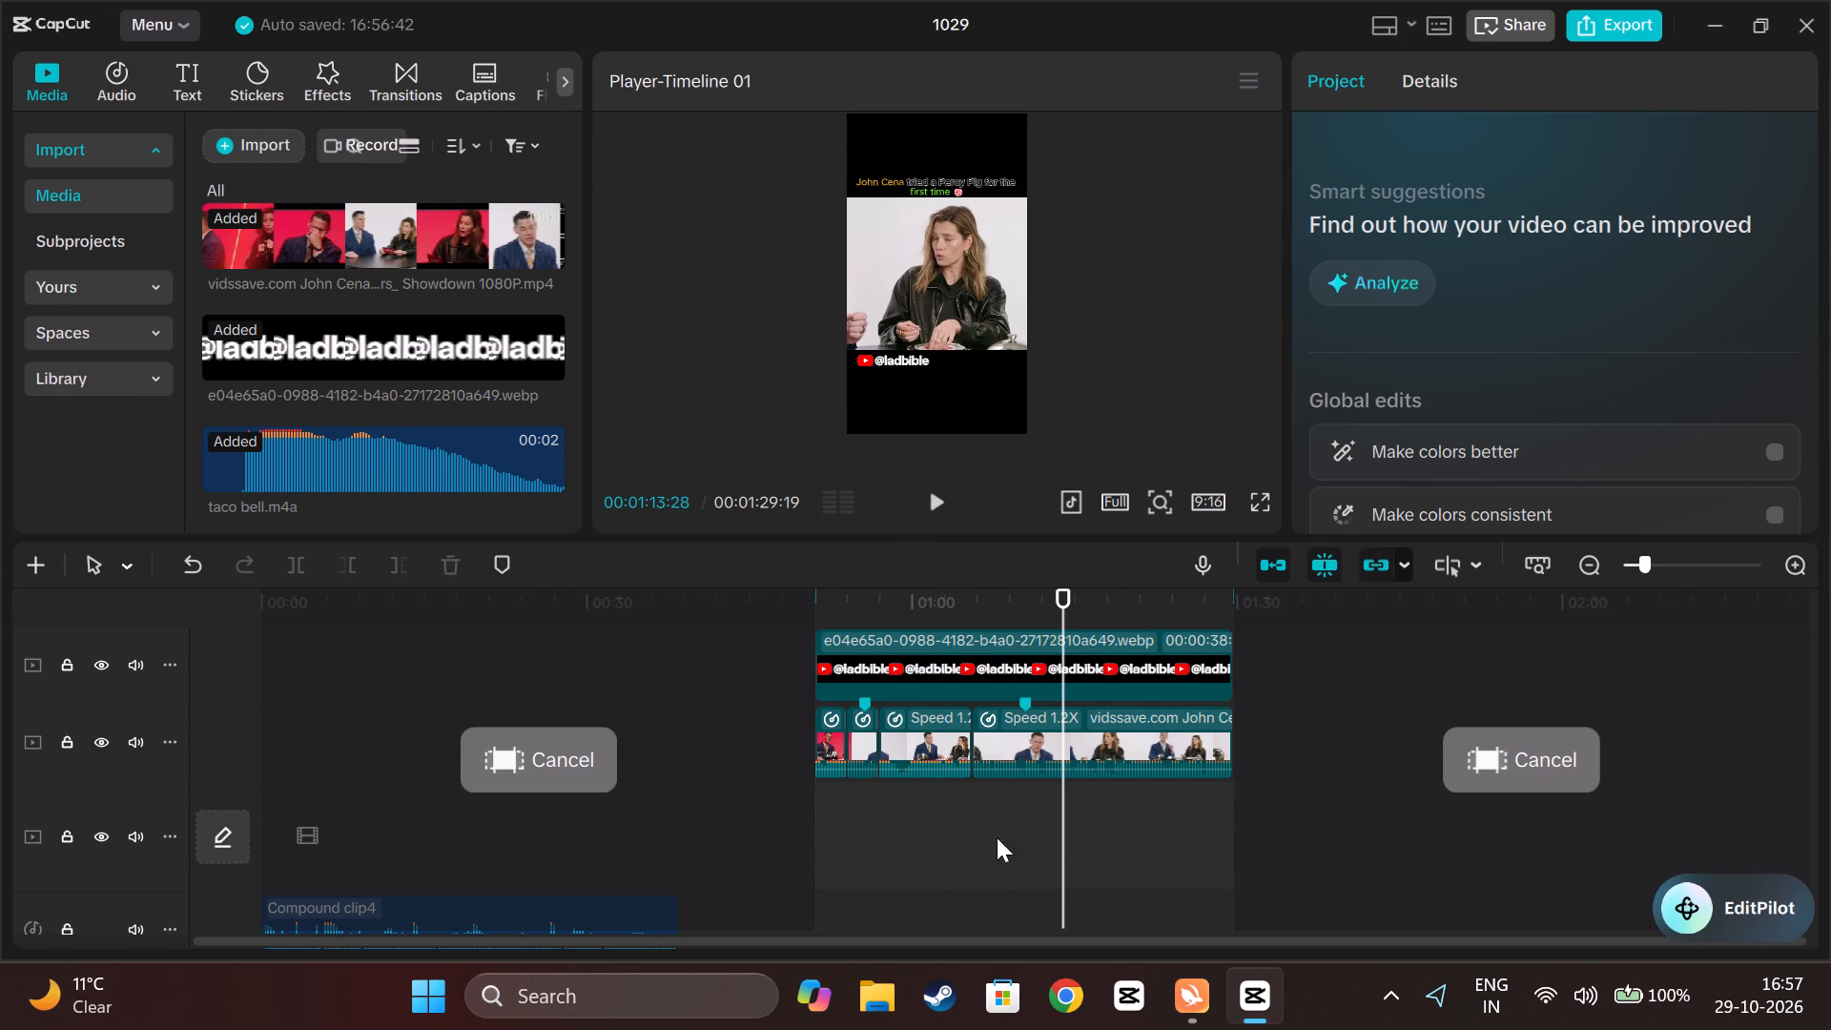
# Look through the last video clip's basic video properties, clear the selection and scrub back toward the start of the marked range.
pyautogui.click(1052, 726)
pyautogui.scroll(-10, 1472, 468)
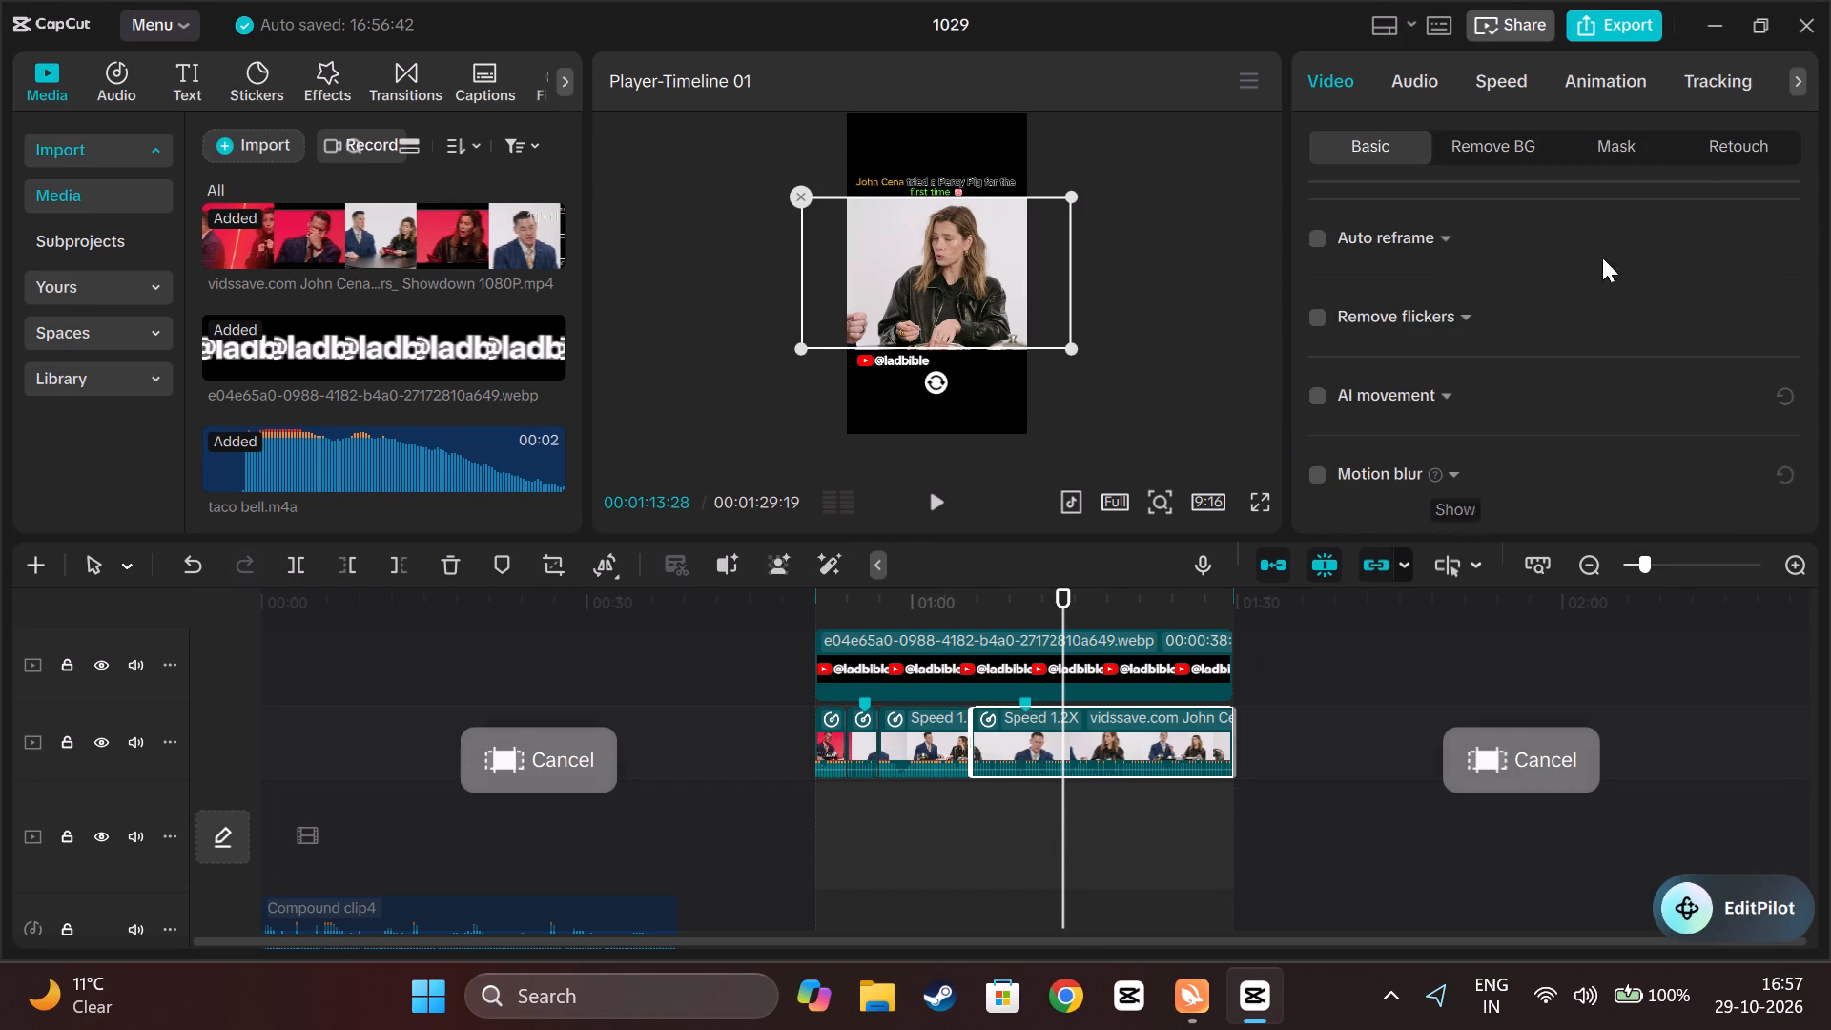
pyautogui.click(1350, 85)
pyautogui.scroll(3, 1267, 729)
pyautogui.scroll(-1, 1267, 729)
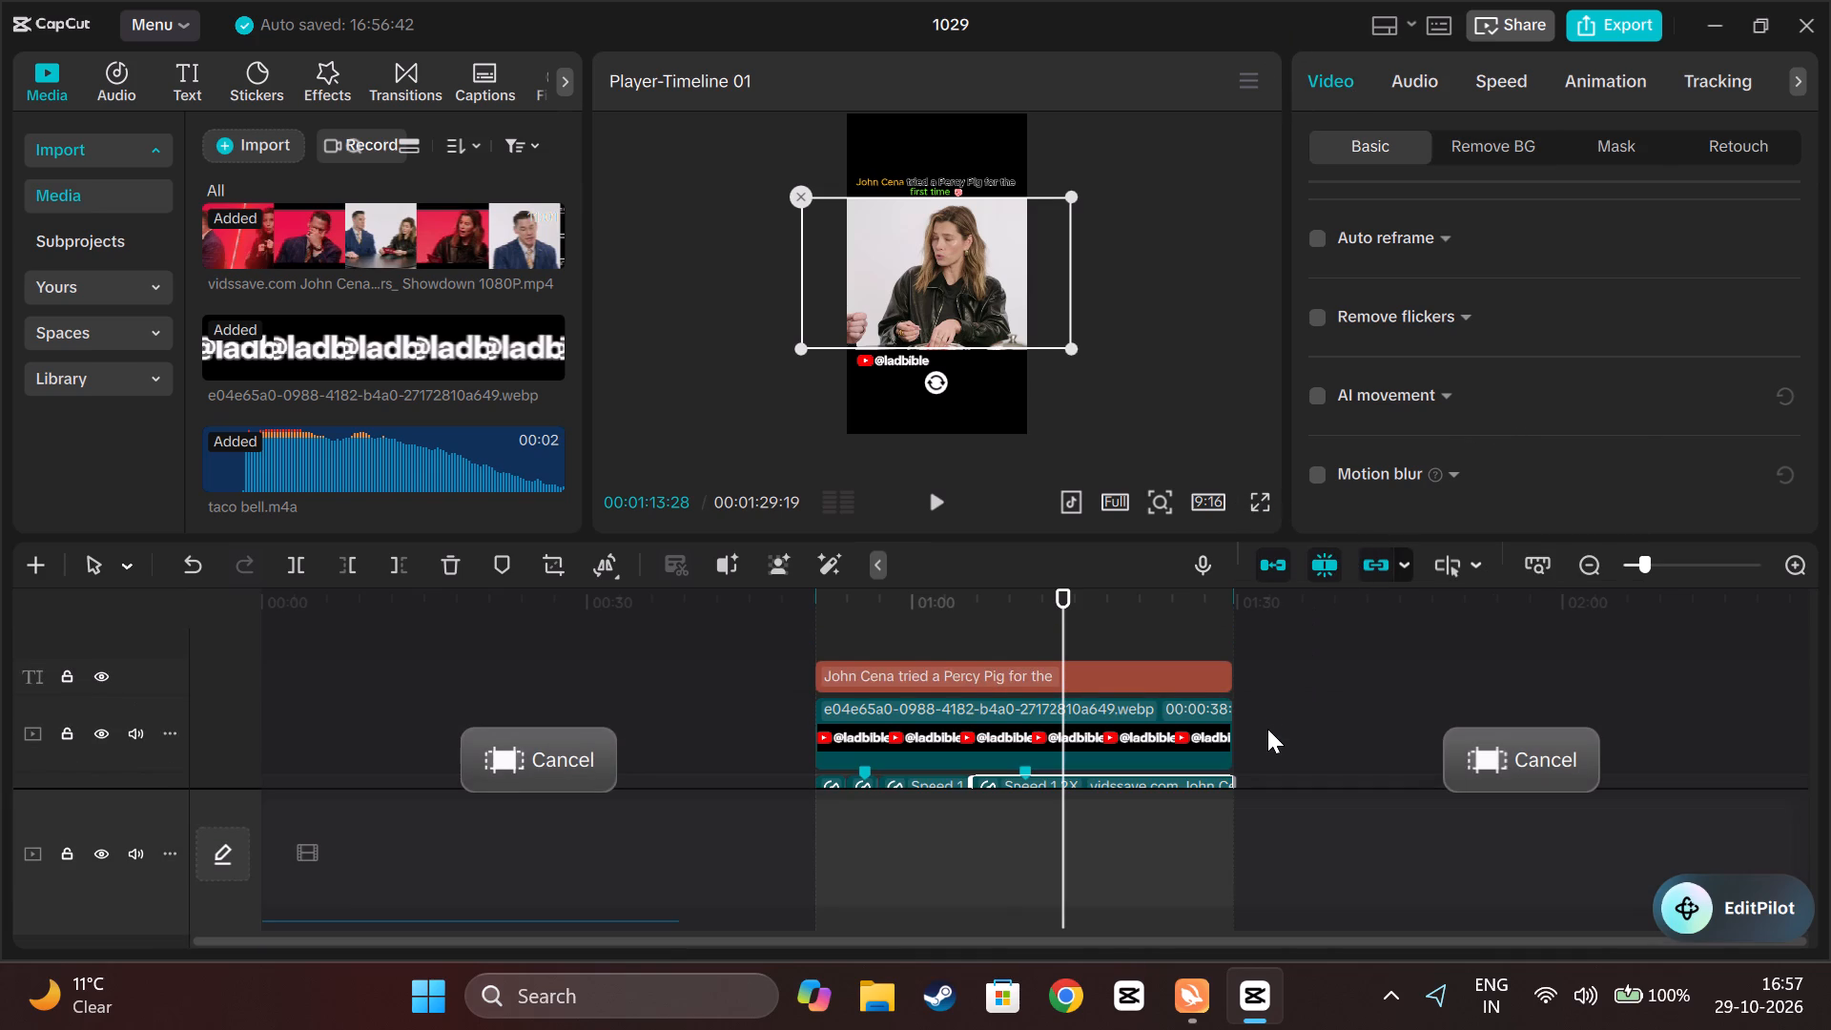
pyautogui.scroll(-4, 1177, 731)
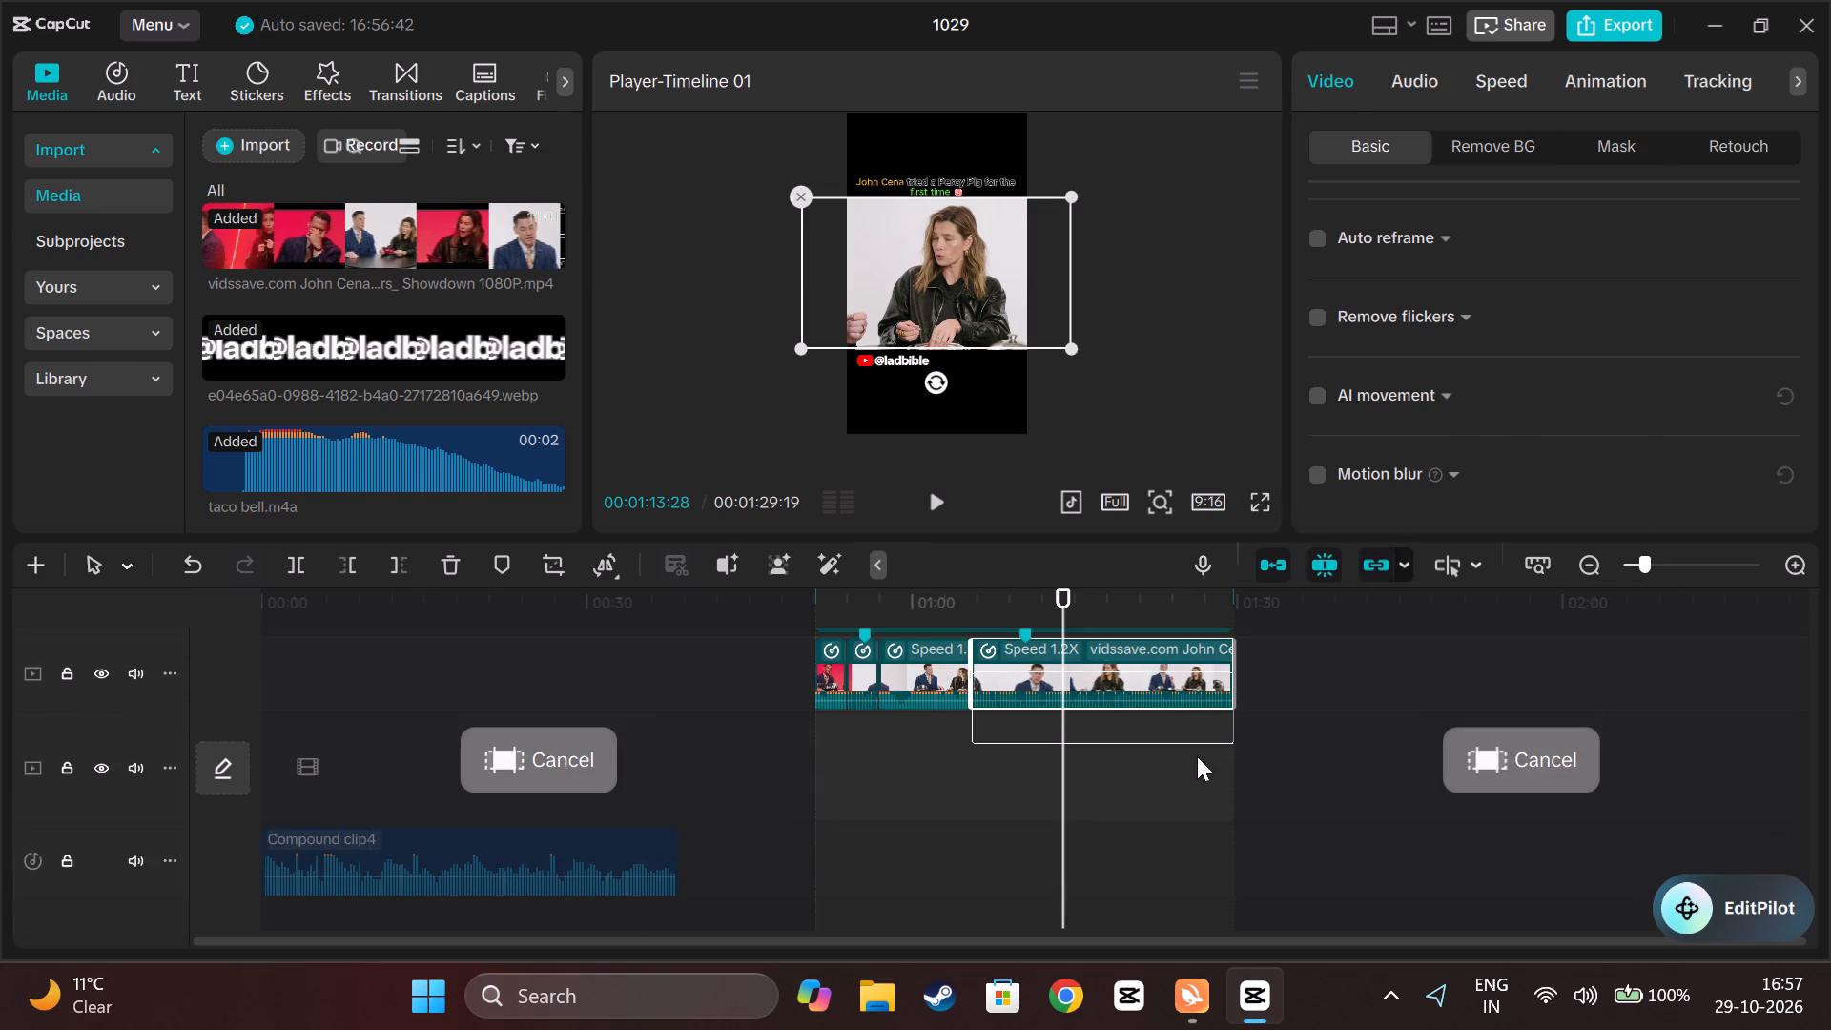
pyautogui.click(1162, 832)
pyautogui.moveTo(1157, 864); pyautogui.dragTo(827, 839)
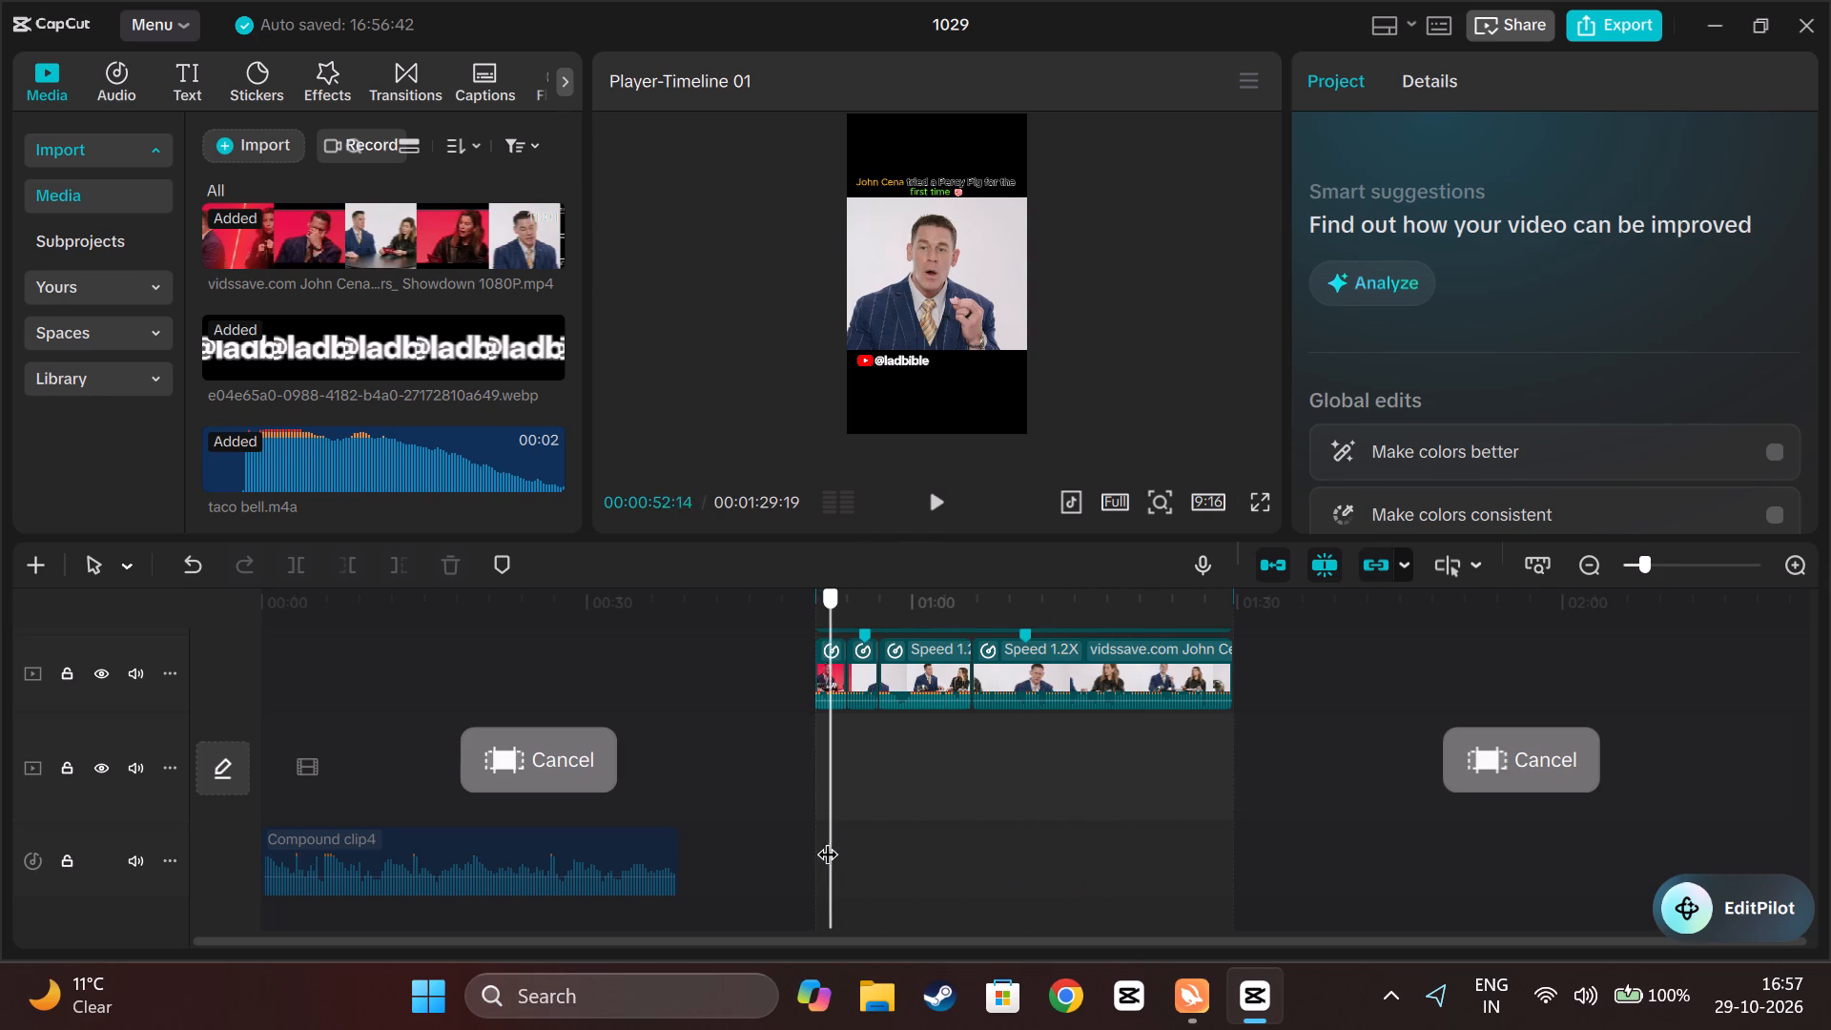
pyautogui.moveTo(827, 839); pyautogui.dragTo(828, 839)
pyautogui.scroll(2, 893, 831)
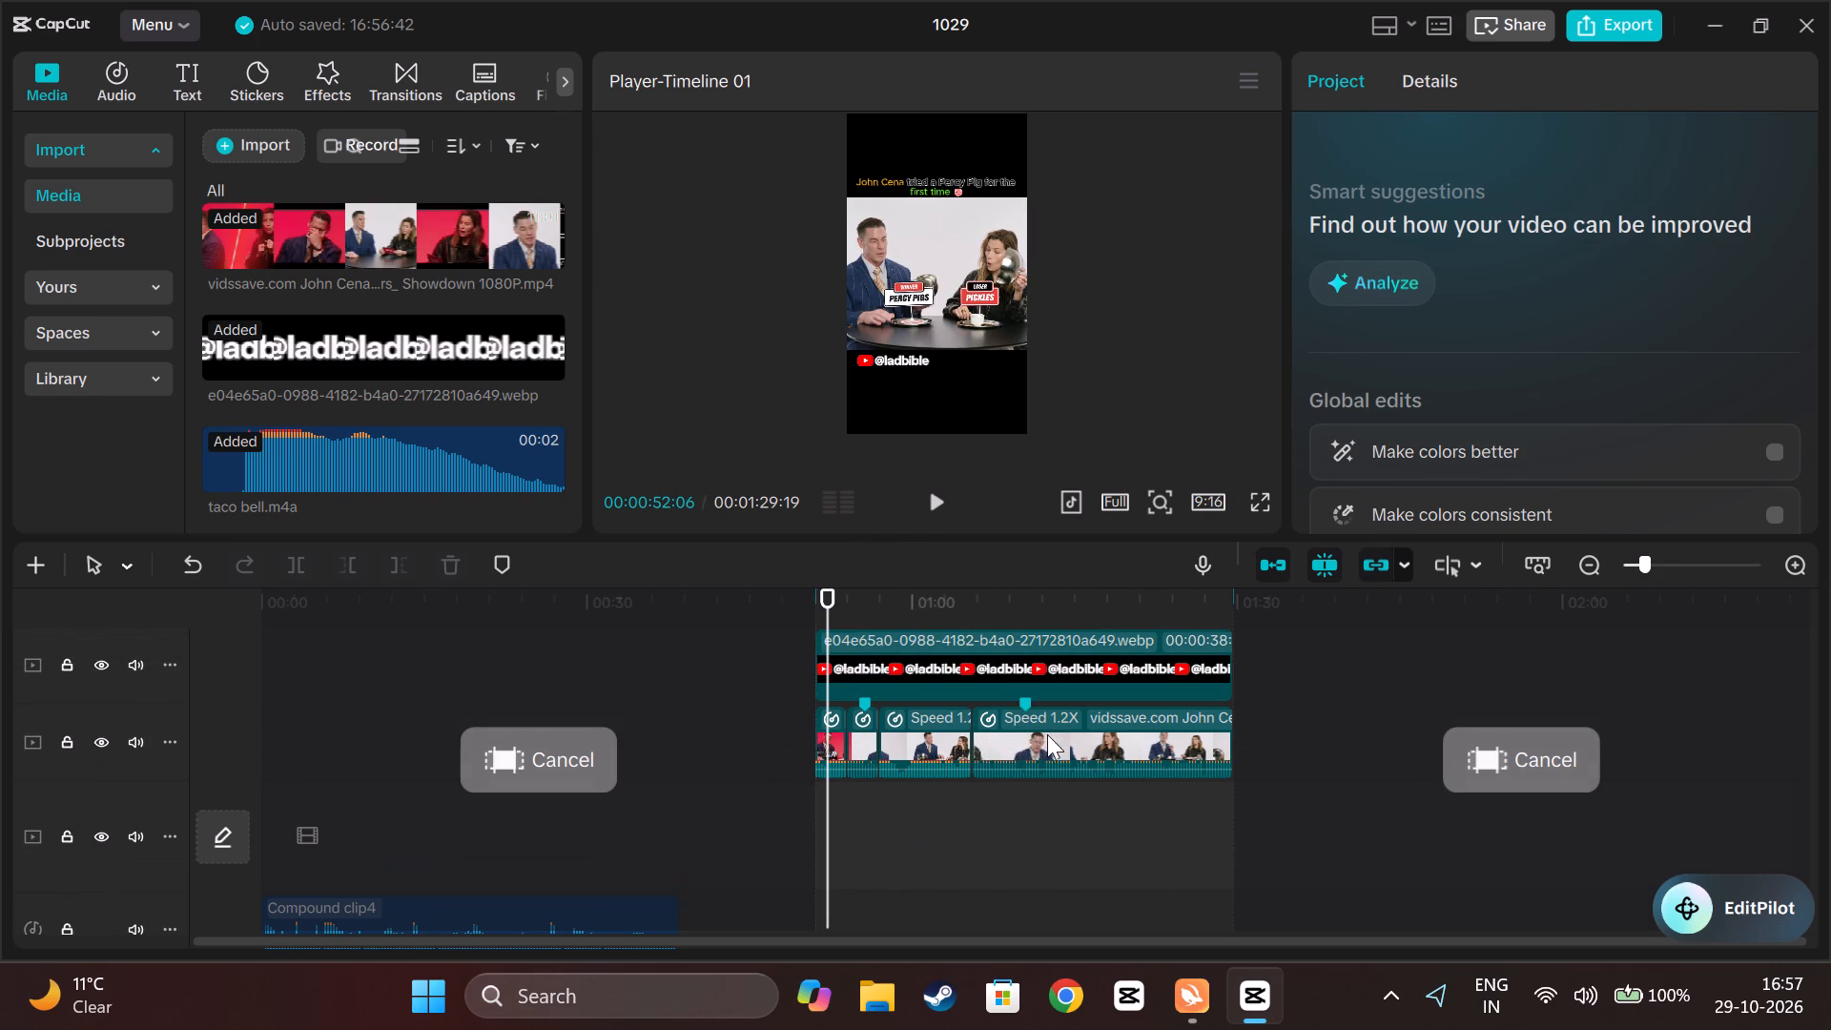
pyautogui.press('F23')
pyautogui.click(1033, 671)
pyautogui.scroll(1, 1033, 693)
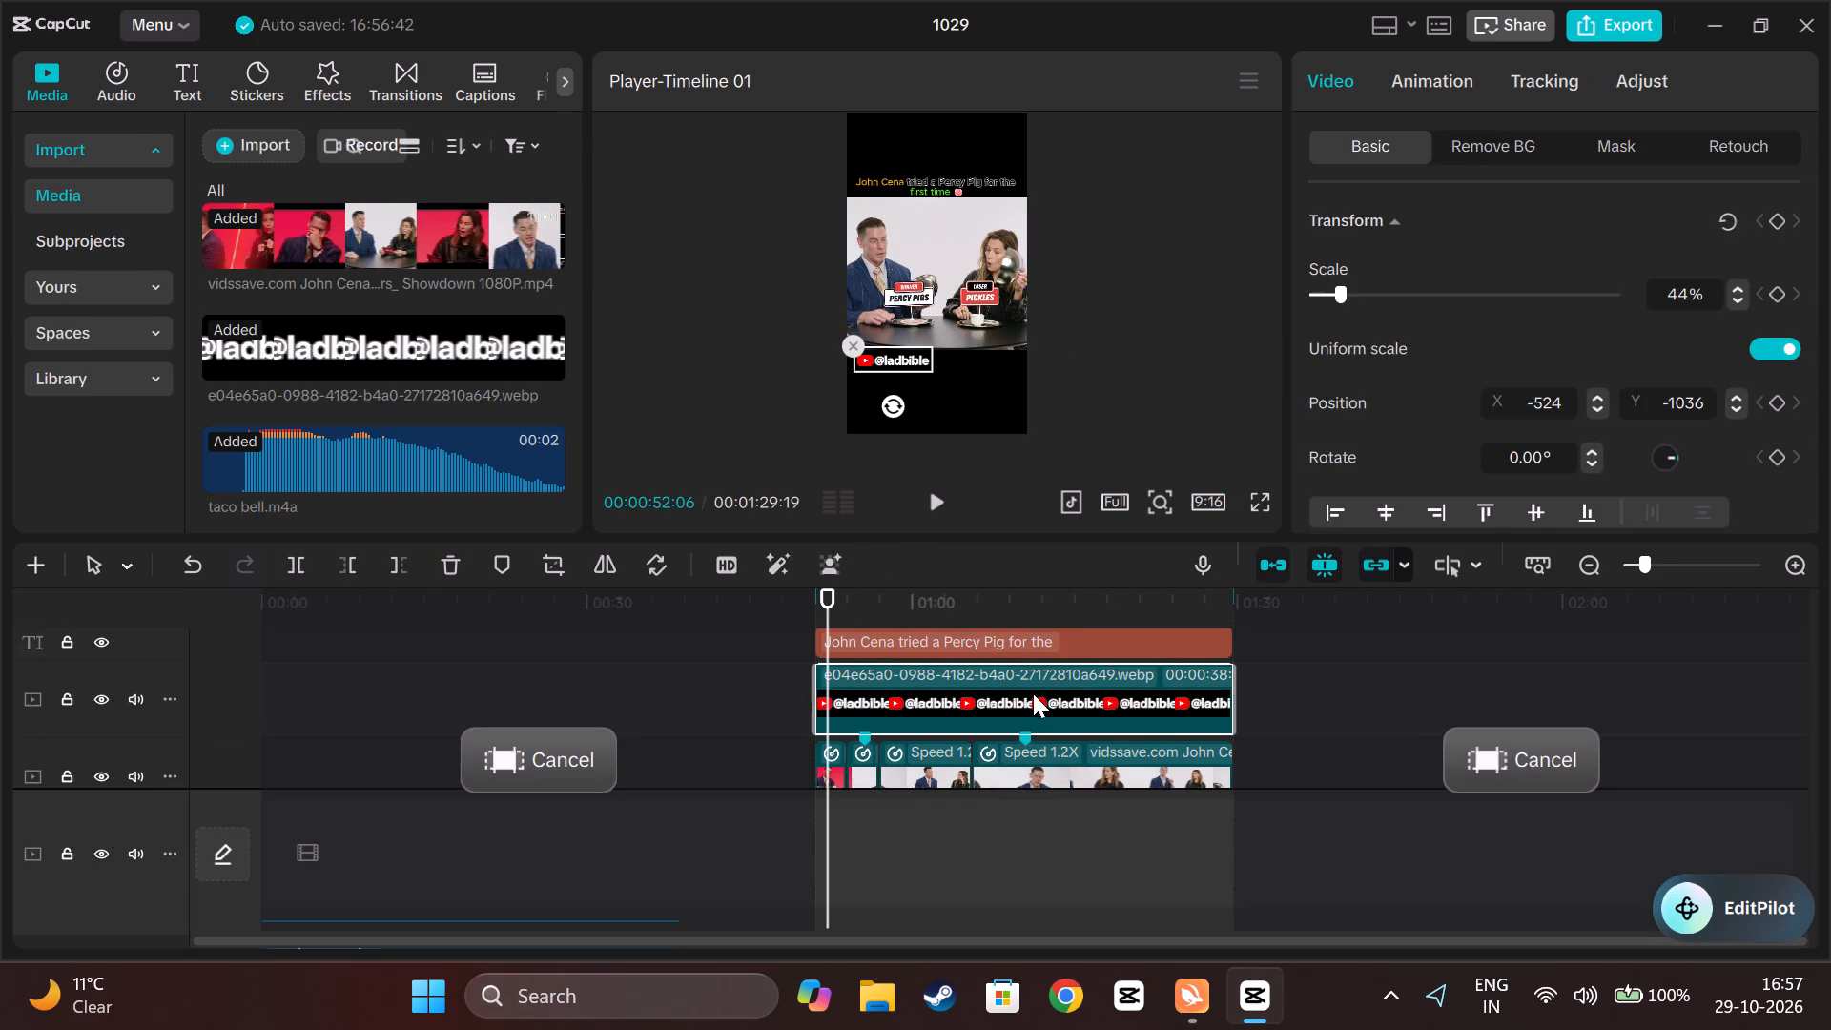
pyautogui.press('F23')
pyautogui.click(1027, 647)
pyautogui.scroll(2, 1027, 647)
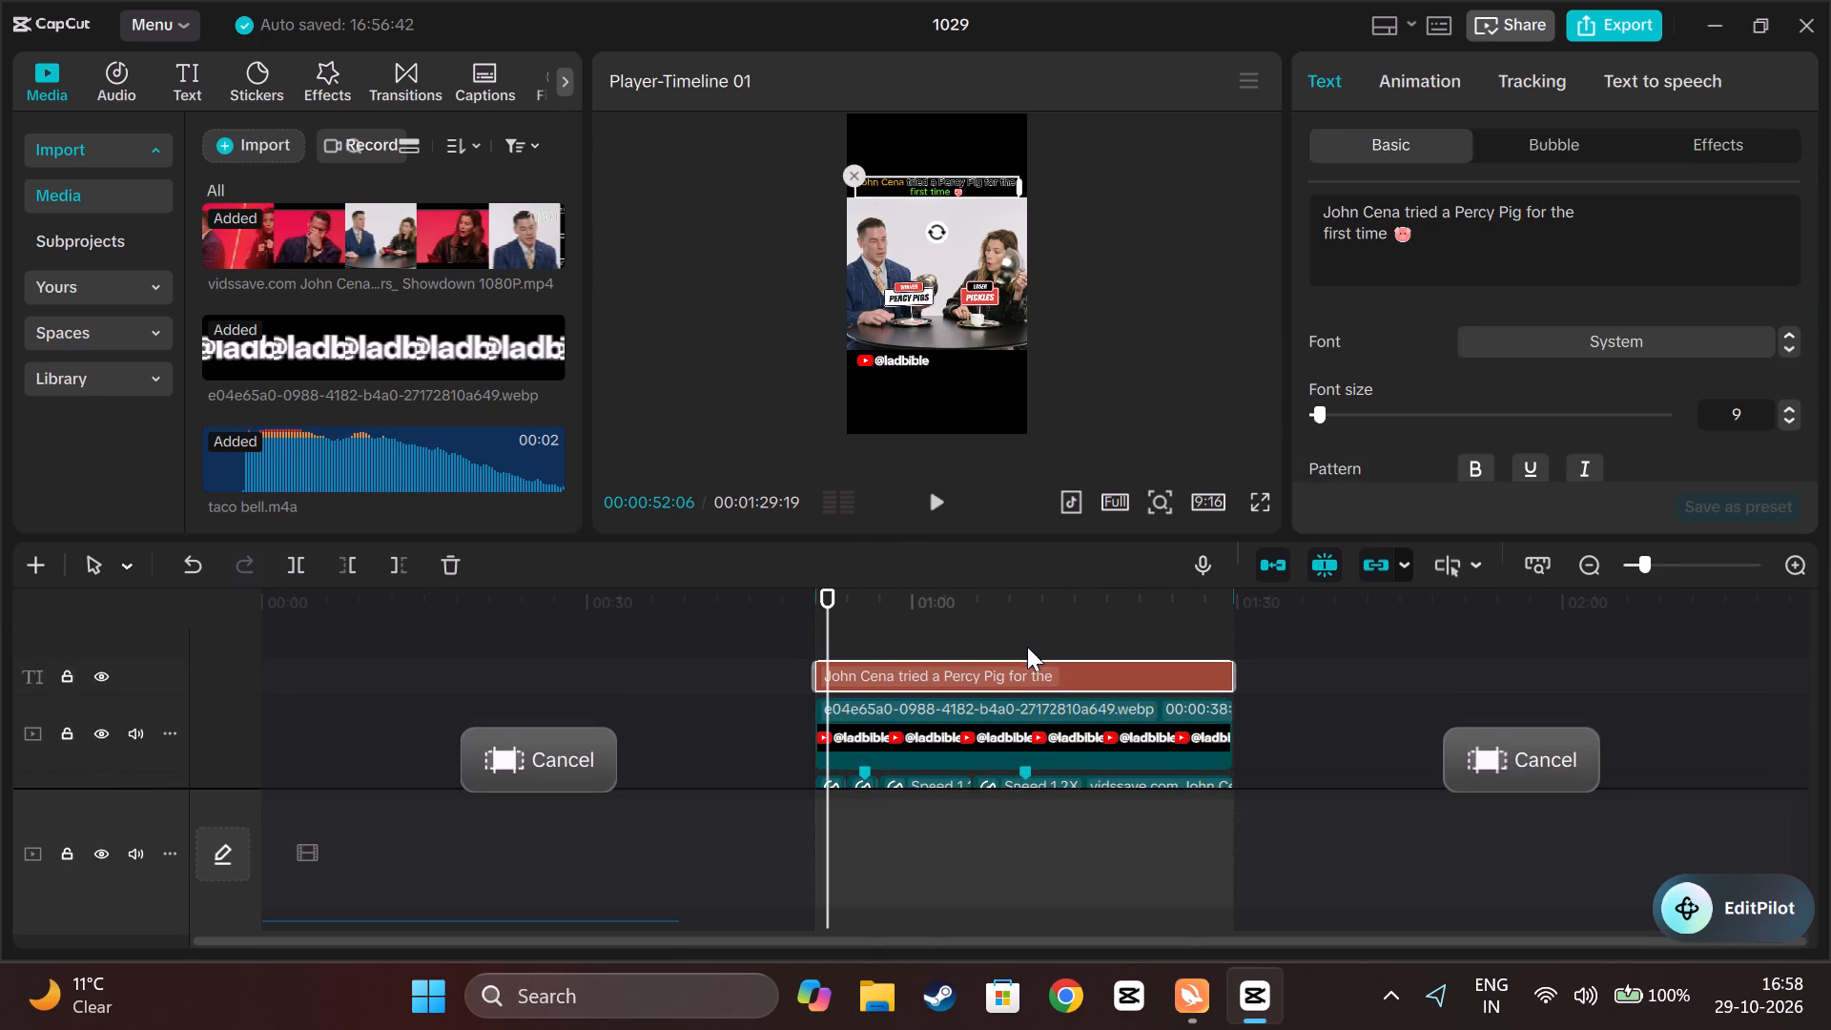
pyautogui.scroll(1, 1027, 647)
pyautogui.click(1042, 753)
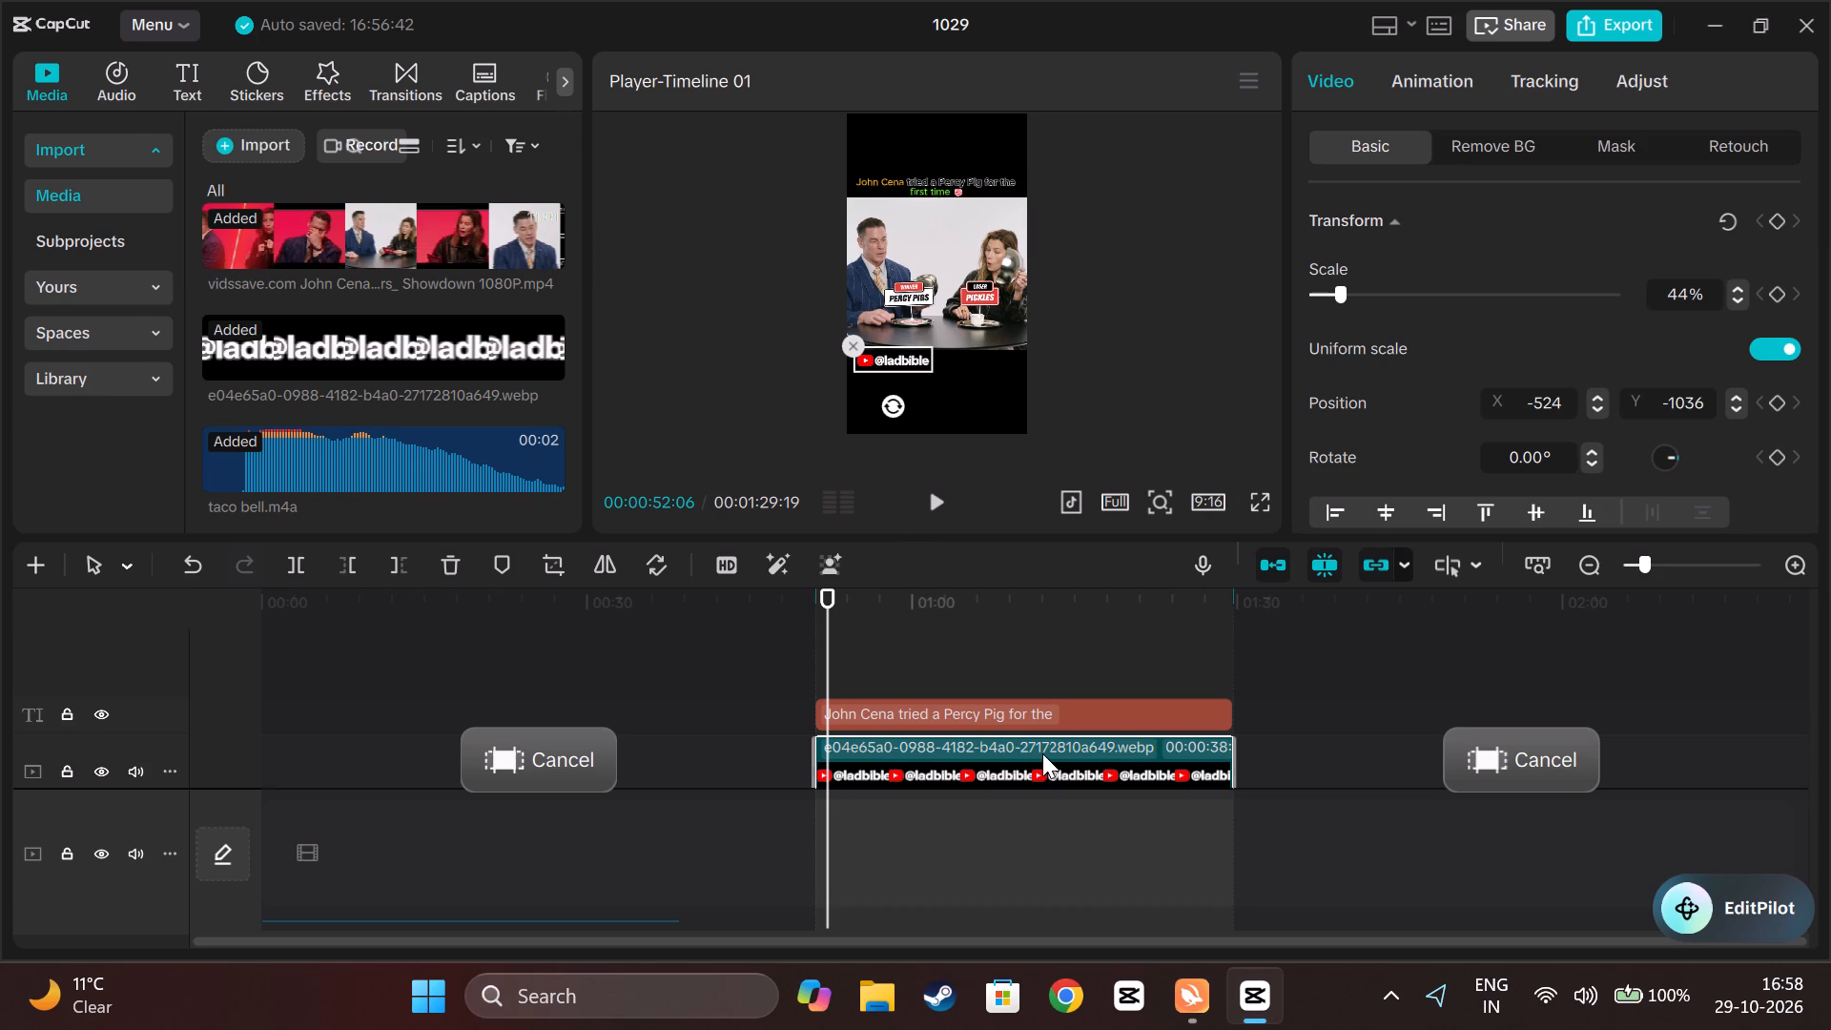
pyautogui.keyDown('ctrl'); pyautogui.click(1070, 714); pyautogui.keyUp('ctrl')
pyautogui.scroll(-3, 1074, 738)
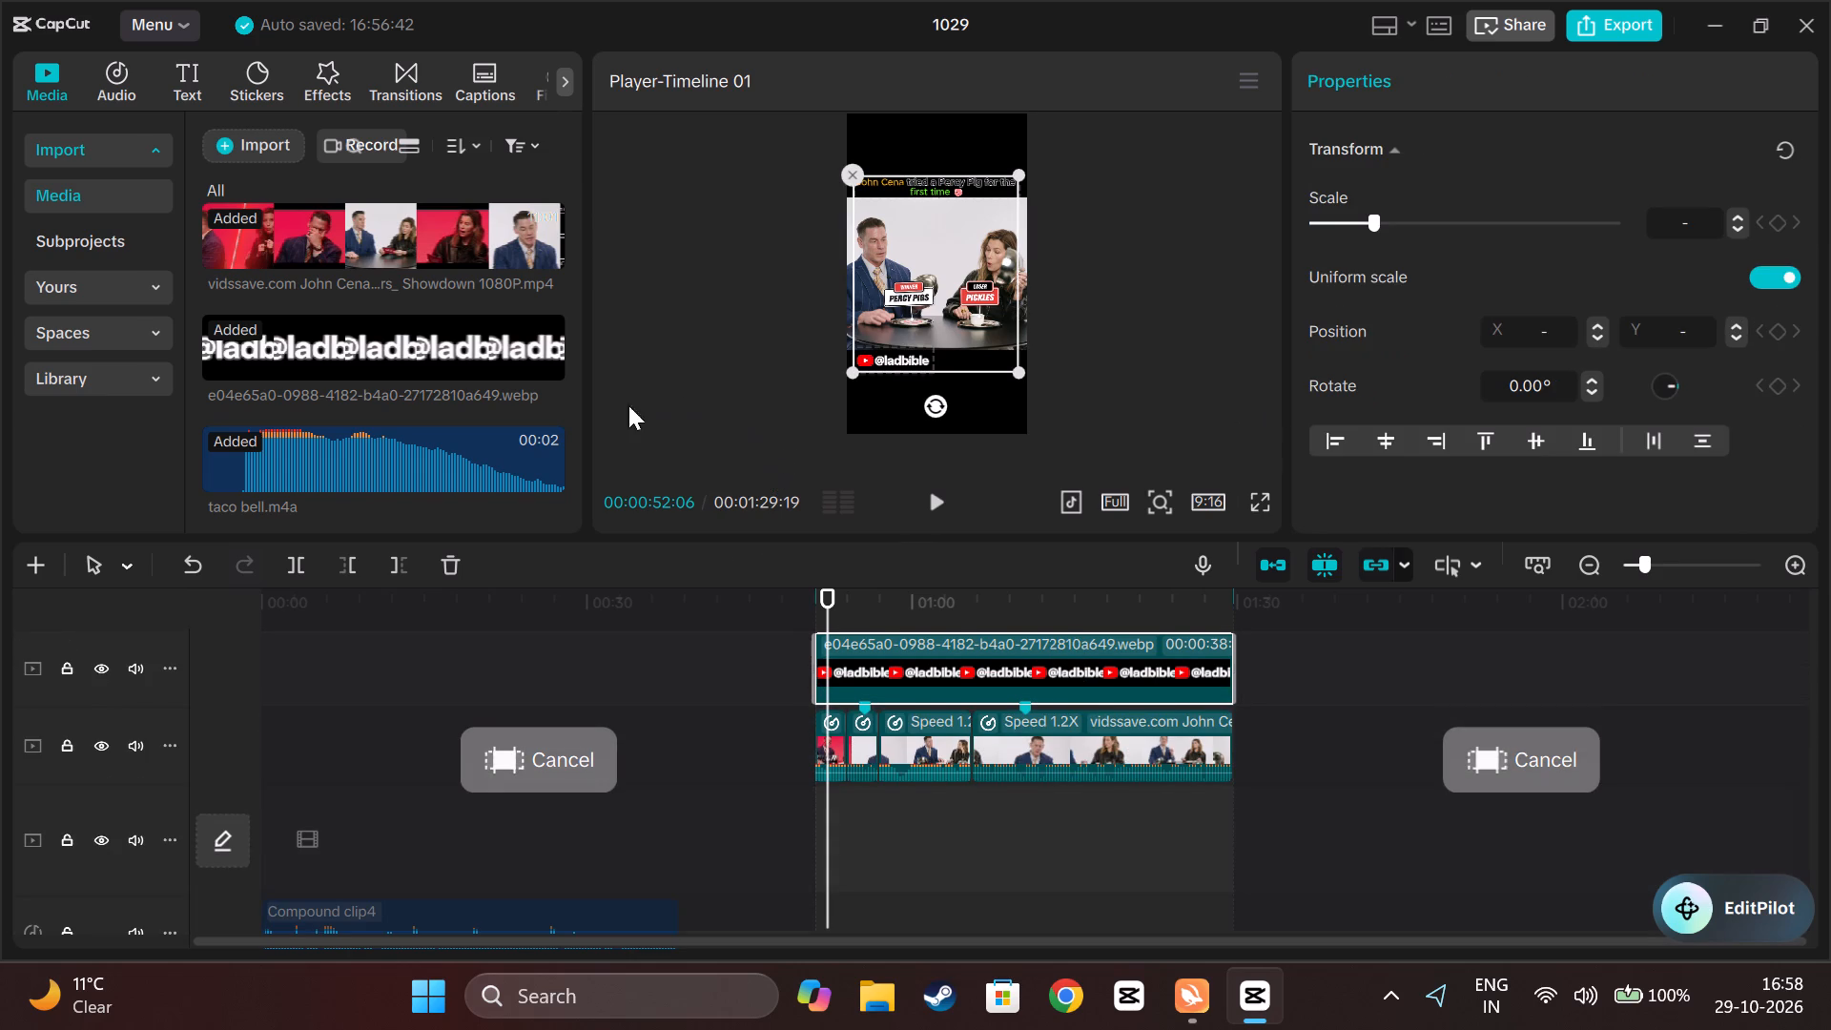
pyautogui.click(458, 572)
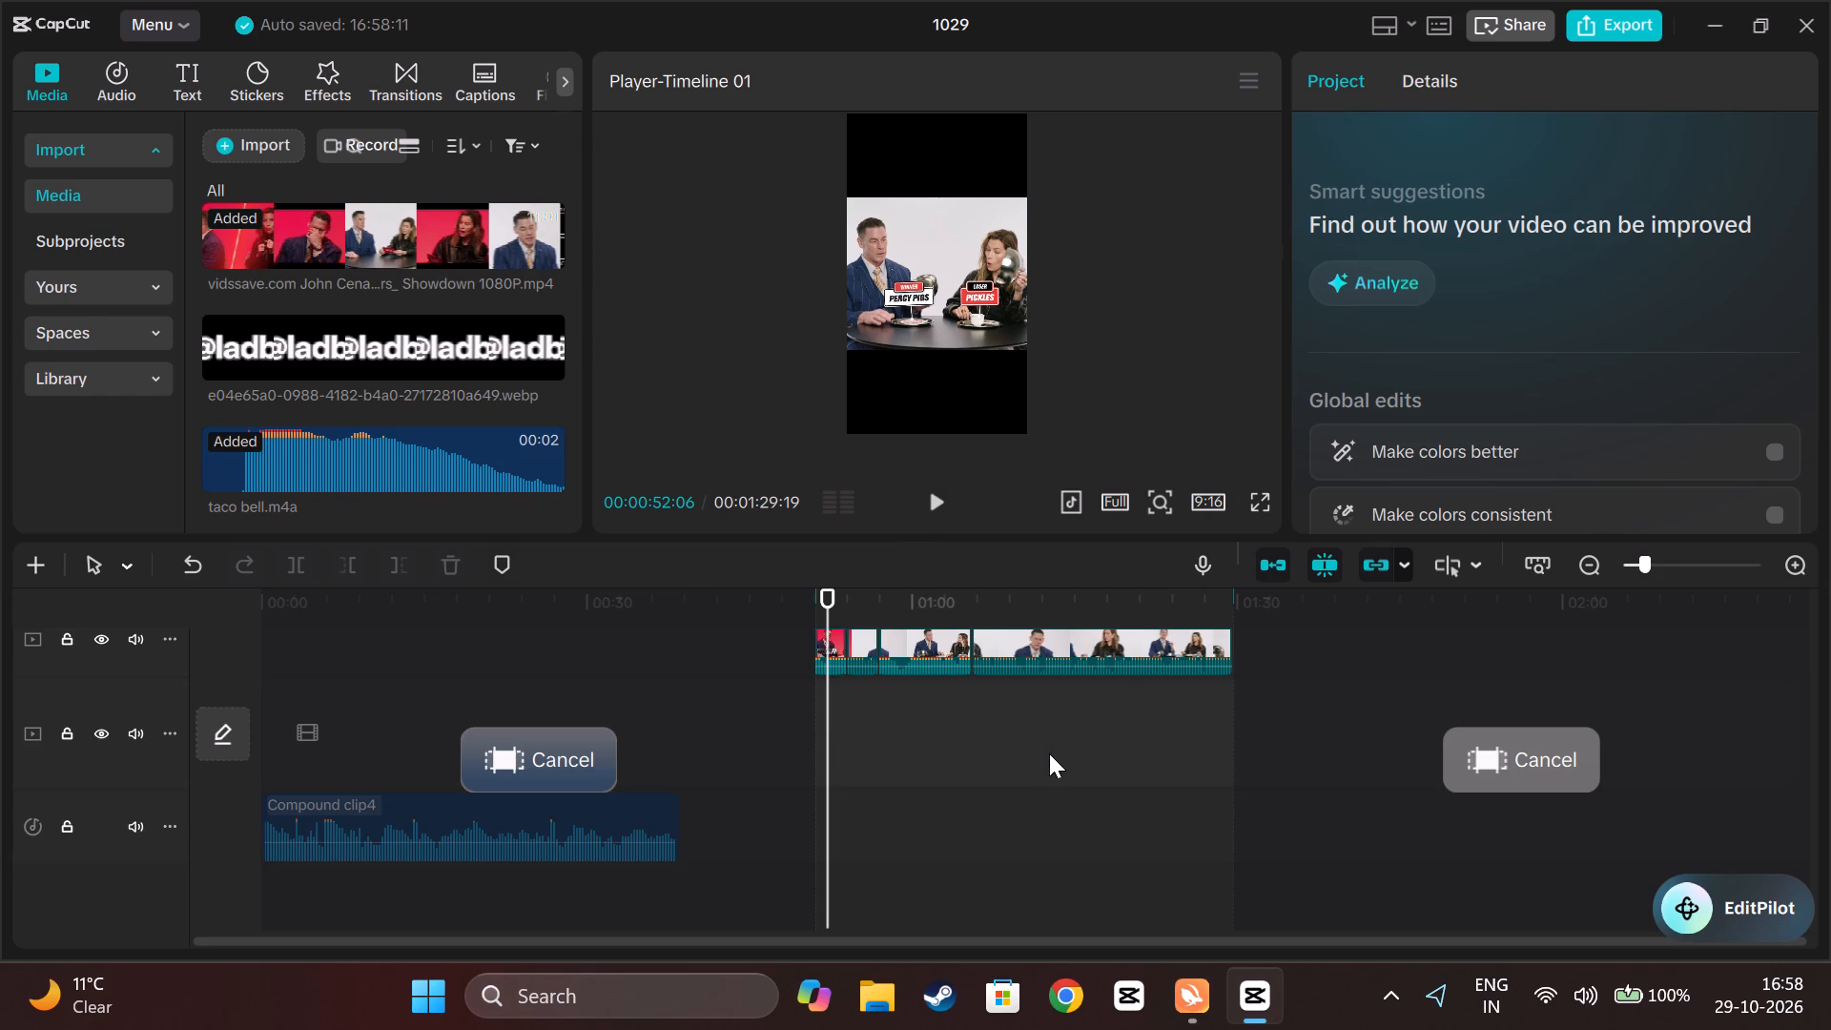
# Scrub through the marked range and export it as 1029 in mp4 format with the frame rate set to 60fps.
pyautogui.scroll(2, 1050, 755)
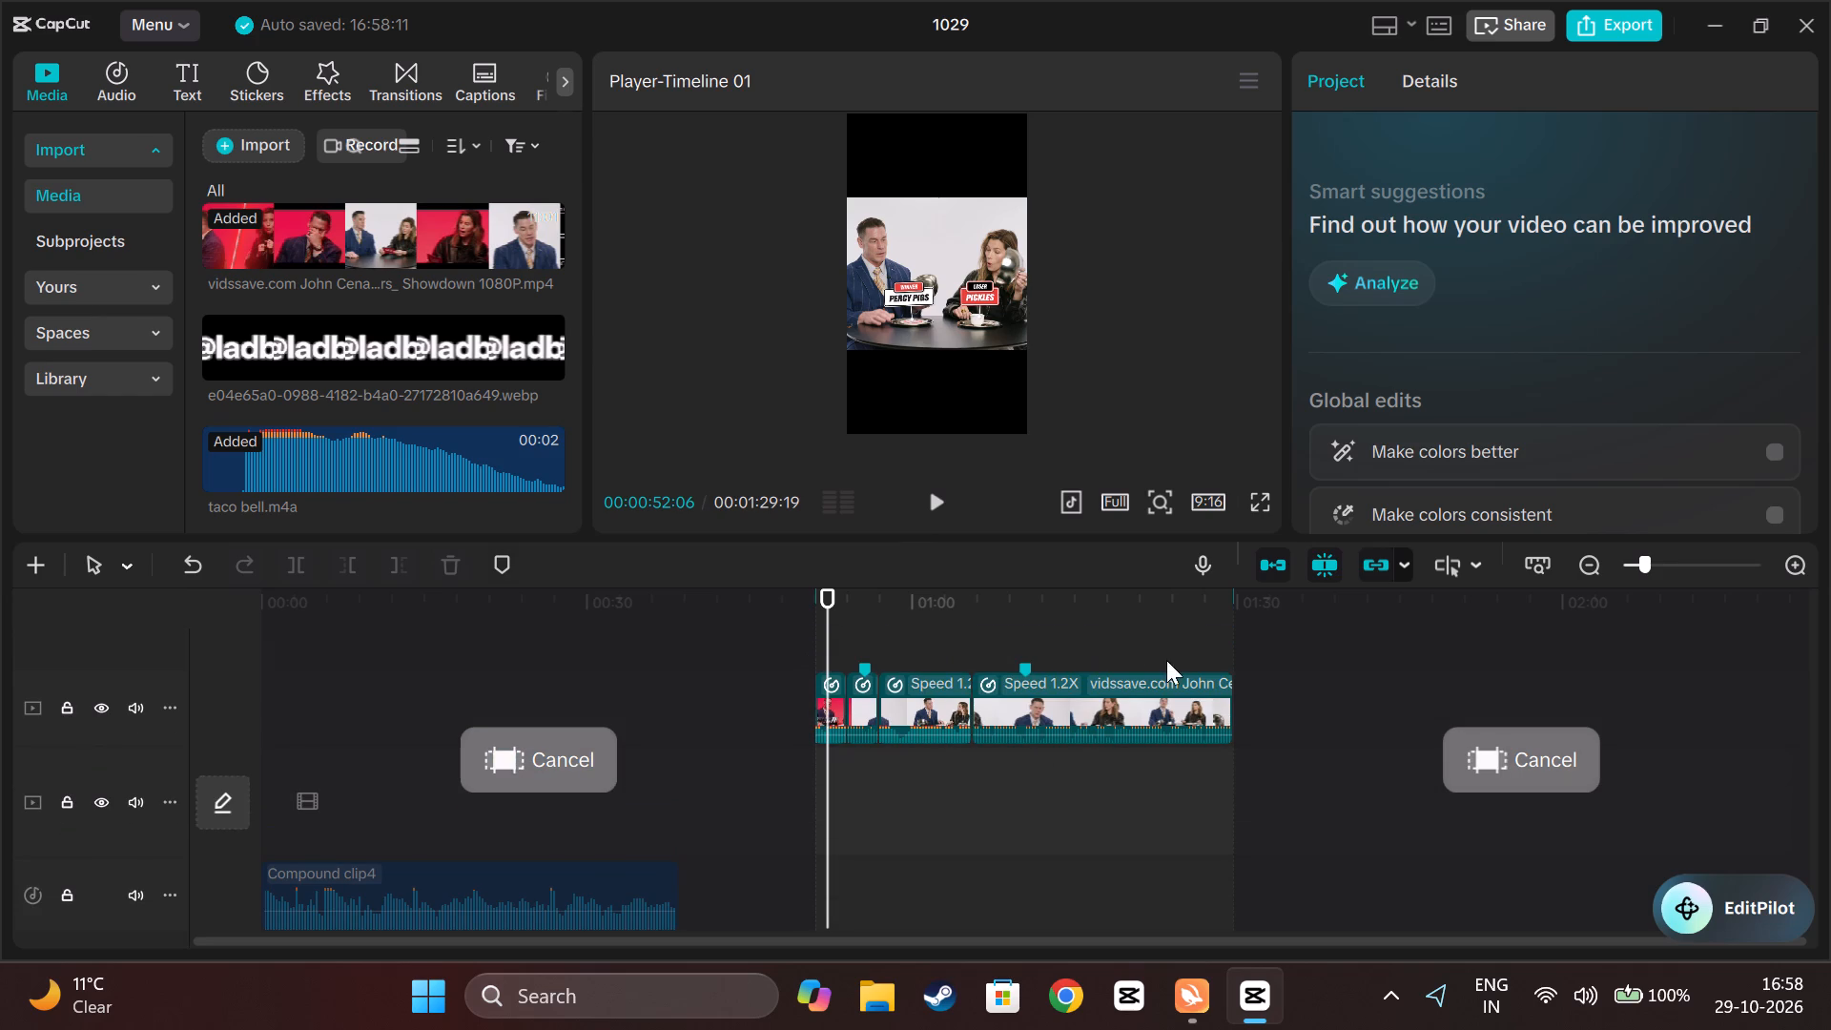
pyautogui.moveTo(829, 608); pyautogui.dragTo(1326, 629)
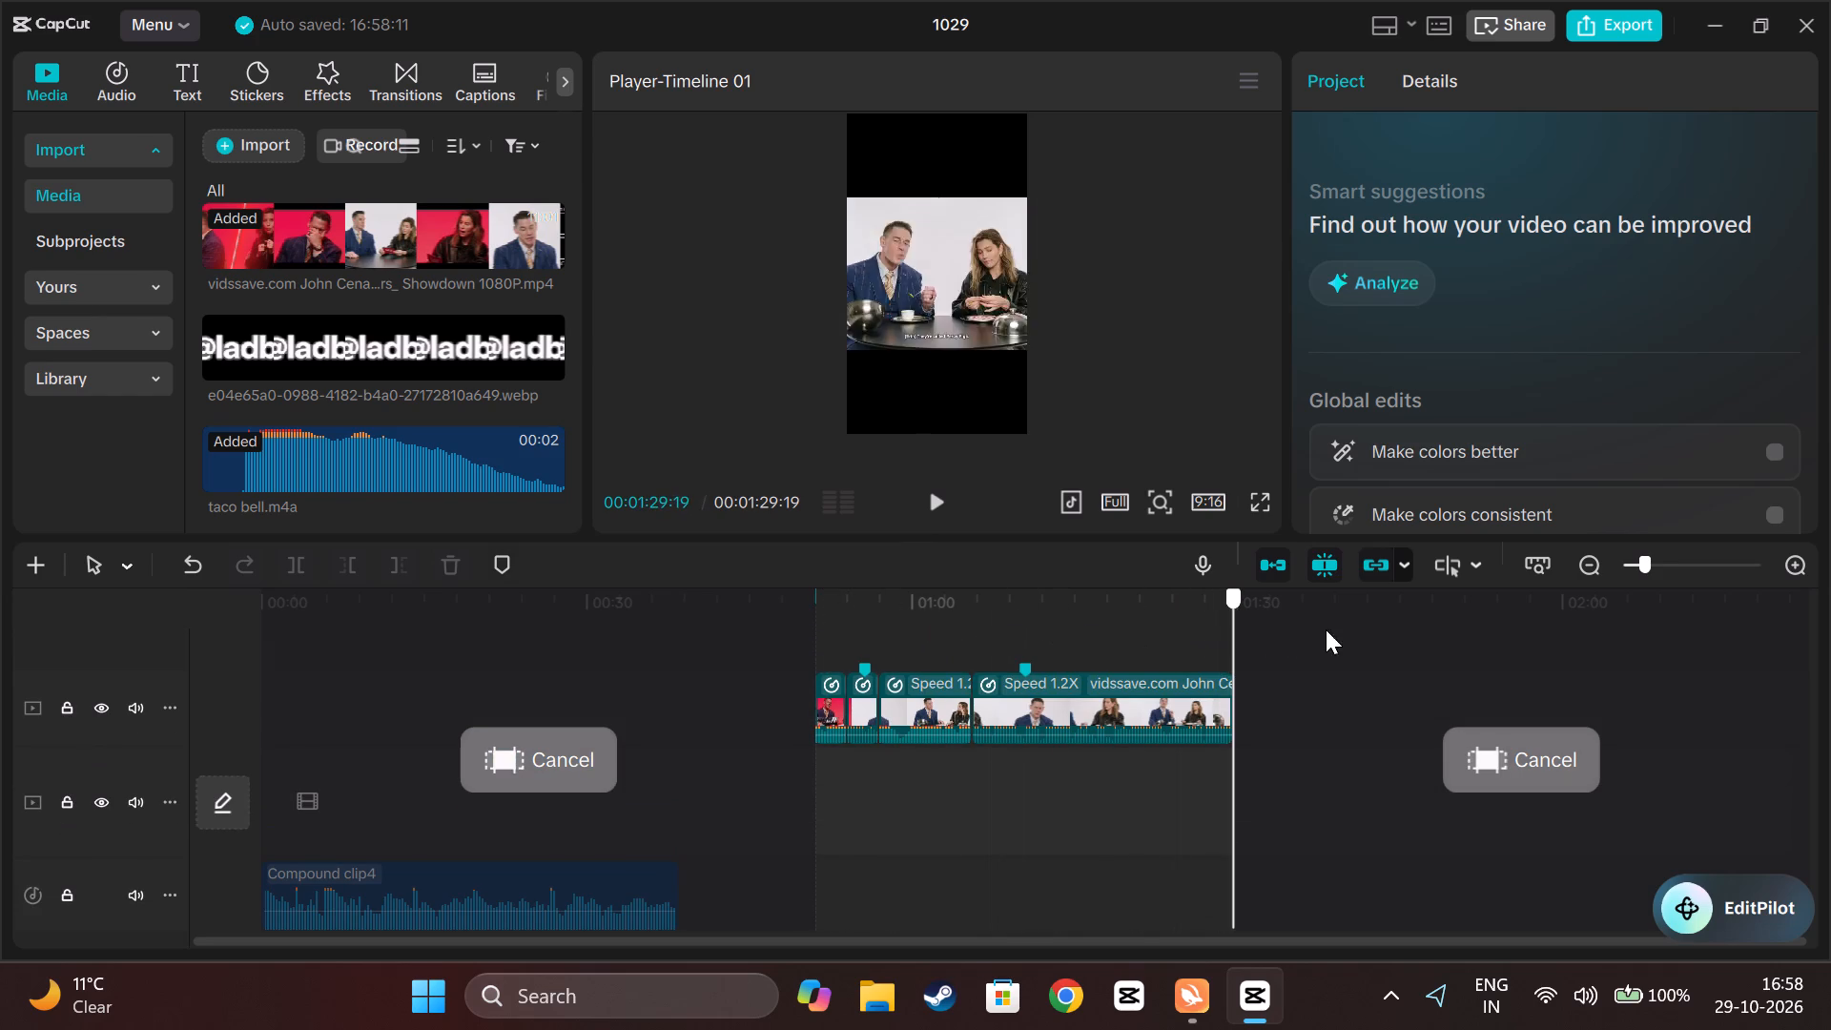
pyautogui.moveTo(1326, 629); pyautogui.dragTo(816, 678)
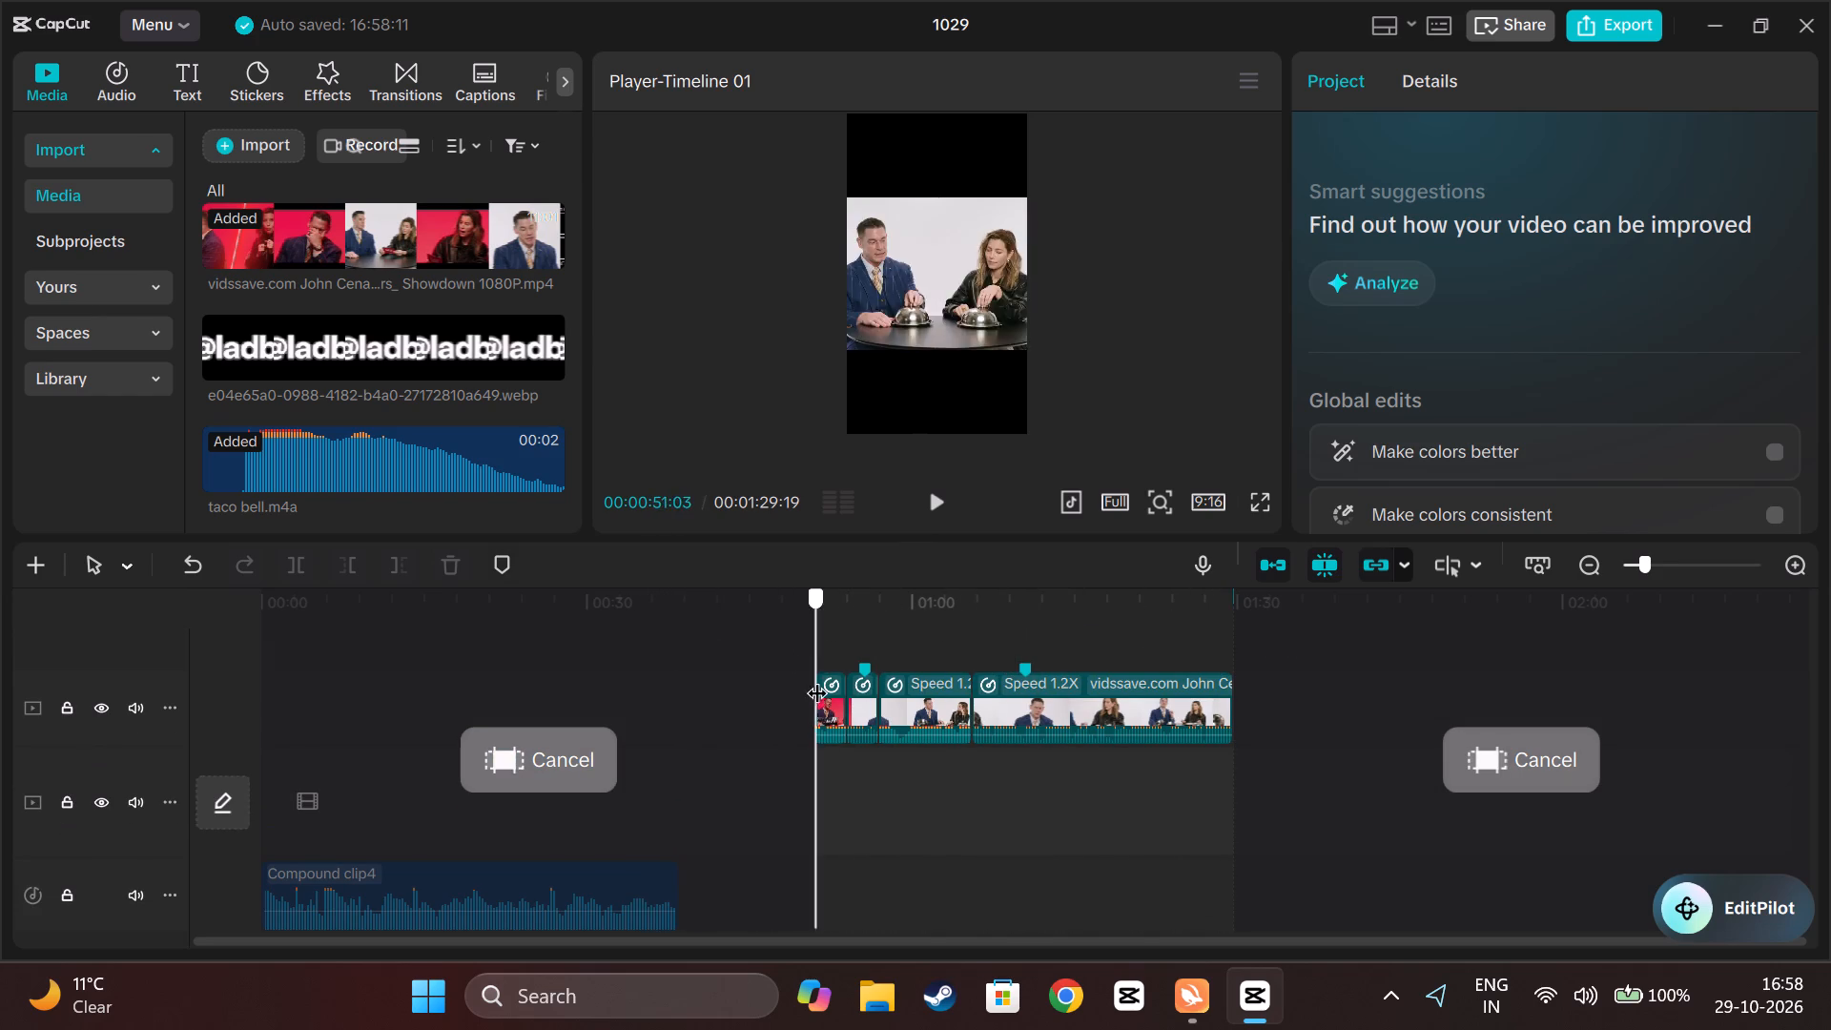
pyautogui.moveTo(816, 678); pyautogui.dragTo(1294, 693)
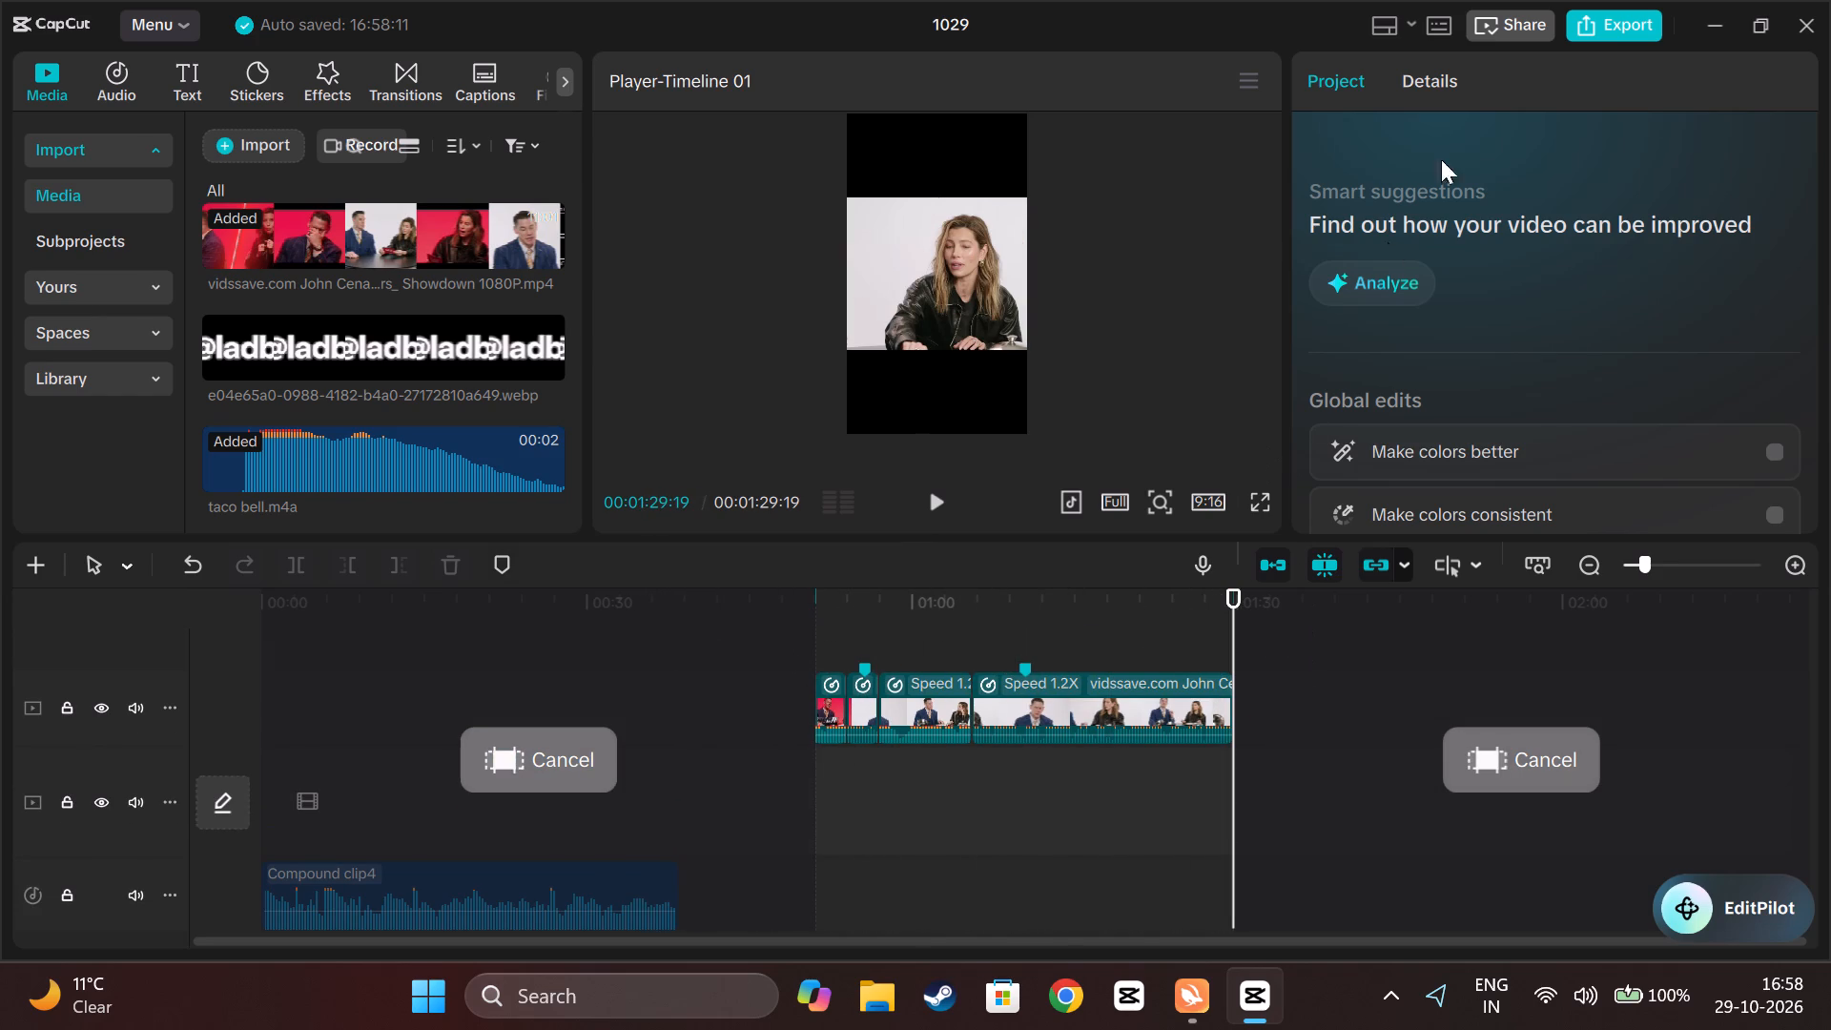
pyautogui.click(1577, 26)
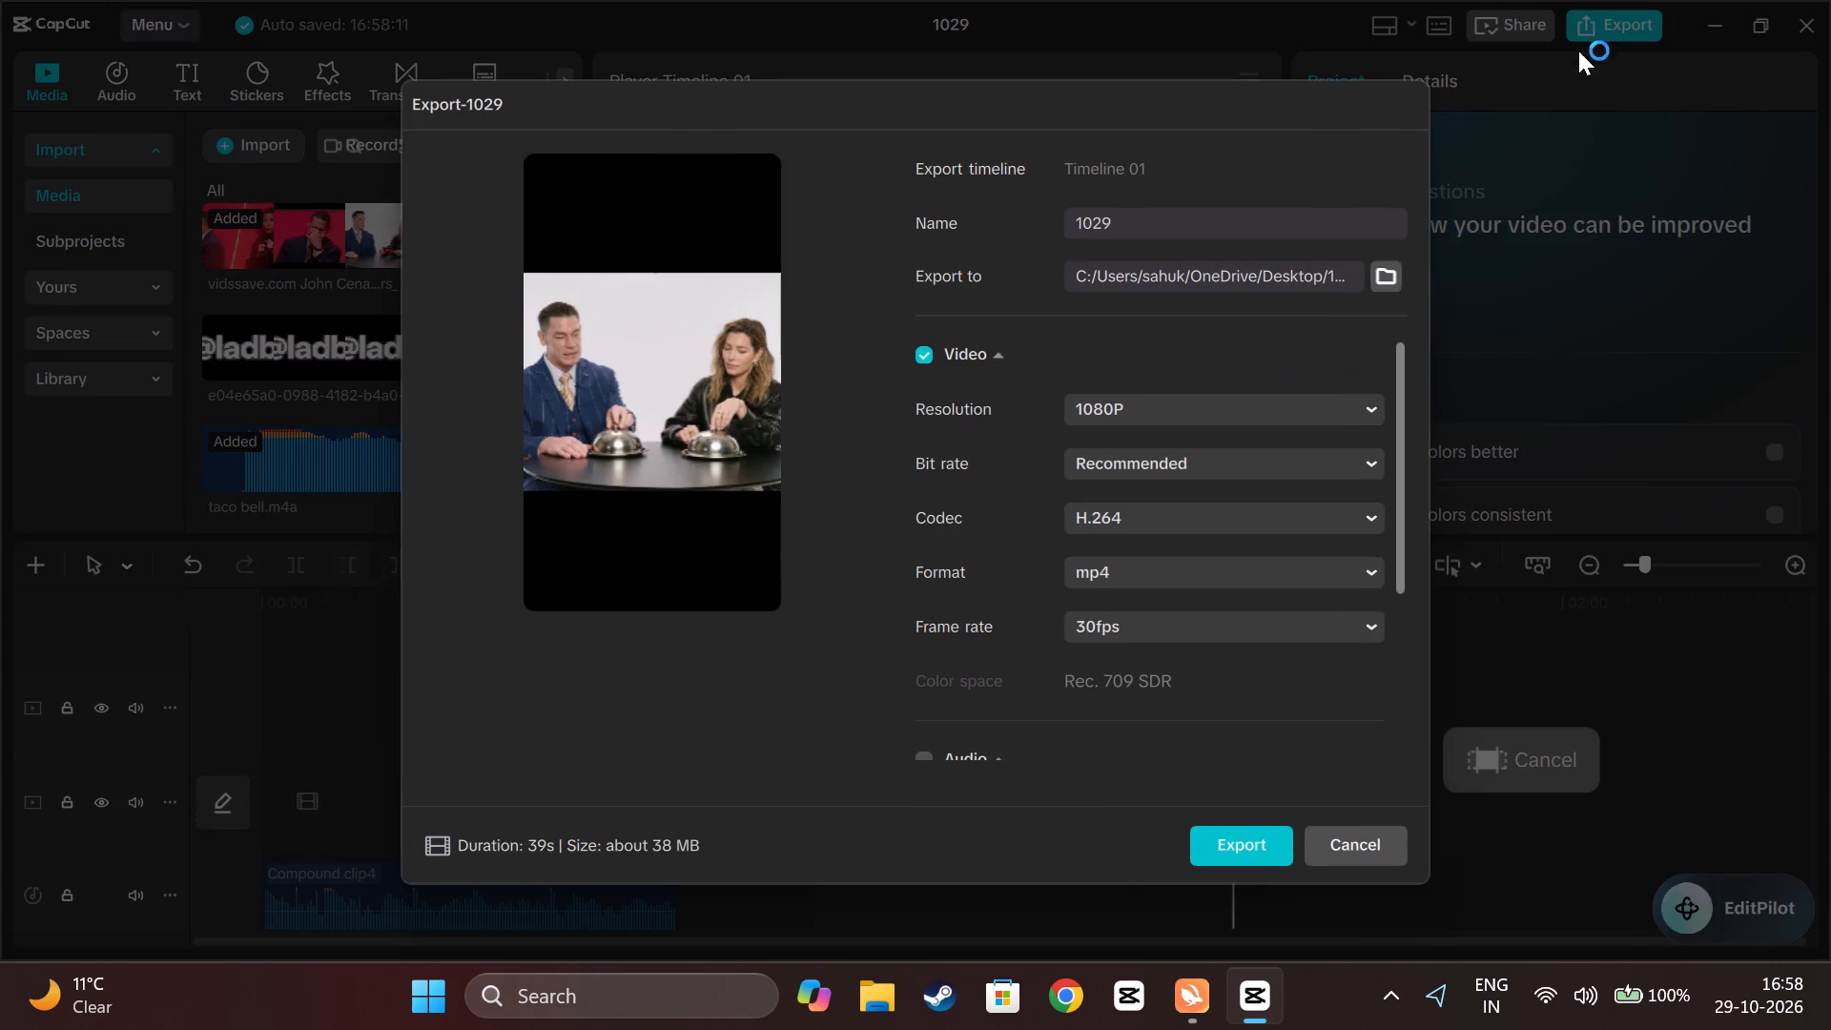
pyautogui.click(1163, 630)
pyautogui.click(1116, 573)
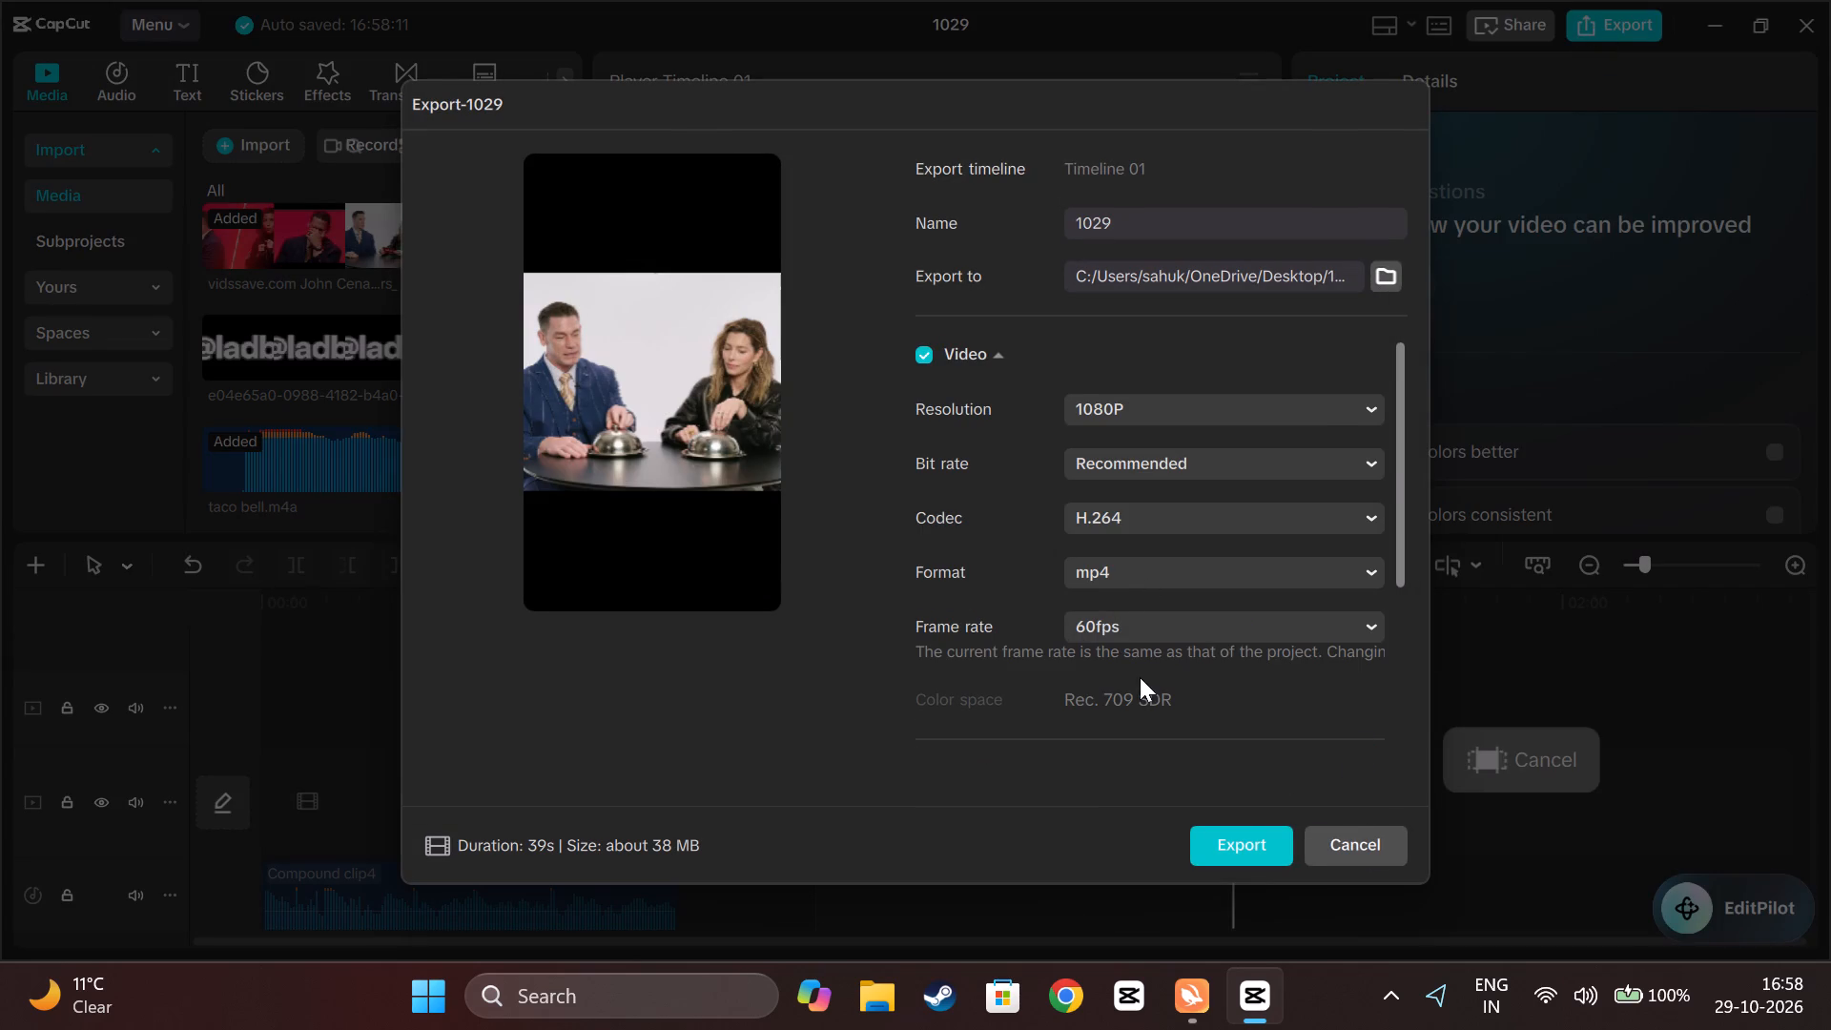
pyautogui.scroll(-2, 1137, 679)
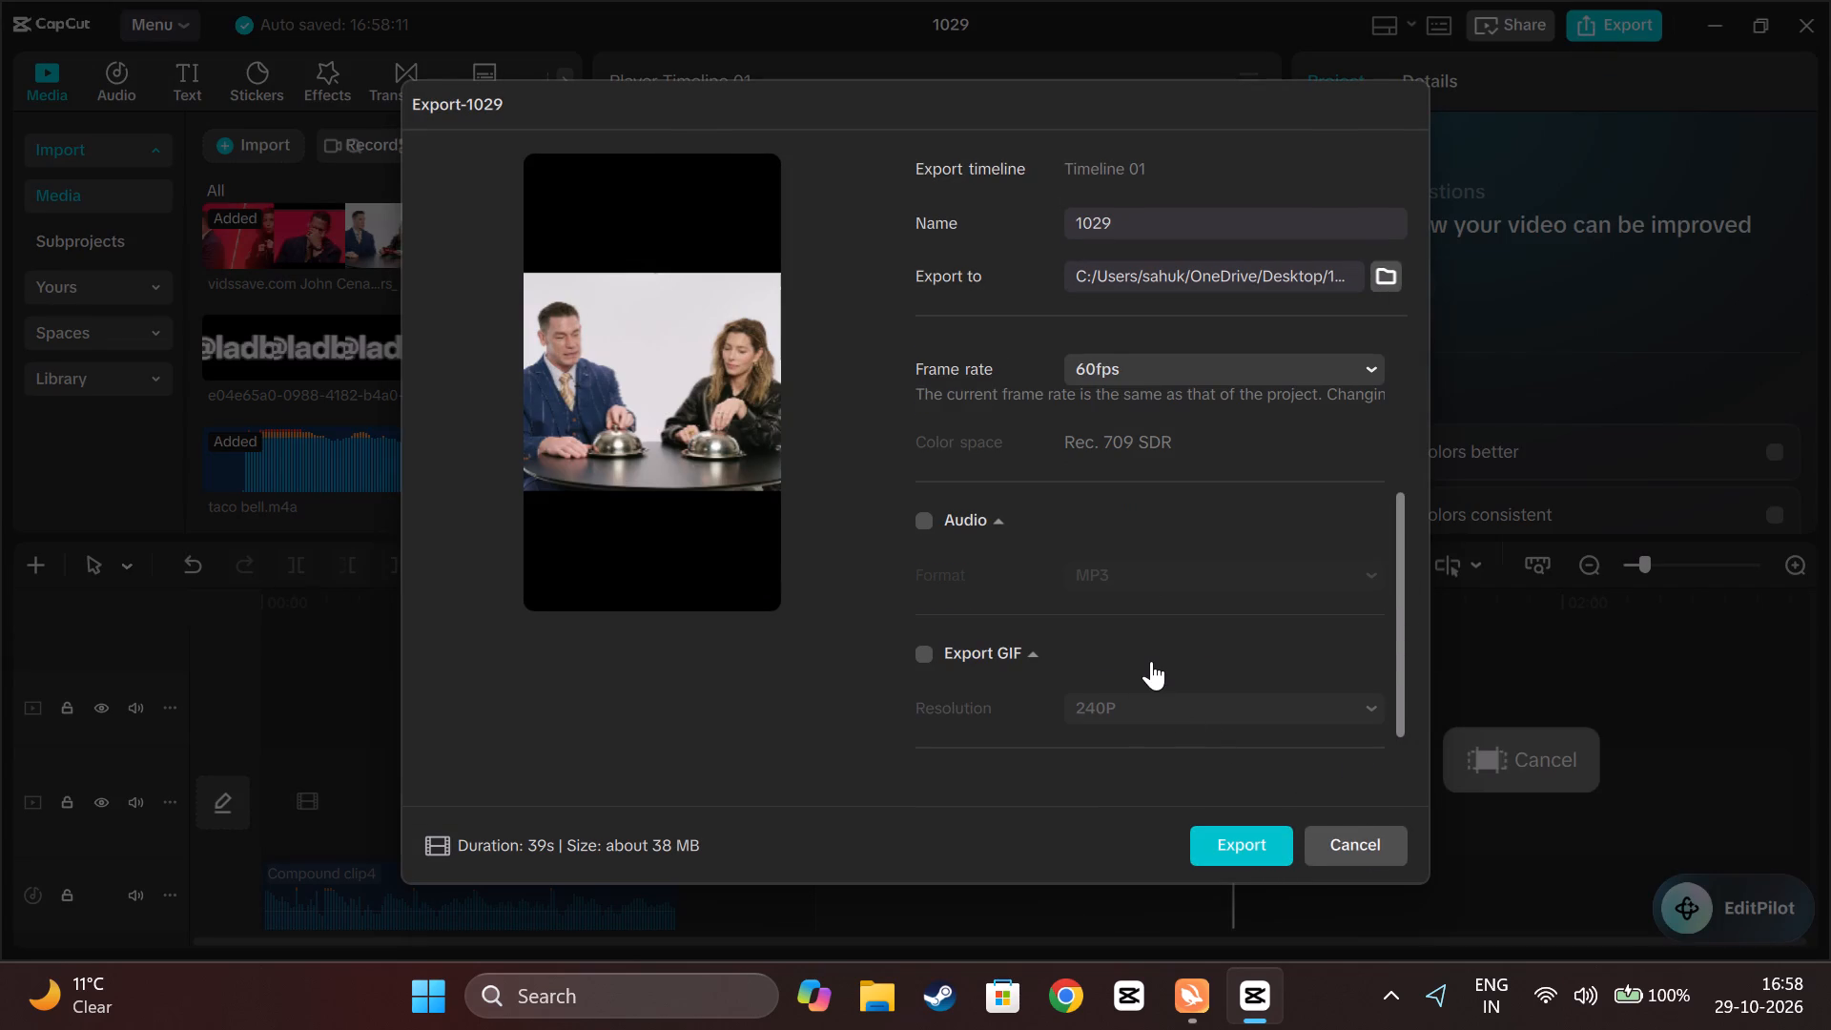
pyautogui.scroll(-2, 1151, 661)
pyautogui.scroll(3, 1151, 661)
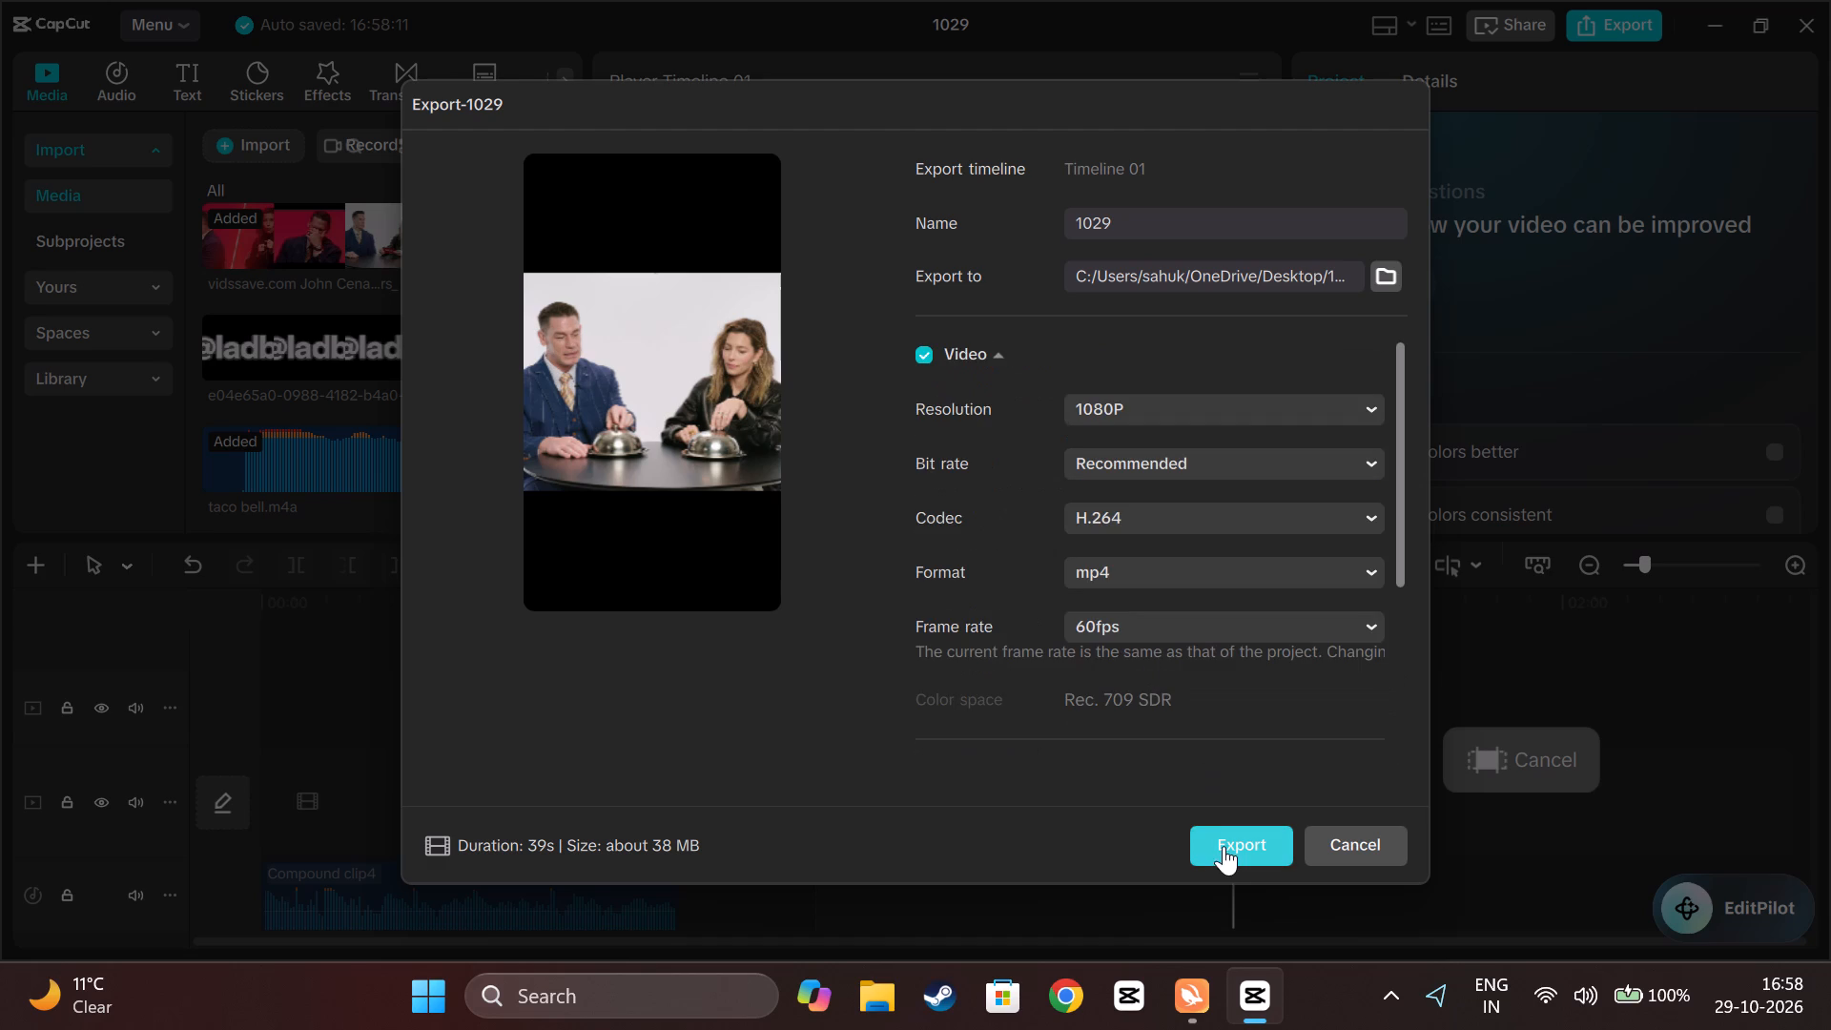
pyautogui.click(1224, 853)
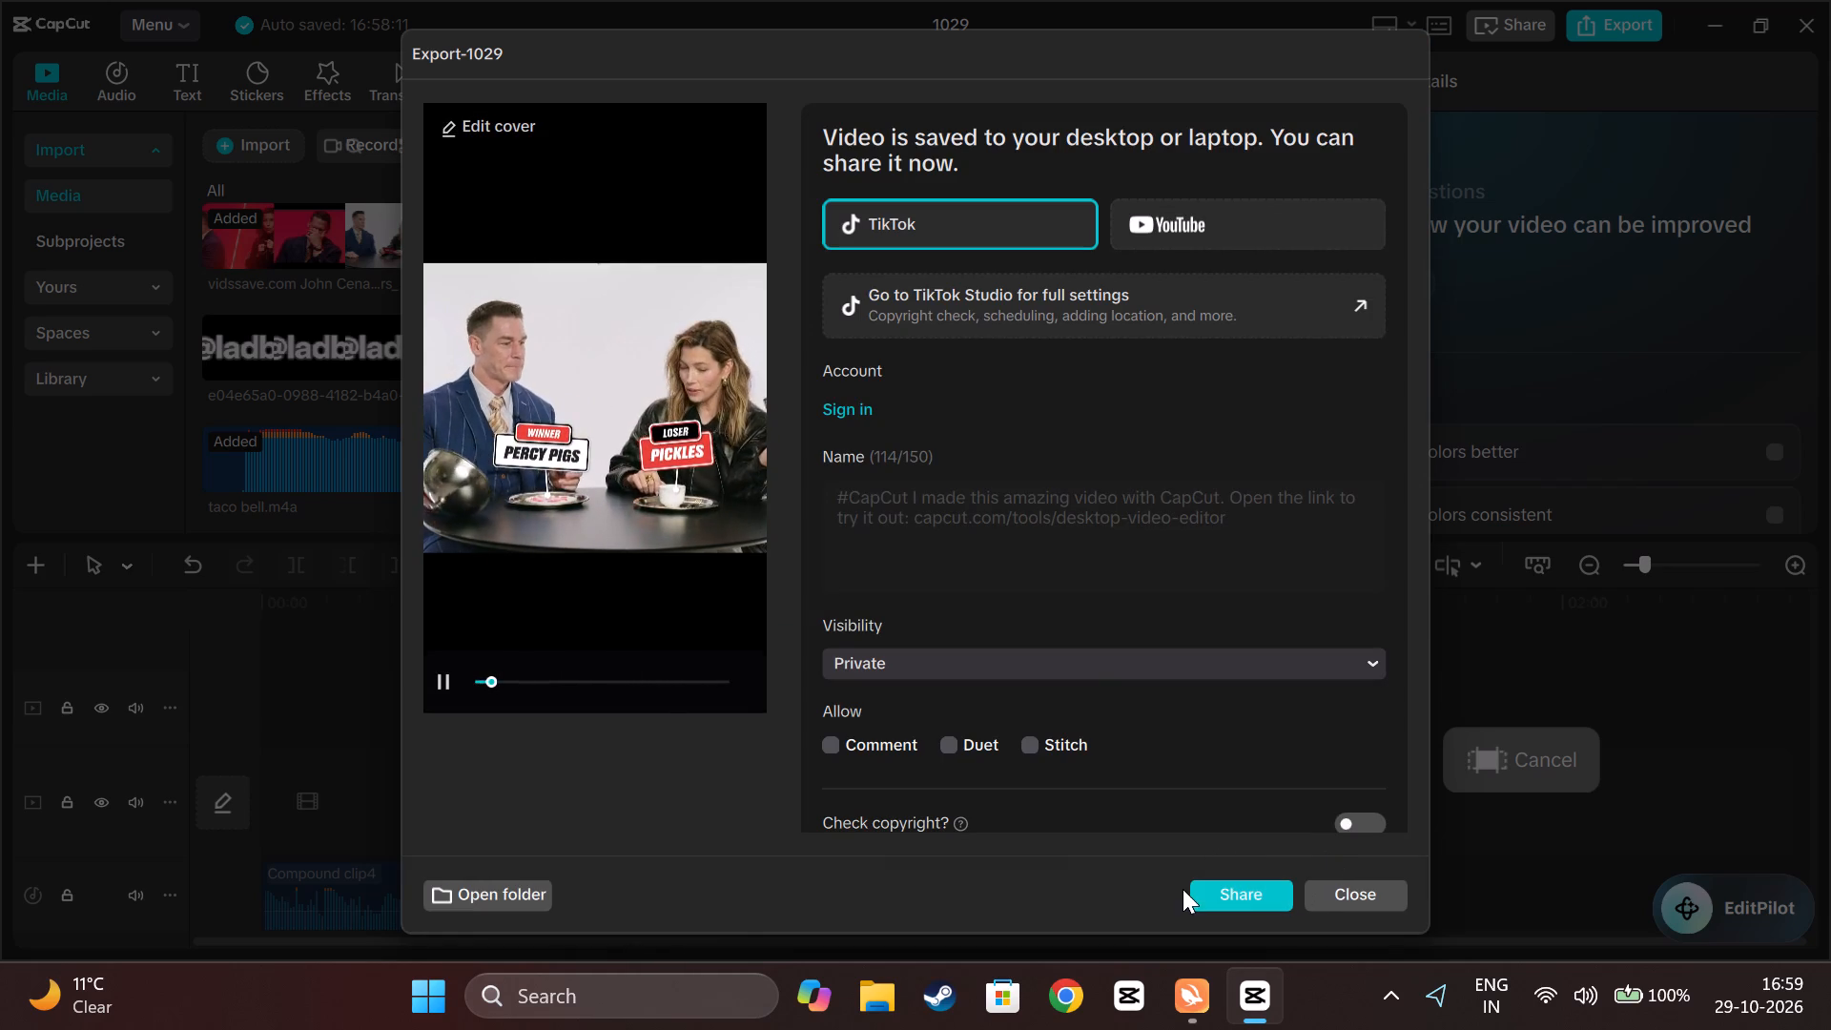
pyautogui.click(1344, 894)
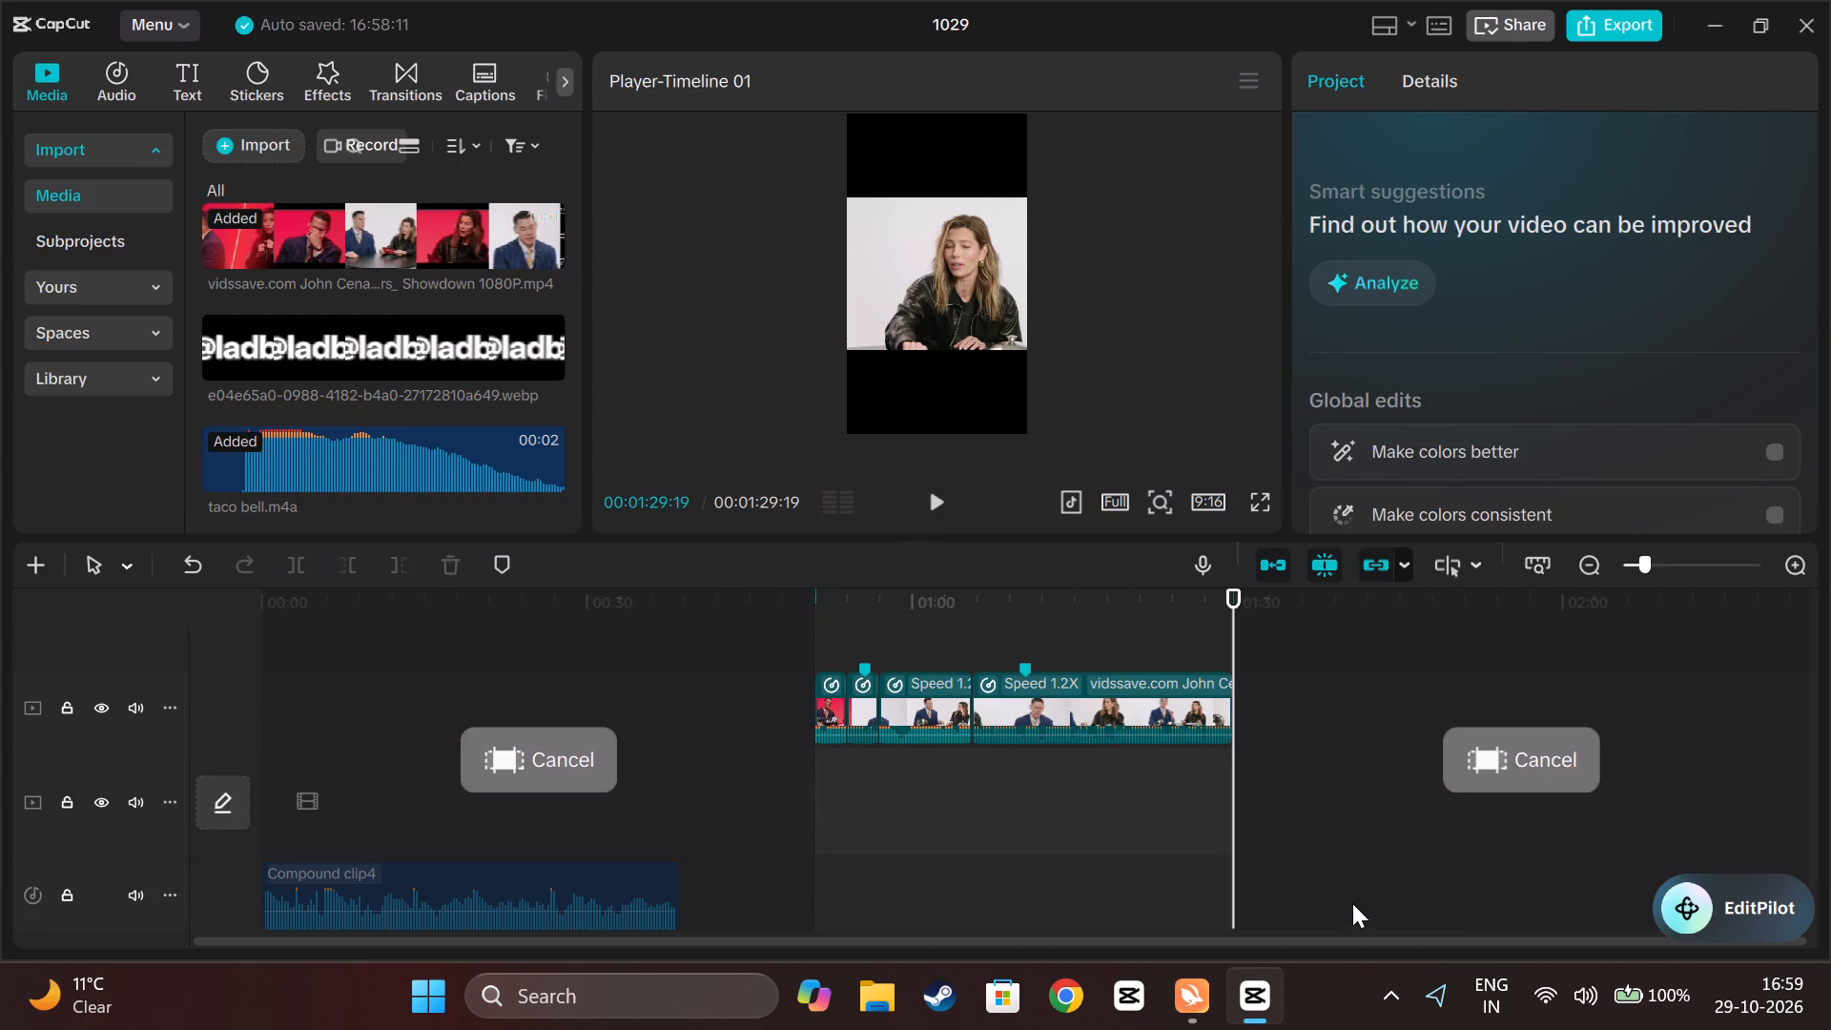
# Clear the marked export range from the timeline.
pyautogui.click(526, 783)
pyautogui.scroll(-3, 1014, 842)
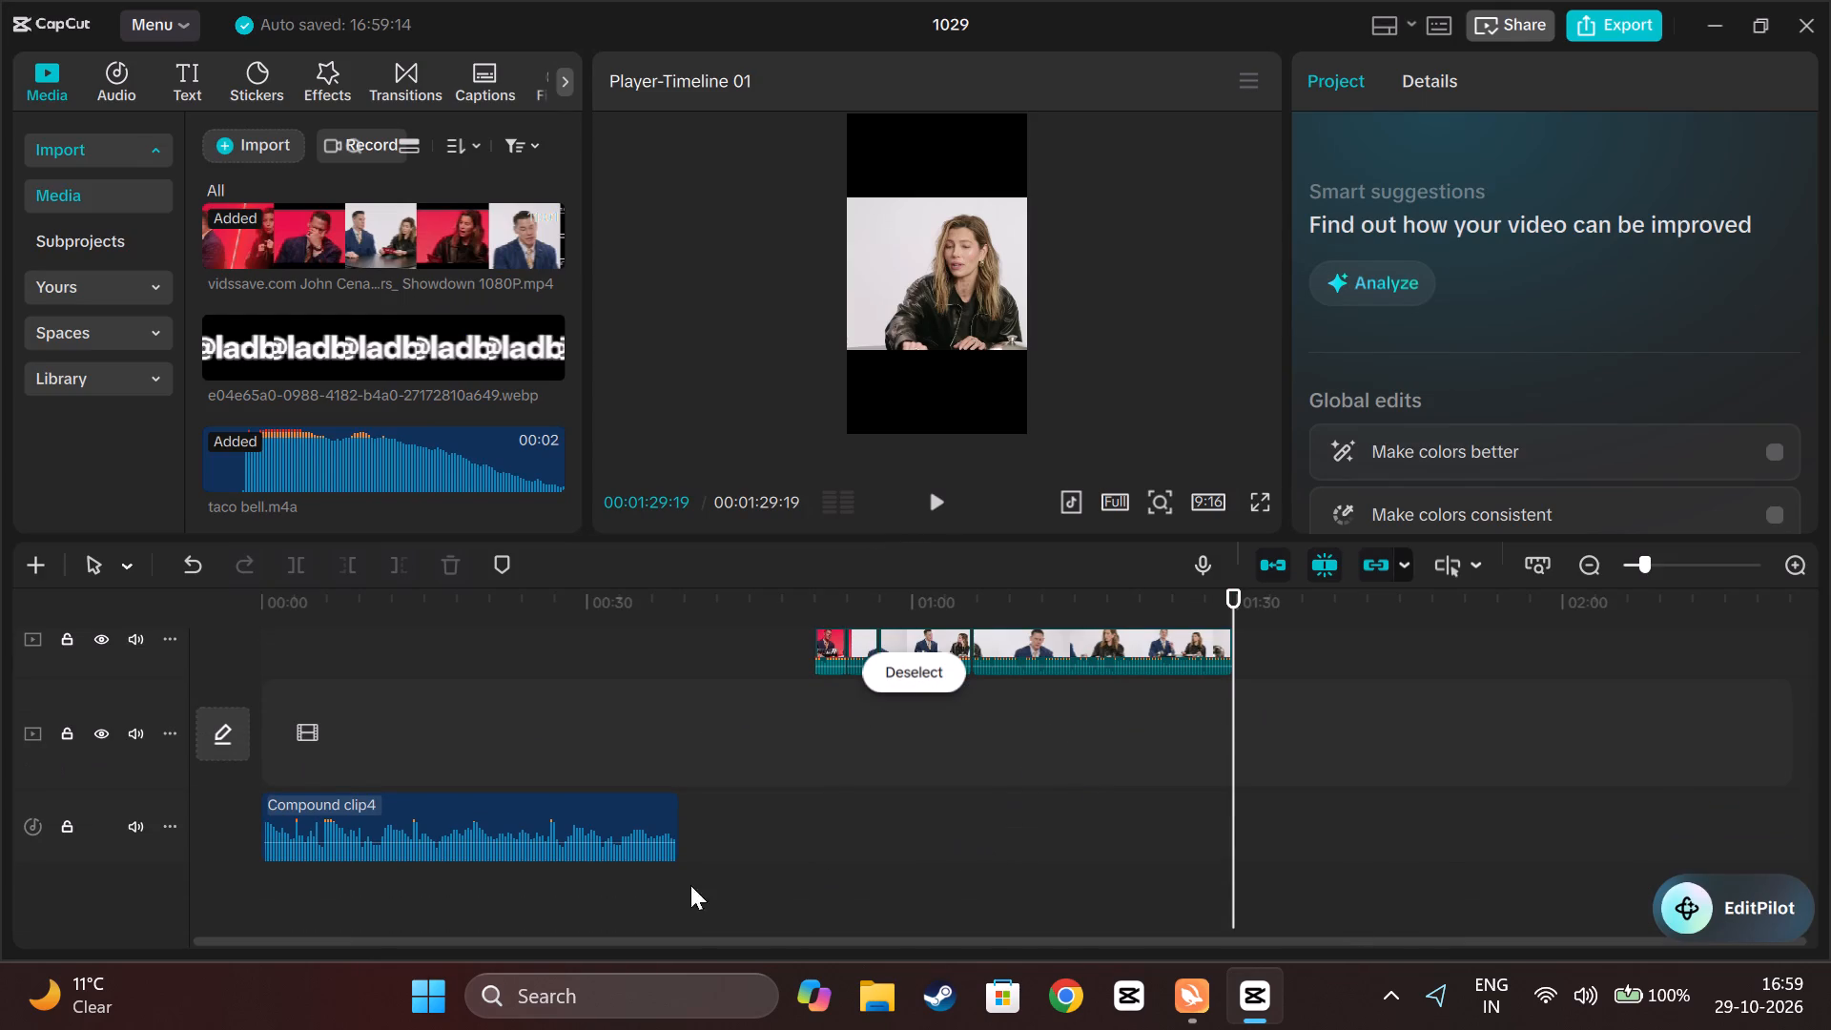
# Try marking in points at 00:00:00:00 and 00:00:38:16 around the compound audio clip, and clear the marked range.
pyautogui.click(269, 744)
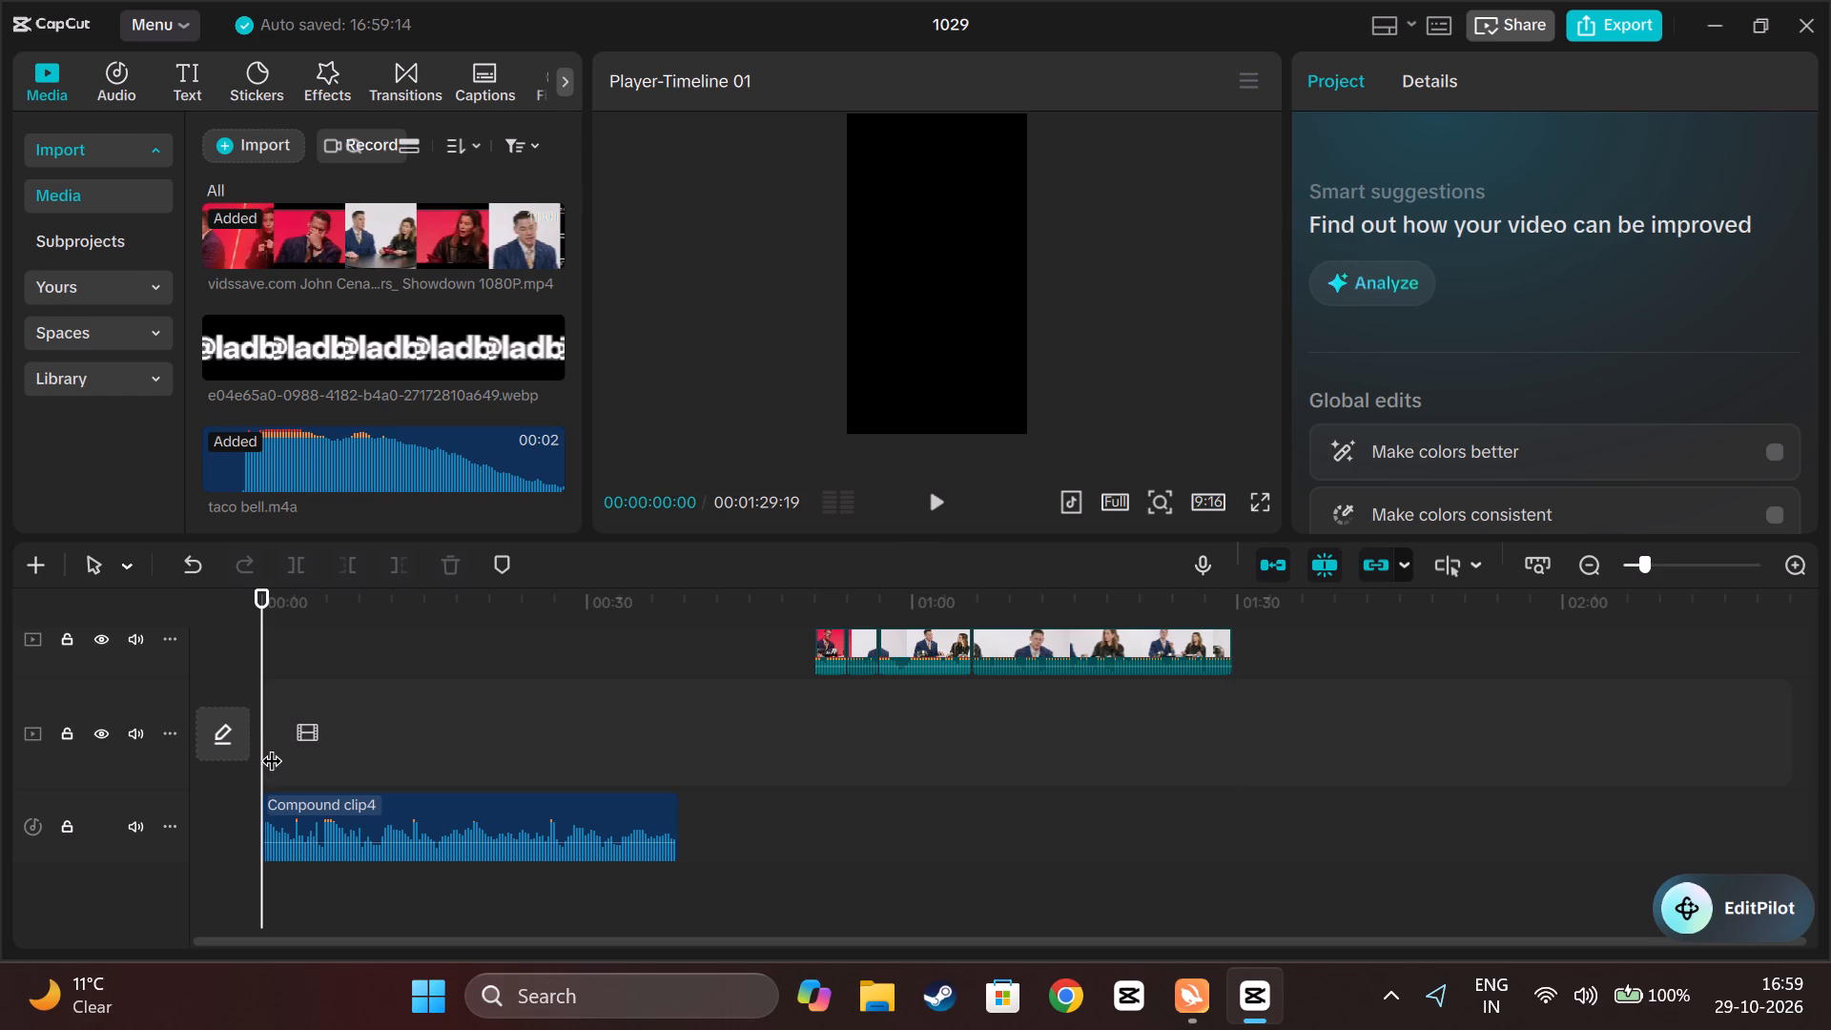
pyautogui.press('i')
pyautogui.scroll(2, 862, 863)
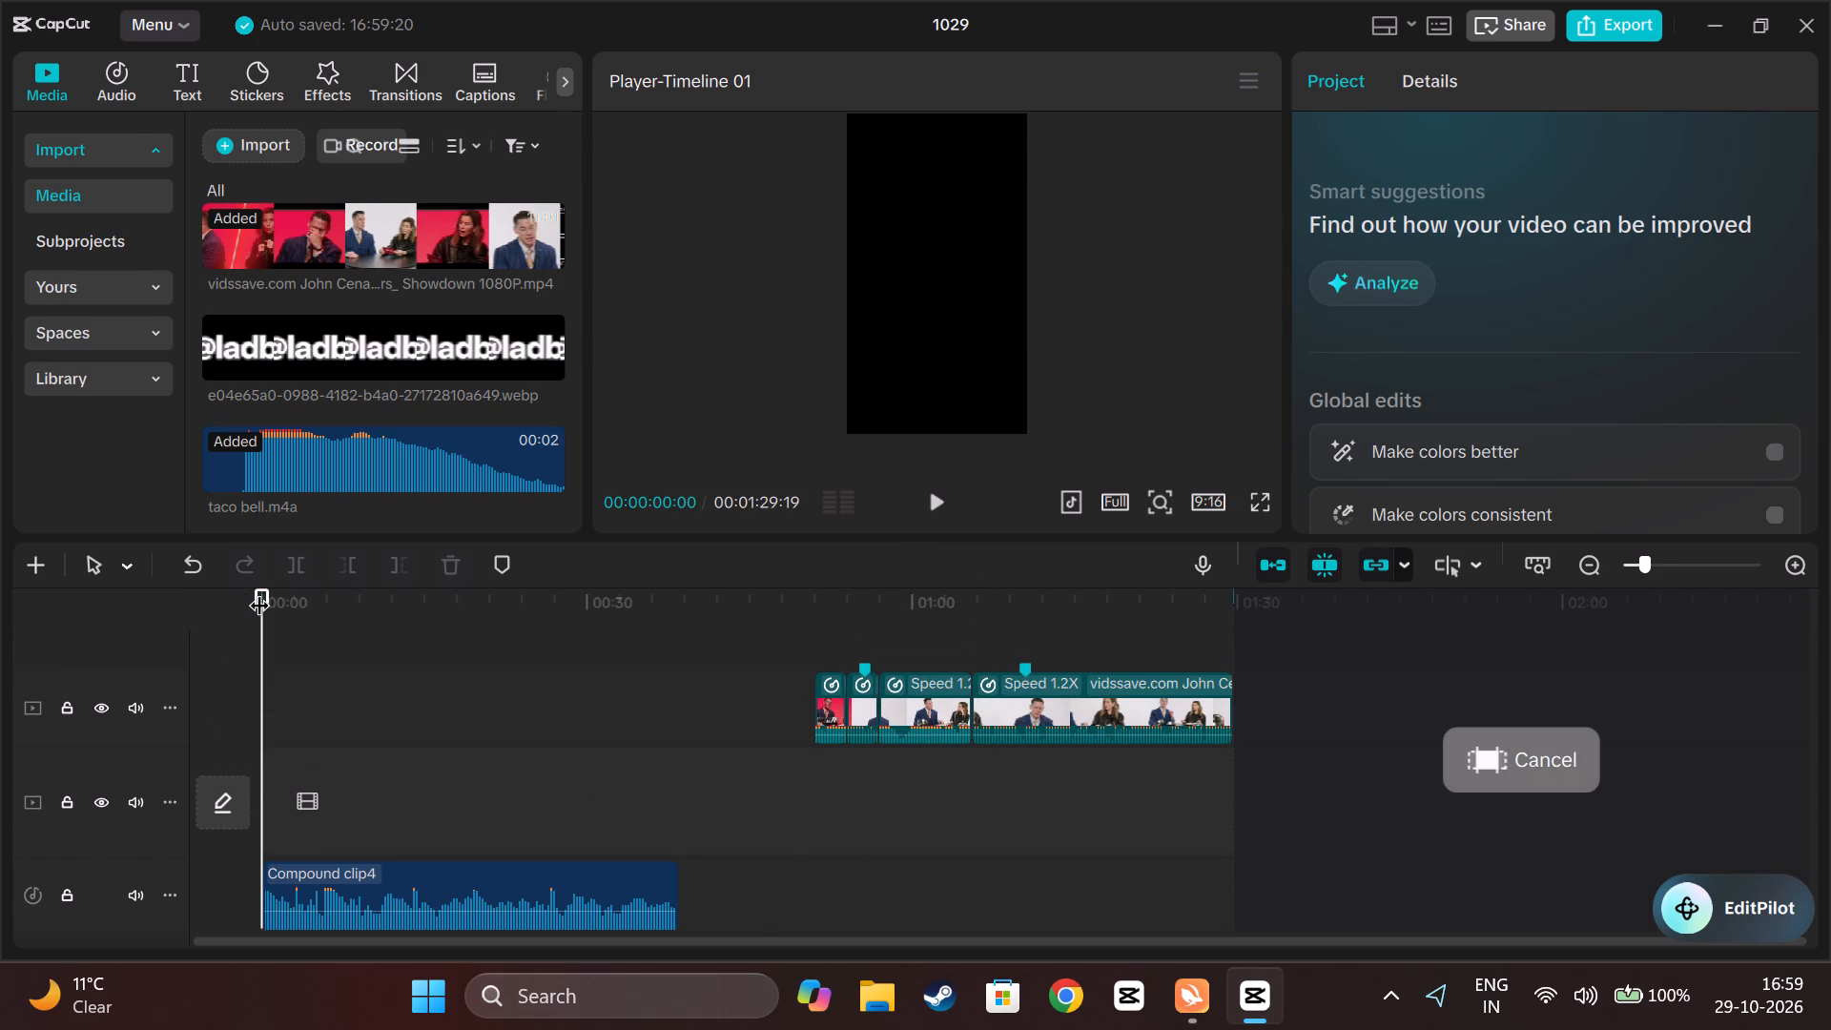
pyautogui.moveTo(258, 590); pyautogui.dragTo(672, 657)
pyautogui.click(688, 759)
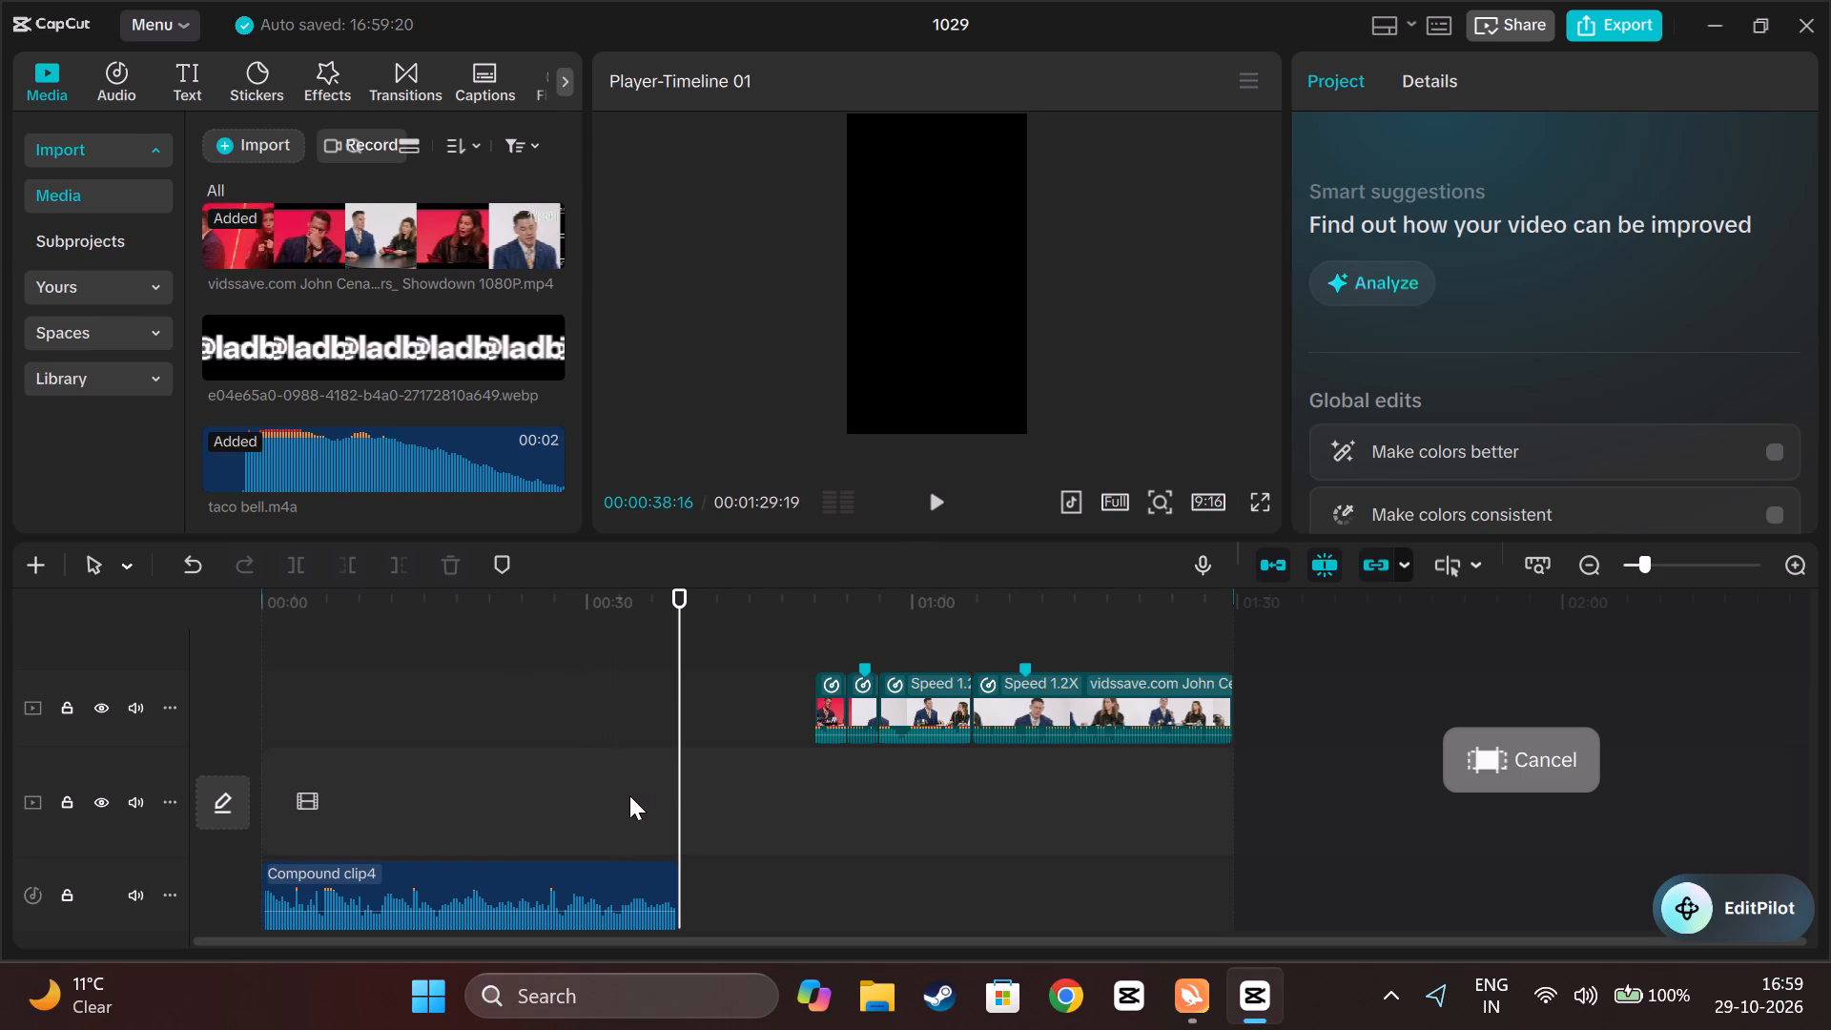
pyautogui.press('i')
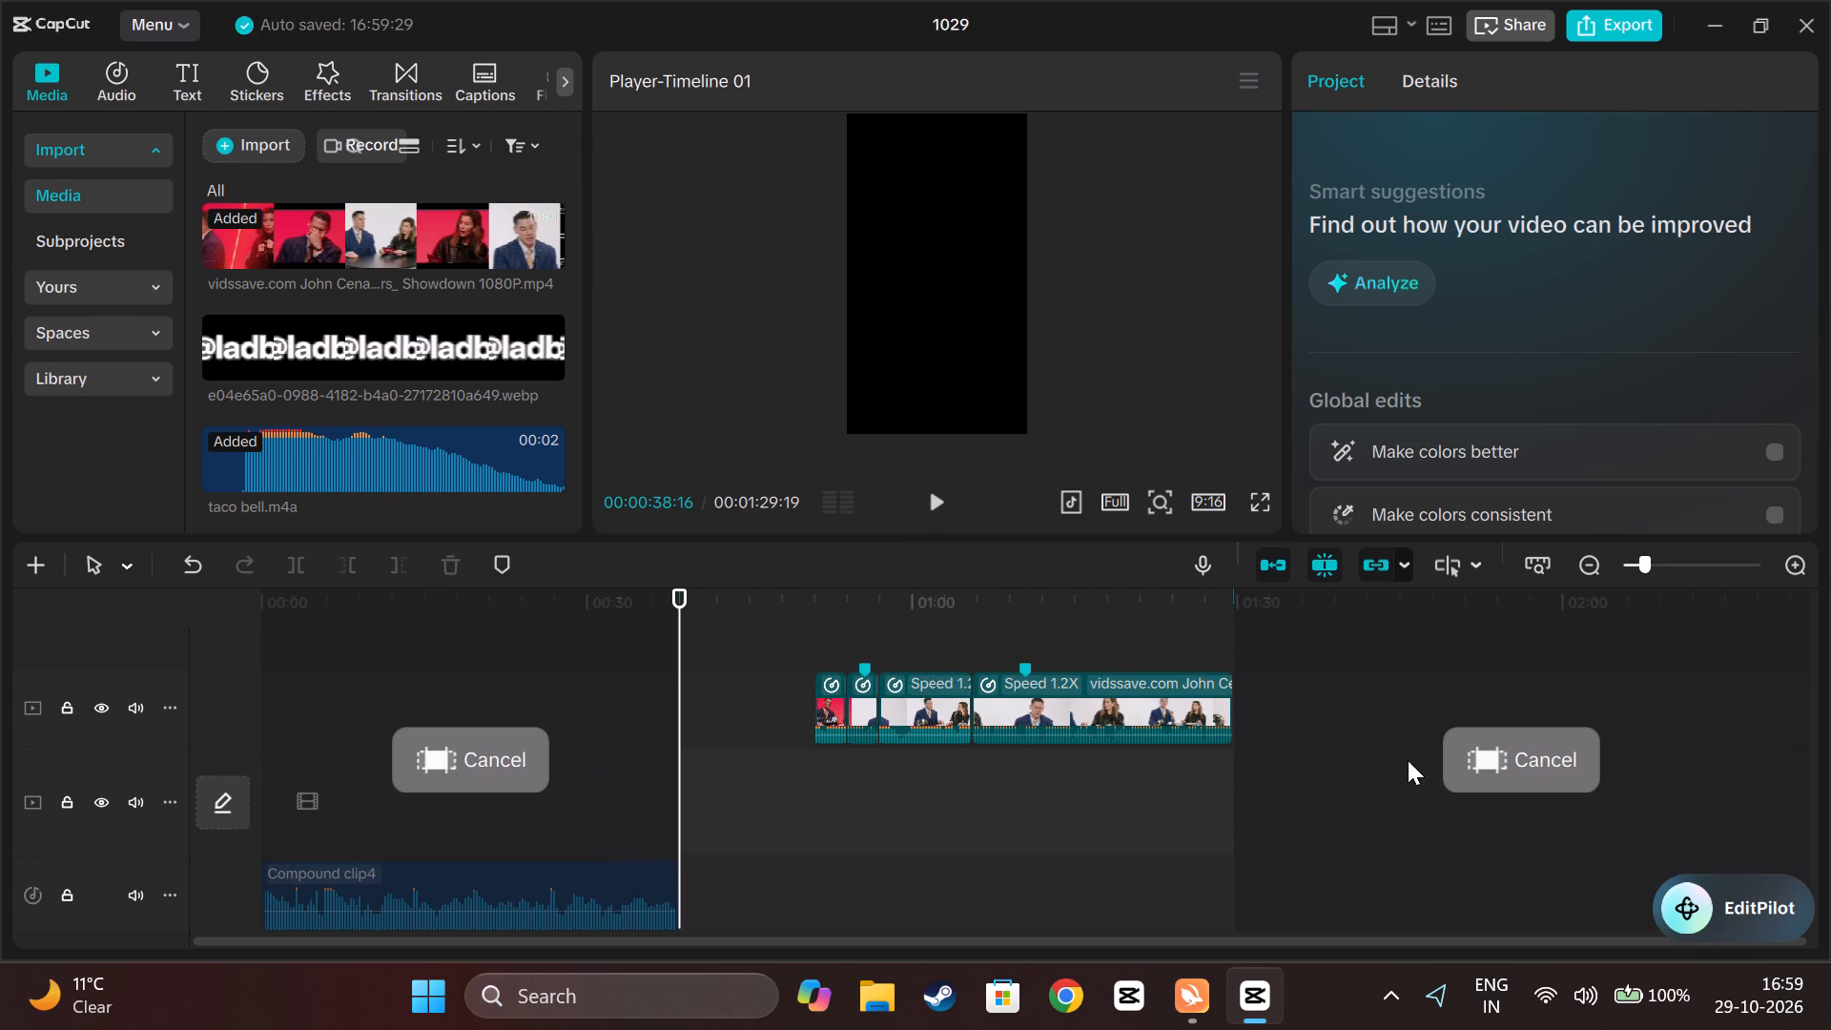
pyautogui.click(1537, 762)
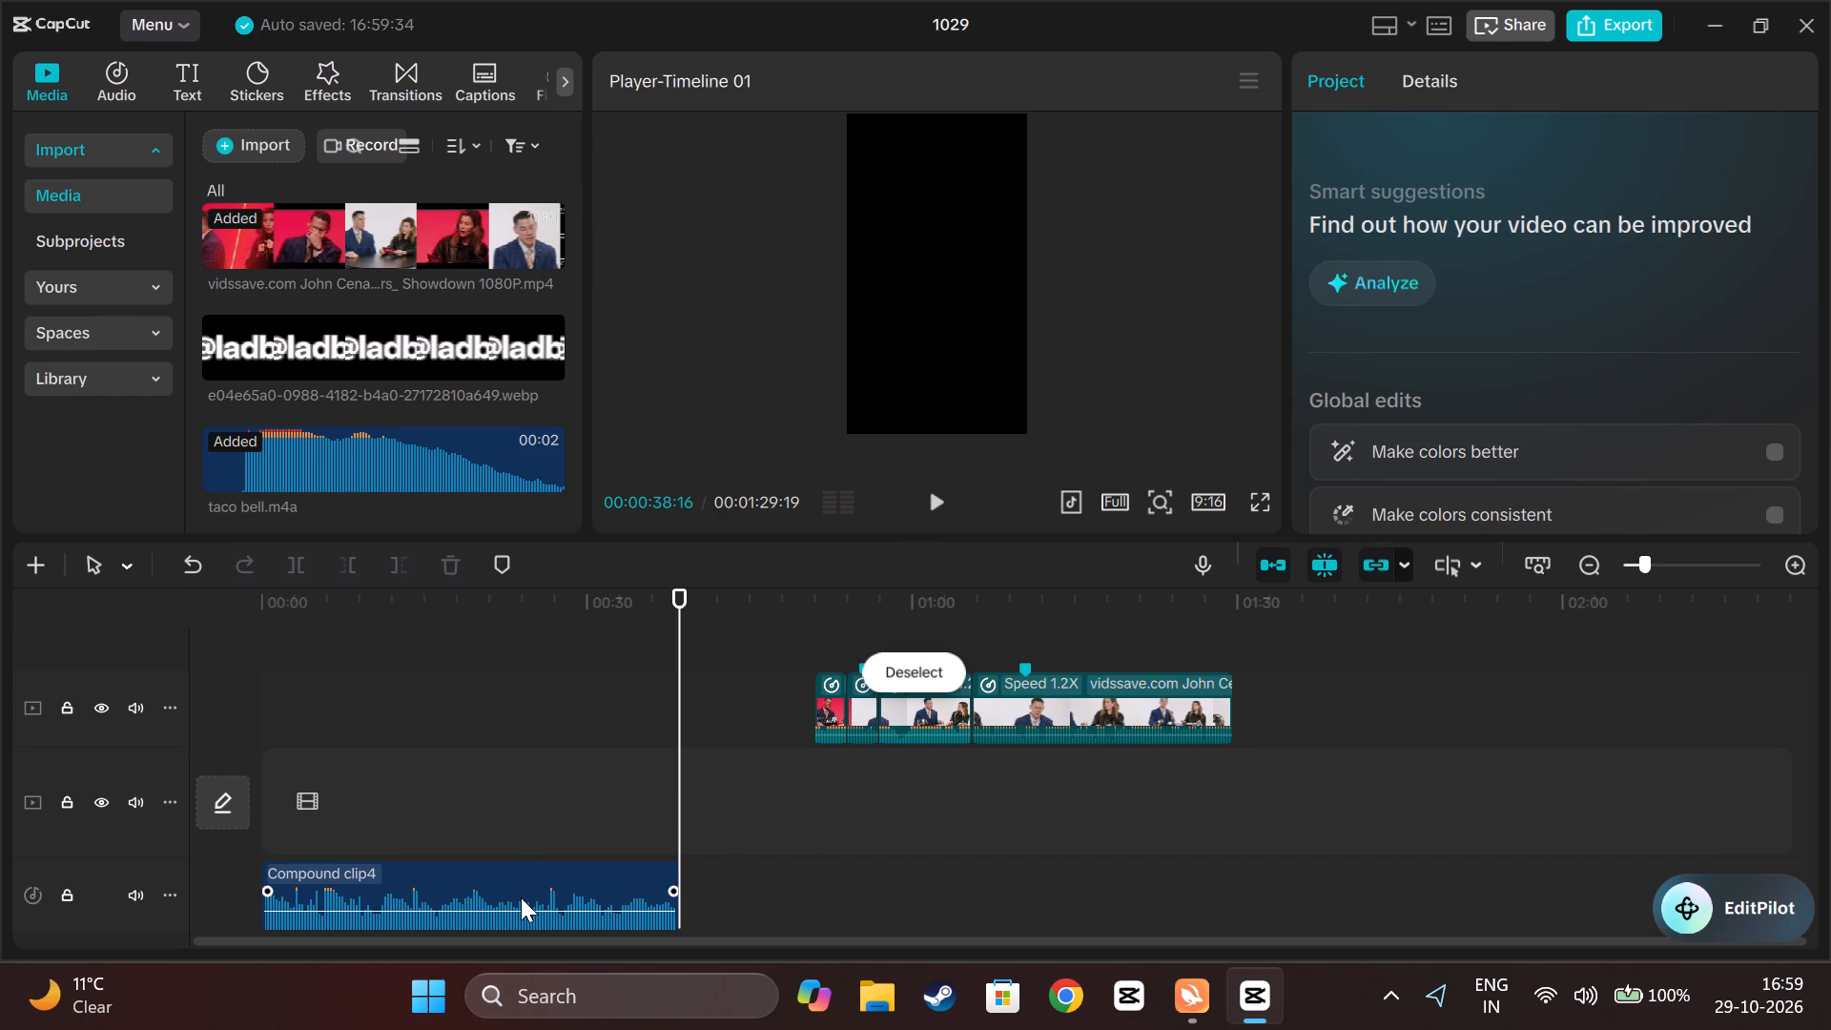
# Move the compound audio clip along its track to start at about 00:51, beneath the video clips.
pyautogui.moveTo(520, 893); pyautogui.dragTo(1074, 885)
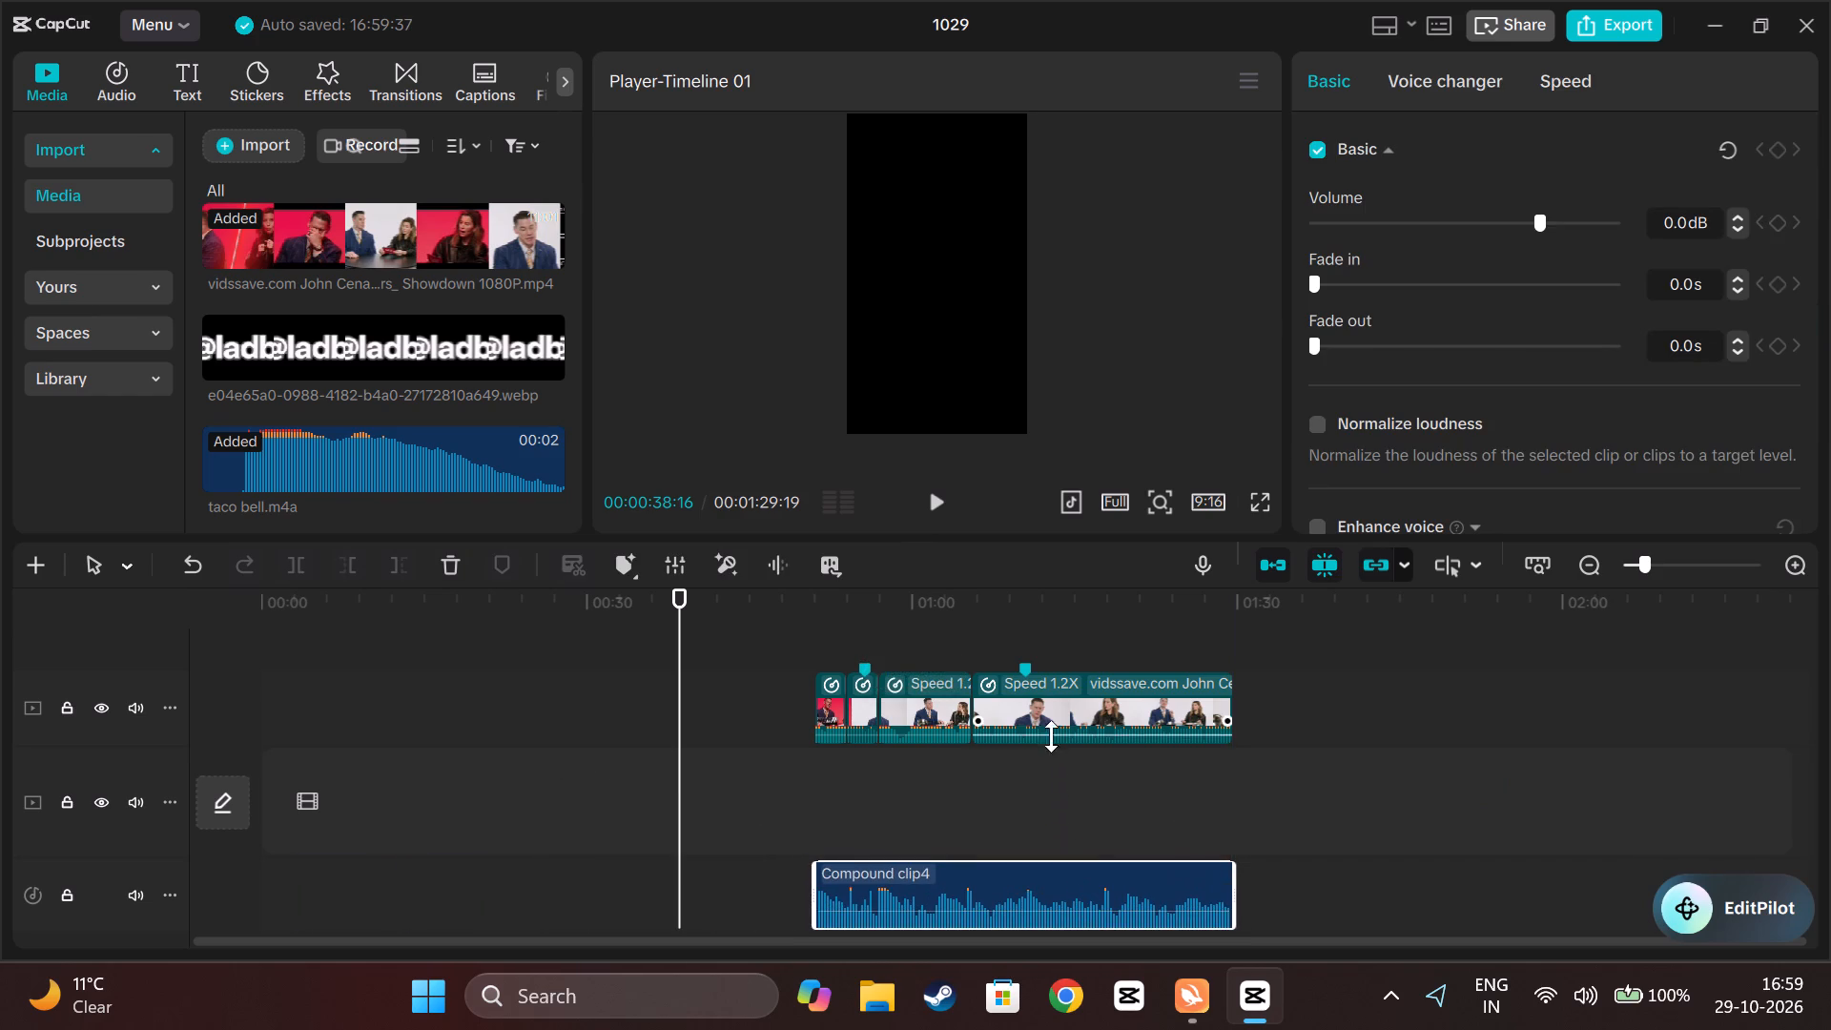
# Select all four video clips and move them together back to the beginning of the timeline.
pyautogui.moveTo(723, 652); pyautogui.dragTo(1284, 706)
pyautogui.moveTo(1085, 710); pyautogui.dragTo(483, 711)
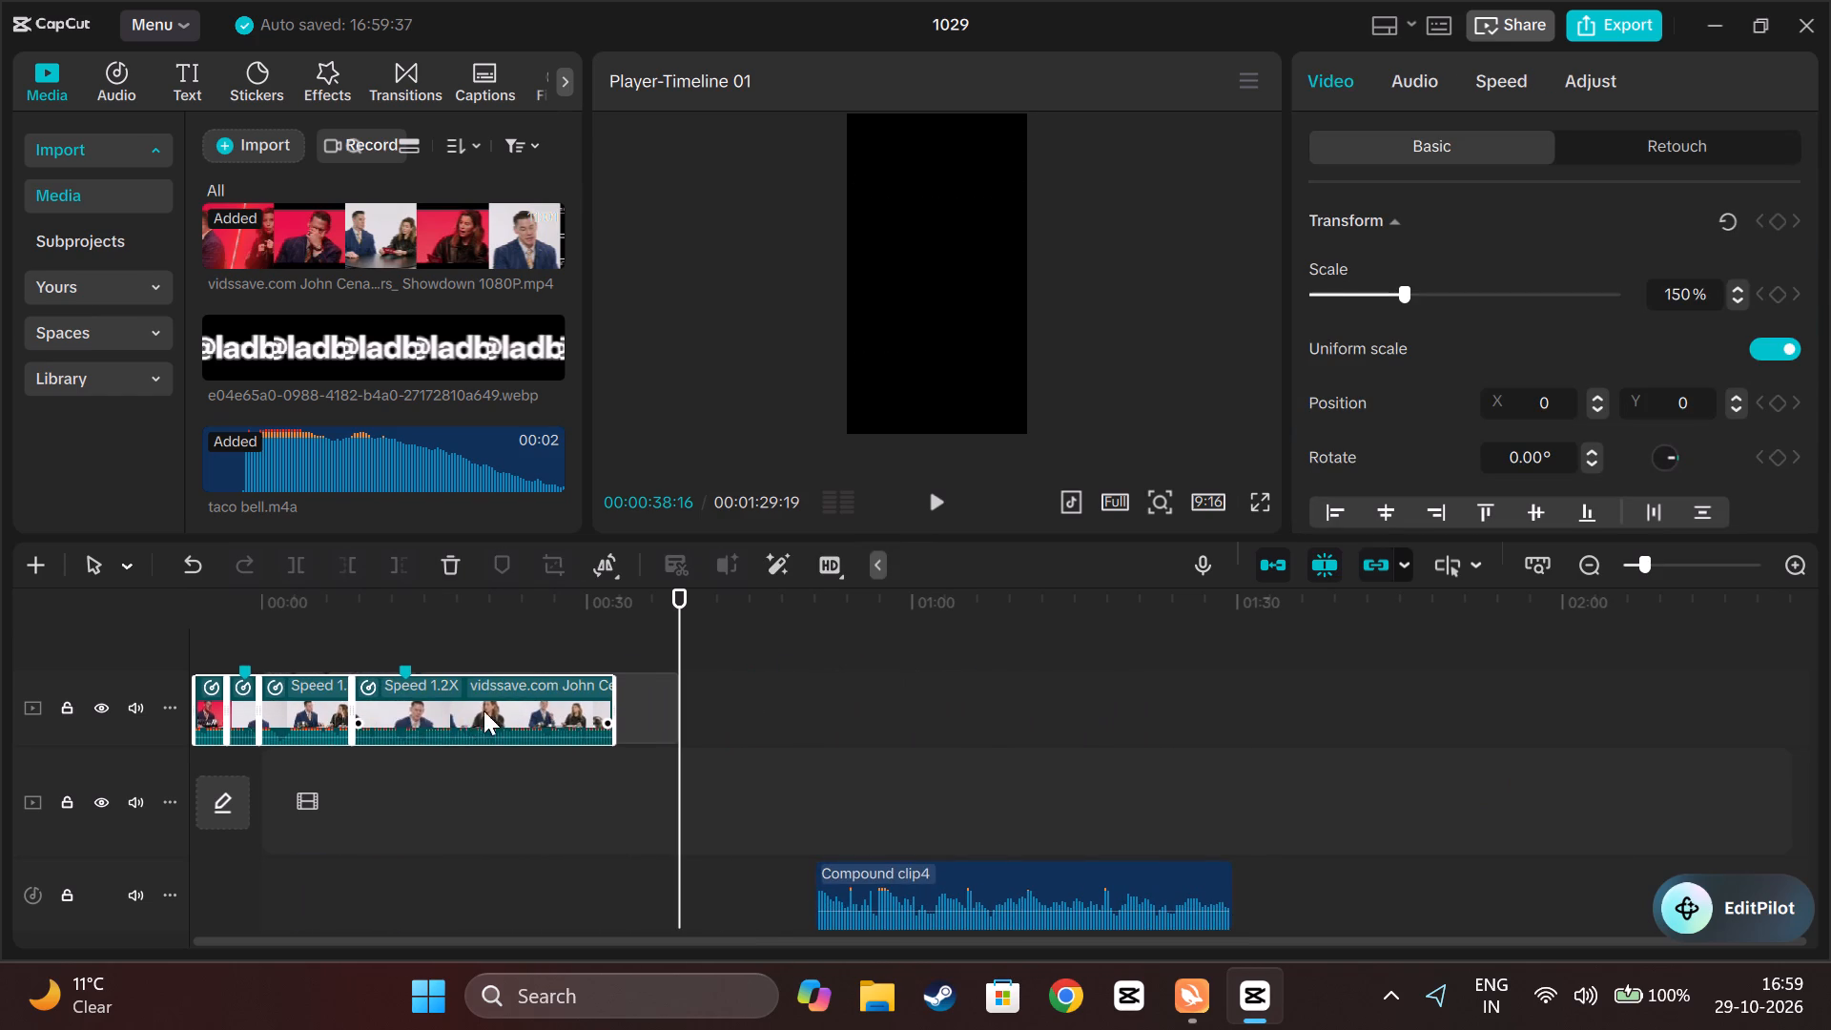
# Align the four selected video clips together so the first one starts exactly at 00:00 on the timeline.
pyautogui.moveTo(483, 711); pyautogui.dragTo(531, 709)
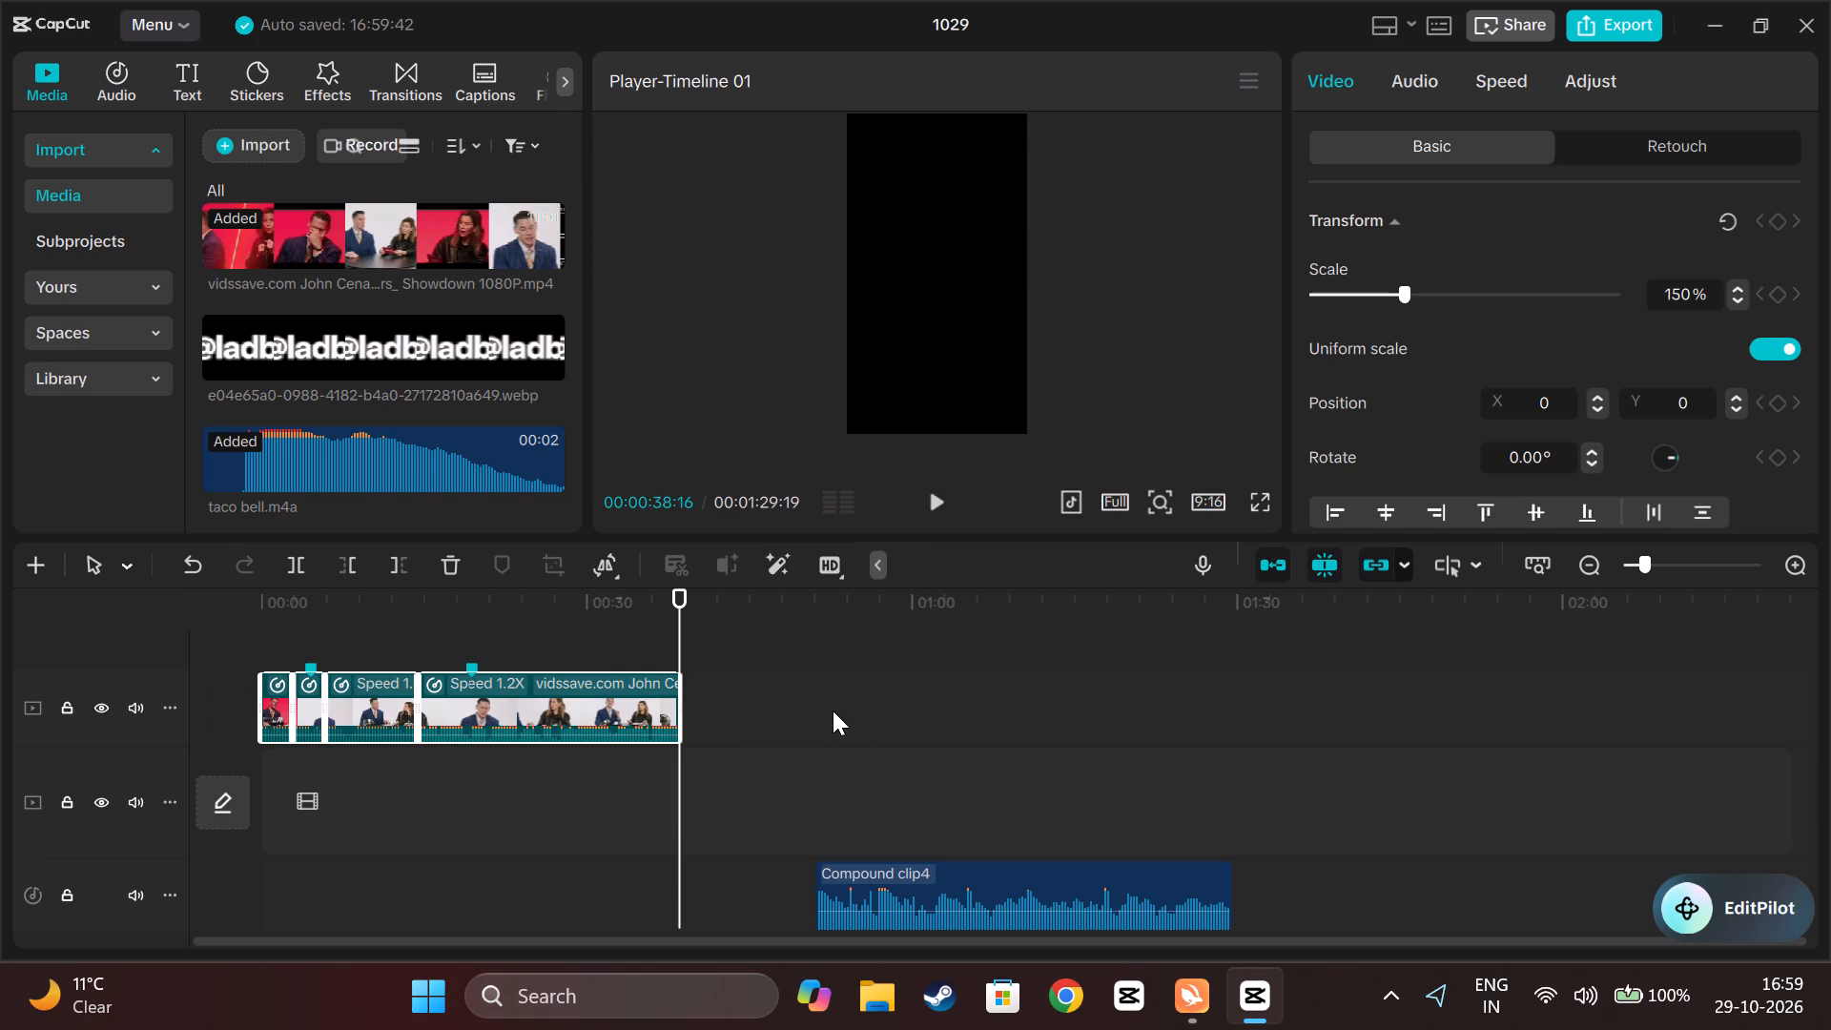
# Mark an in point at 00:00:51:03, where the compound audio clip starts, and export that range as 1029(1), a 1080P 30fps H.264 mp4.
pyautogui.moveTo(678, 597); pyautogui.dragTo(808, 608)
pyautogui.press('i')
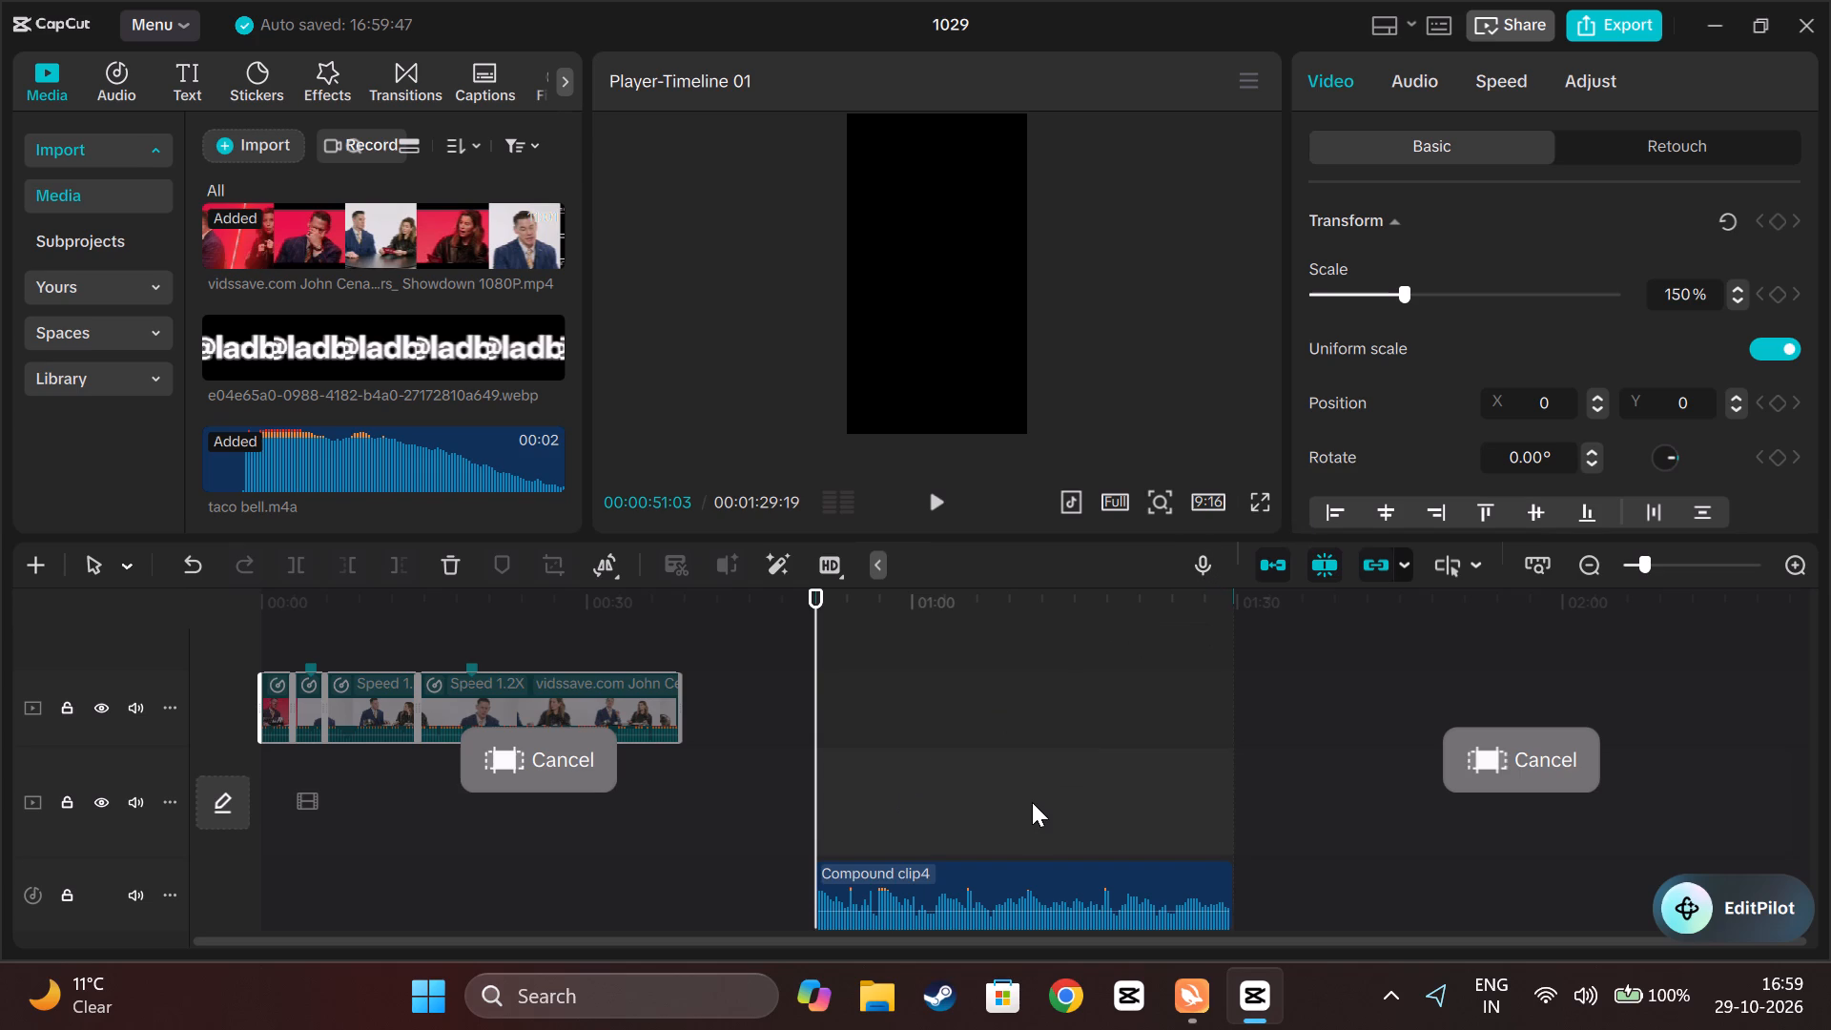
pyautogui.click(1590, 22)
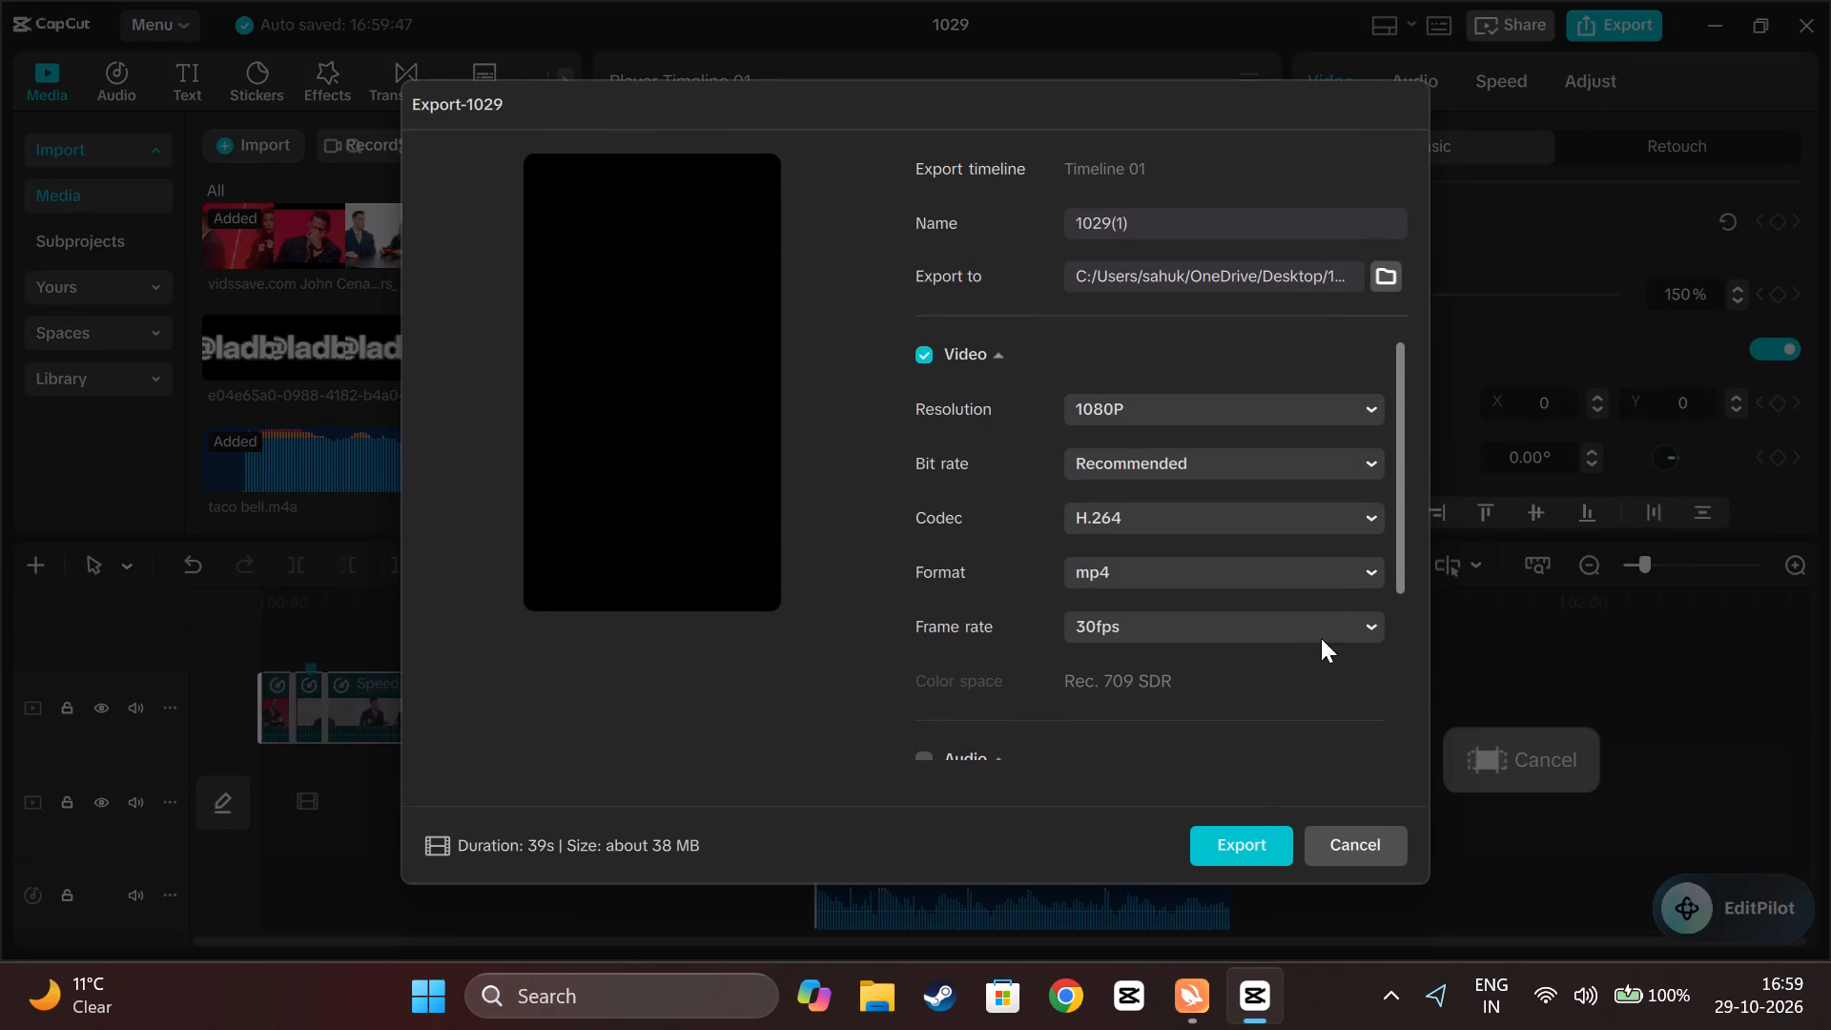
pyautogui.click(1259, 837)
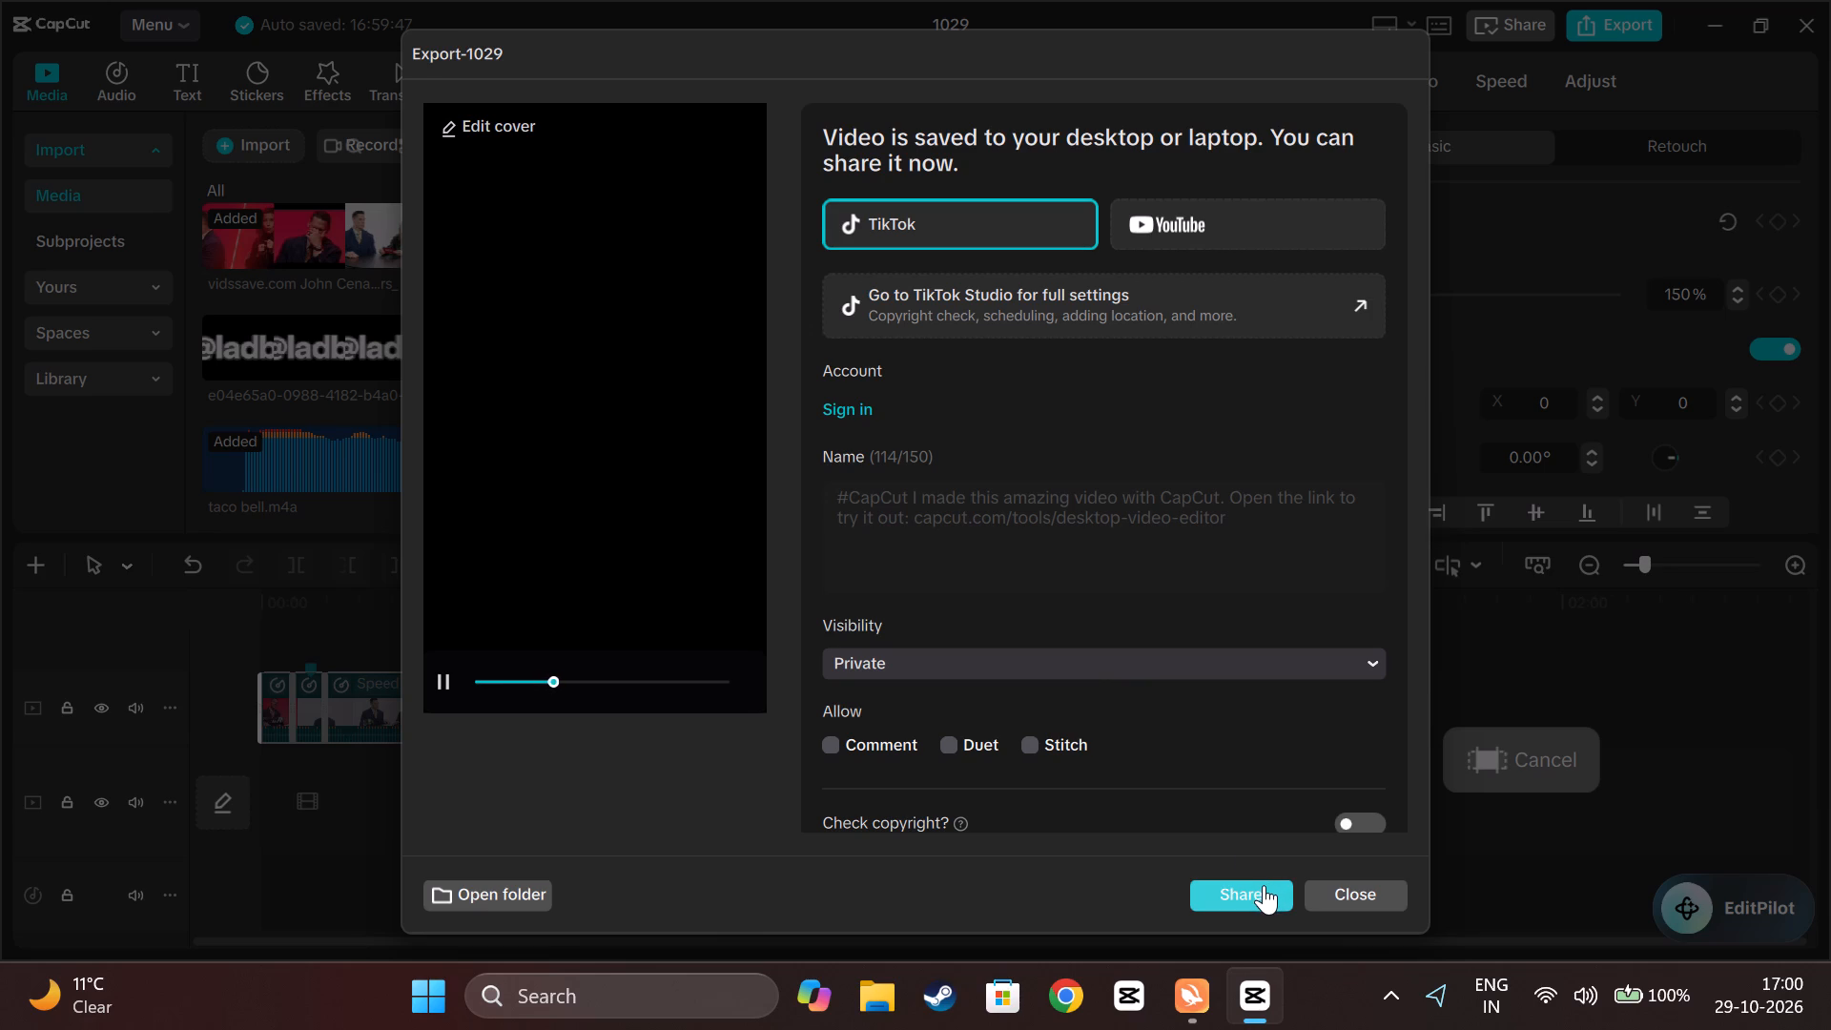
pyautogui.click(1347, 886)
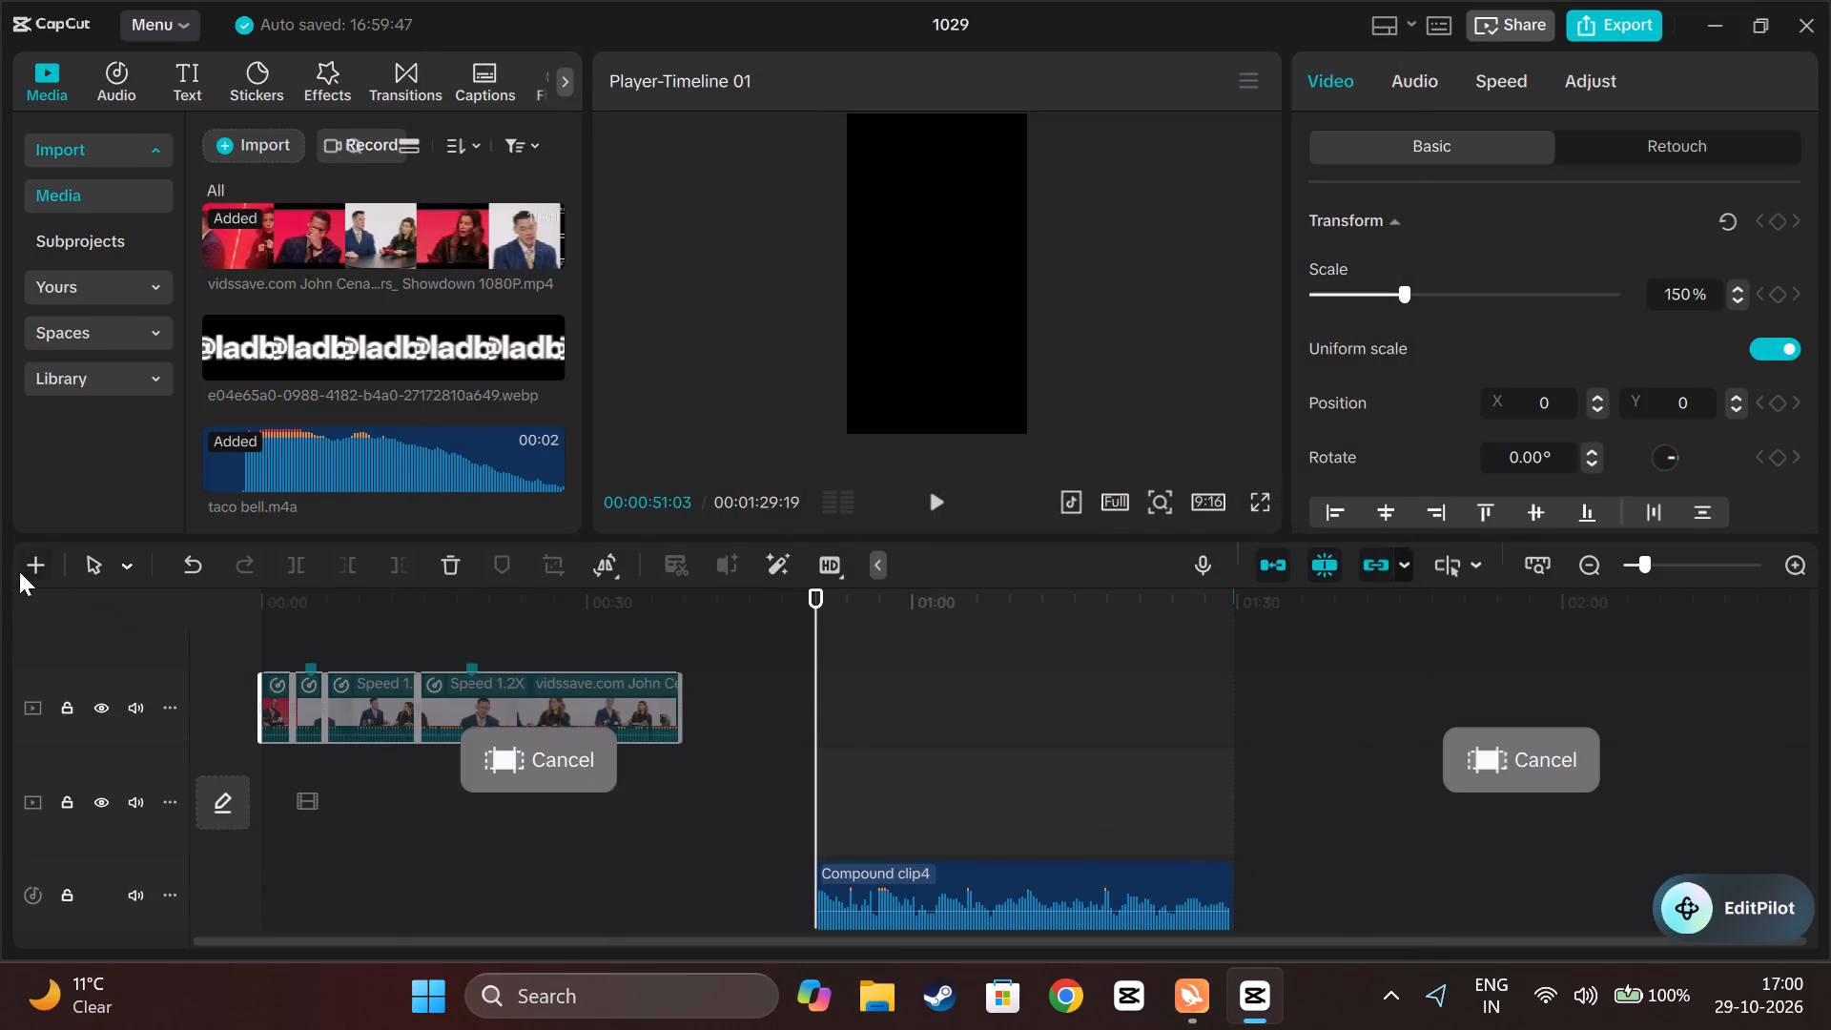
# Clear the marked export range around the compound audio clip.
pyautogui.click(526, 751)
pyautogui.scroll(1, 1152, 816)
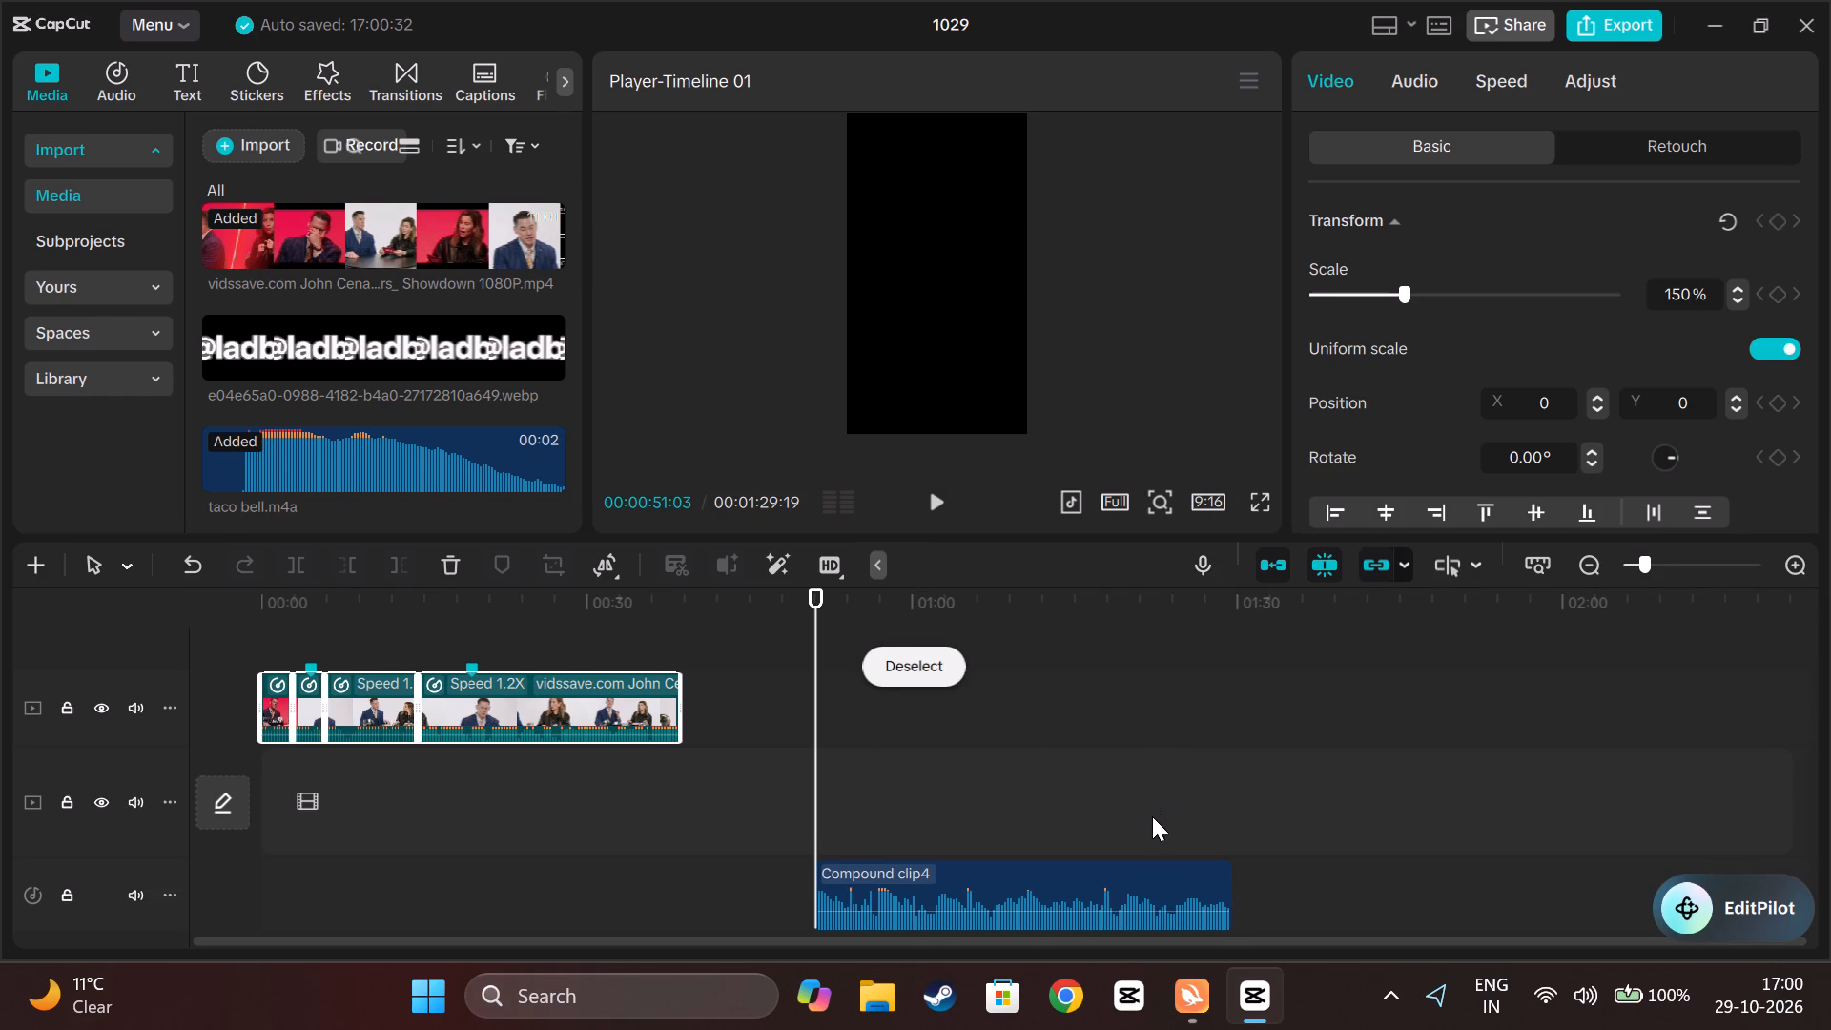
pyautogui.scroll(3, 1152, 816)
pyautogui.scroll(-3, 1152, 816)
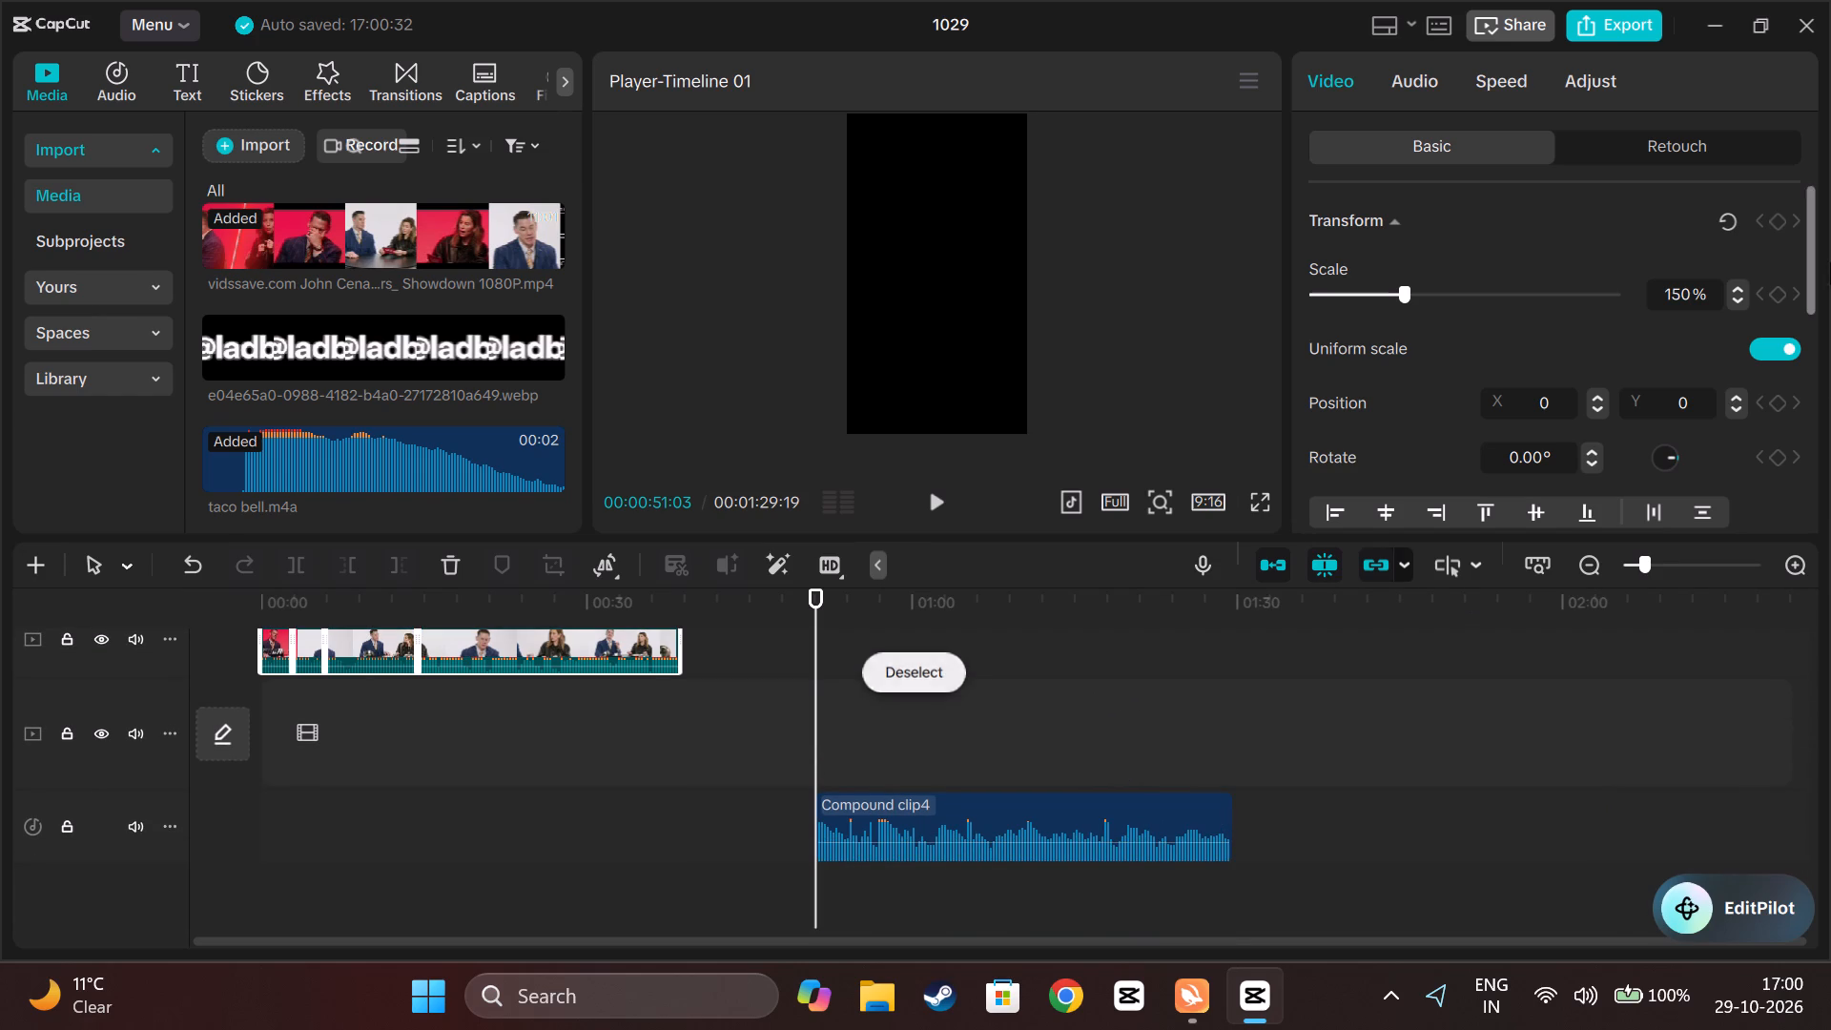
# Close the 1029 project and return to the home screen.
pyautogui.click(1785, 25)
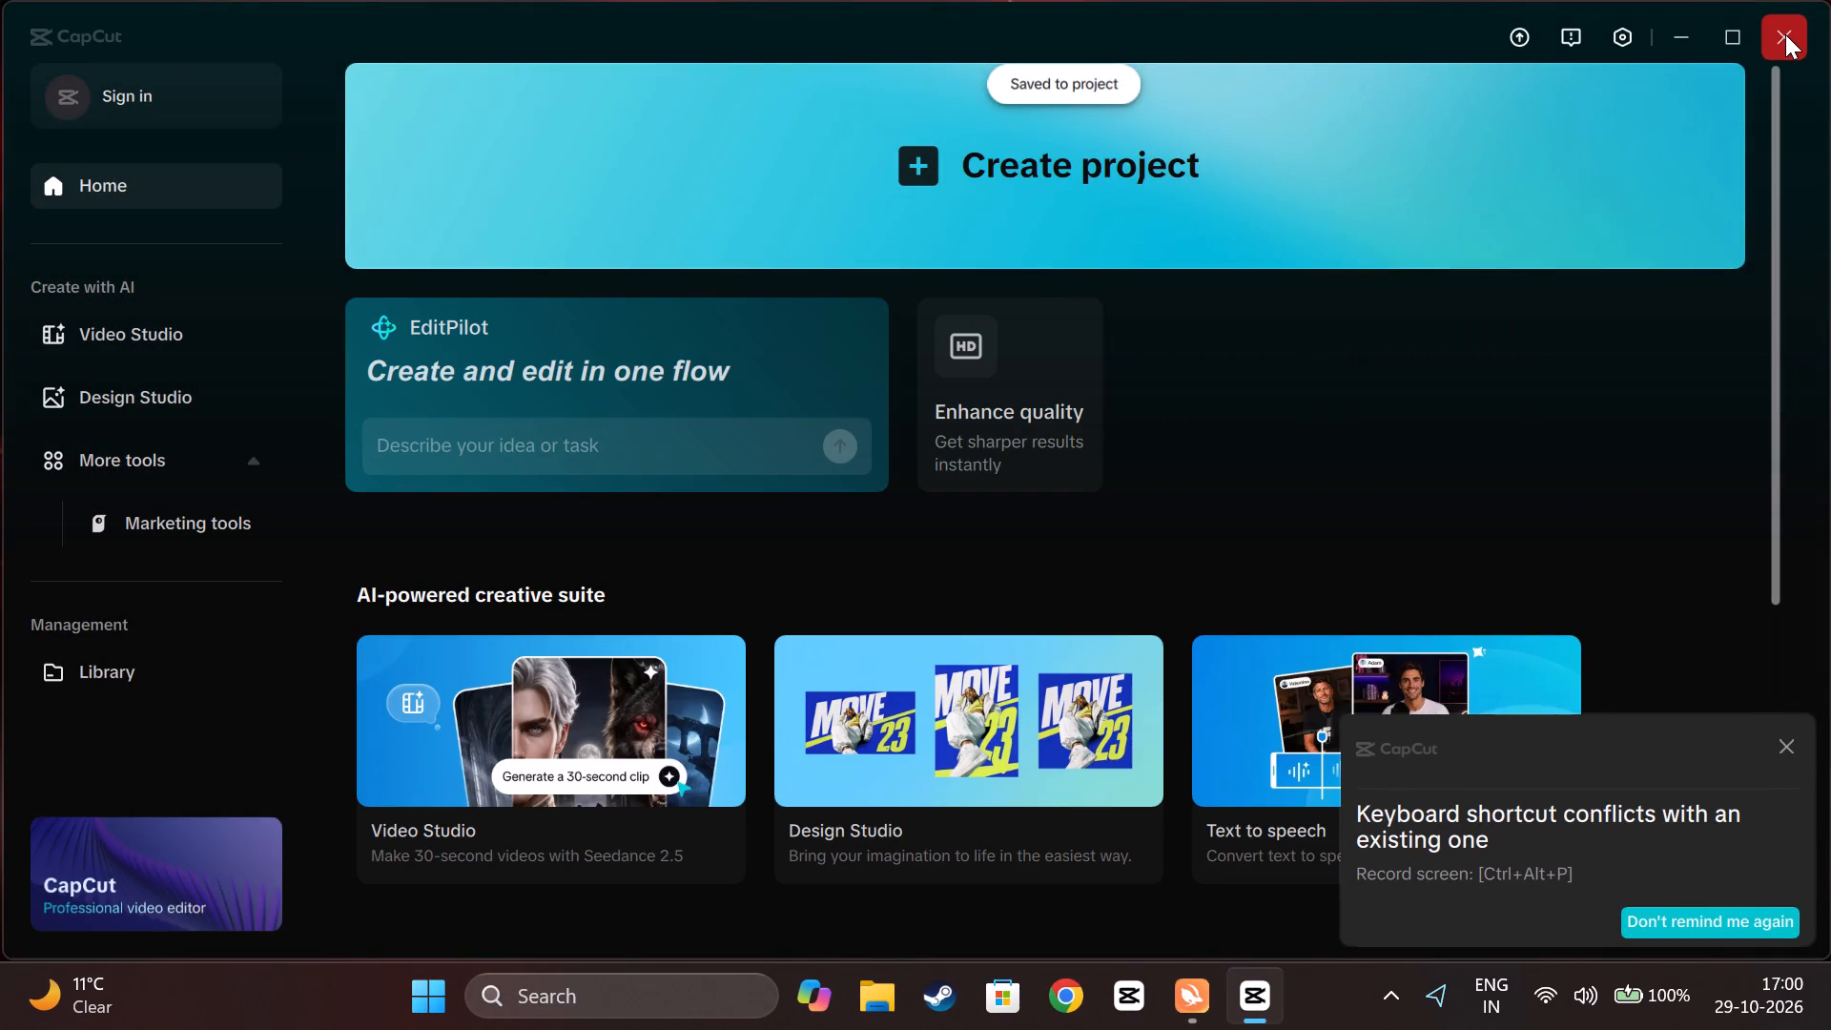
# Close CapCut and return to the desktop.
pyautogui.click(1785, 34)
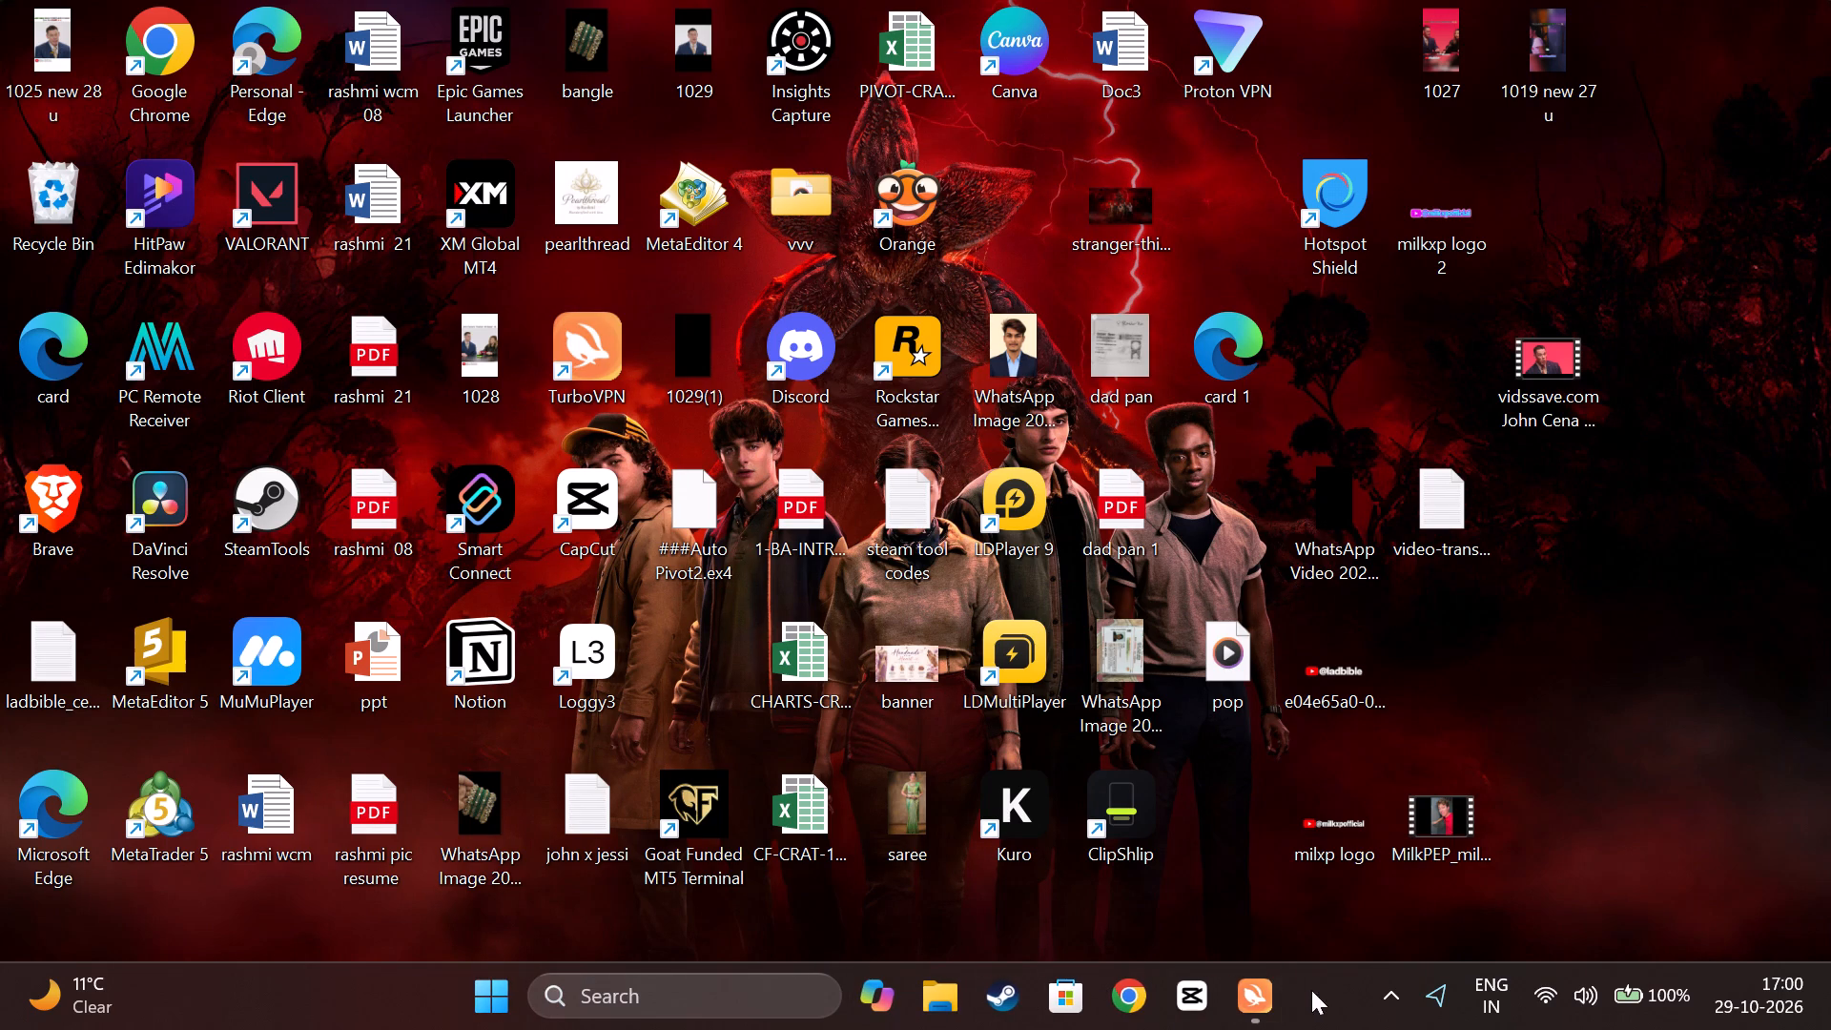
# Launch WhatsApp from the recent Windows searches.
pyautogui.click(763, 1007)
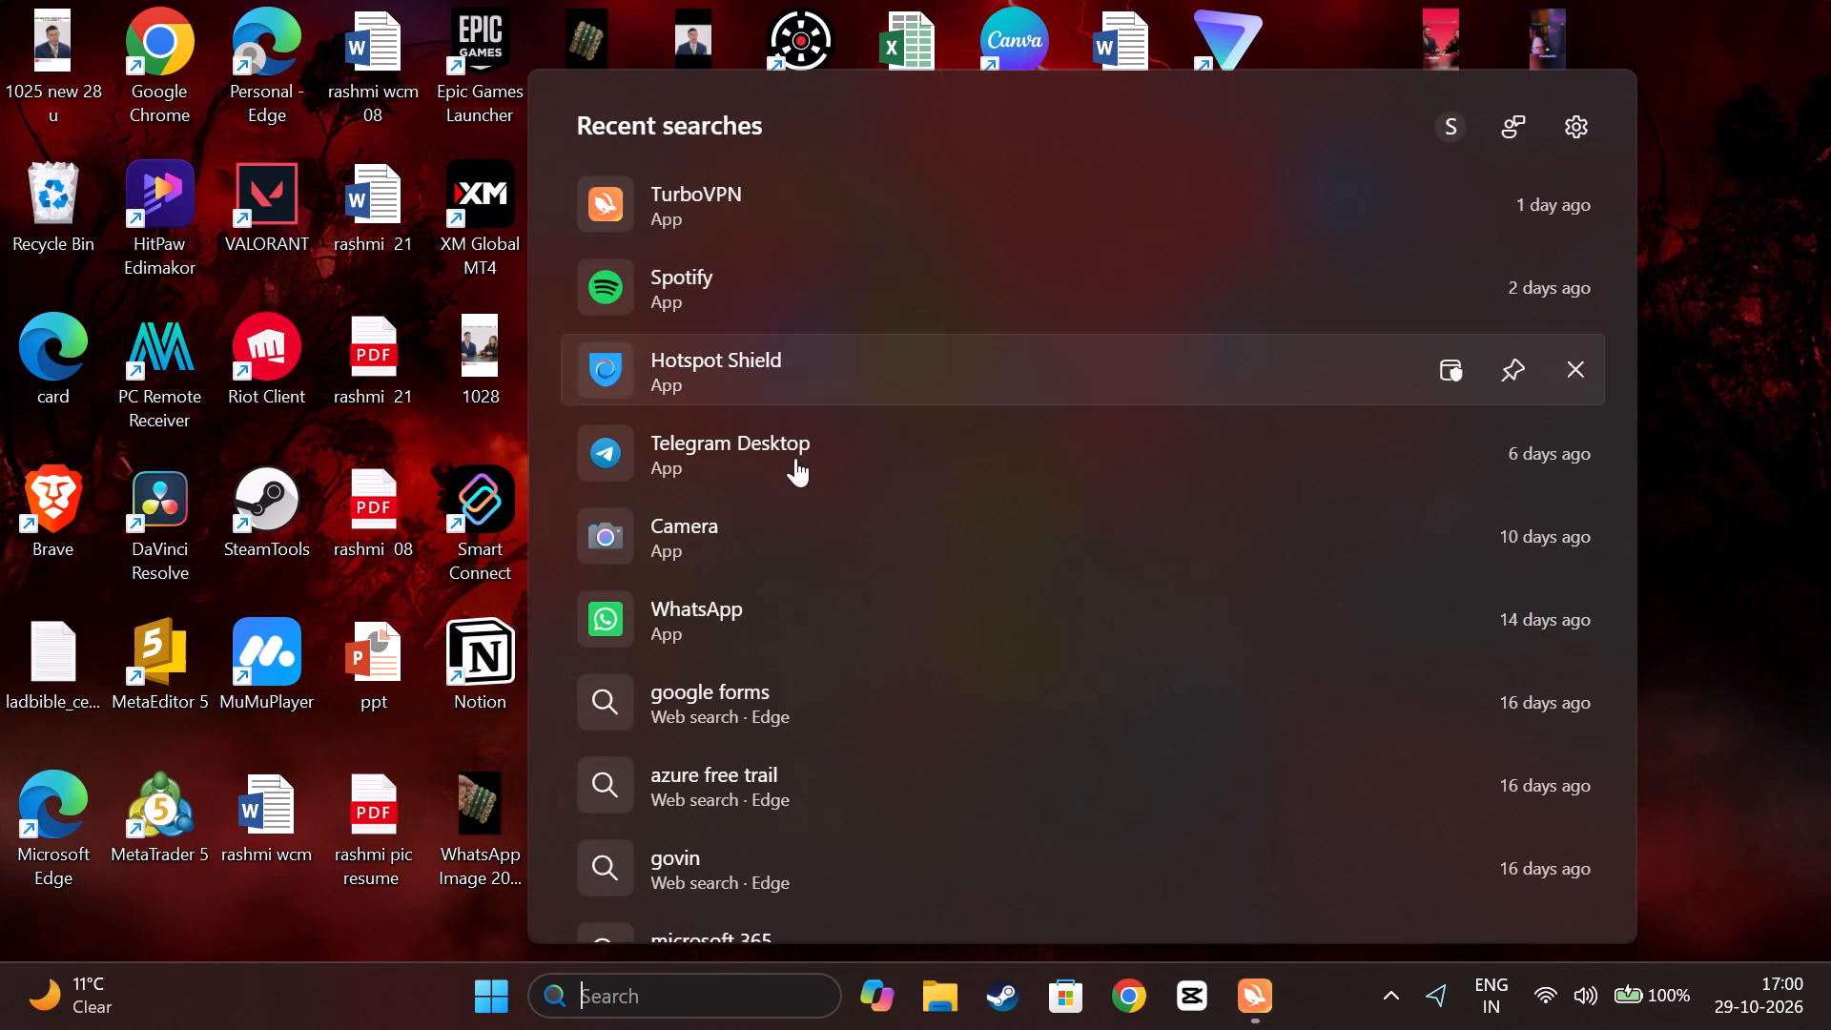
pyautogui.click(778, 606)
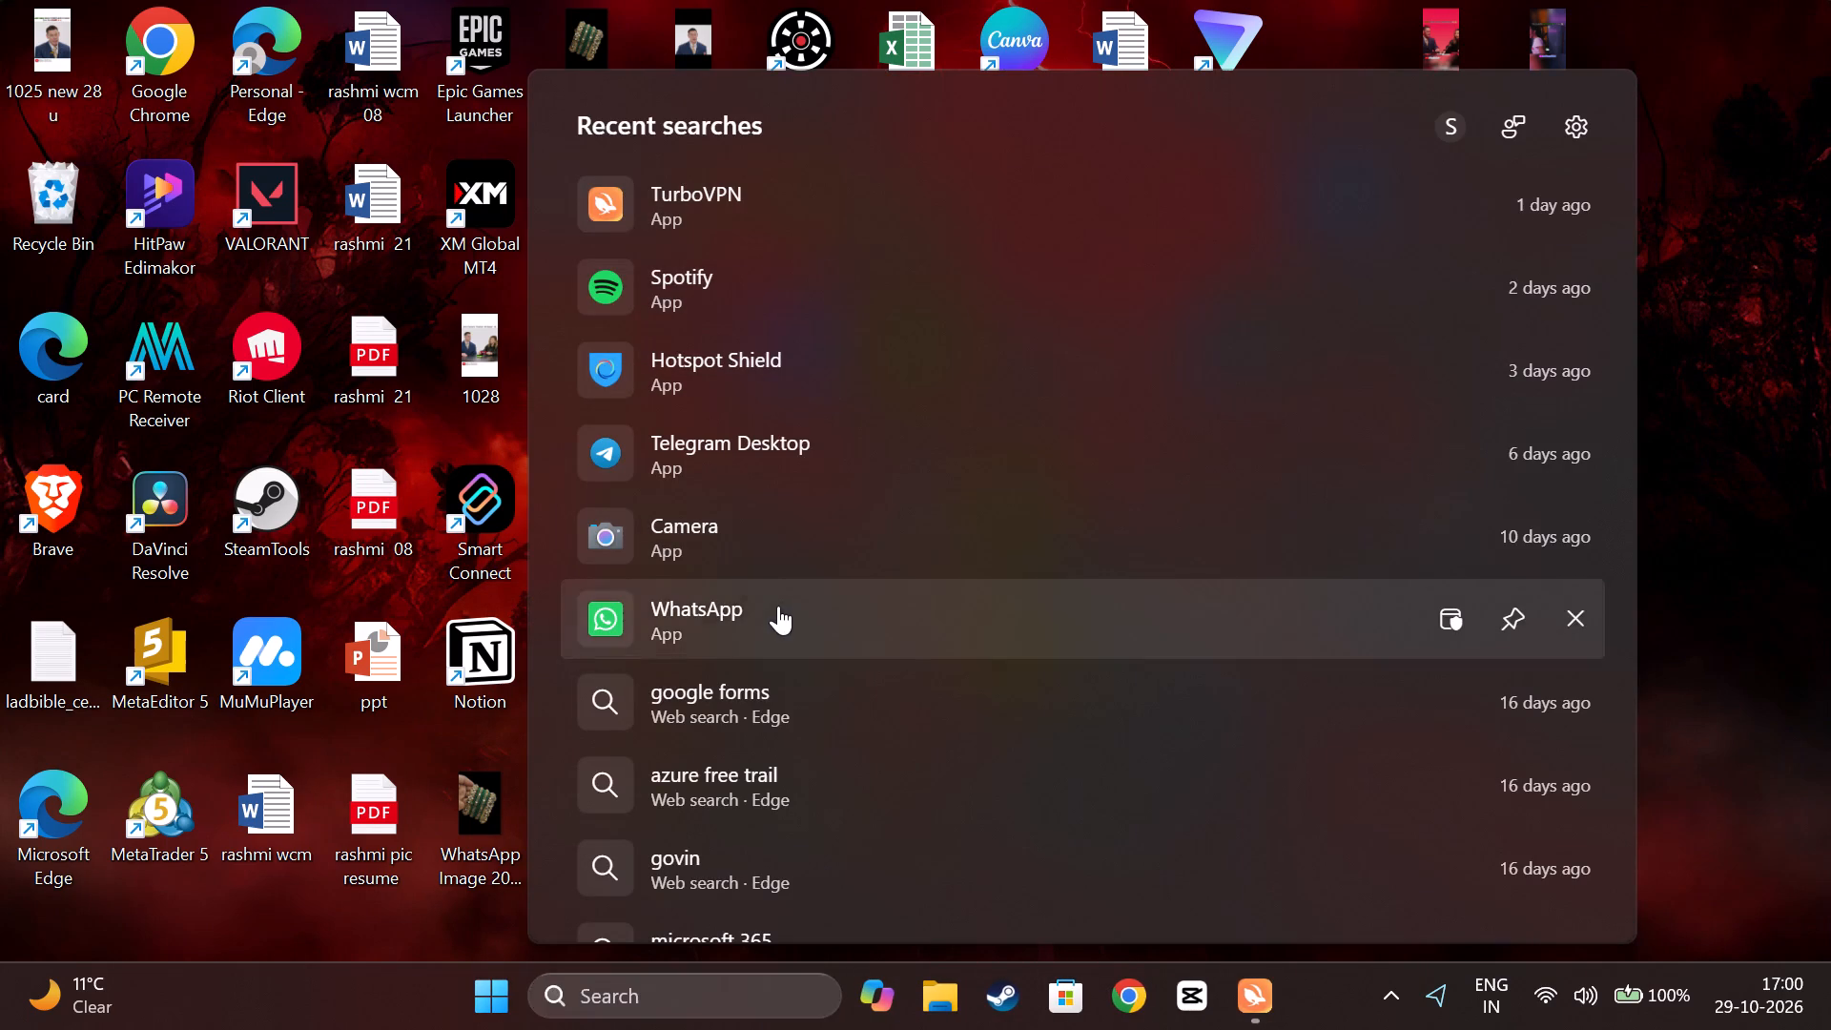
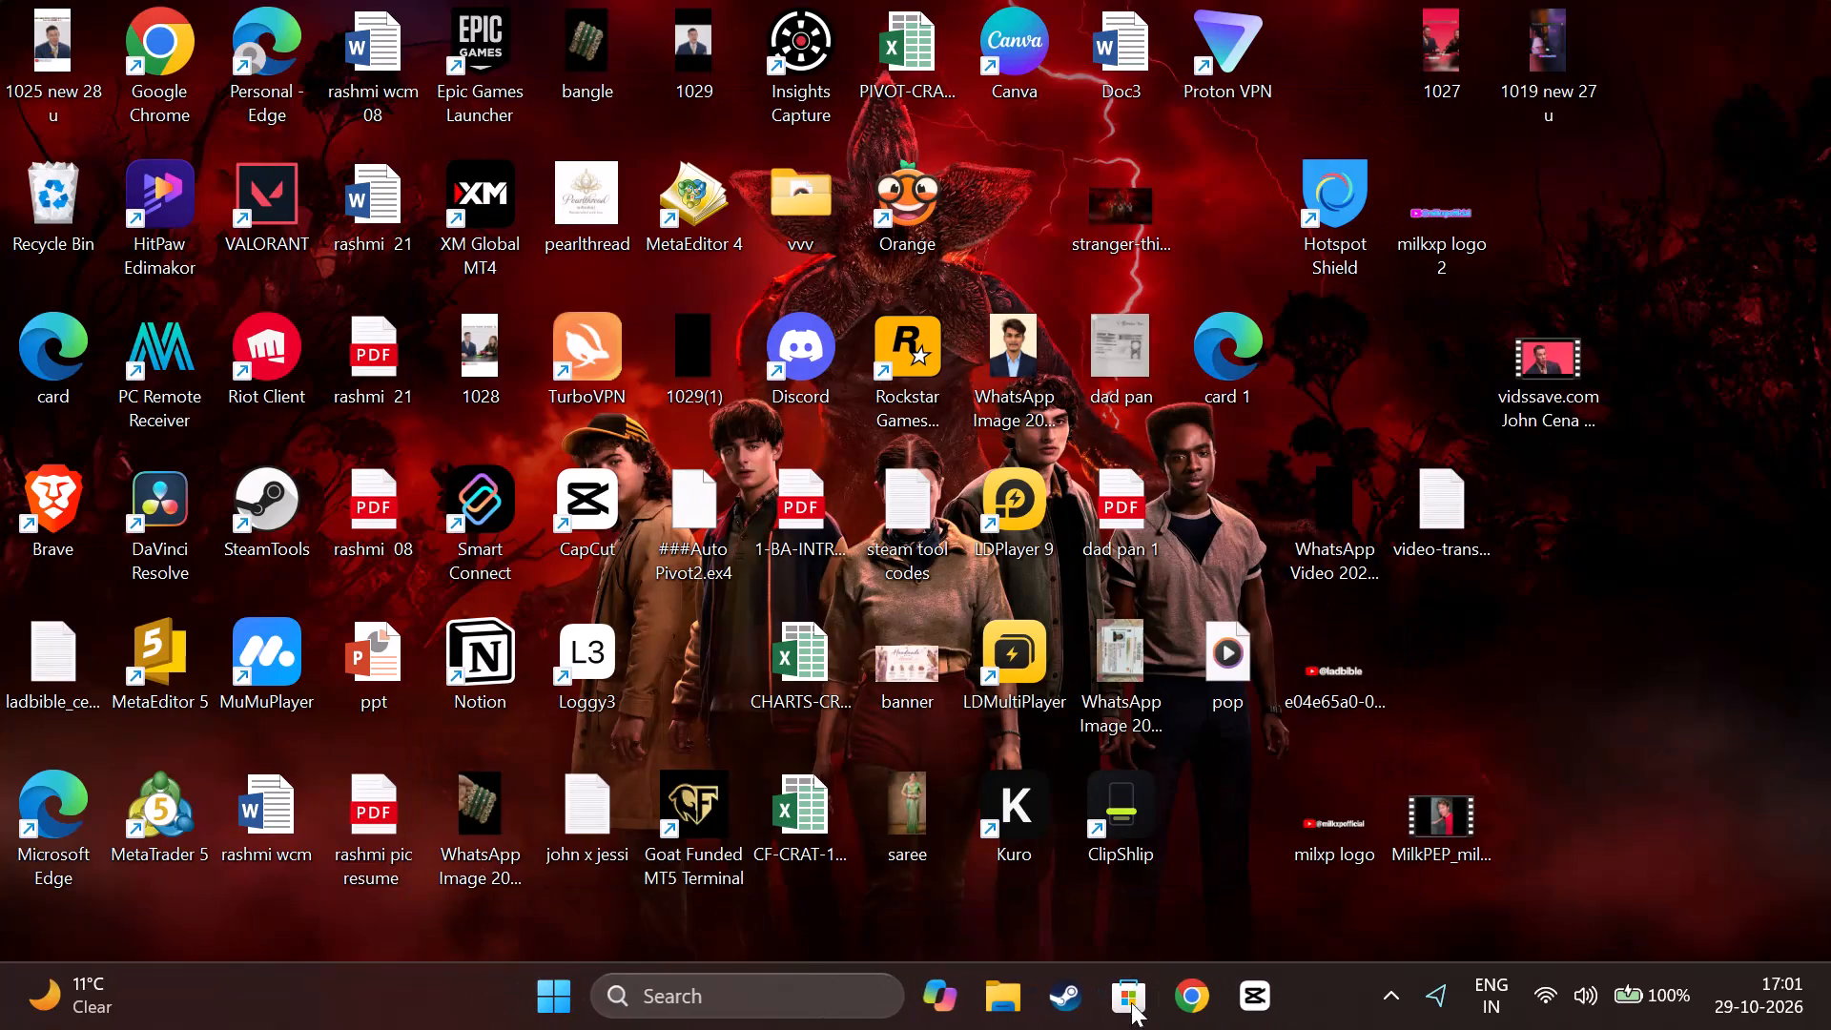
# Bring up Windows search with its recent searches to find WhatsApp.
pyautogui.click(854, 994)
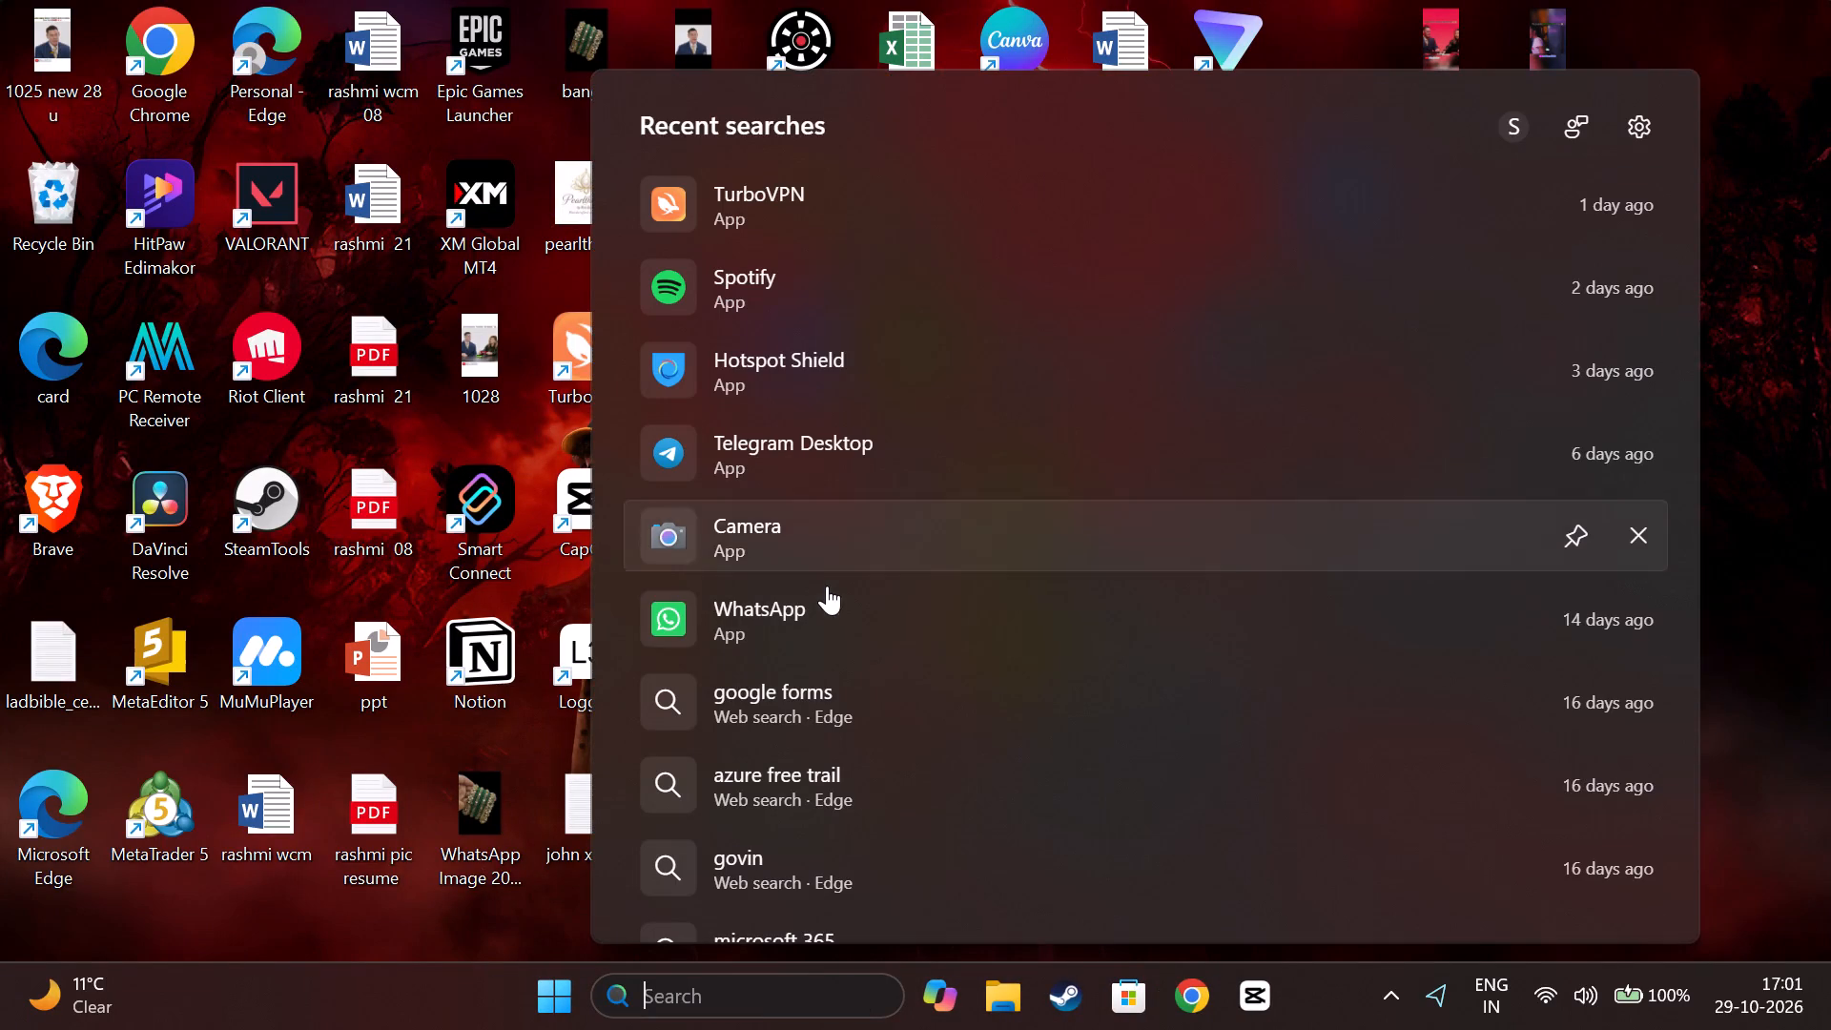
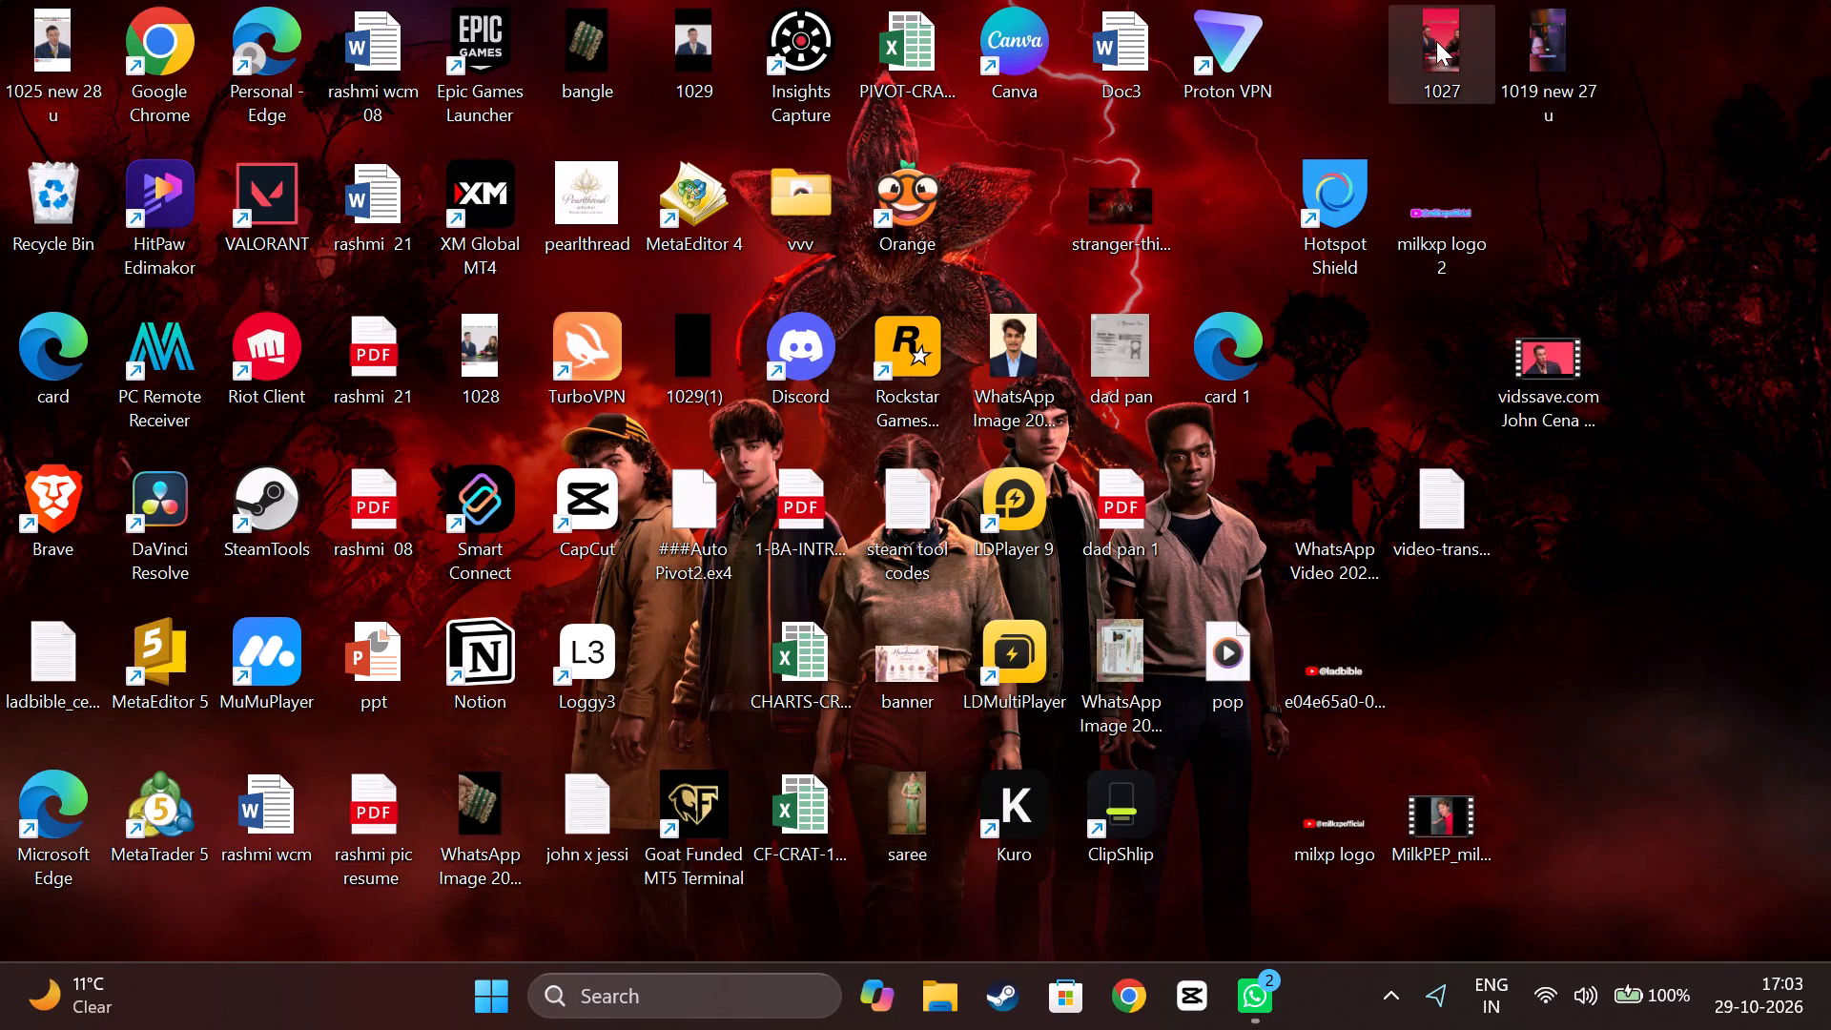
# Refresh the desktop.
pyautogui.moveTo(1750, 211); pyautogui.dragTo(1649, 210, button='right')
pyautogui.click(1570, 351)
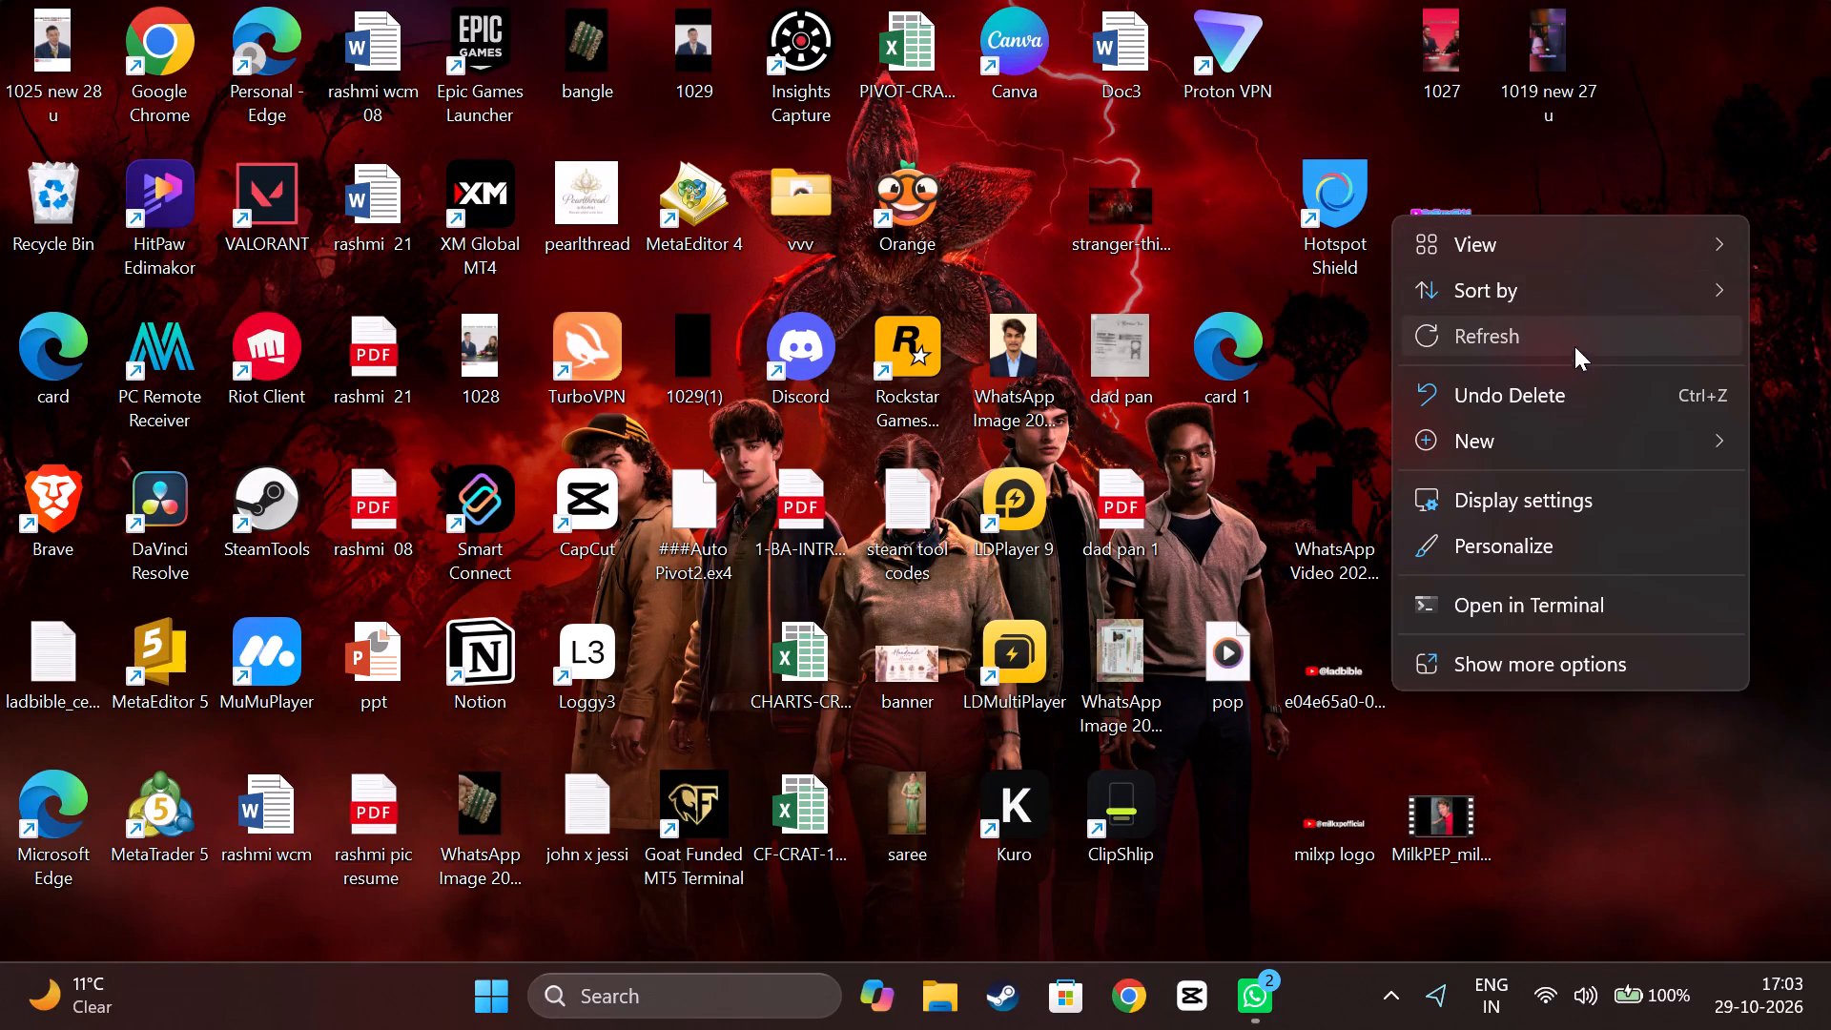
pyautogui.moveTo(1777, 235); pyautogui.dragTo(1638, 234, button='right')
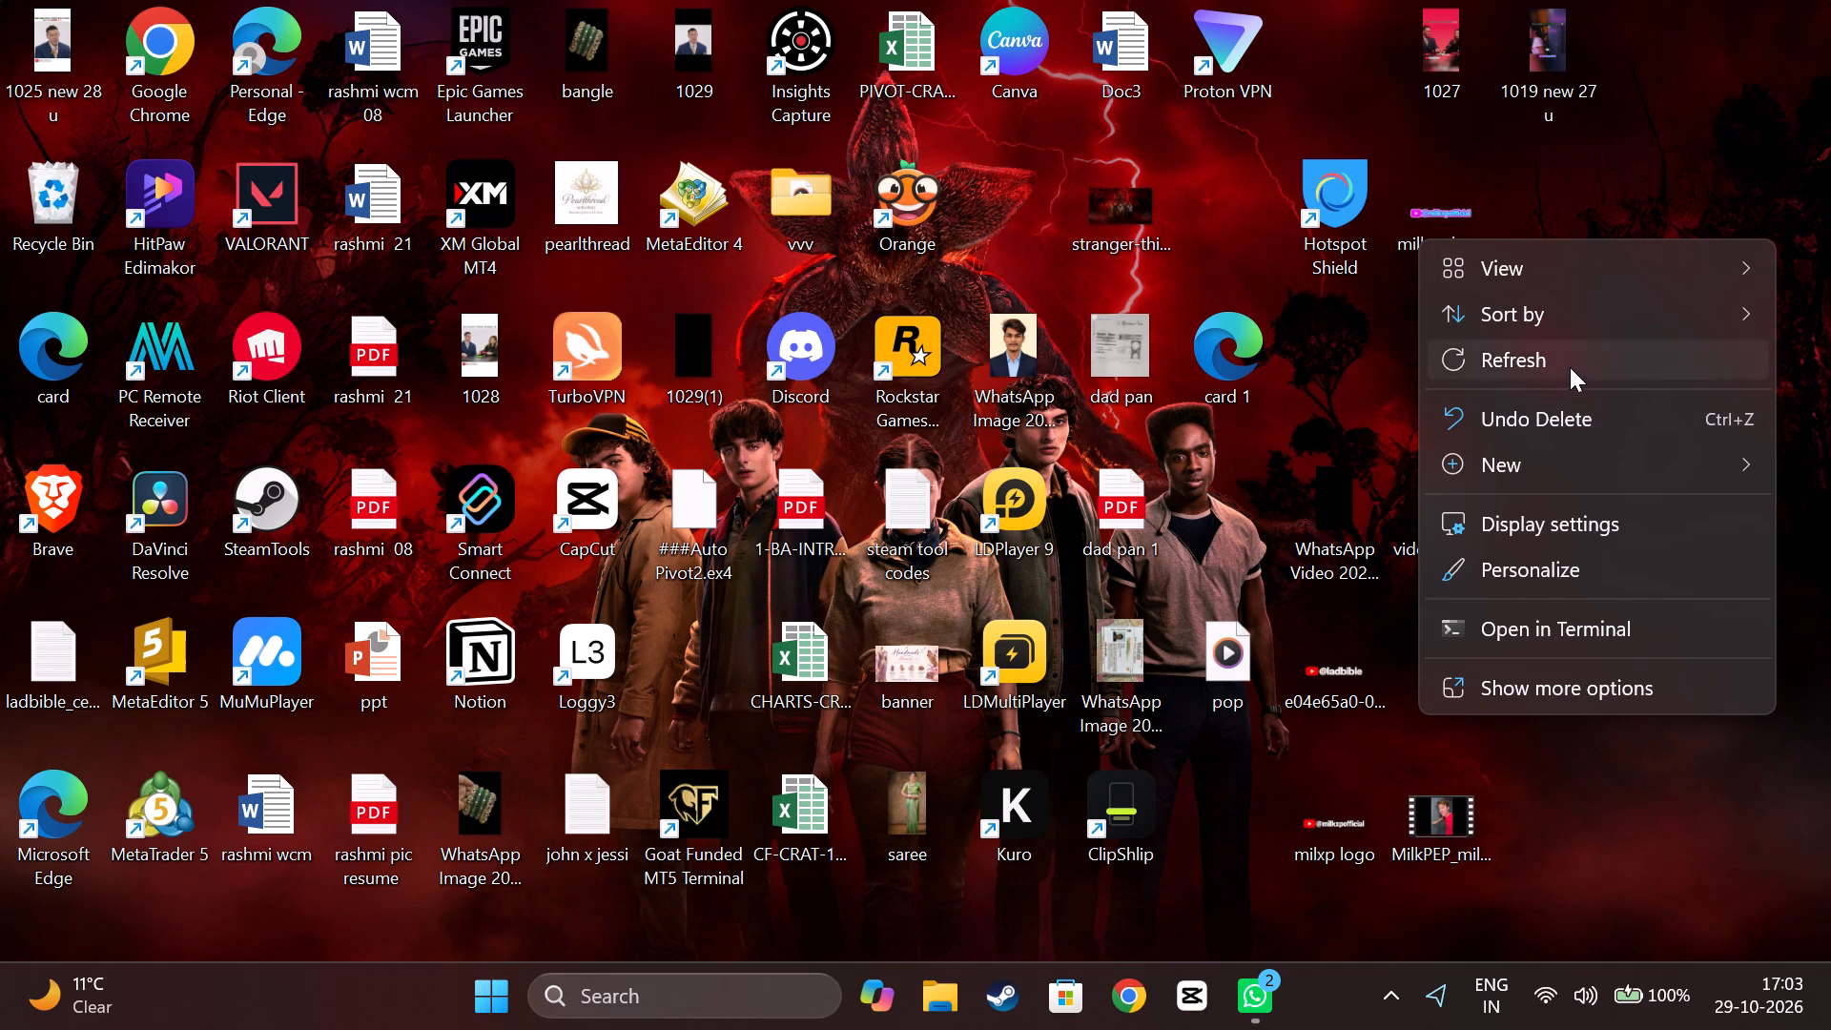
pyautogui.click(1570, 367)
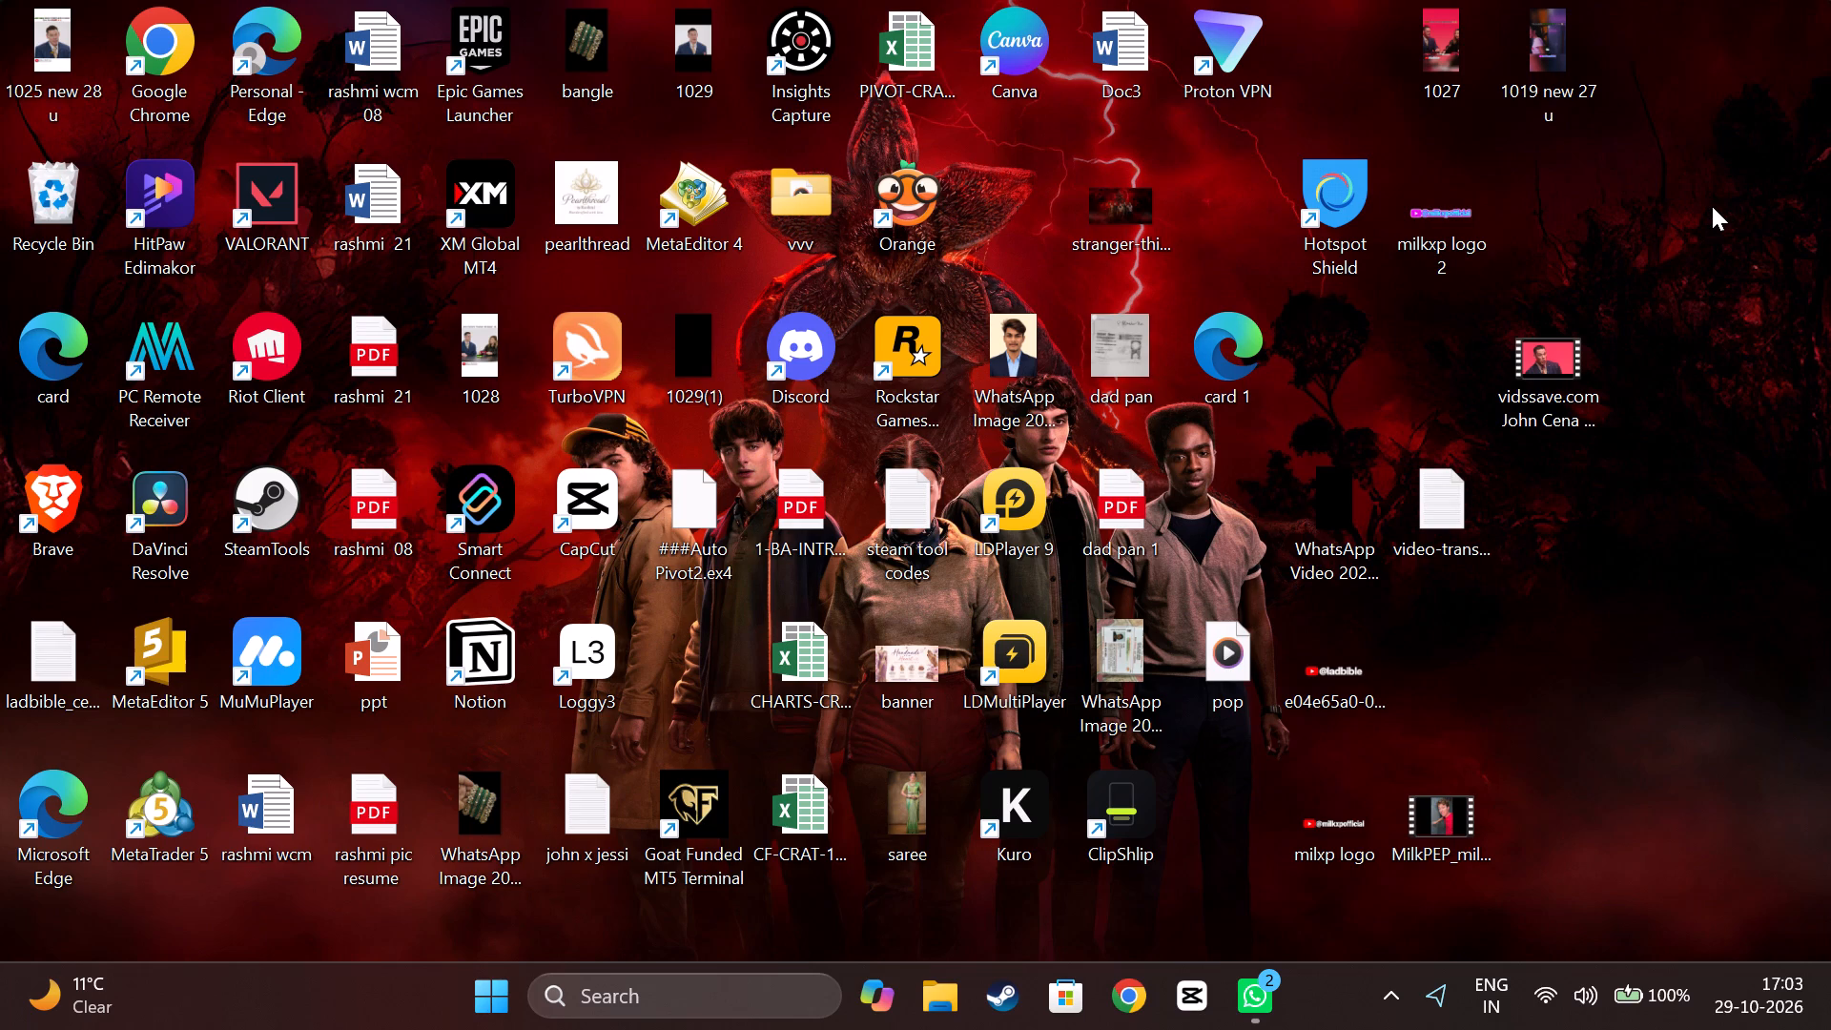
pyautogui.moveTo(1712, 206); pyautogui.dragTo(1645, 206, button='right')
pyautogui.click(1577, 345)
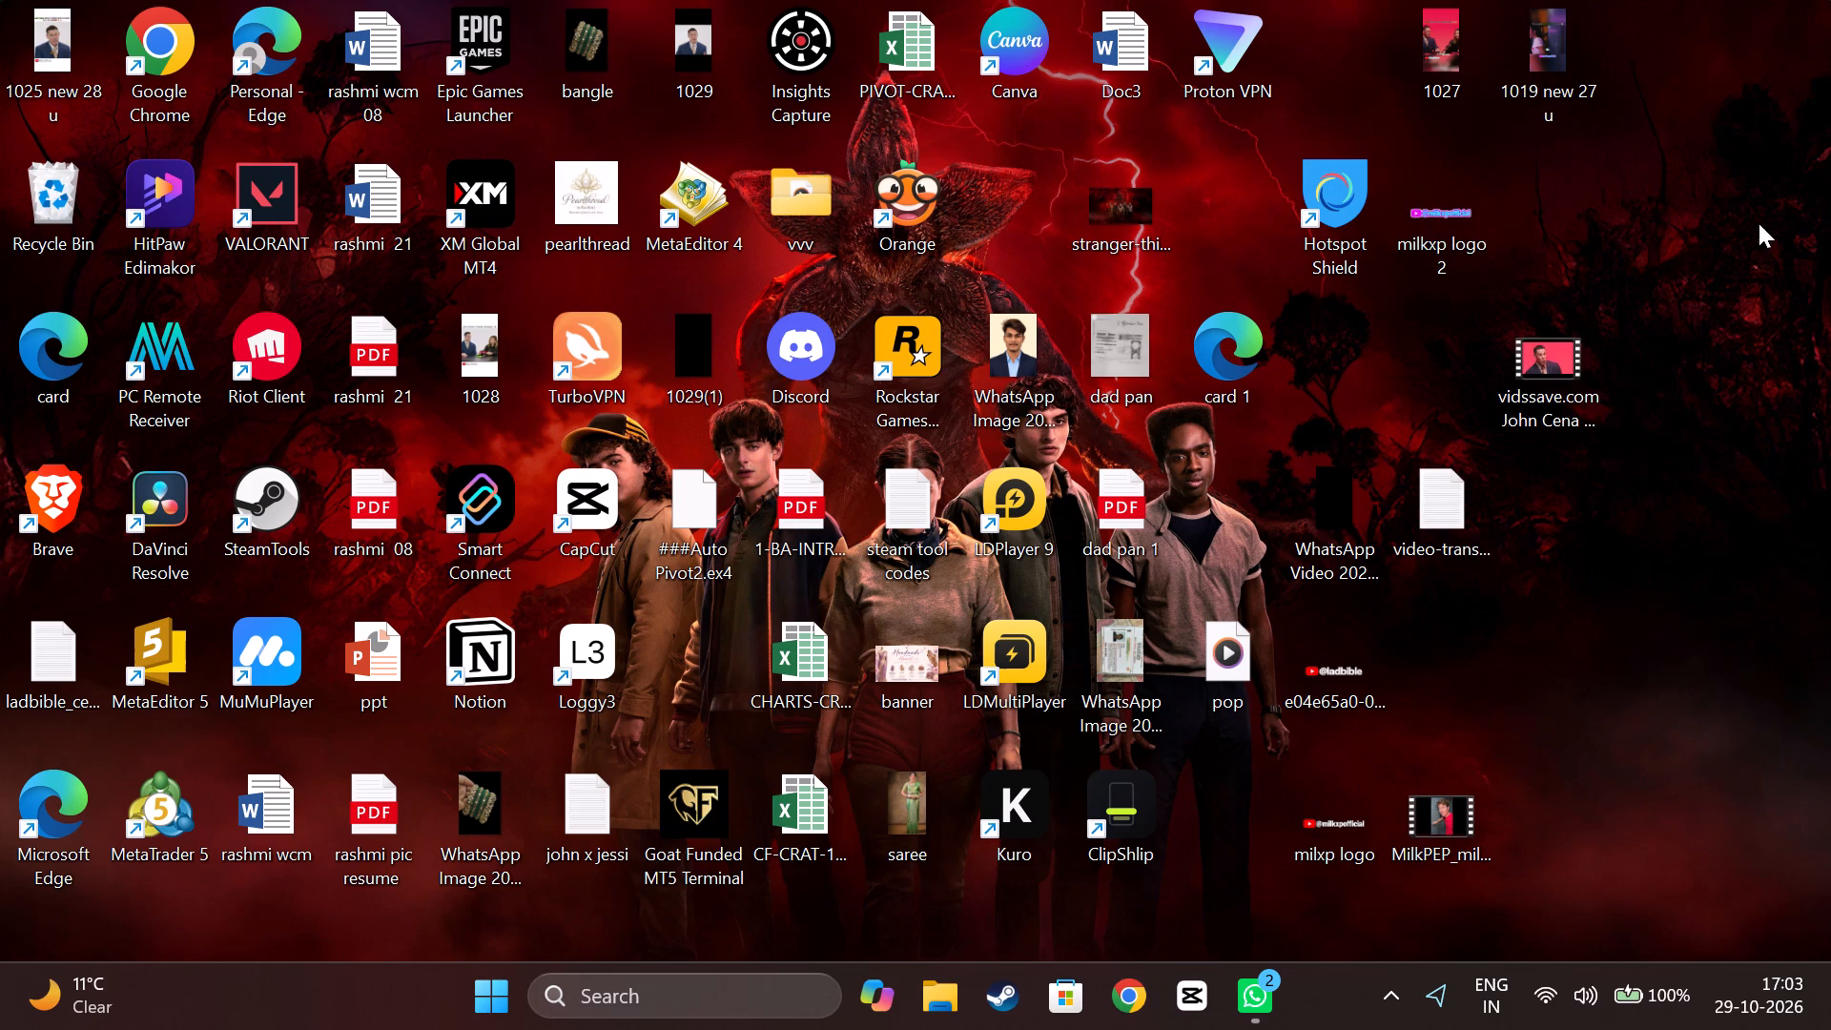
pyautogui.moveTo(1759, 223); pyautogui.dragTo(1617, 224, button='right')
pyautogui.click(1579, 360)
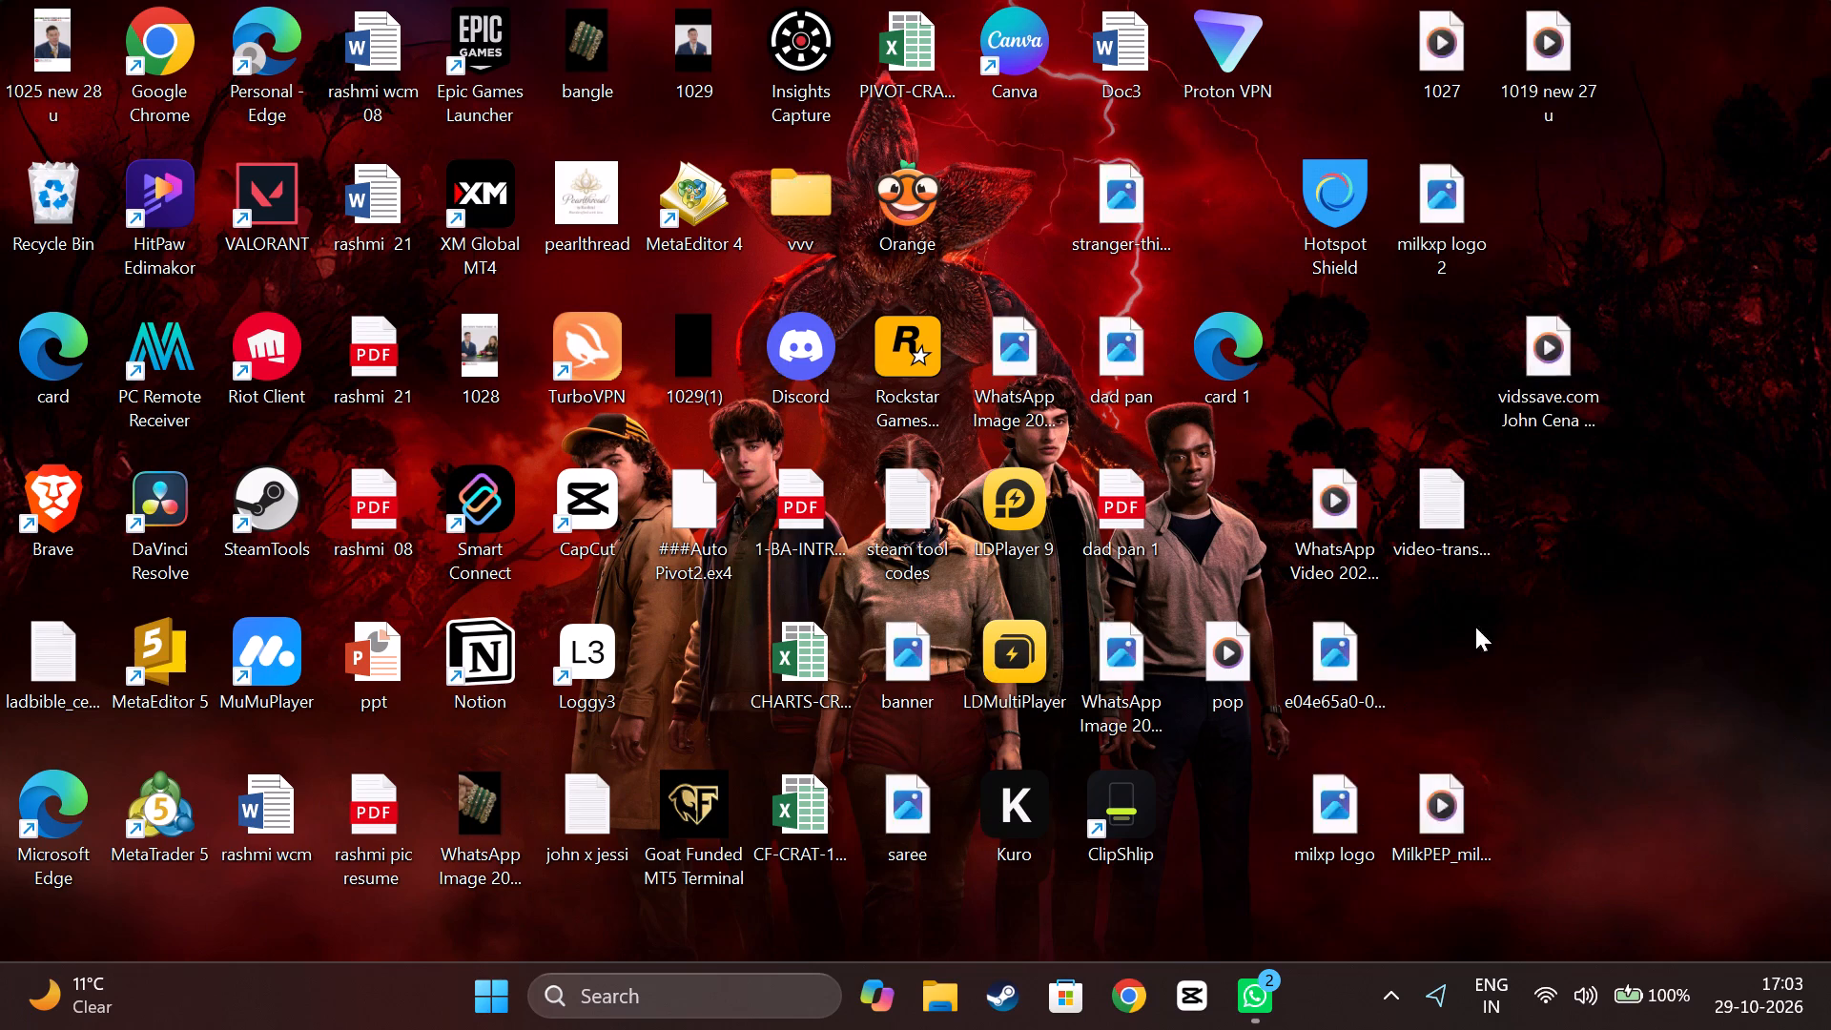
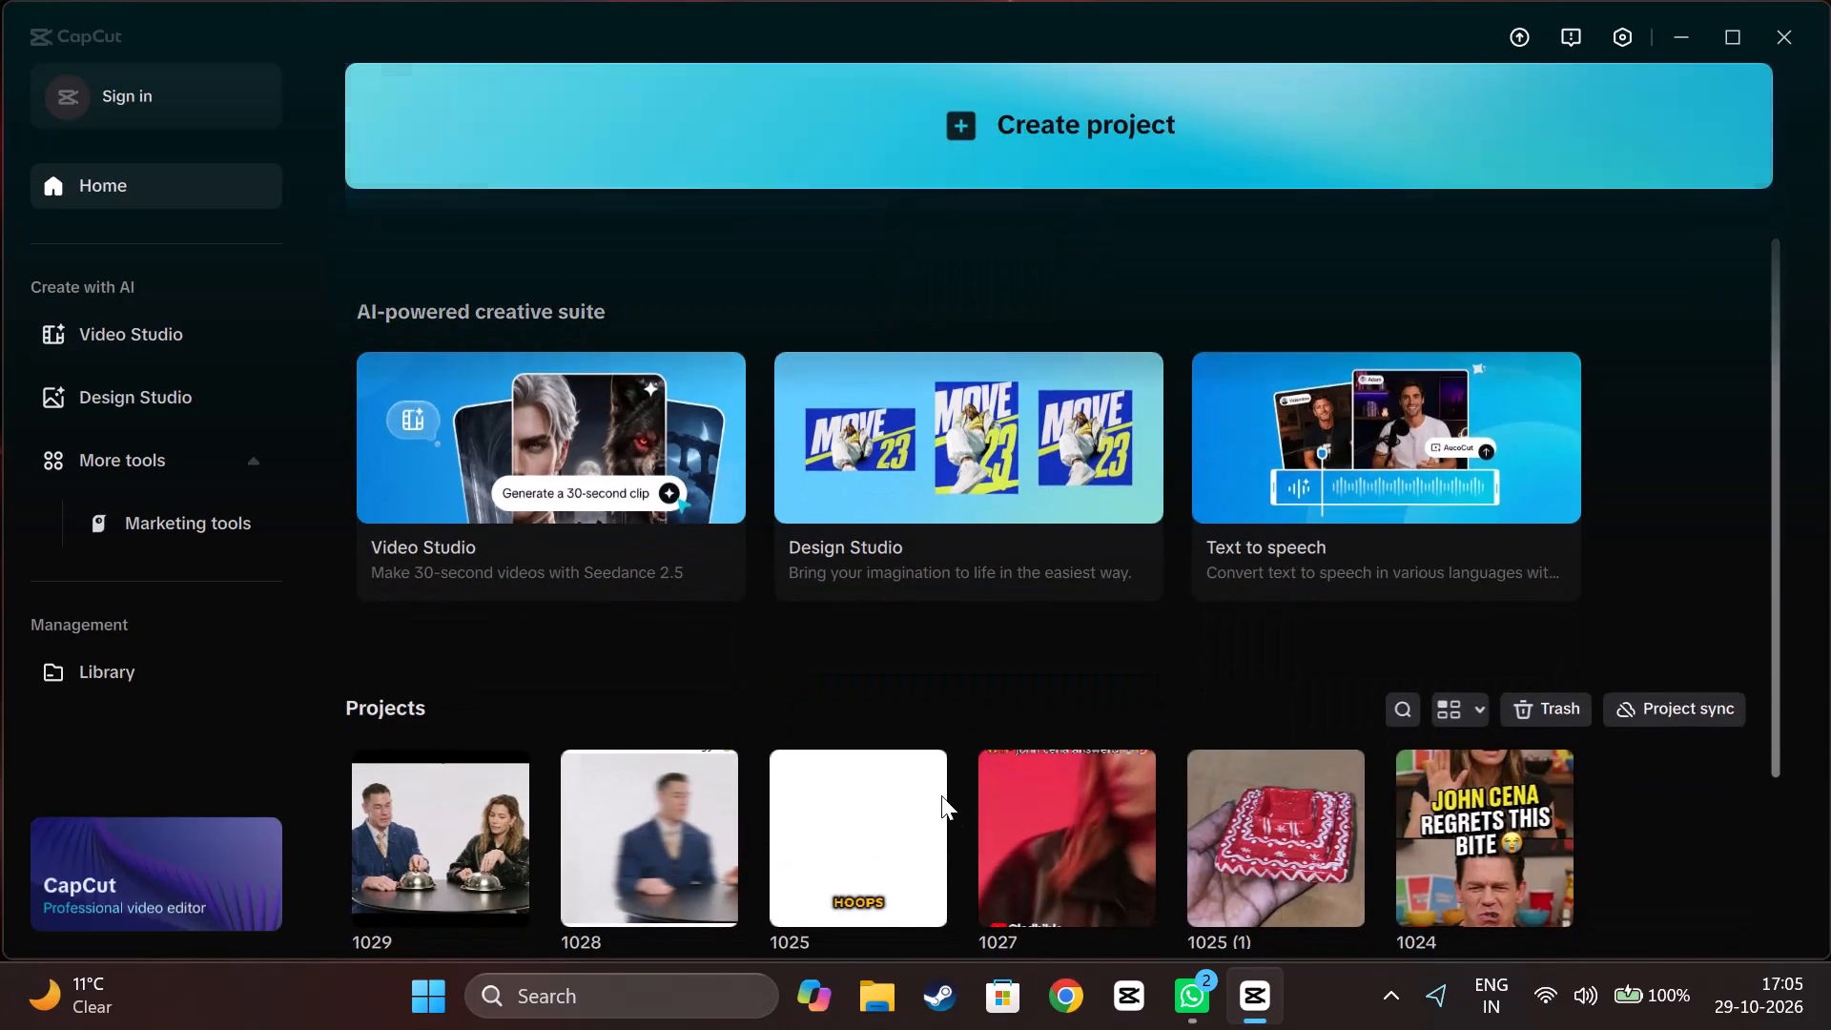
# Open project 1027, preview its opening seconds, and close the project.
pyautogui.scroll(-3, 938, 794)
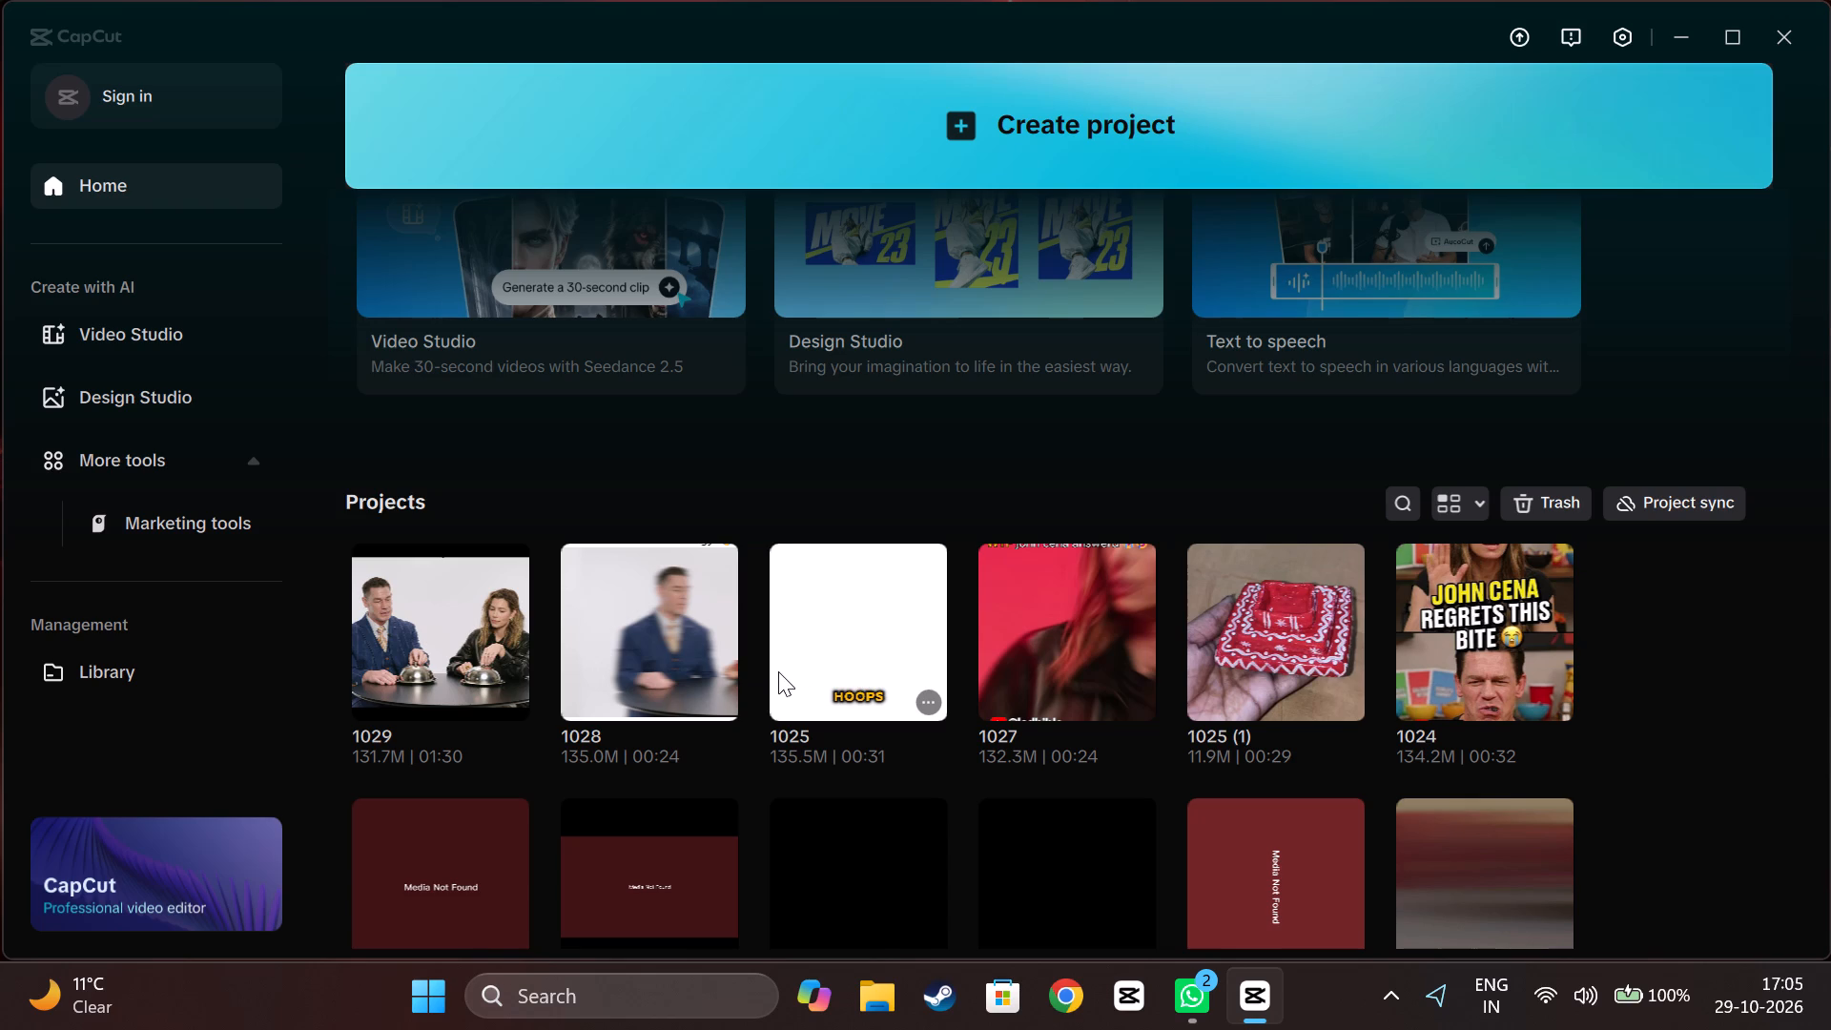
pyautogui.click(1060, 632)
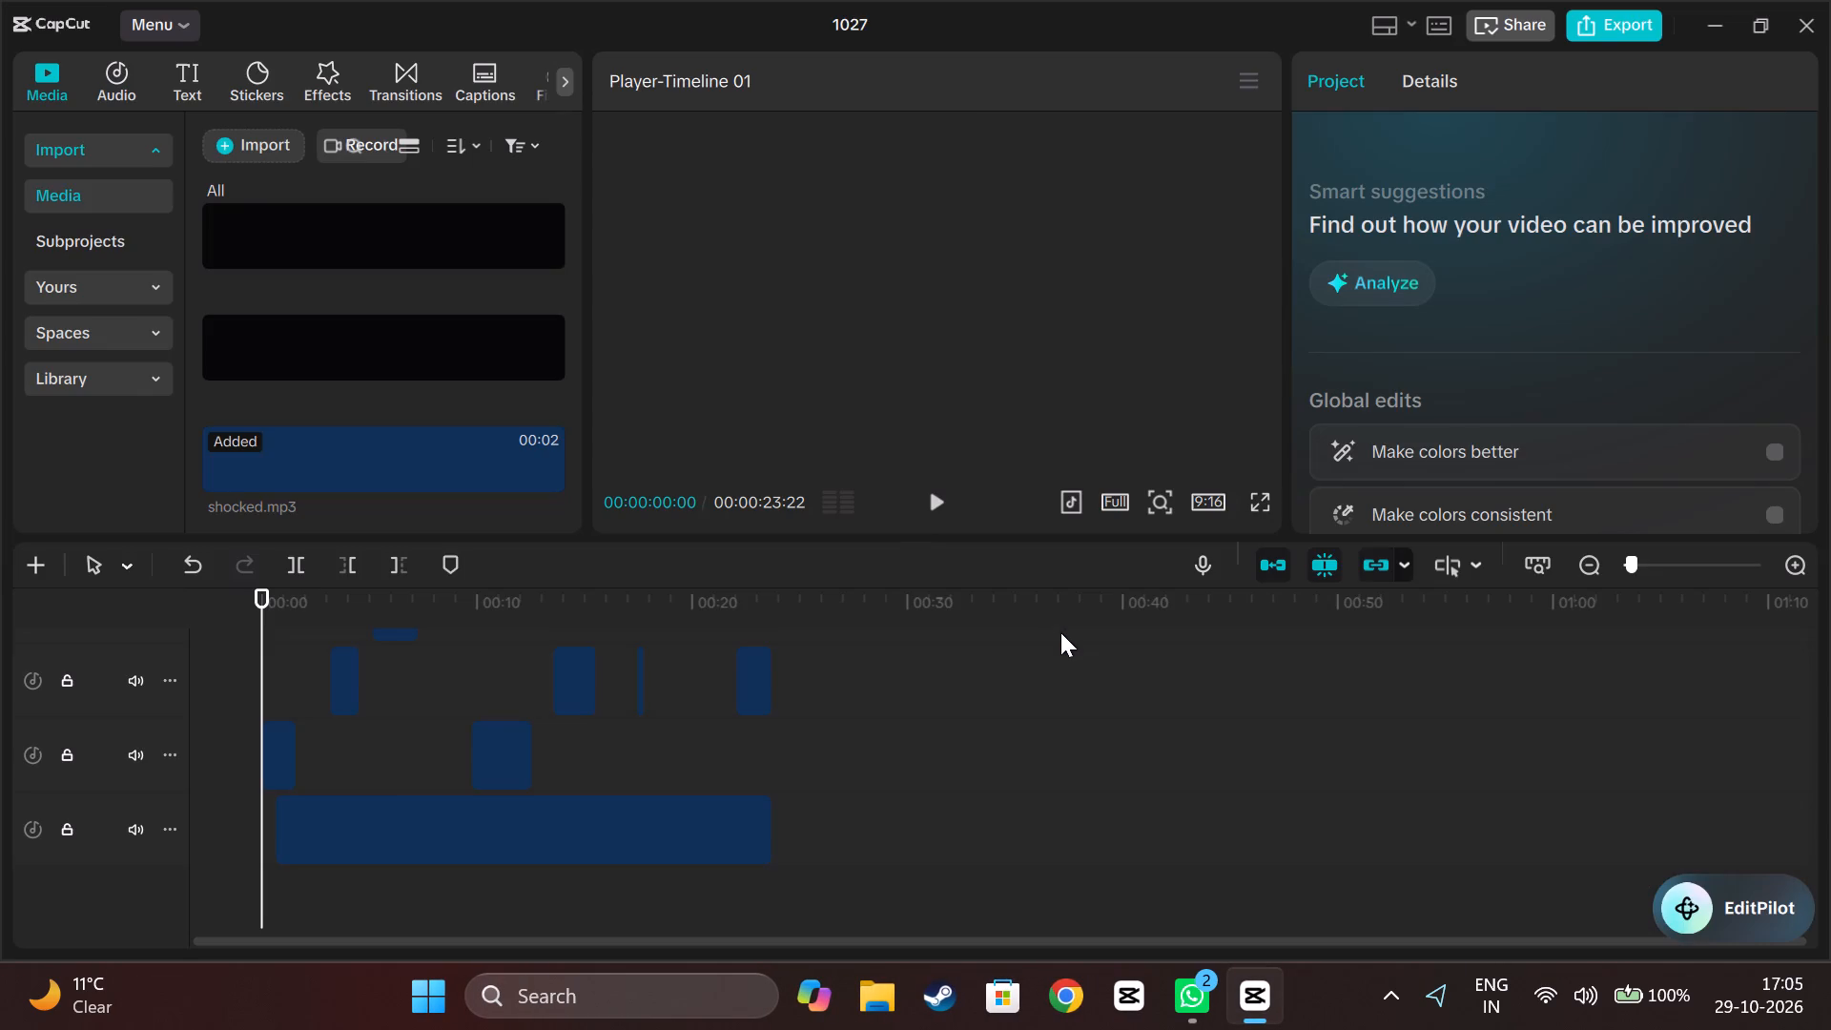
pyautogui.click(934, 503)
pyautogui.scroll(-1, 929, 497)
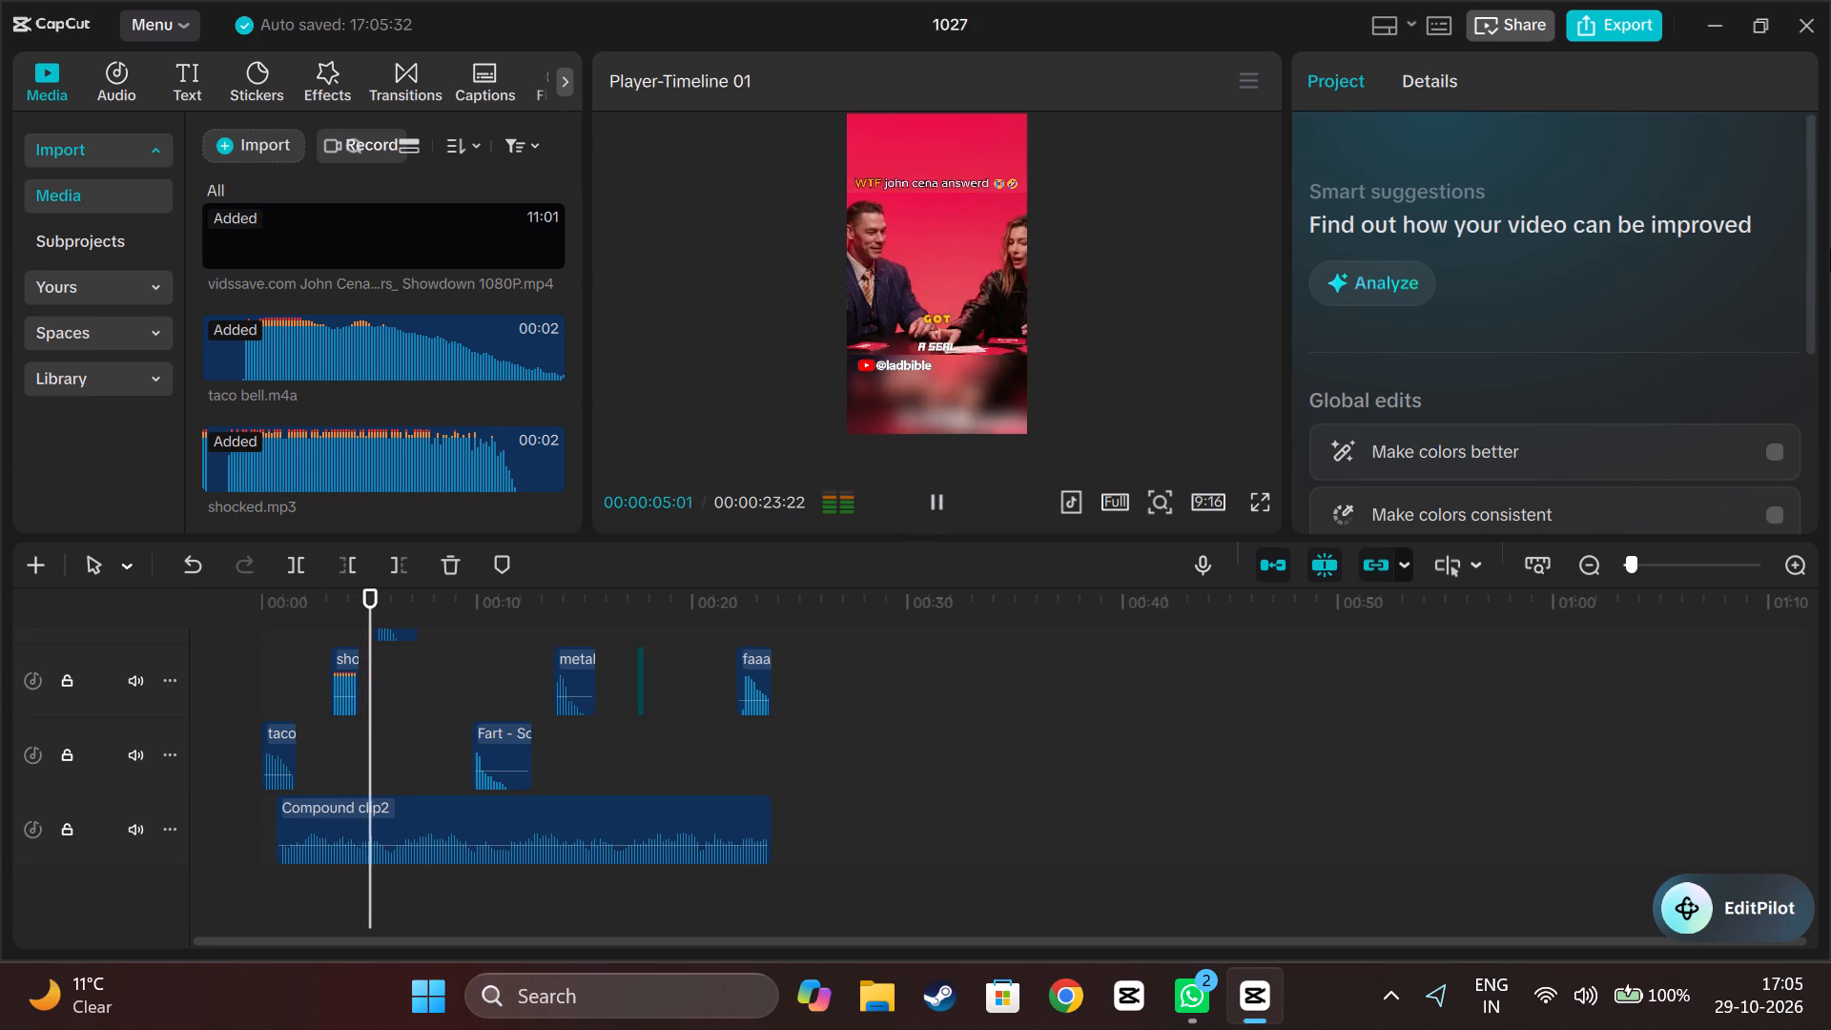
pyautogui.click(1797, 31)
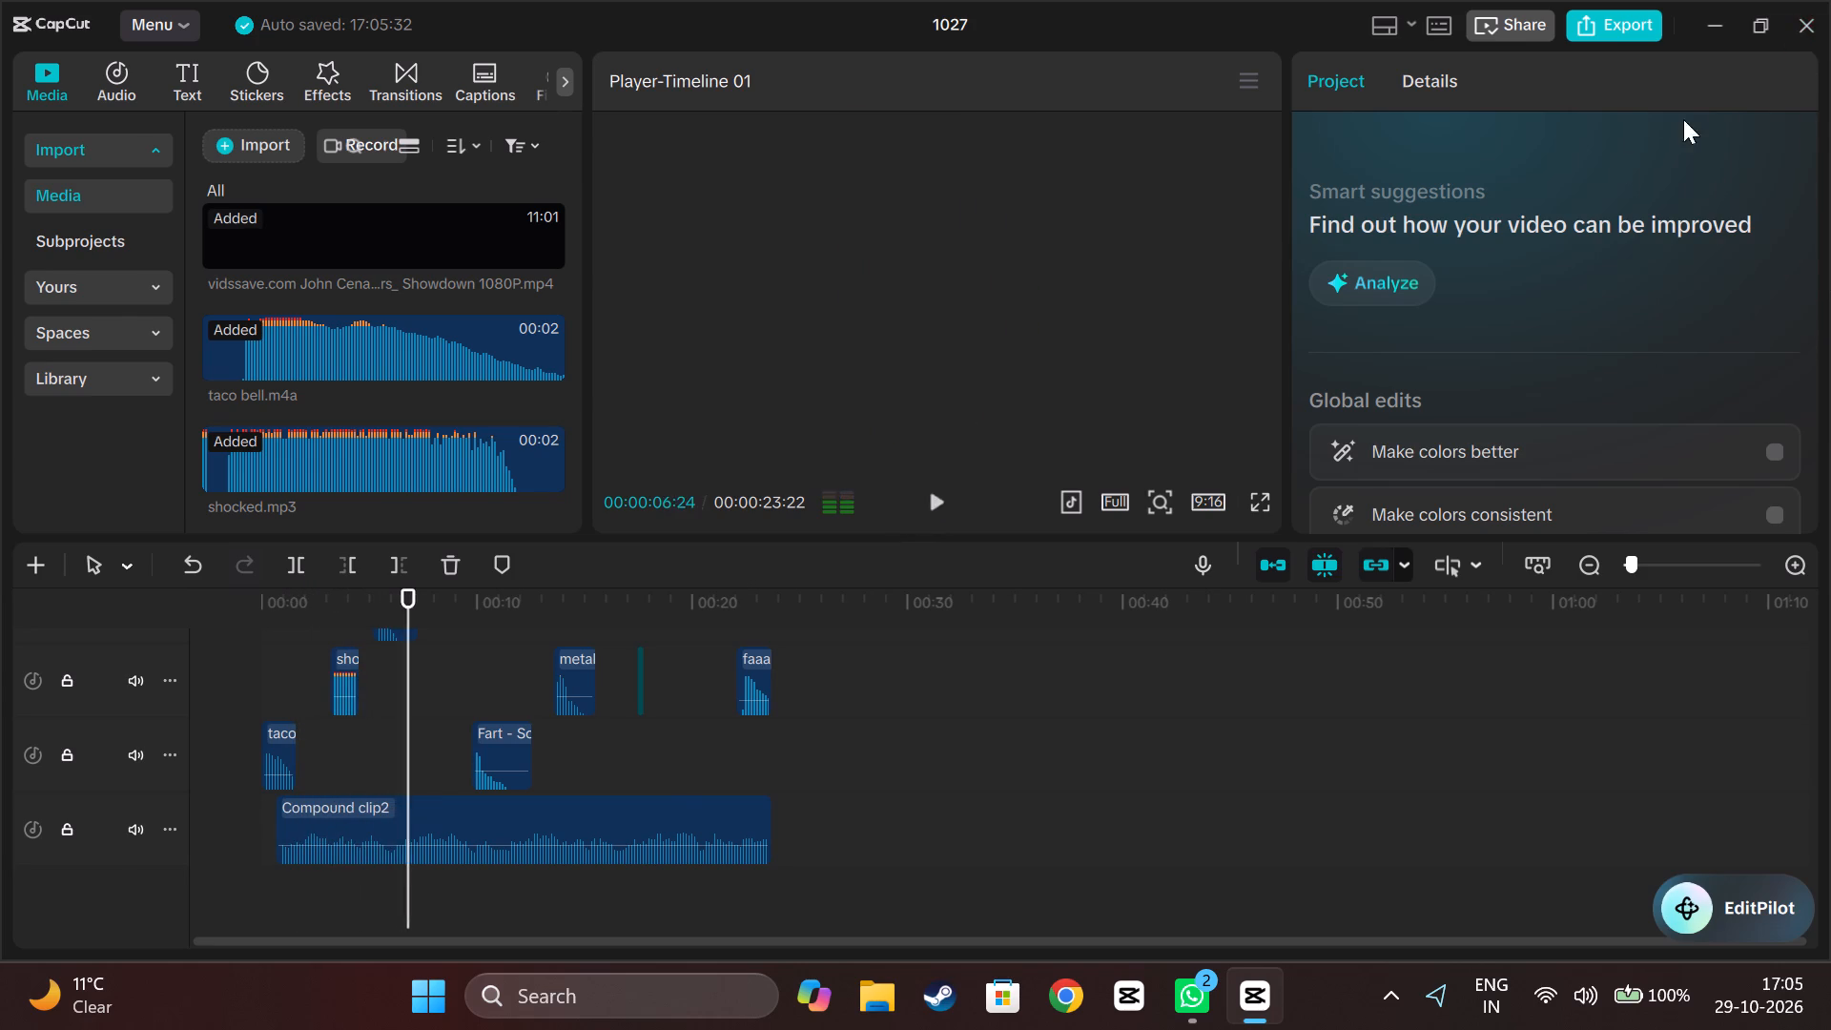
# Dismiss the keyboard shortcut notice and open project 1024.
pyautogui.scroll(-2, 1002, 687)
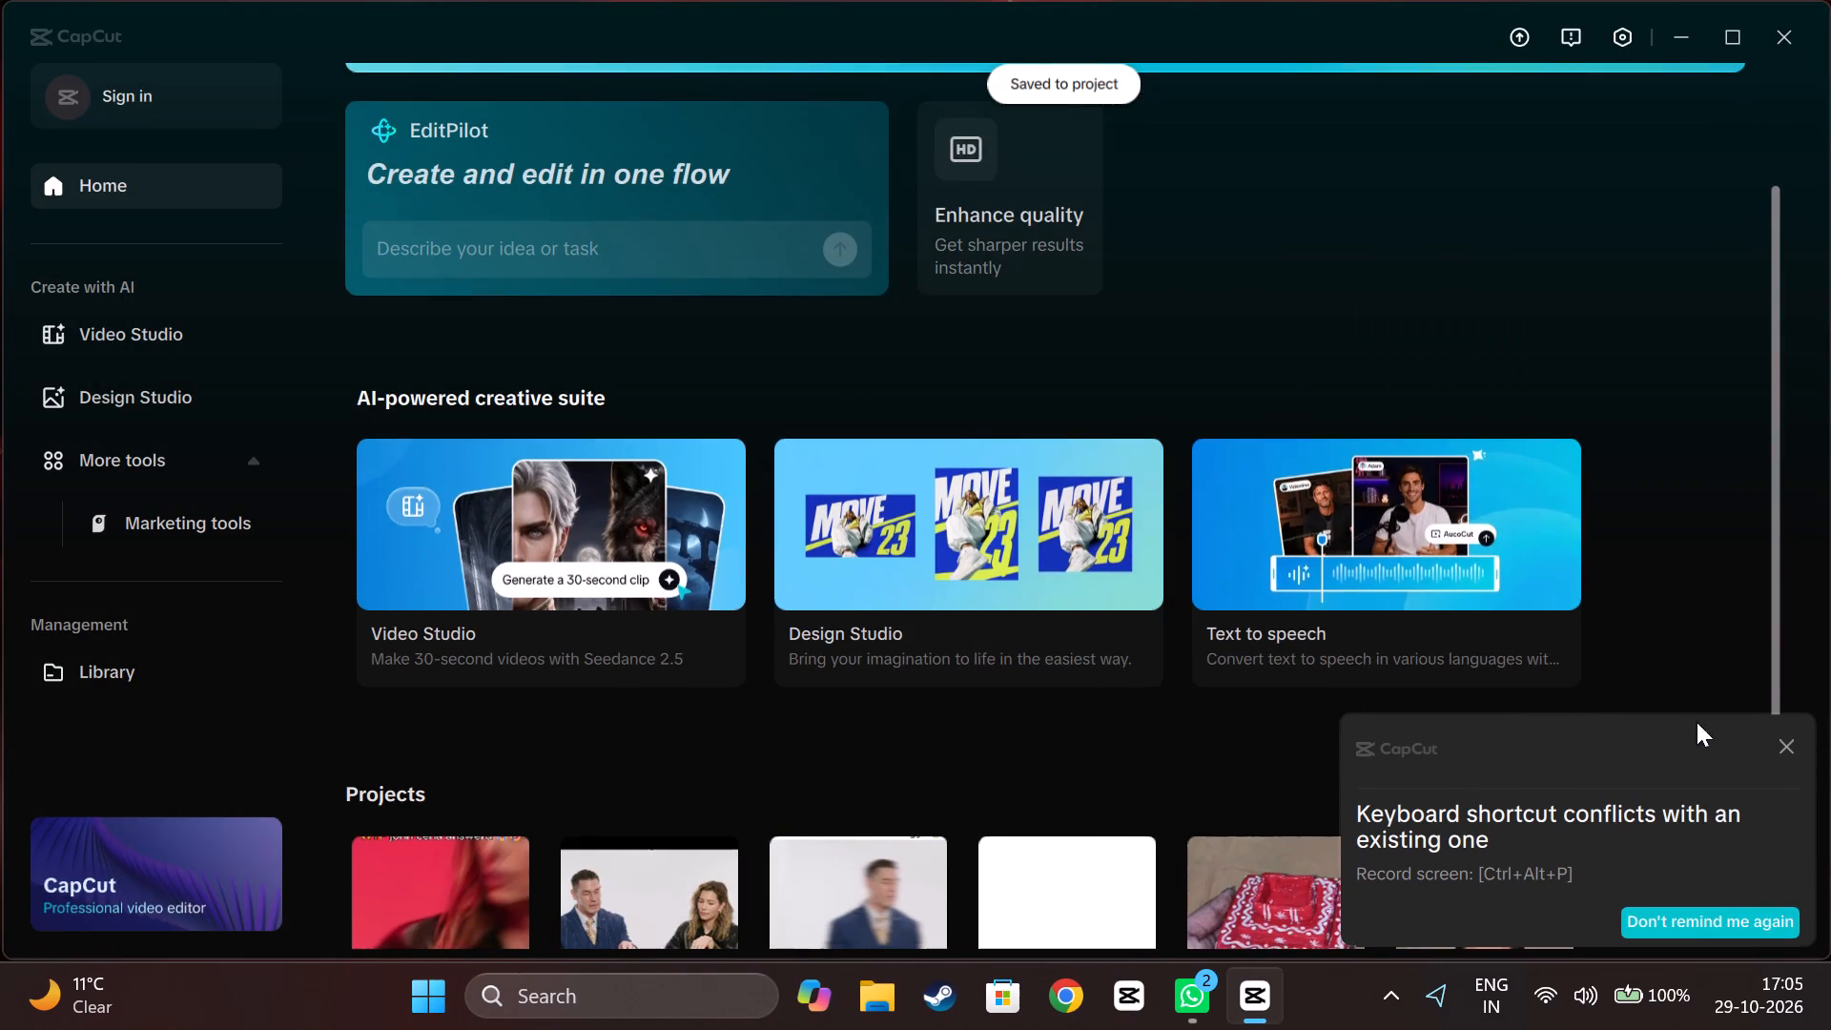
pyautogui.scroll(-2, 1656, 722)
pyautogui.scroll(-2, 841, 697)
pyautogui.scroll(-3, 715, 703)
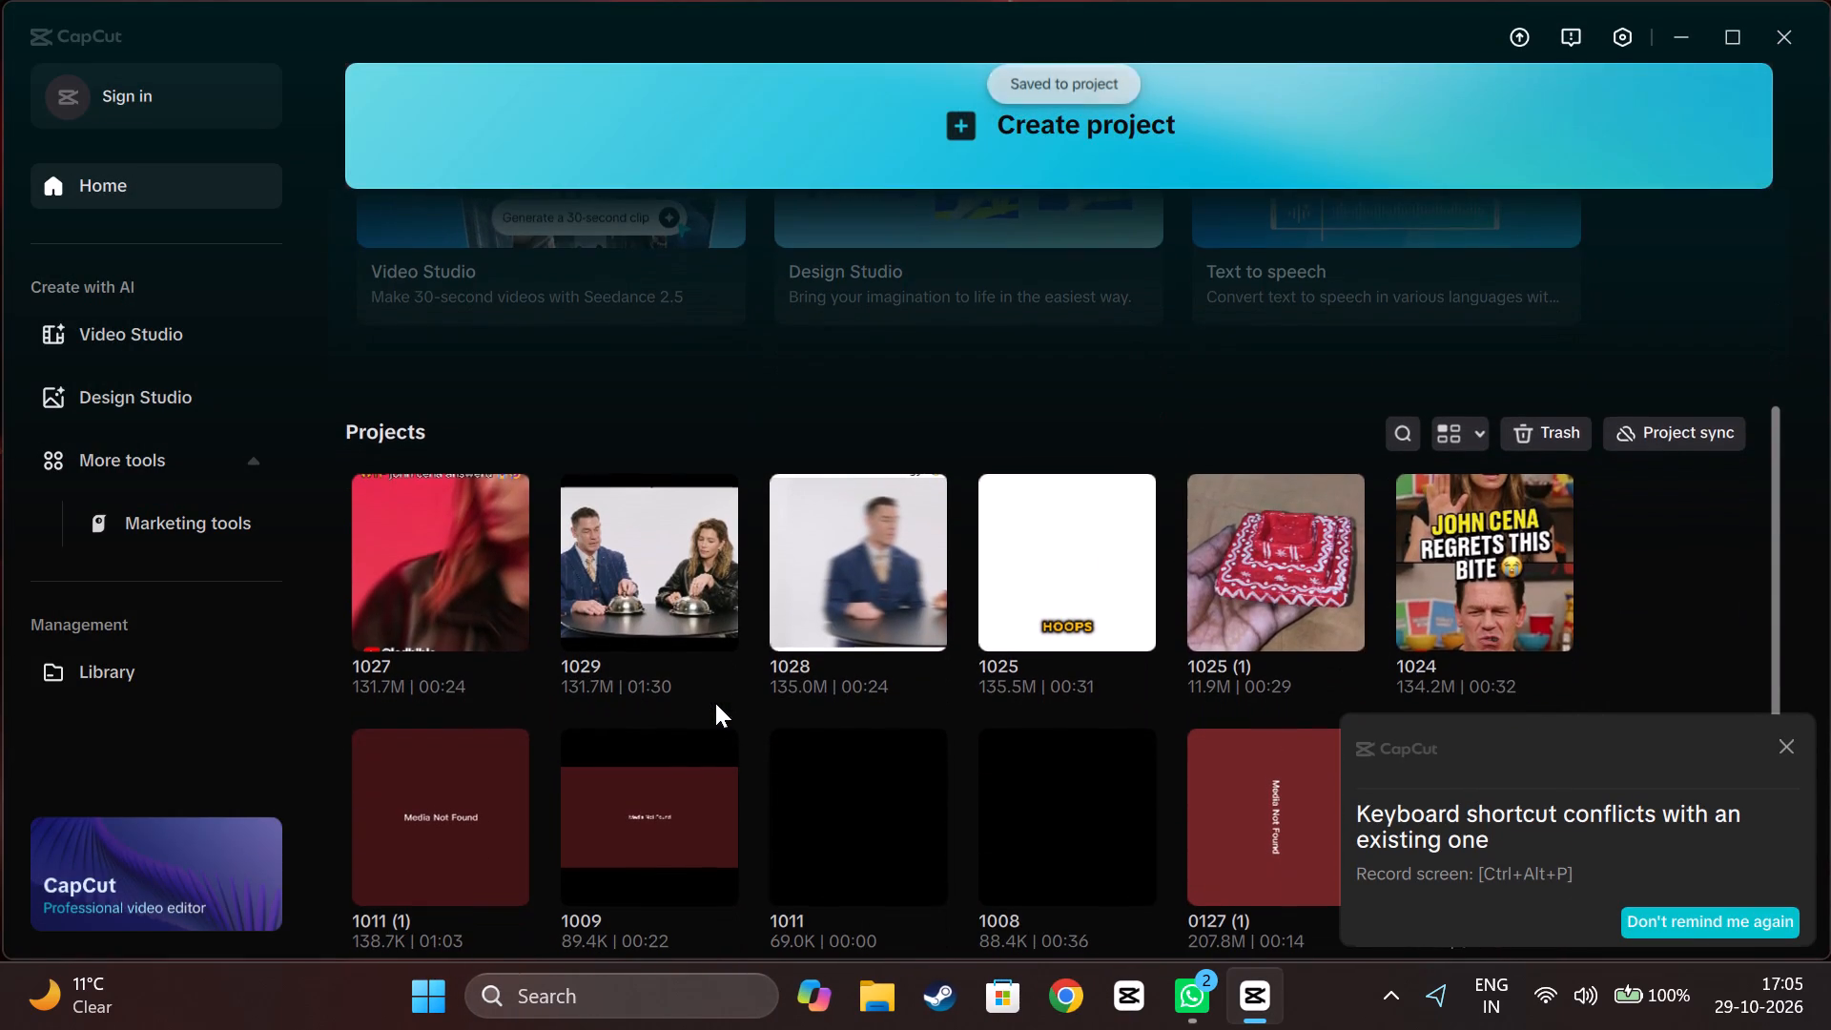
pyautogui.scroll(-2, 715, 703)
pyautogui.click(1791, 742)
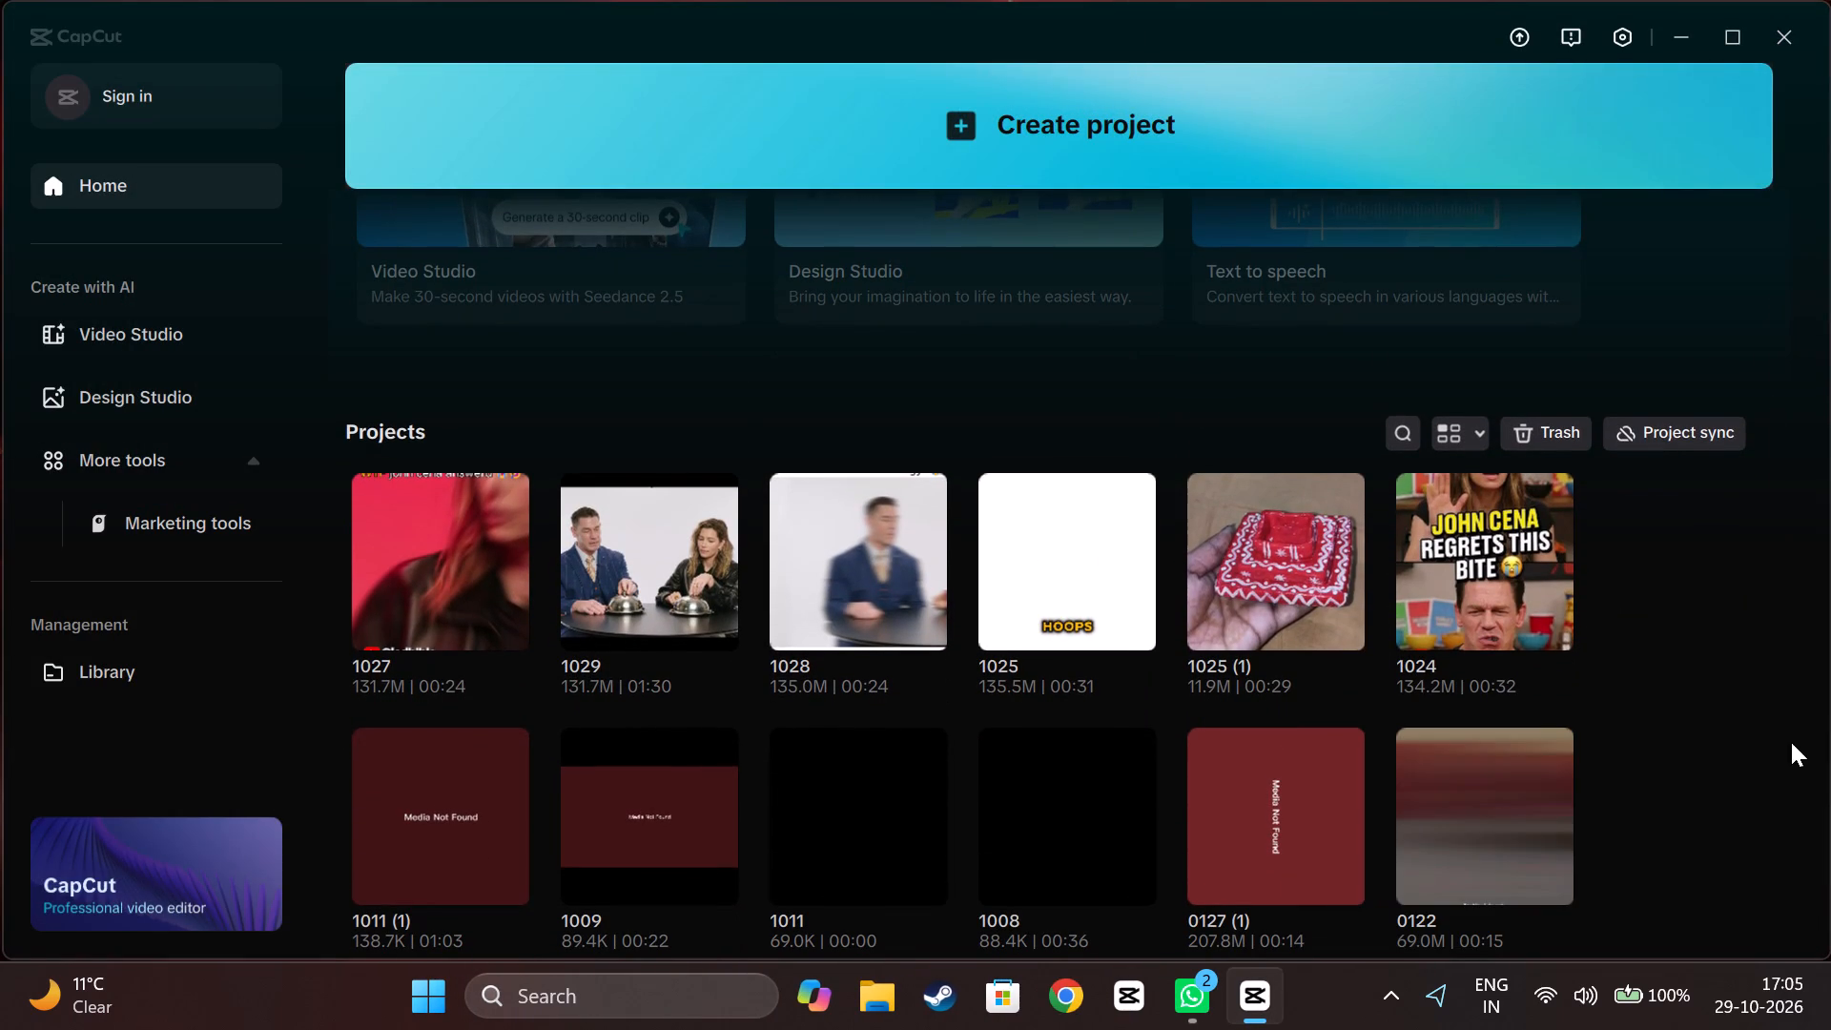
pyautogui.click(1520, 610)
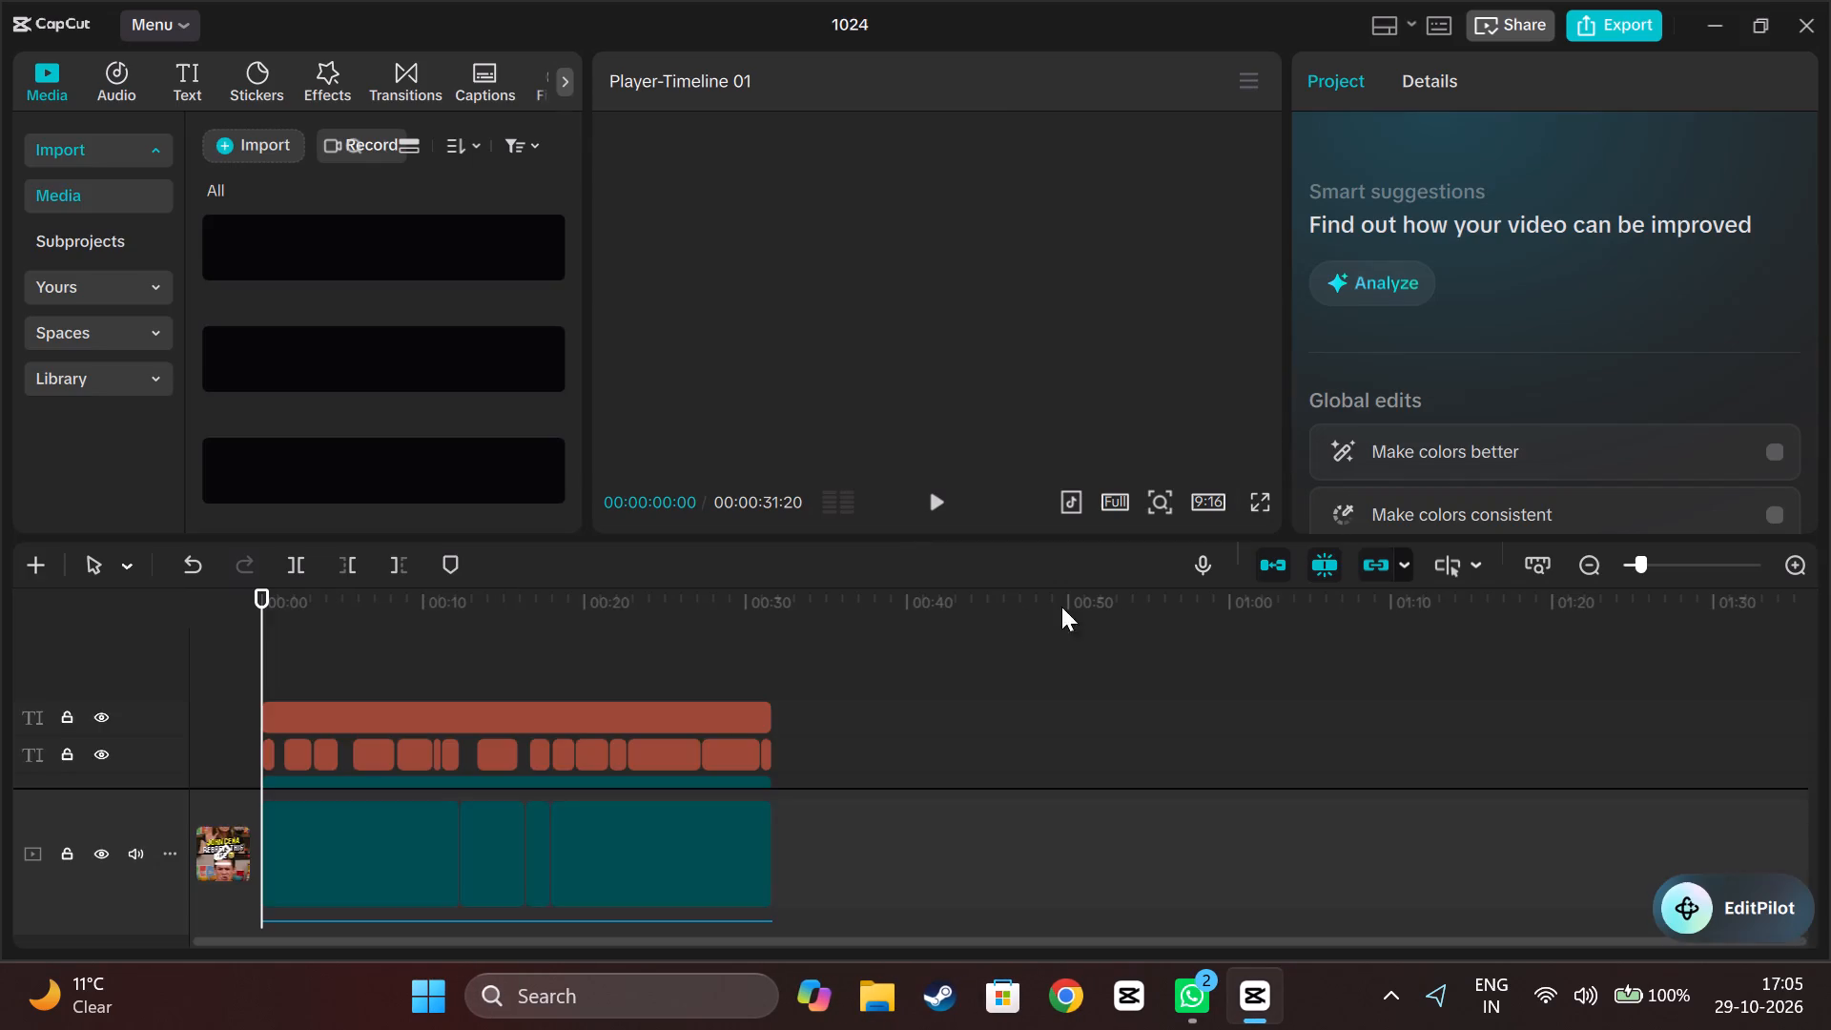
# Play the 1024 short and unmute the WhatsApp audio track below the main video.
pyautogui.click(936, 501)
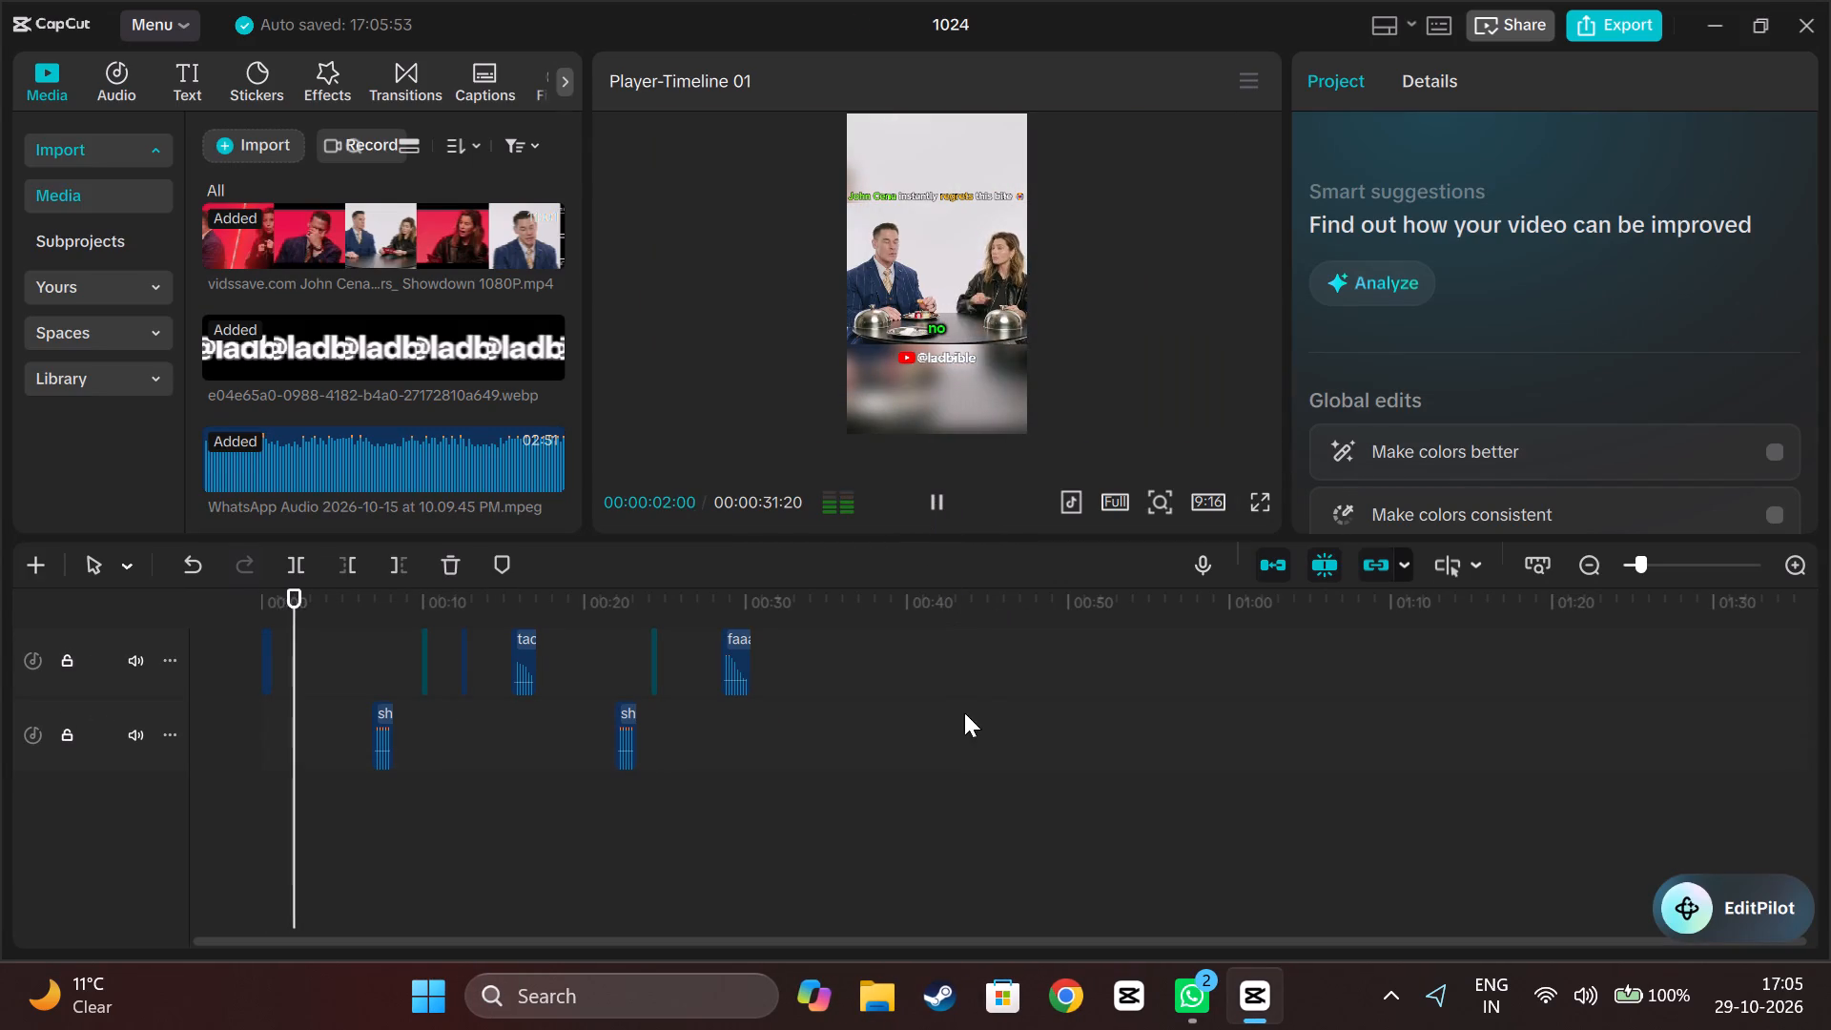
pyautogui.scroll(-3, 861, 803)
pyautogui.scroll(3, 833, 867)
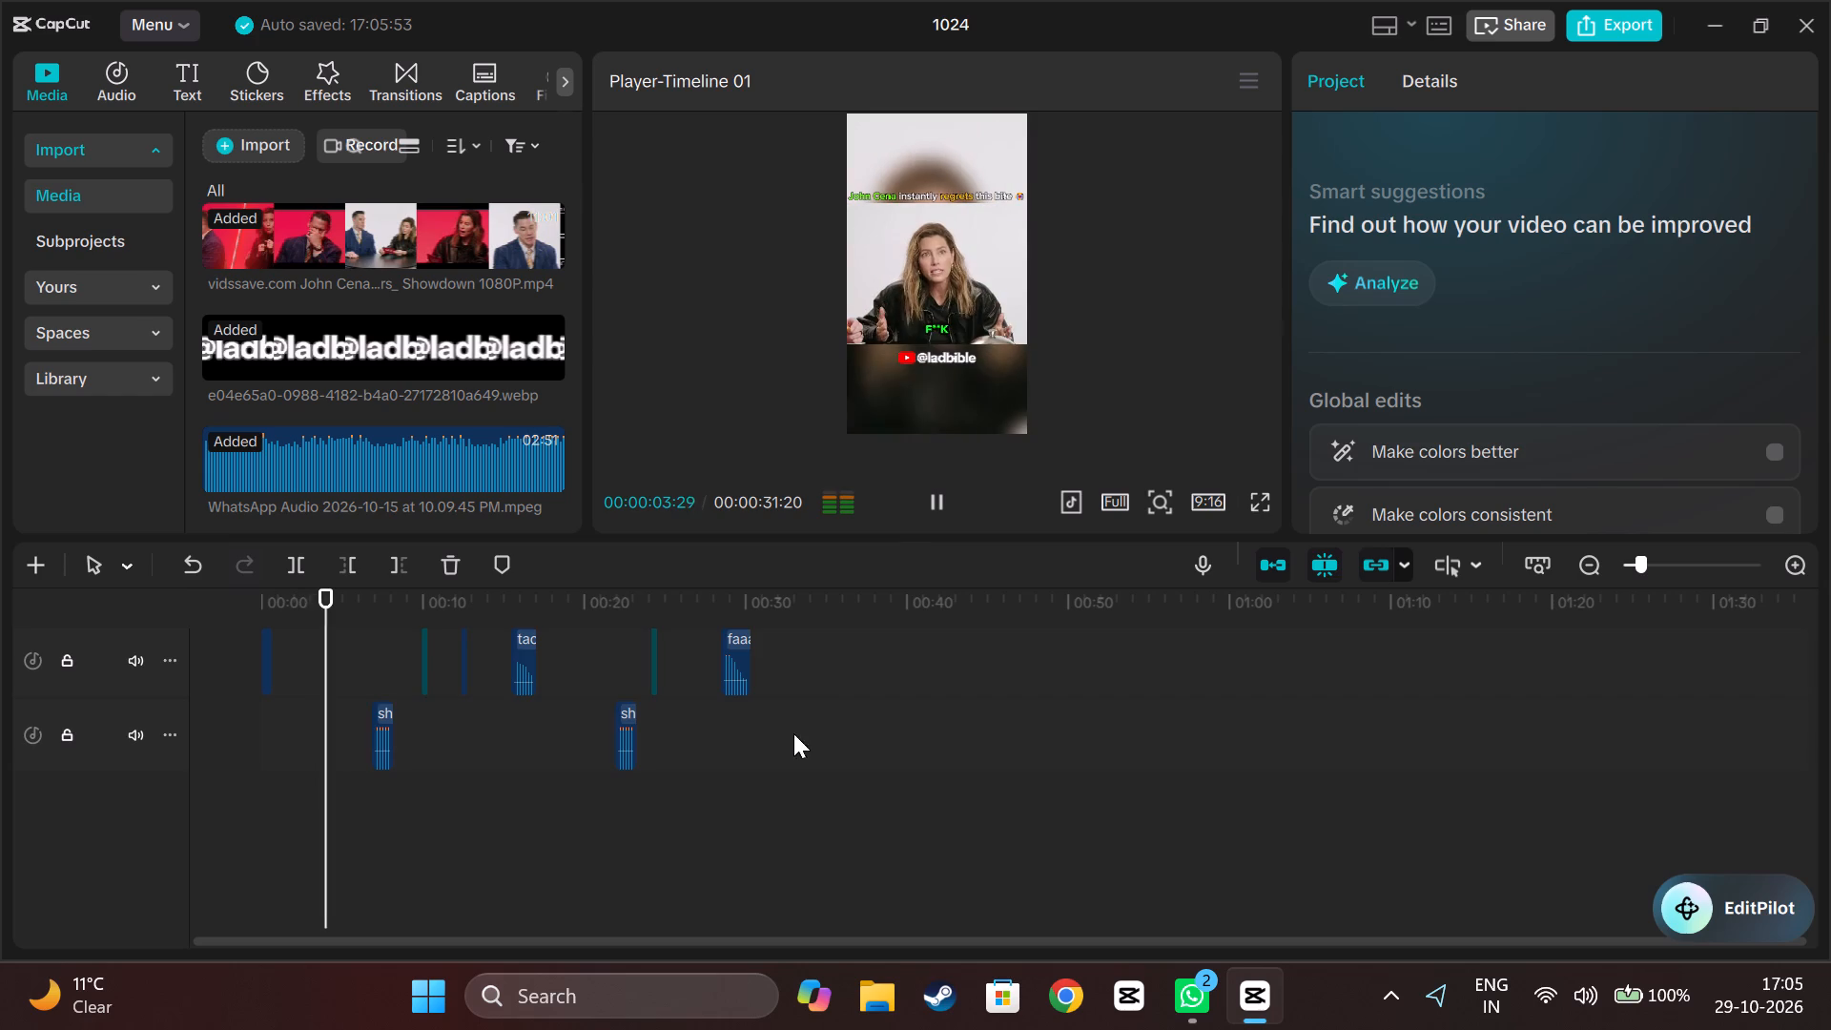
pyautogui.scroll(5, 773, 711)
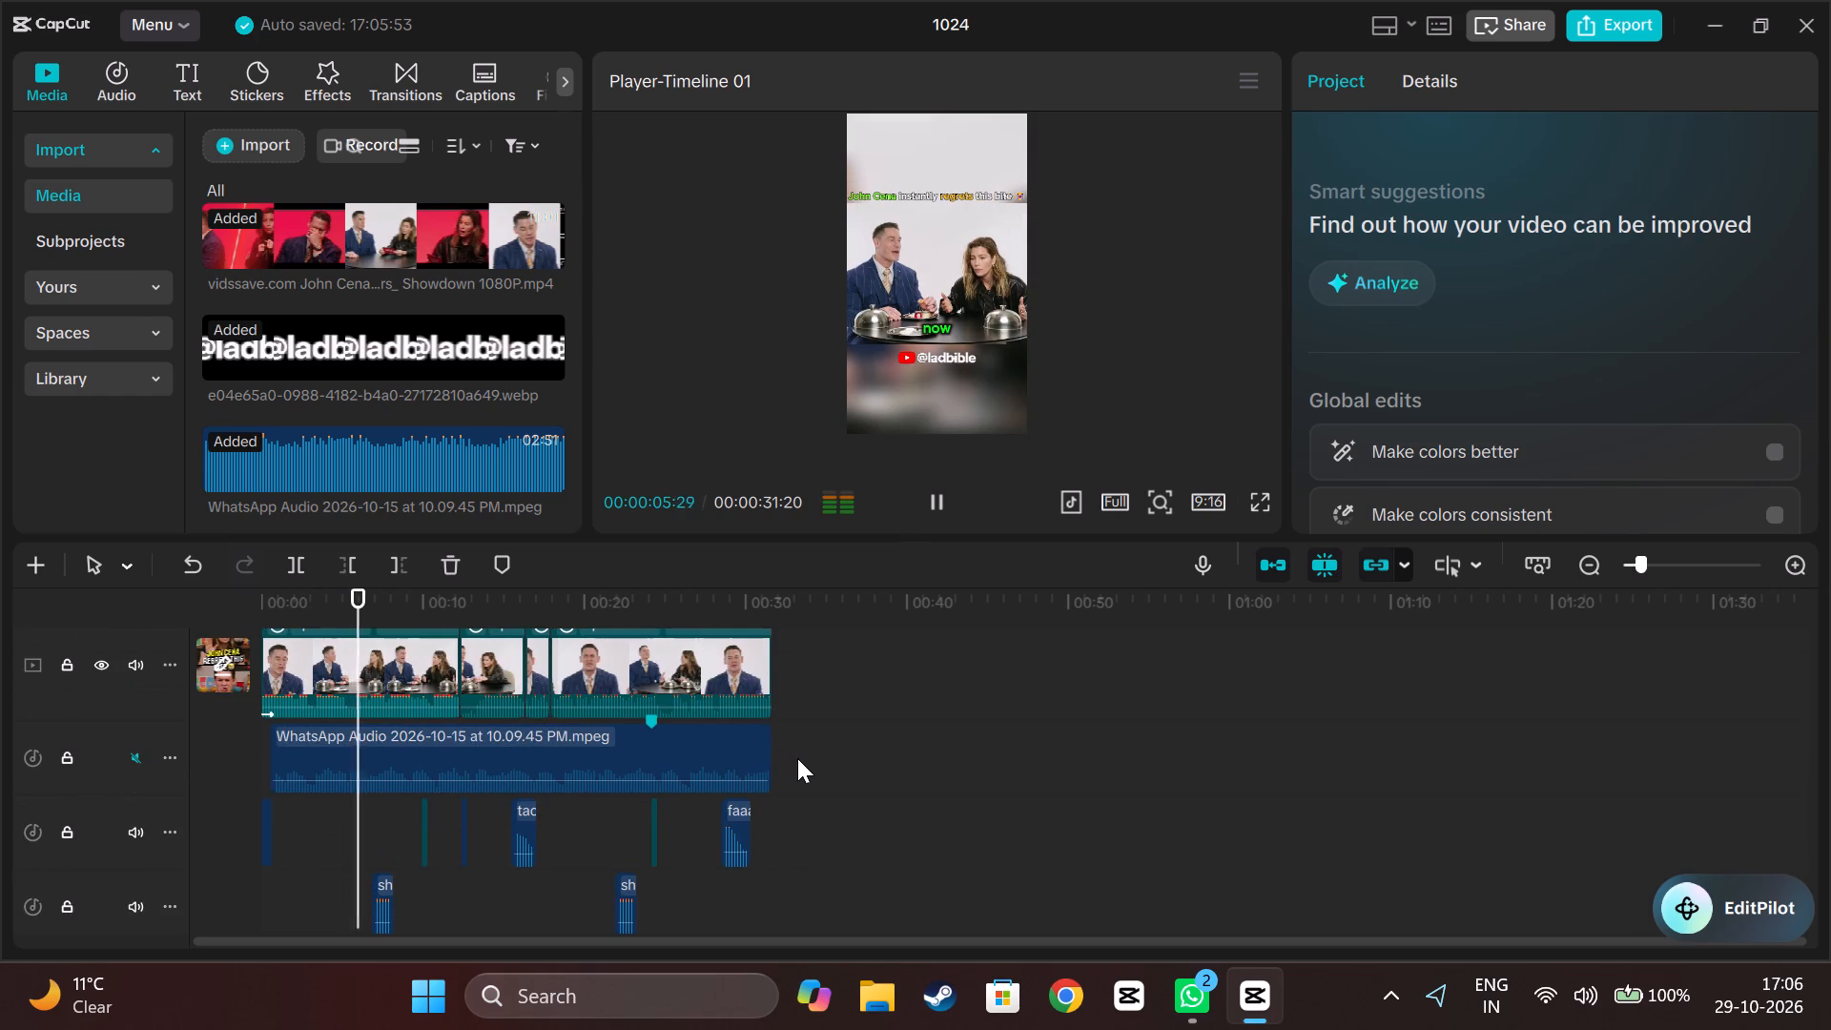
pyautogui.click(127, 751)
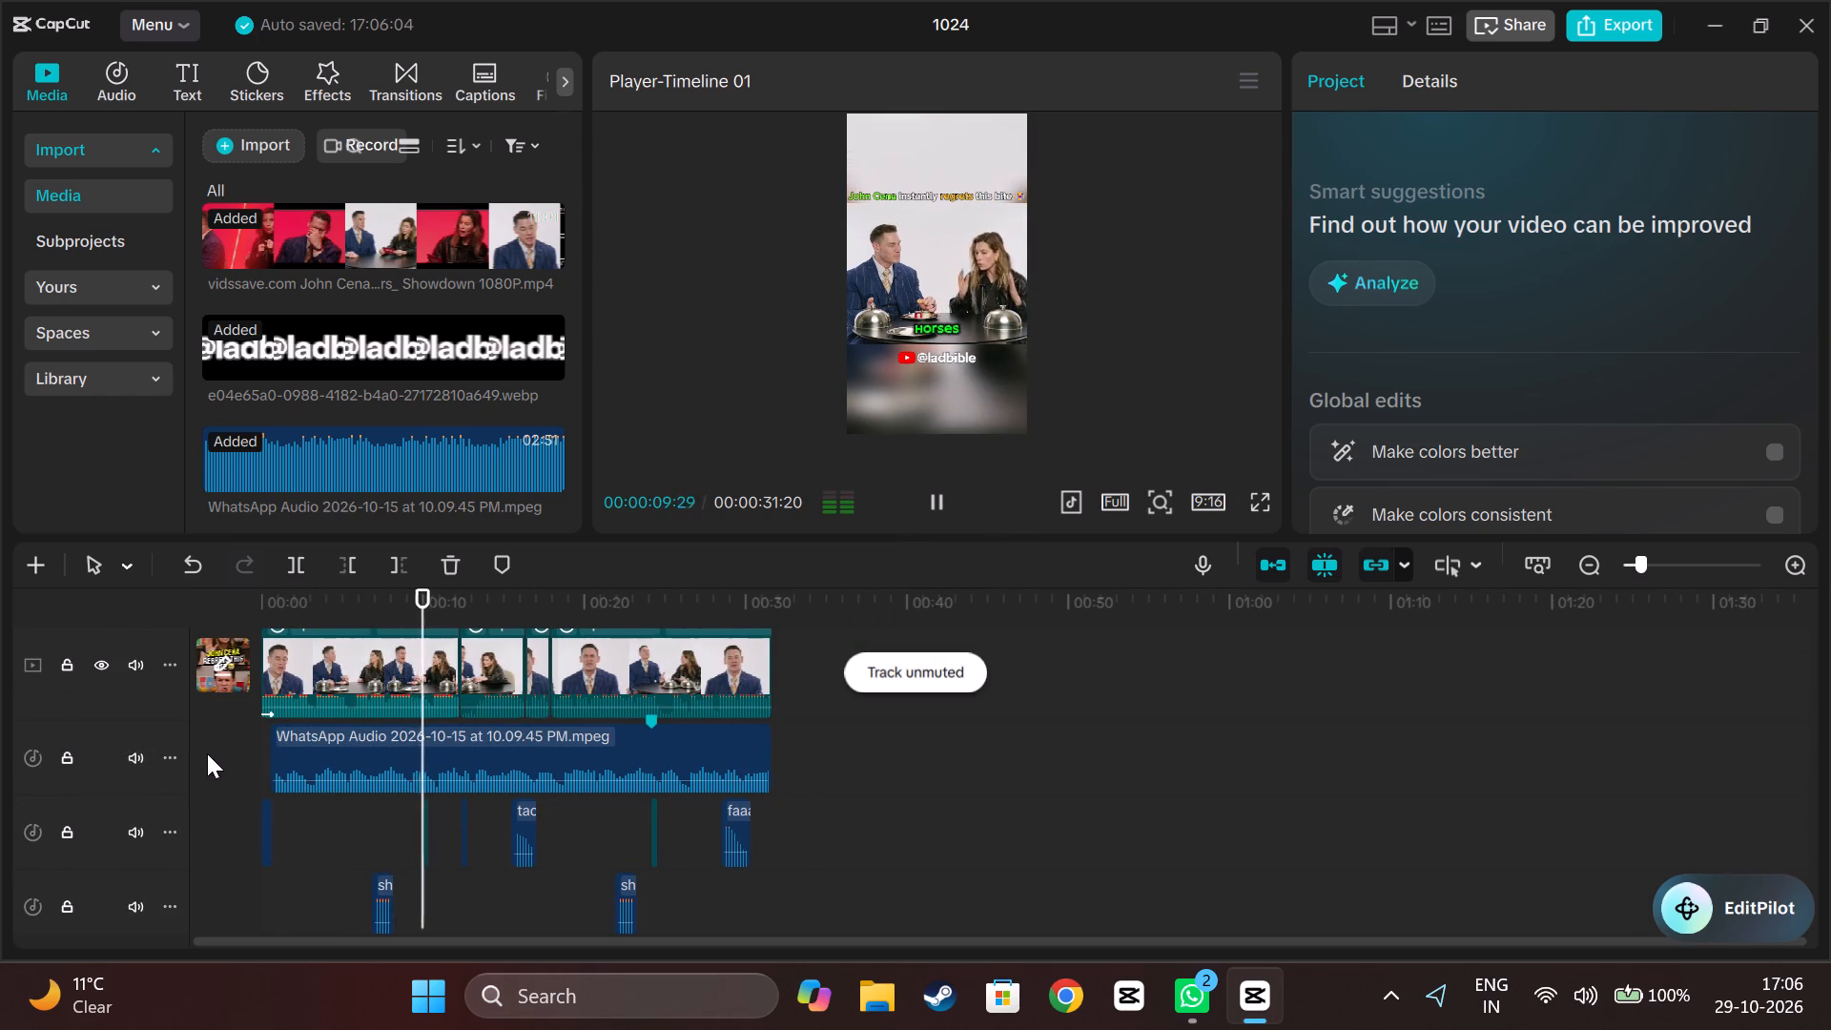
# Review the 1024 playback with its audio, scrubbing from the start to about 8 seconds.
pyautogui.click(256, 761)
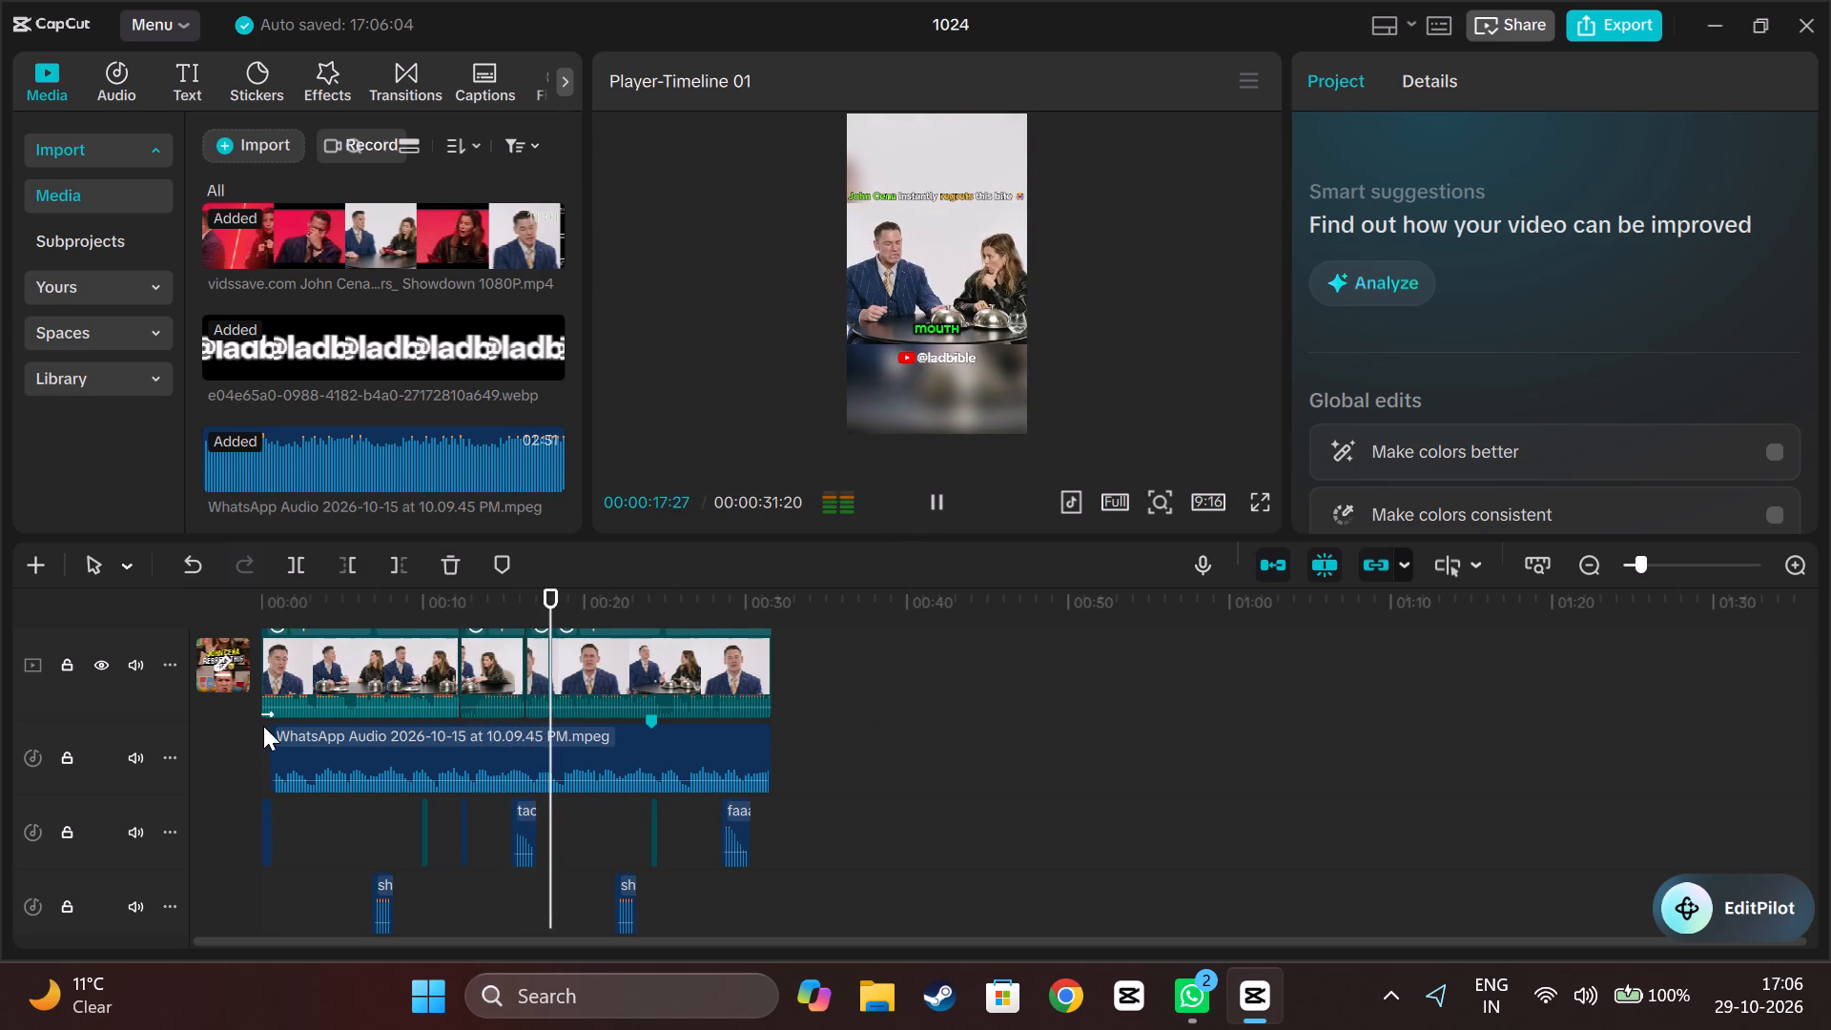
pyautogui.click(264, 749)
pyautogui.moveTo(264, 749); pyautogui.dragTo(238, 756)
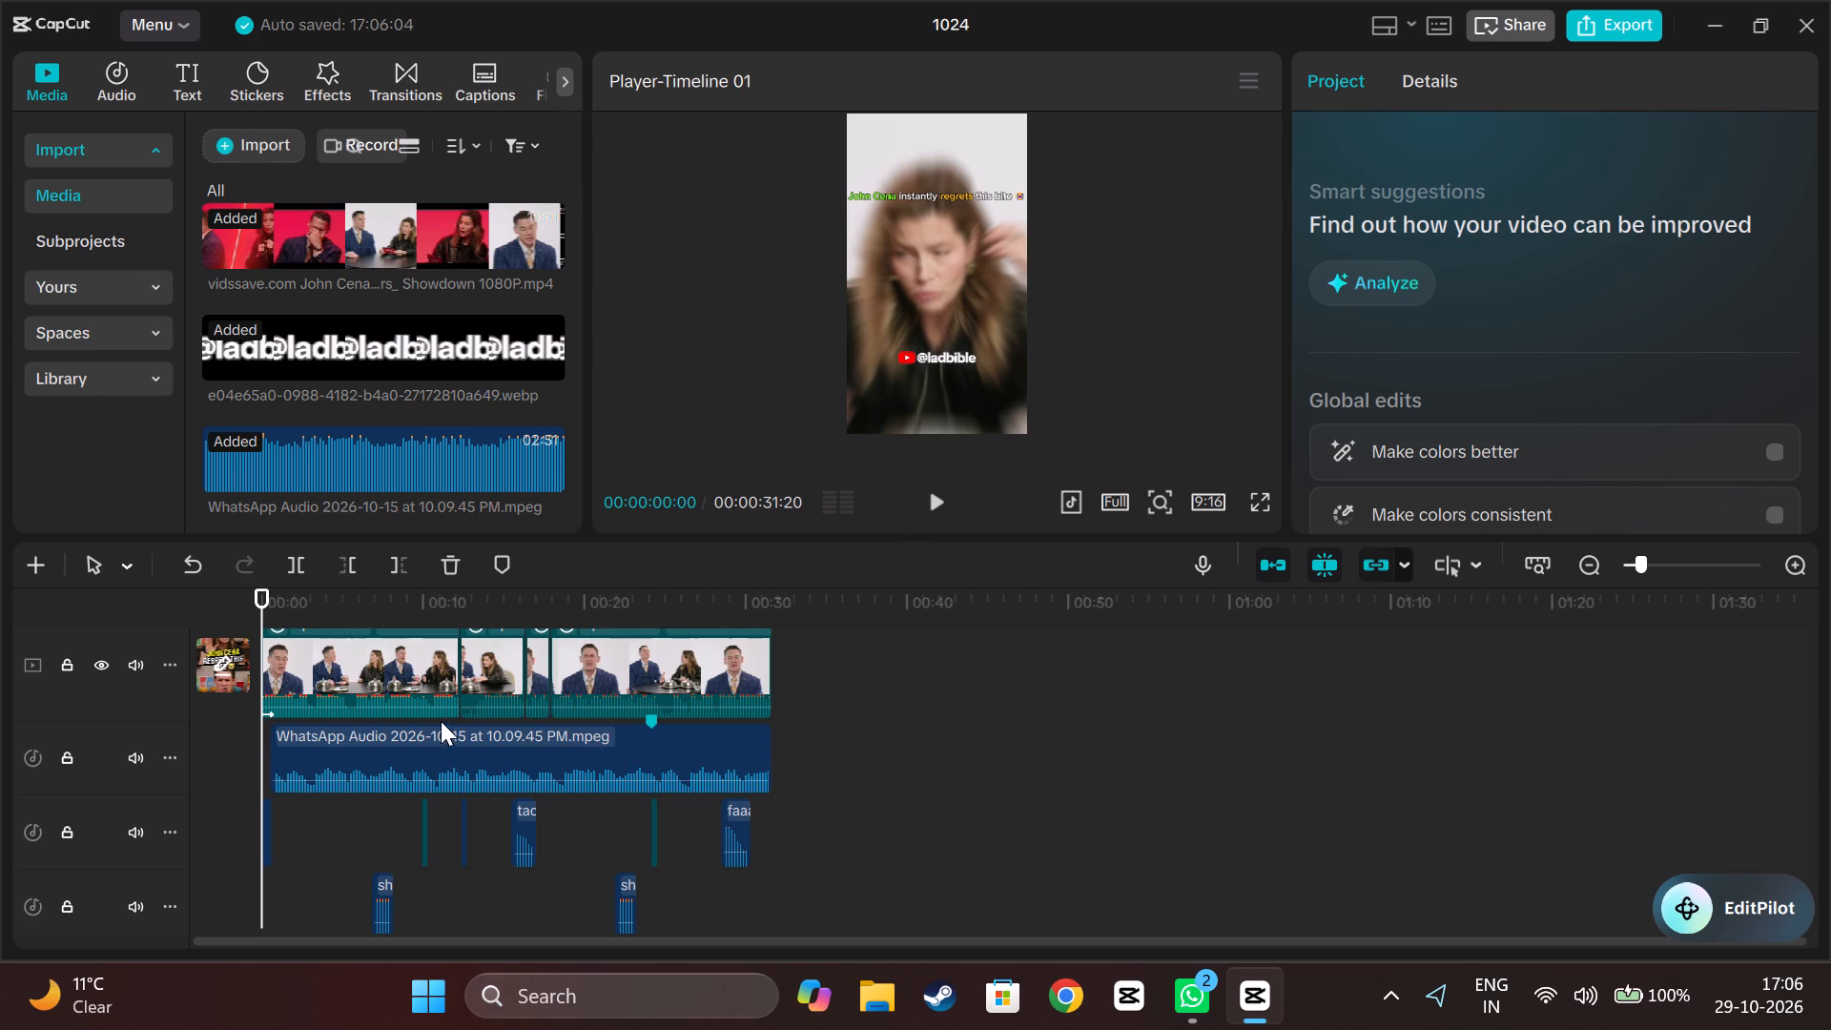
pyautogui.moveTo(262, 604); pyautogui.dragTo(395, 598)
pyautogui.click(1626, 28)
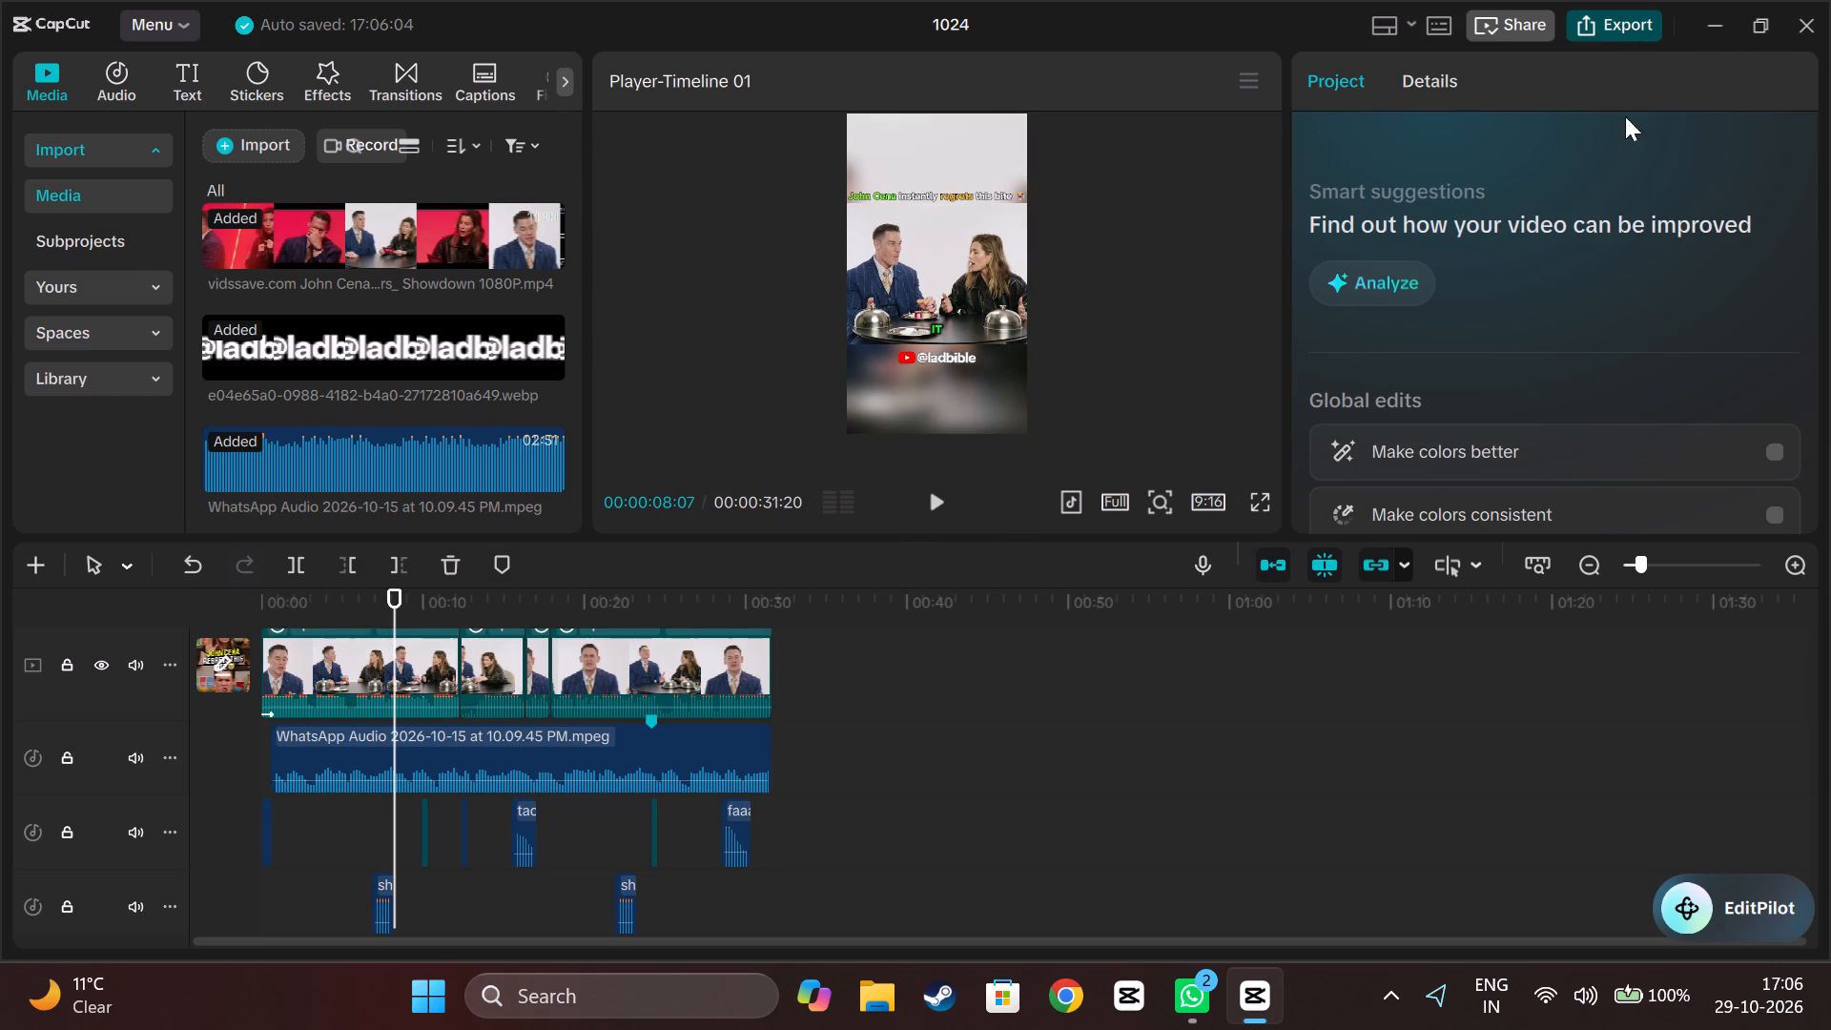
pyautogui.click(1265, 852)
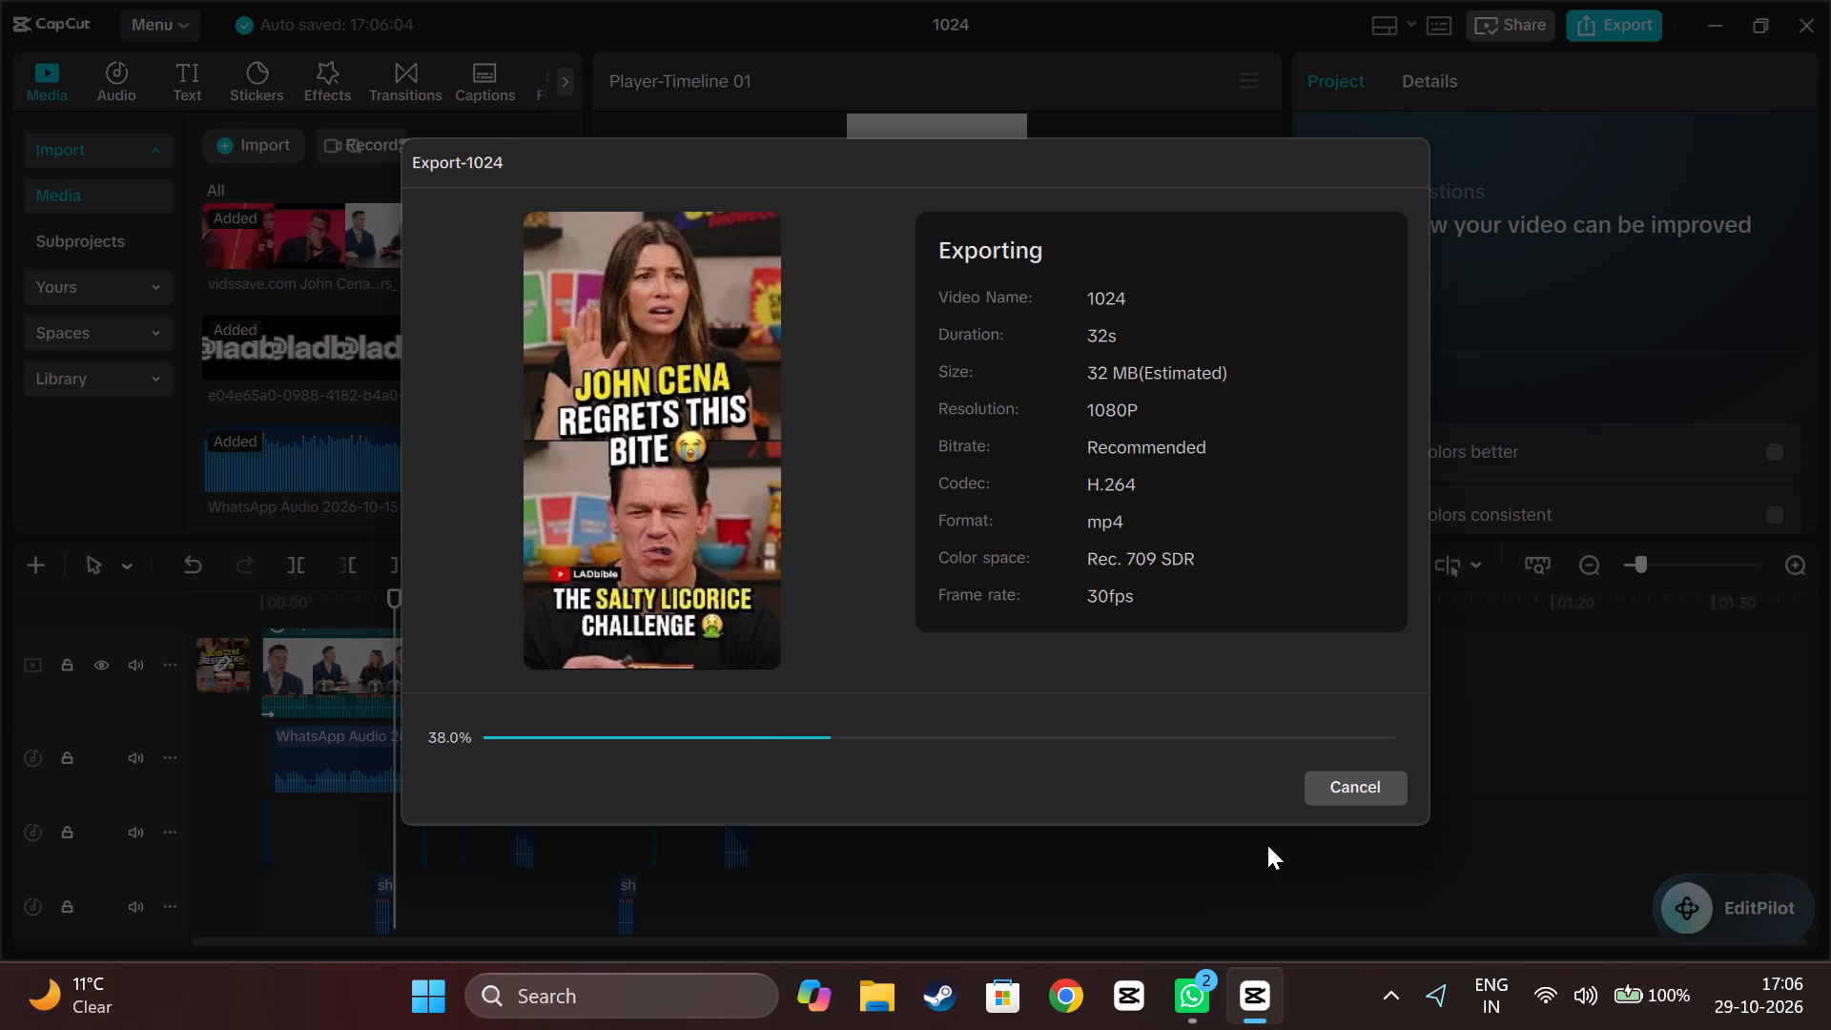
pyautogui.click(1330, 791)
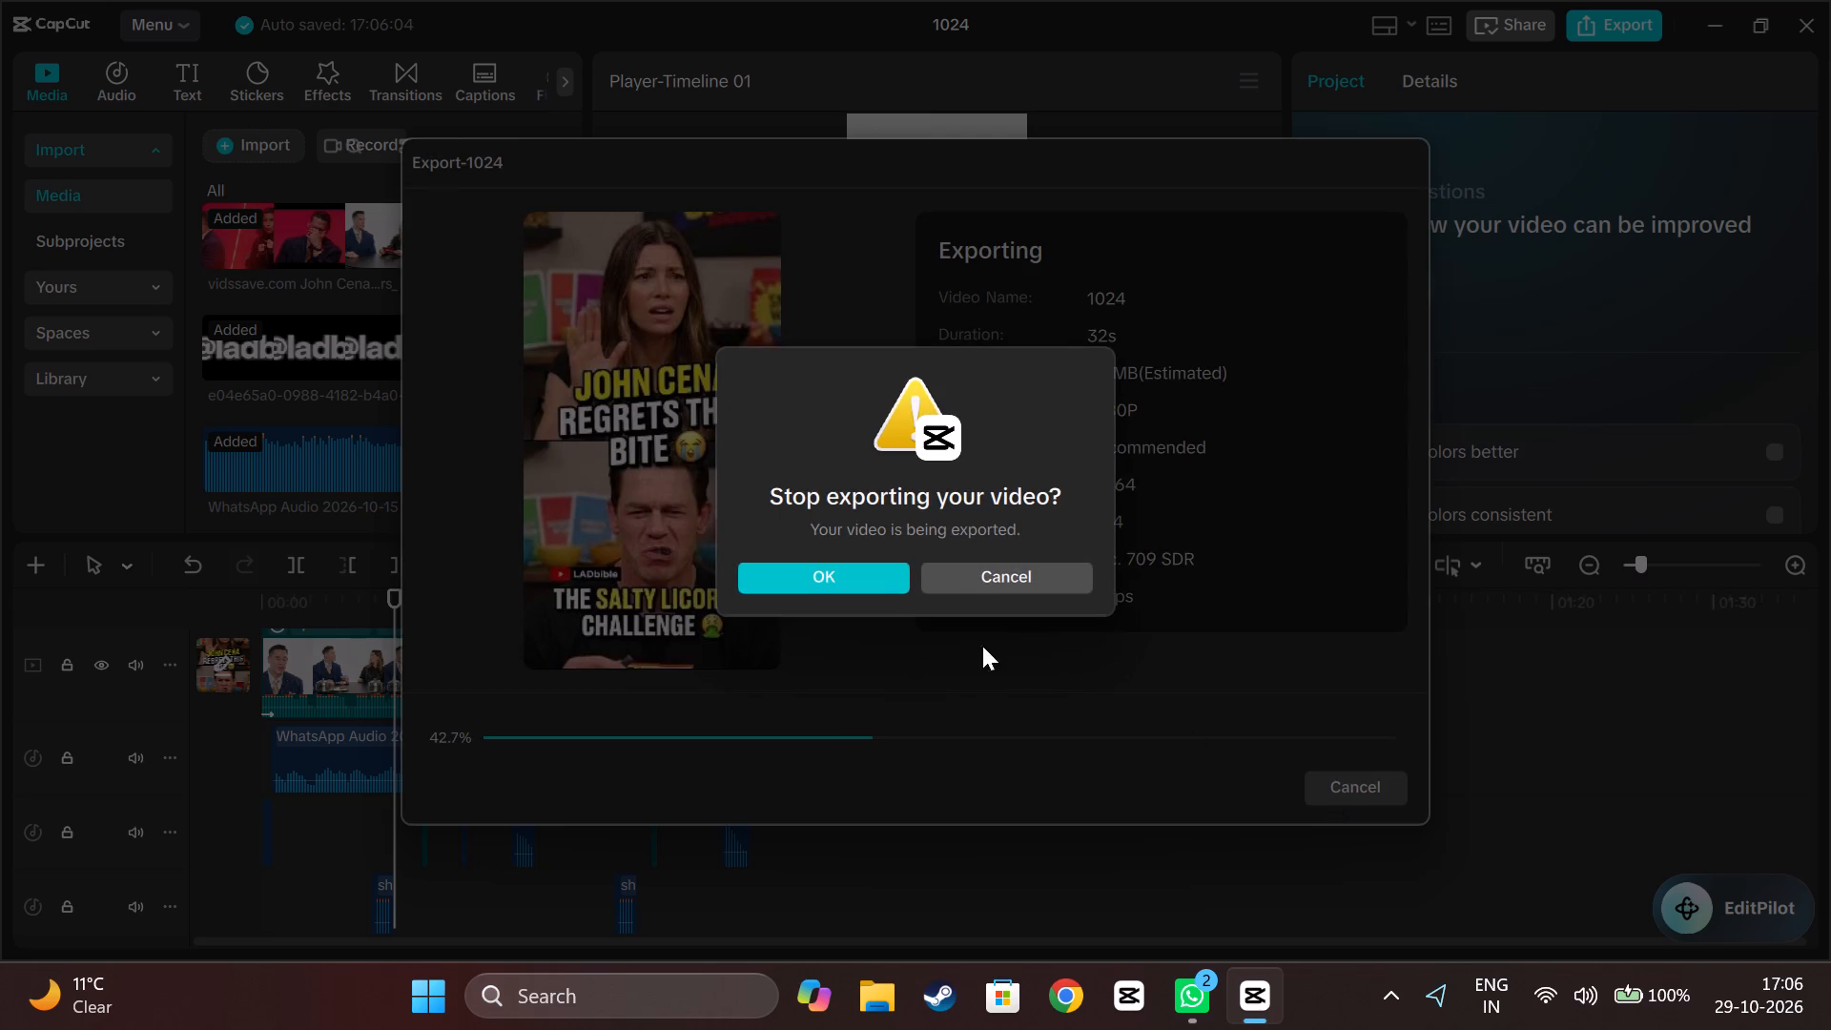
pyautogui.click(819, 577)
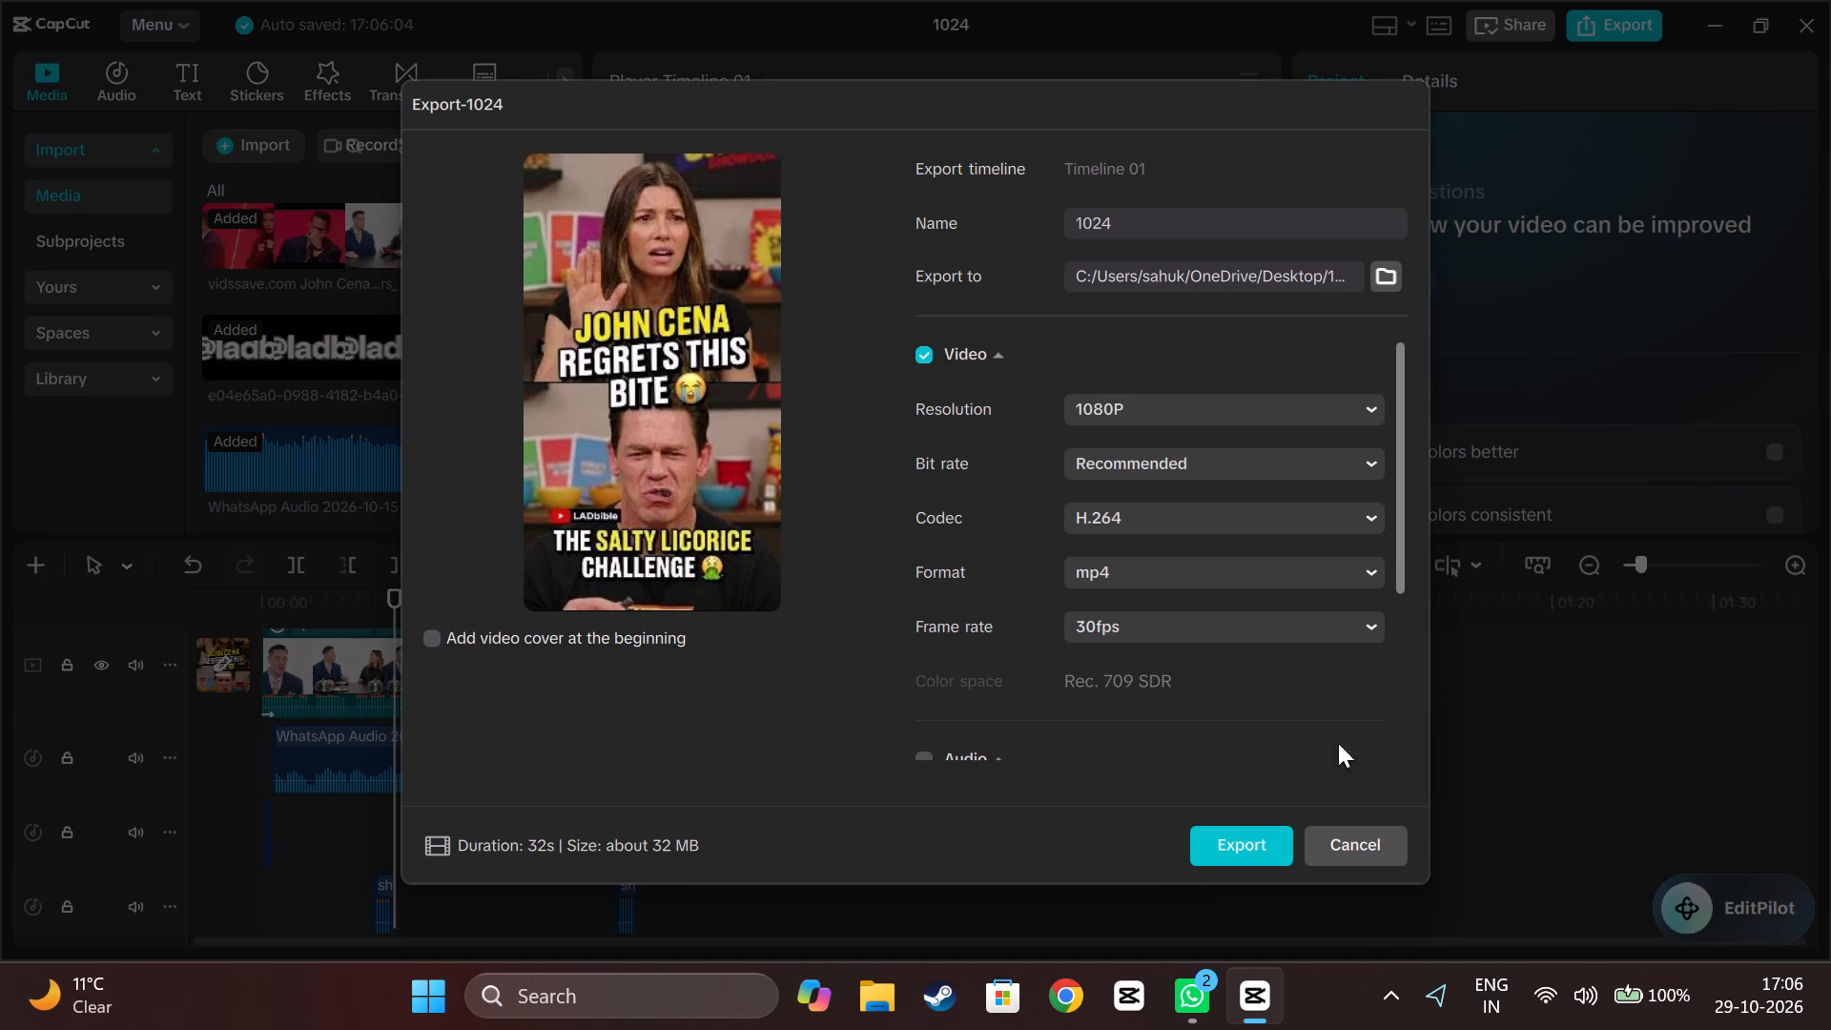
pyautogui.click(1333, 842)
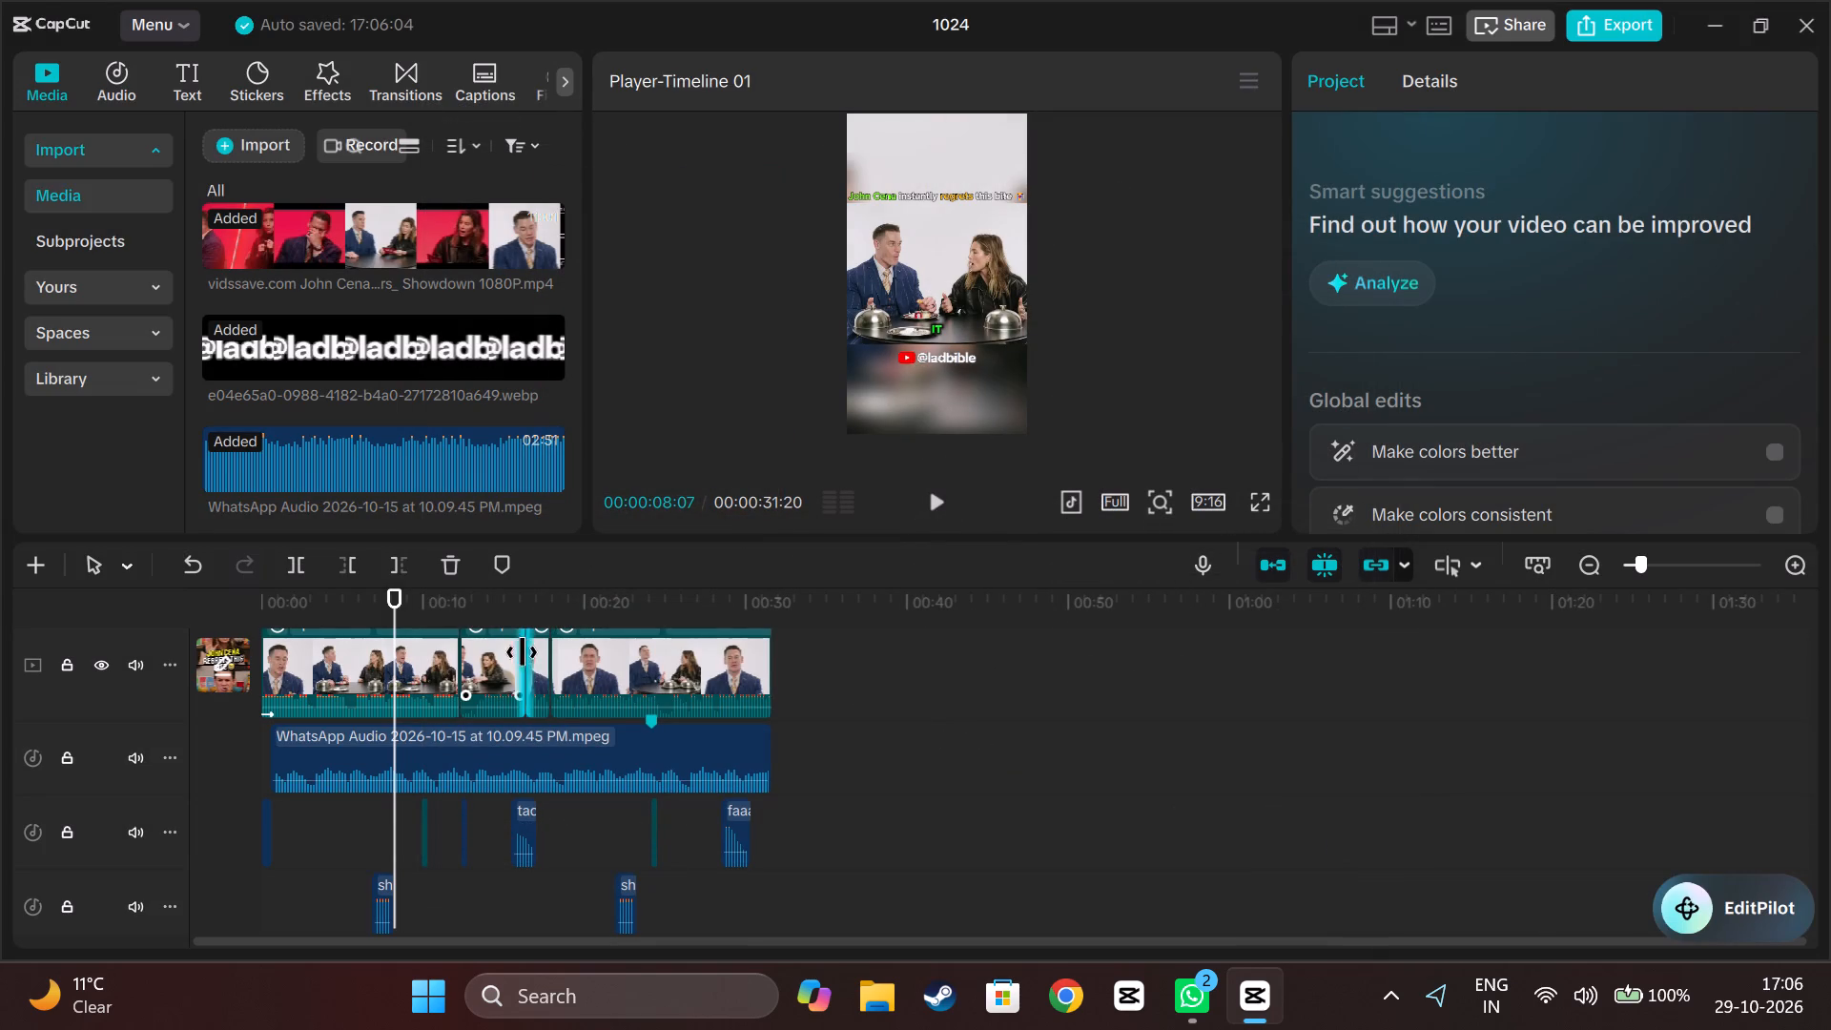
# Clear the text of the title clip "John Cena instantly regrets this bite" on the topmost track.
pyautogui.moveTo(391, 605); pyautogui.dragTo(236, 617)
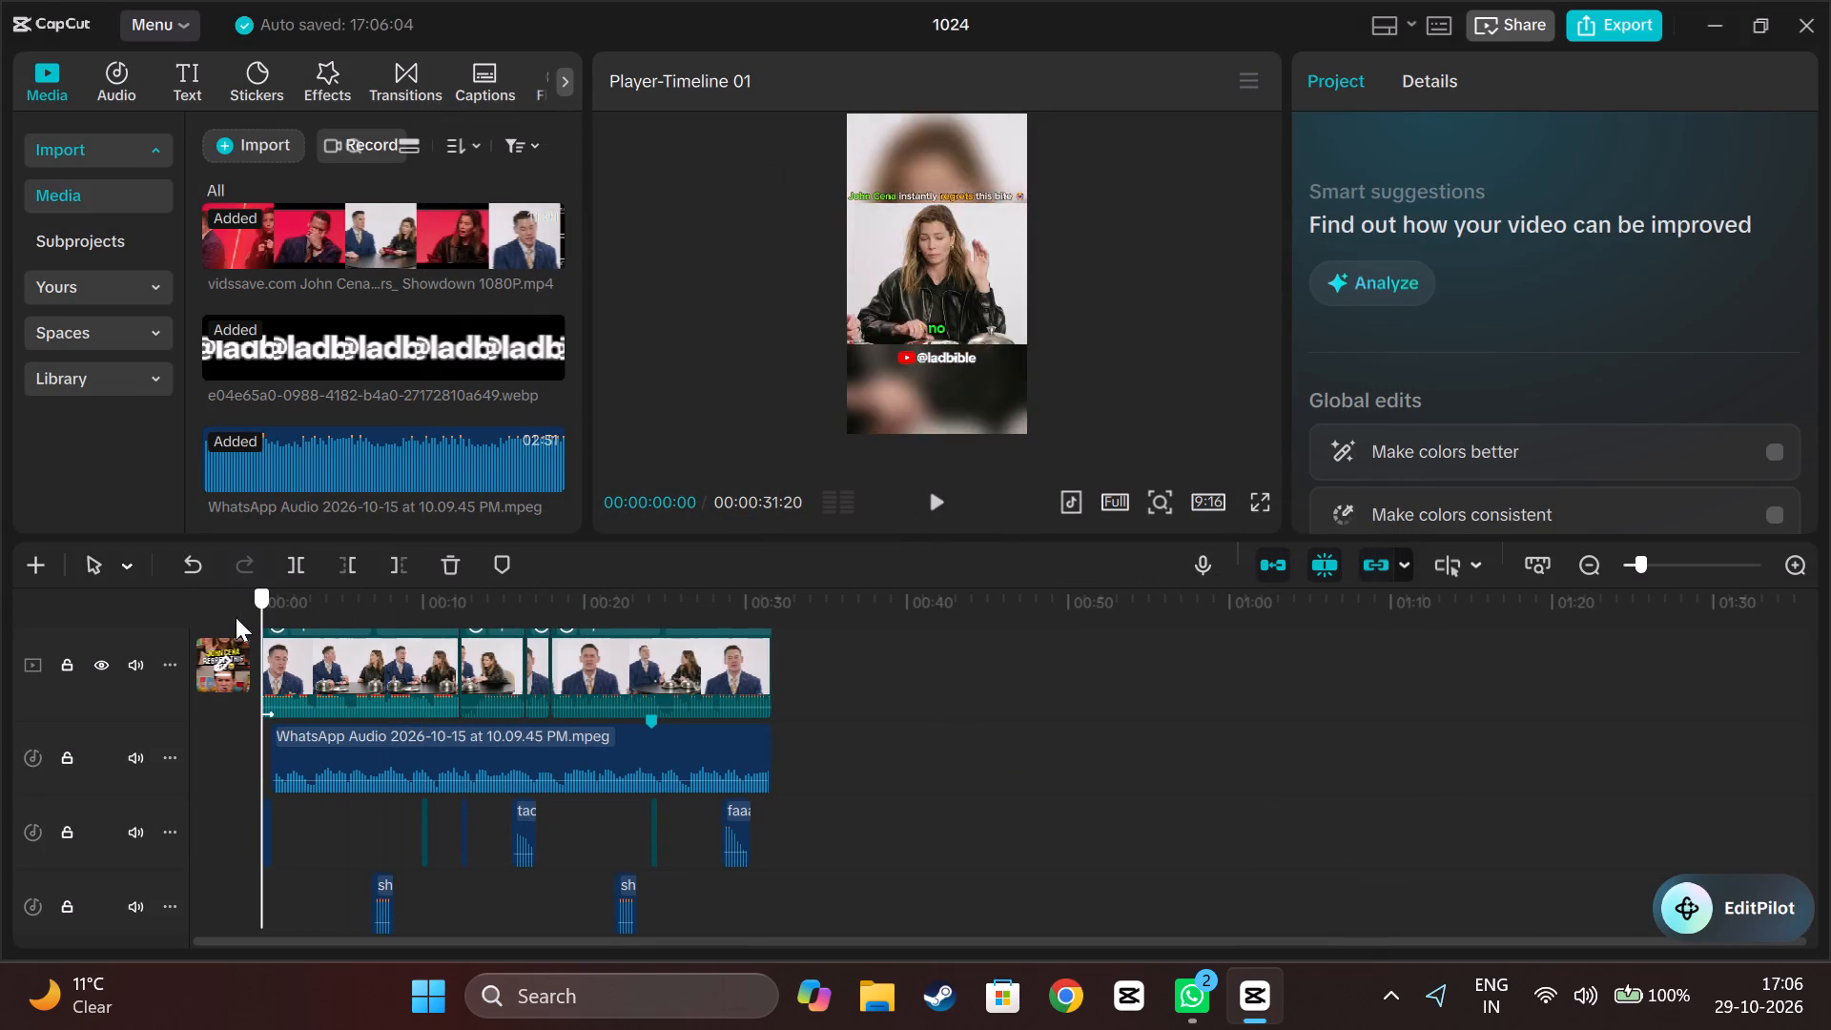
pyautogui.moveTo(236, 617); pyautogui.dragTo(212, 617)
pyautogui.scroll(3, 998, 793)
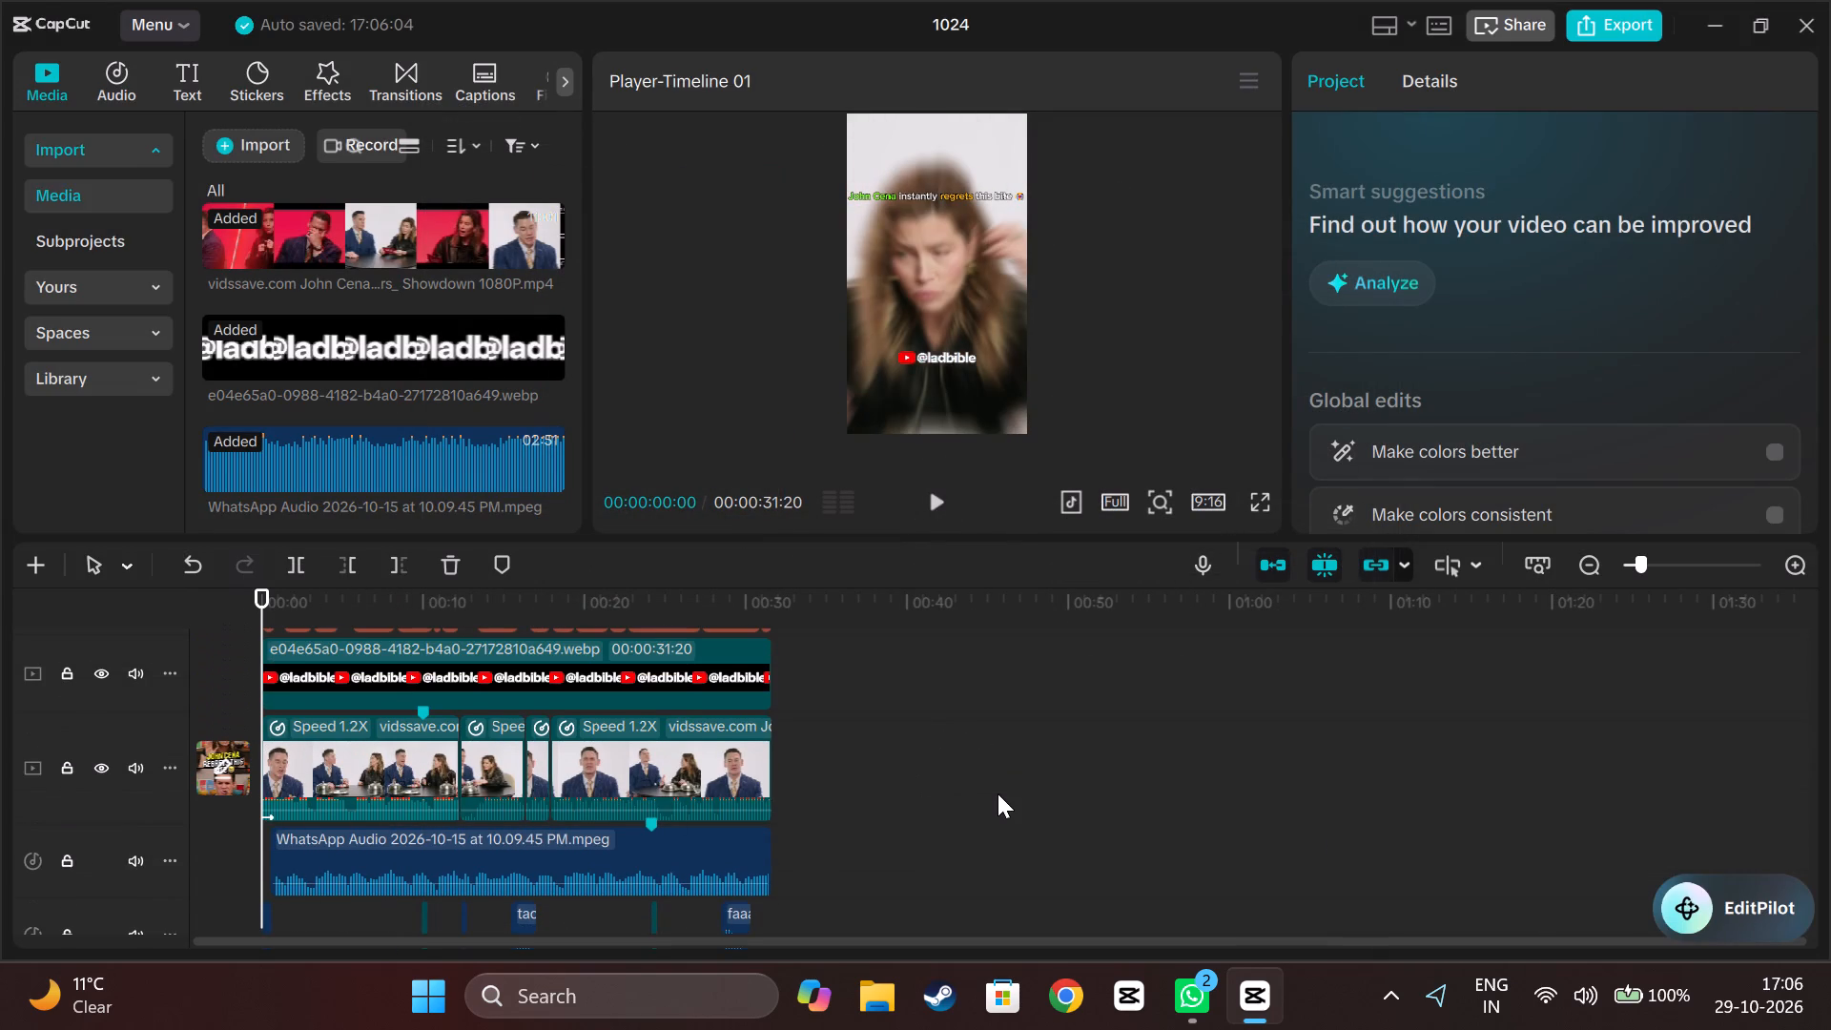
pyautogui.scroll(3, 998, 793)
pyautogui.click(603, 686)
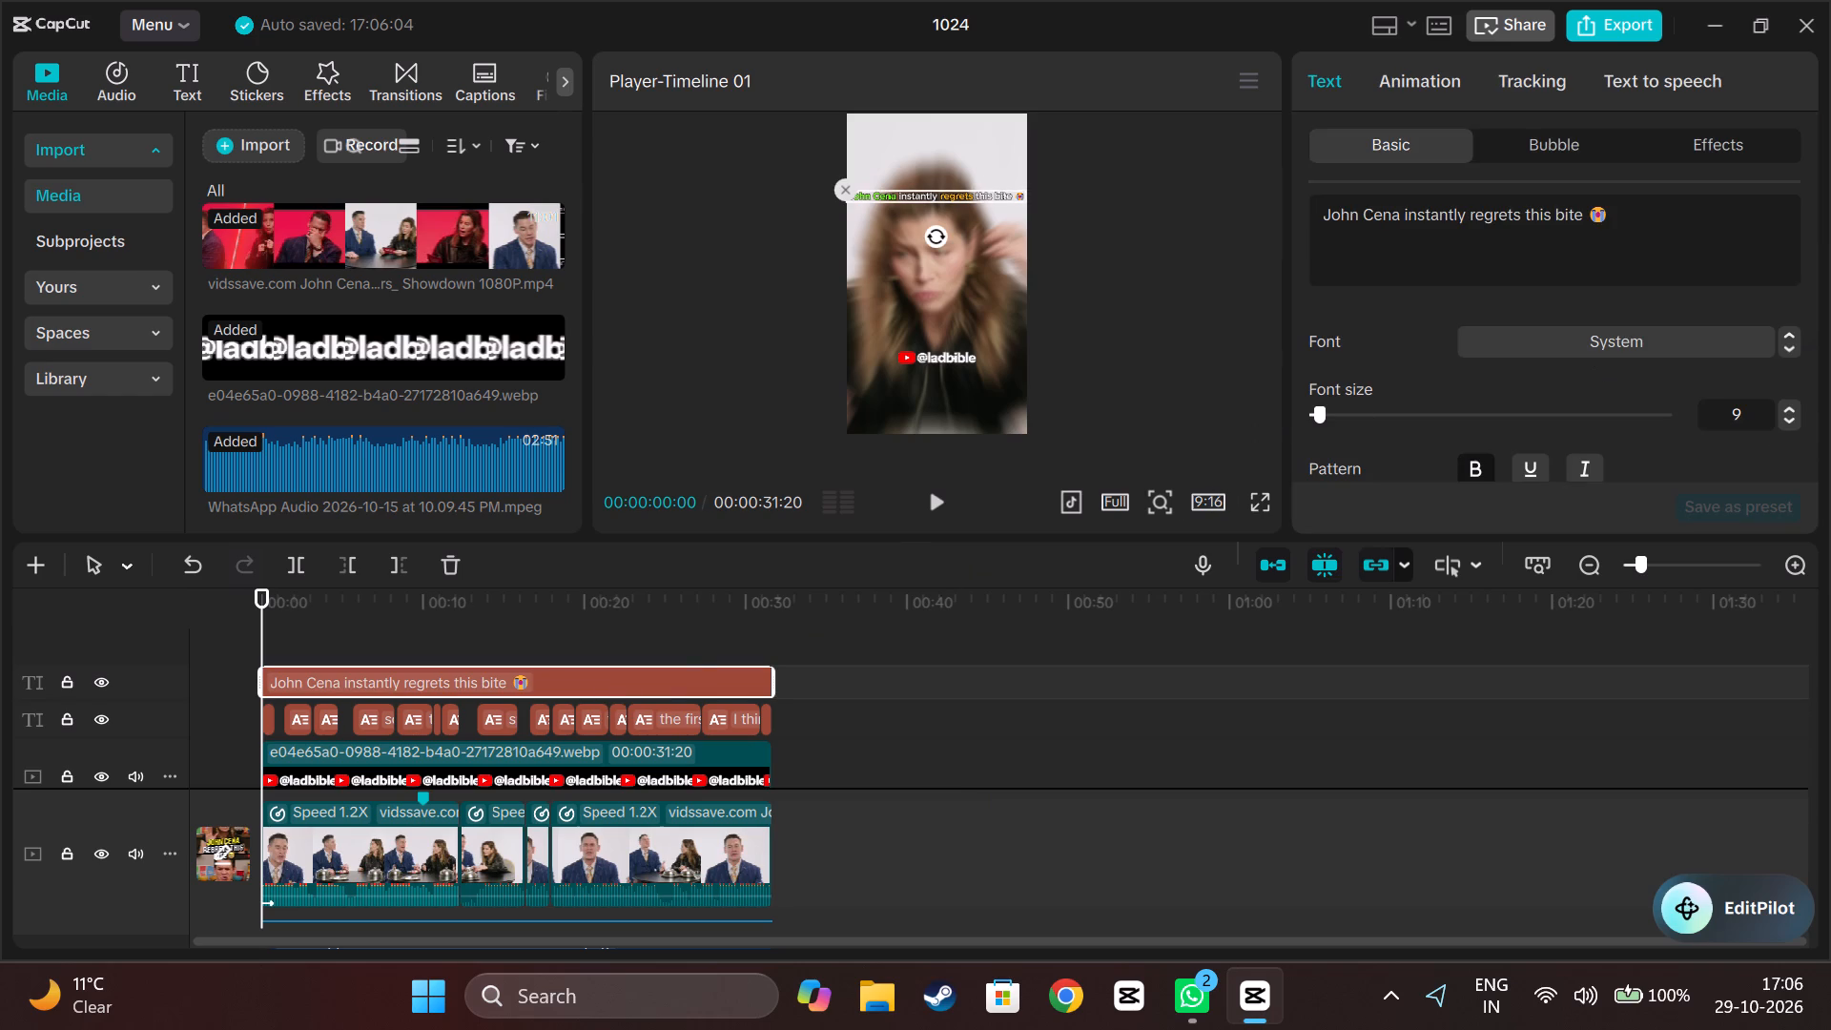
pyautogui.click(1621, 219)
pyautogui.press('BackSpace')
pyautogui.press('BackSpace')
pyautogui.press('BackSpace')
pyautogui.press('BackSpace')
pyautogui.press('BackSpace')
pyautogui.press('BackSpace')
pyautogui.press('BackSpace')
pyautogui.press('BackSpace')
pyautogui.press('BackSpace')
pyautogui.press('BackSpace')
pyautogui.press('BackSpace')
pyautogui.press('BackSpace')
pyautogui.press('BackSpace')
pyautogui.press('BackSpace')
pyautogui.press('BackSpace')
pyautogui.press('BackSpace')
pyautogui.press('BackSpace')
pyautogui.press('BackSpace')
pyautogui.press('BackSpace')
pyautogui.press('BackSpace')
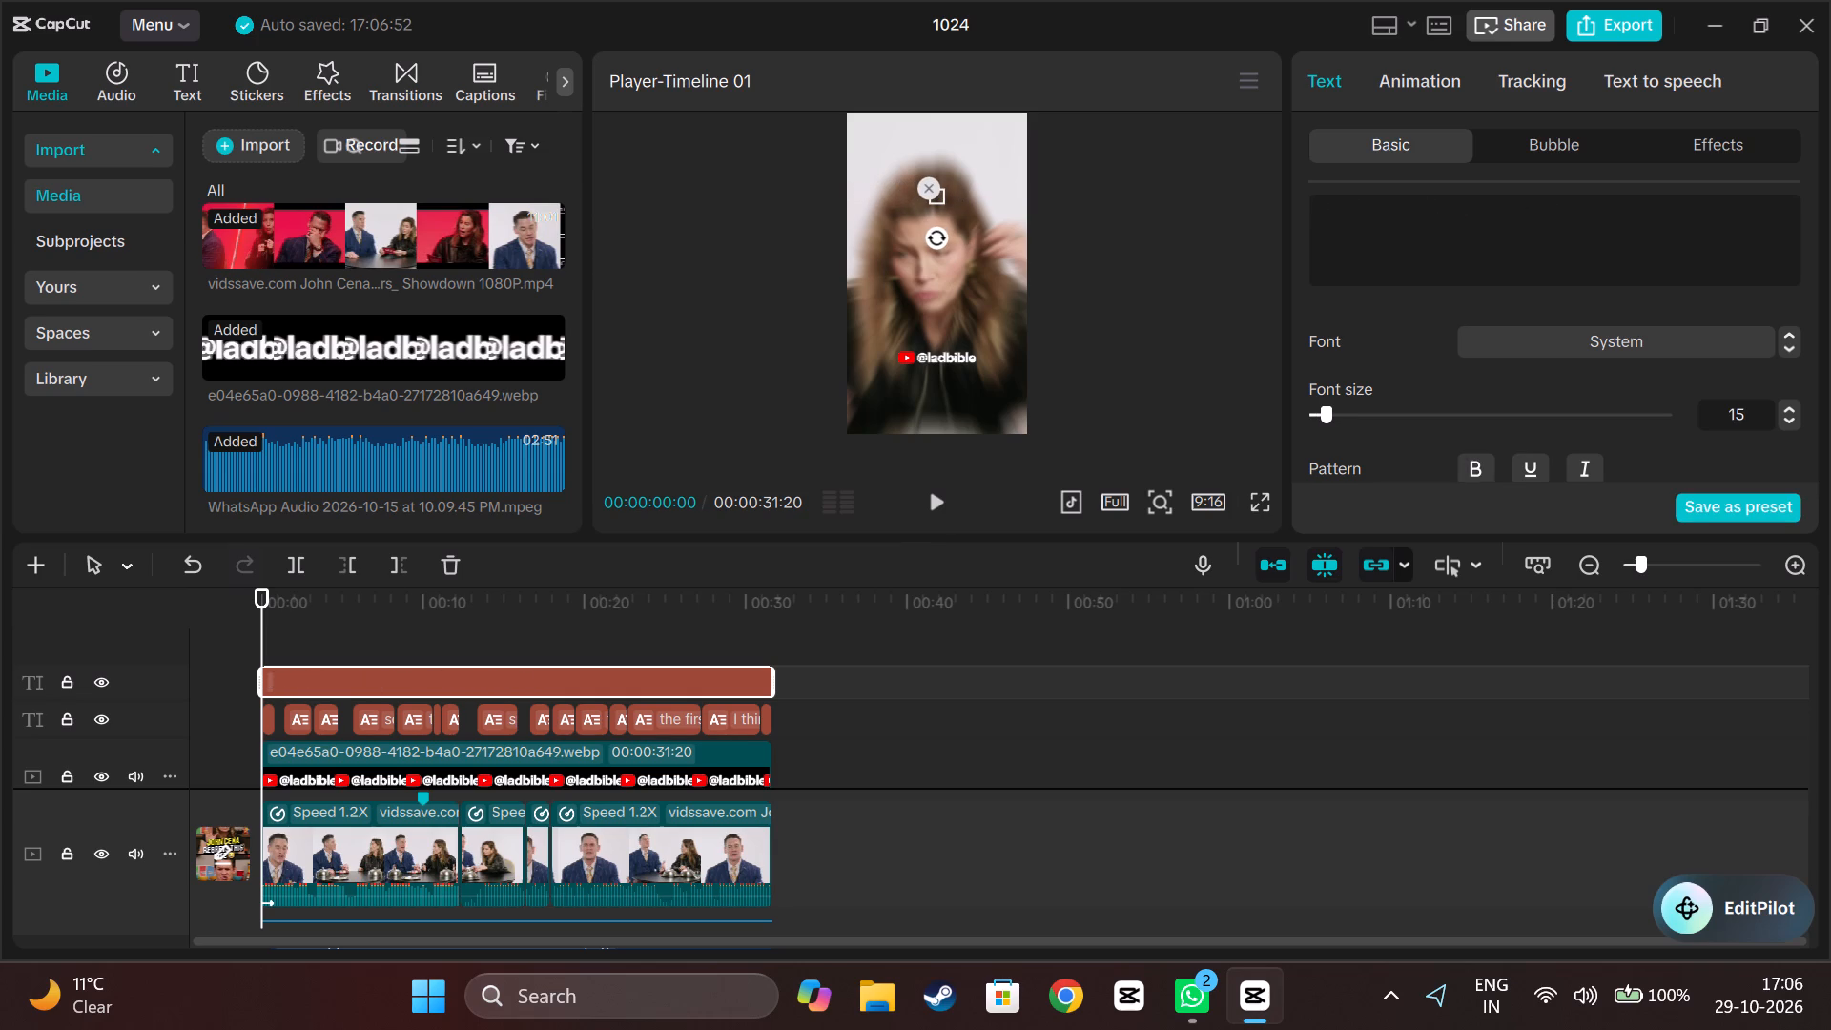
# Enter "john cena regrets this" as the title clip's new text.
pyautogui.write('john')
pyautogui.press('space')
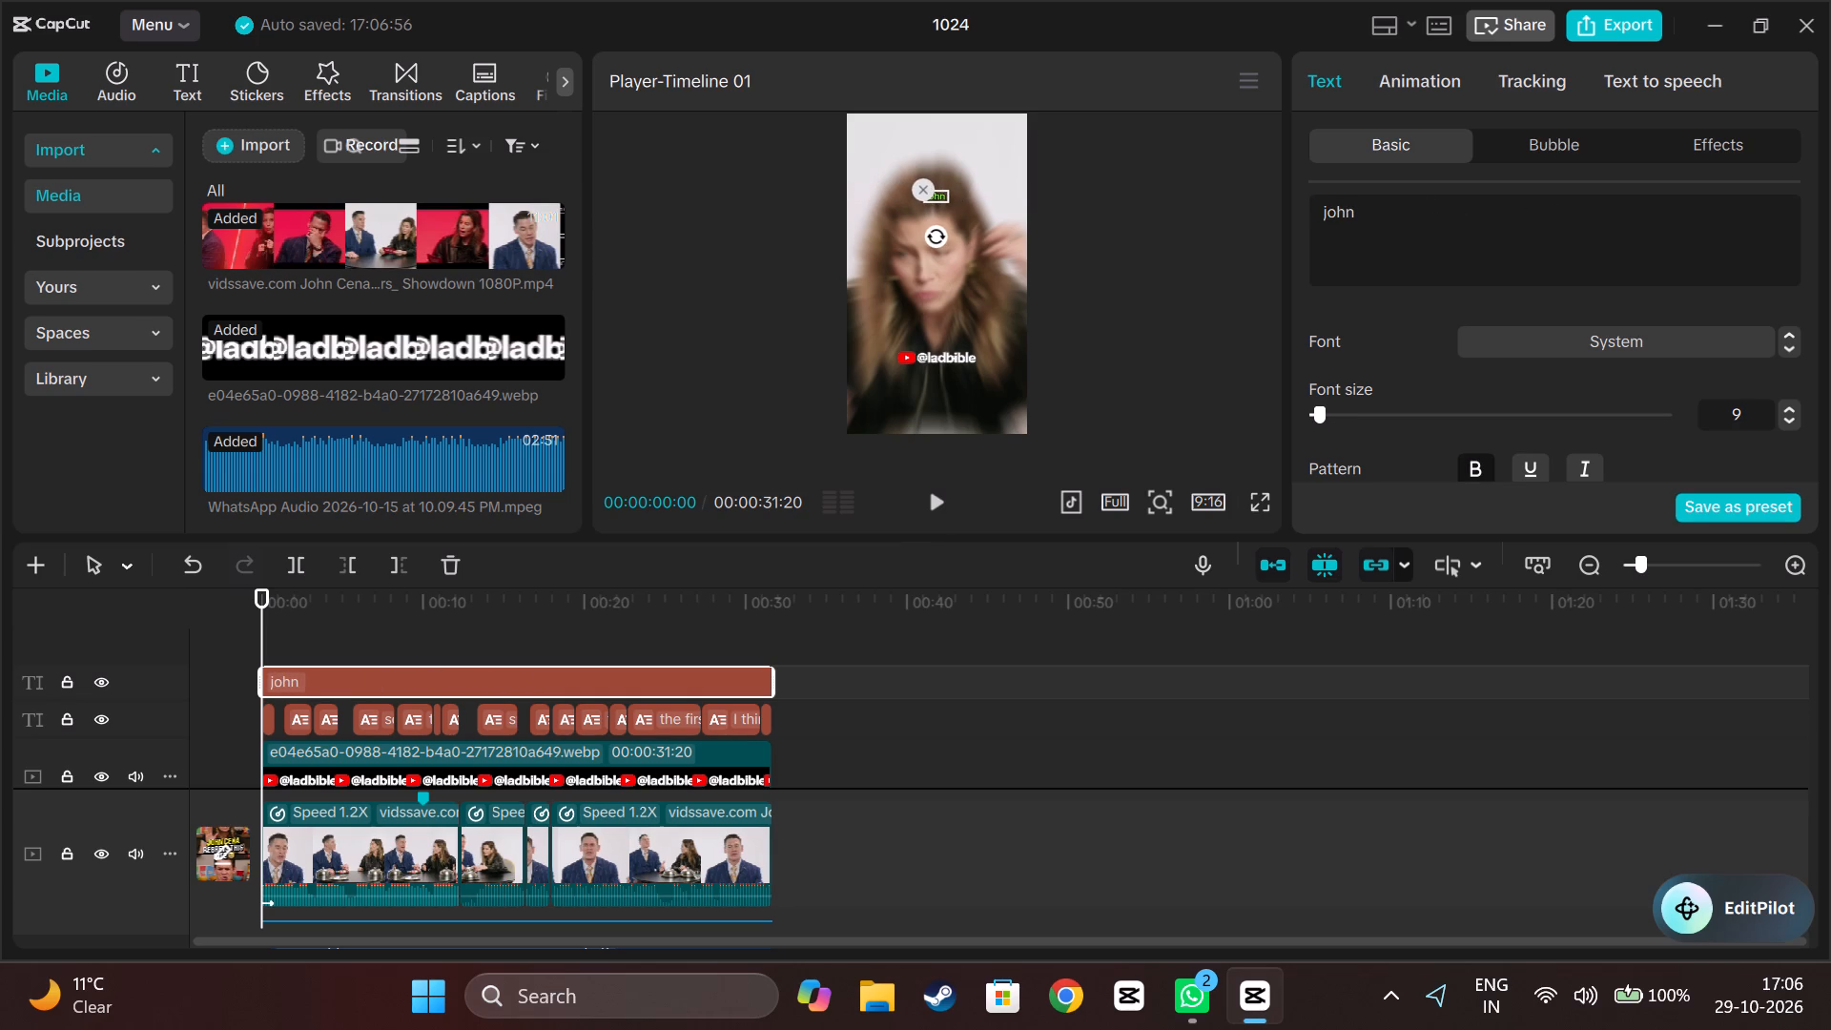
pyautogui.write('cena re')
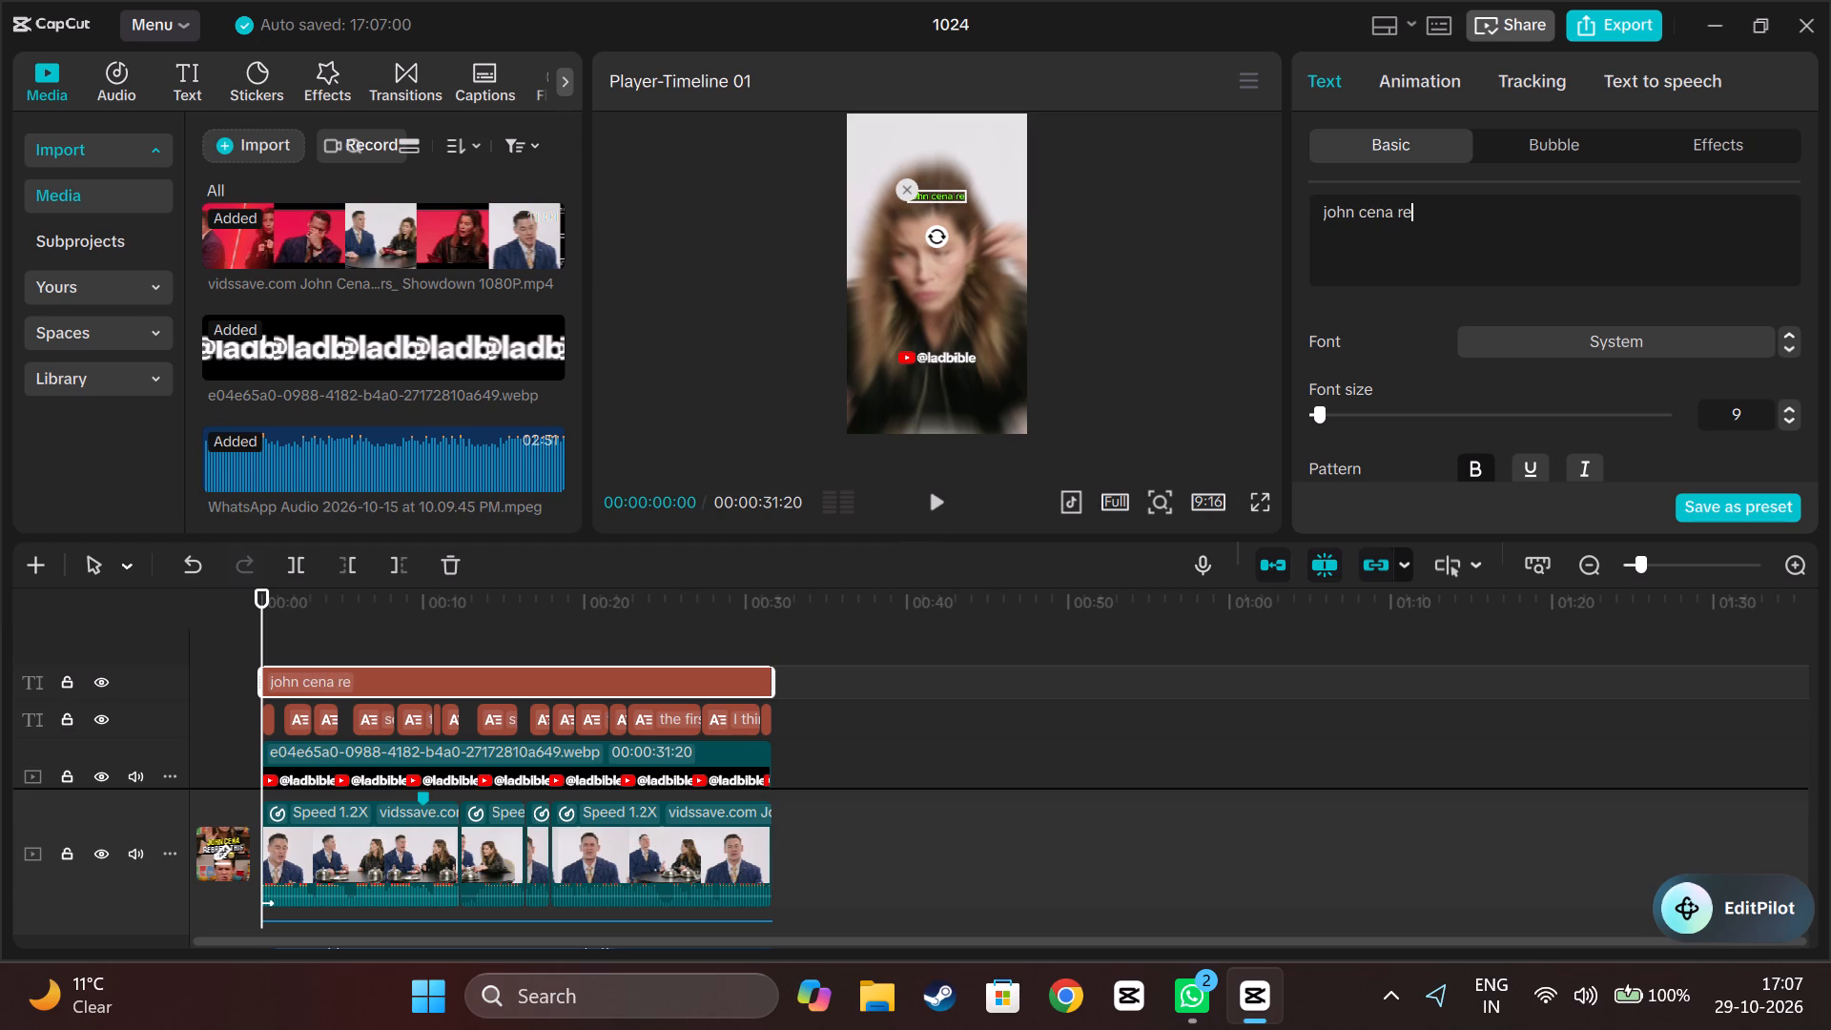
pyautogui.press('g')
pyautogui.write('rte')
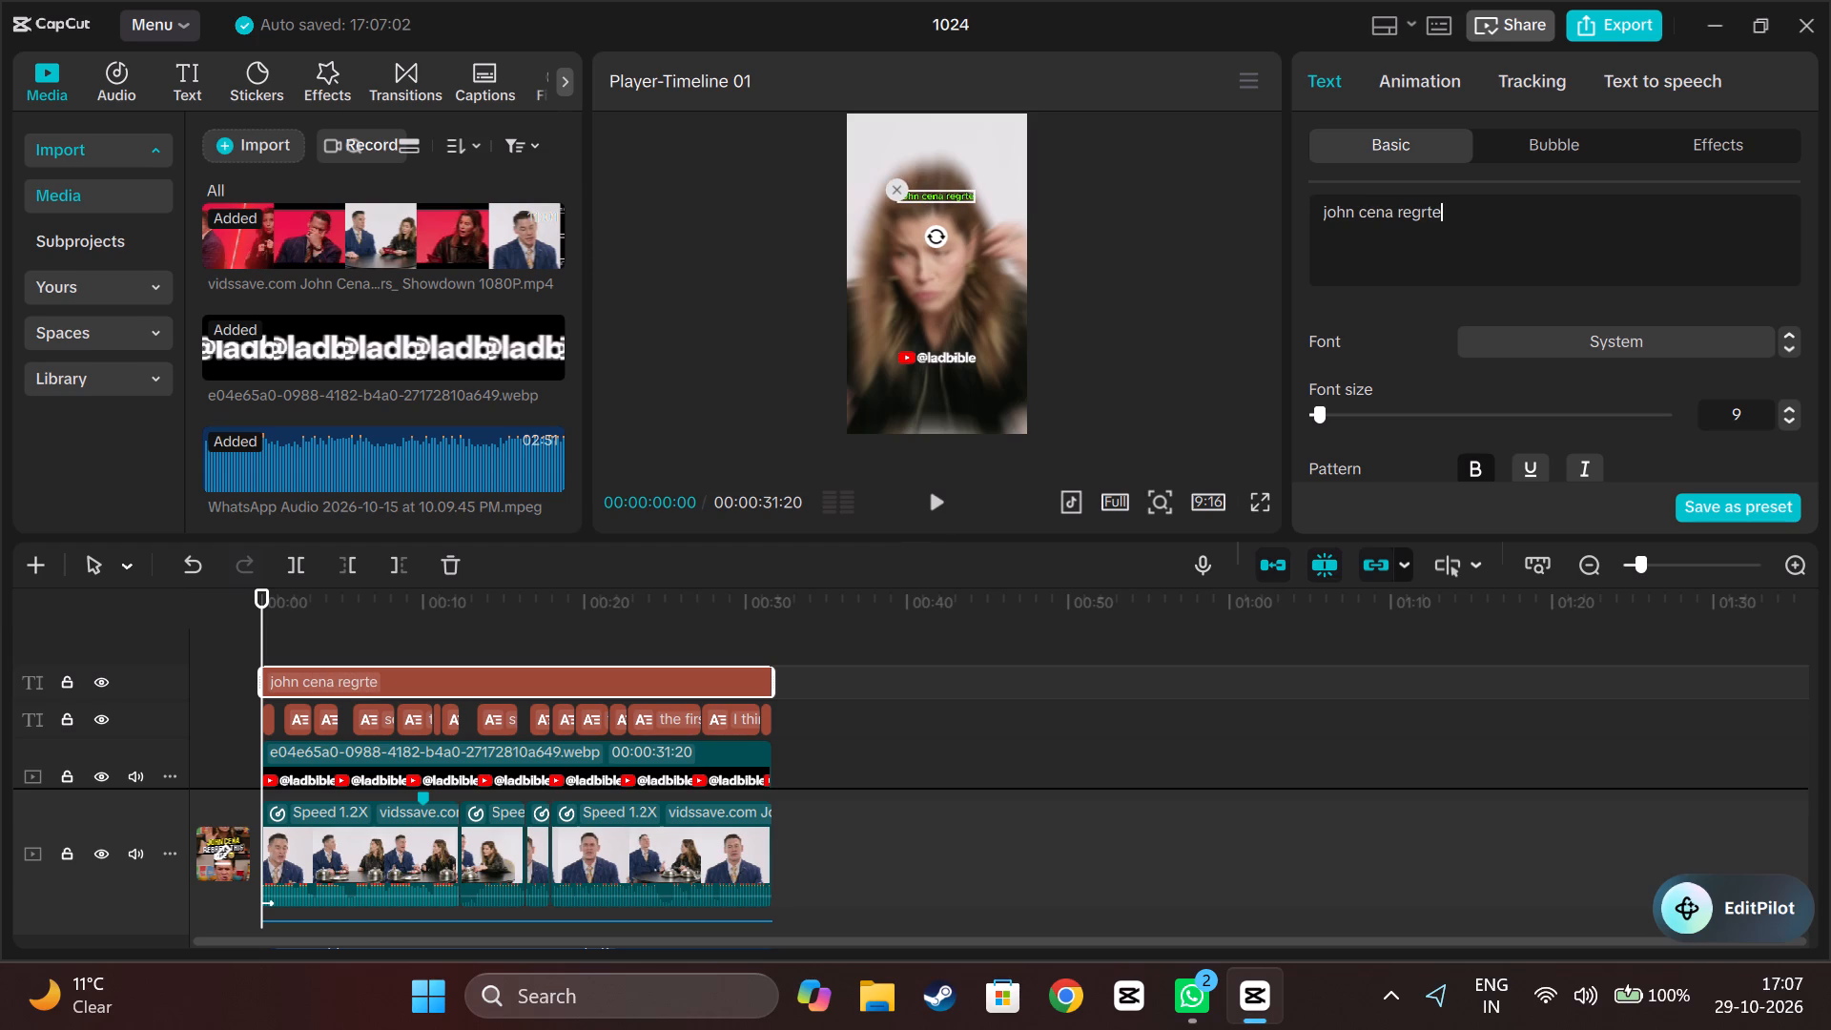
pyautogui.press('BackSpace')
pyautogui.press('BackSpace')
pyautogui.press('BackSpace')
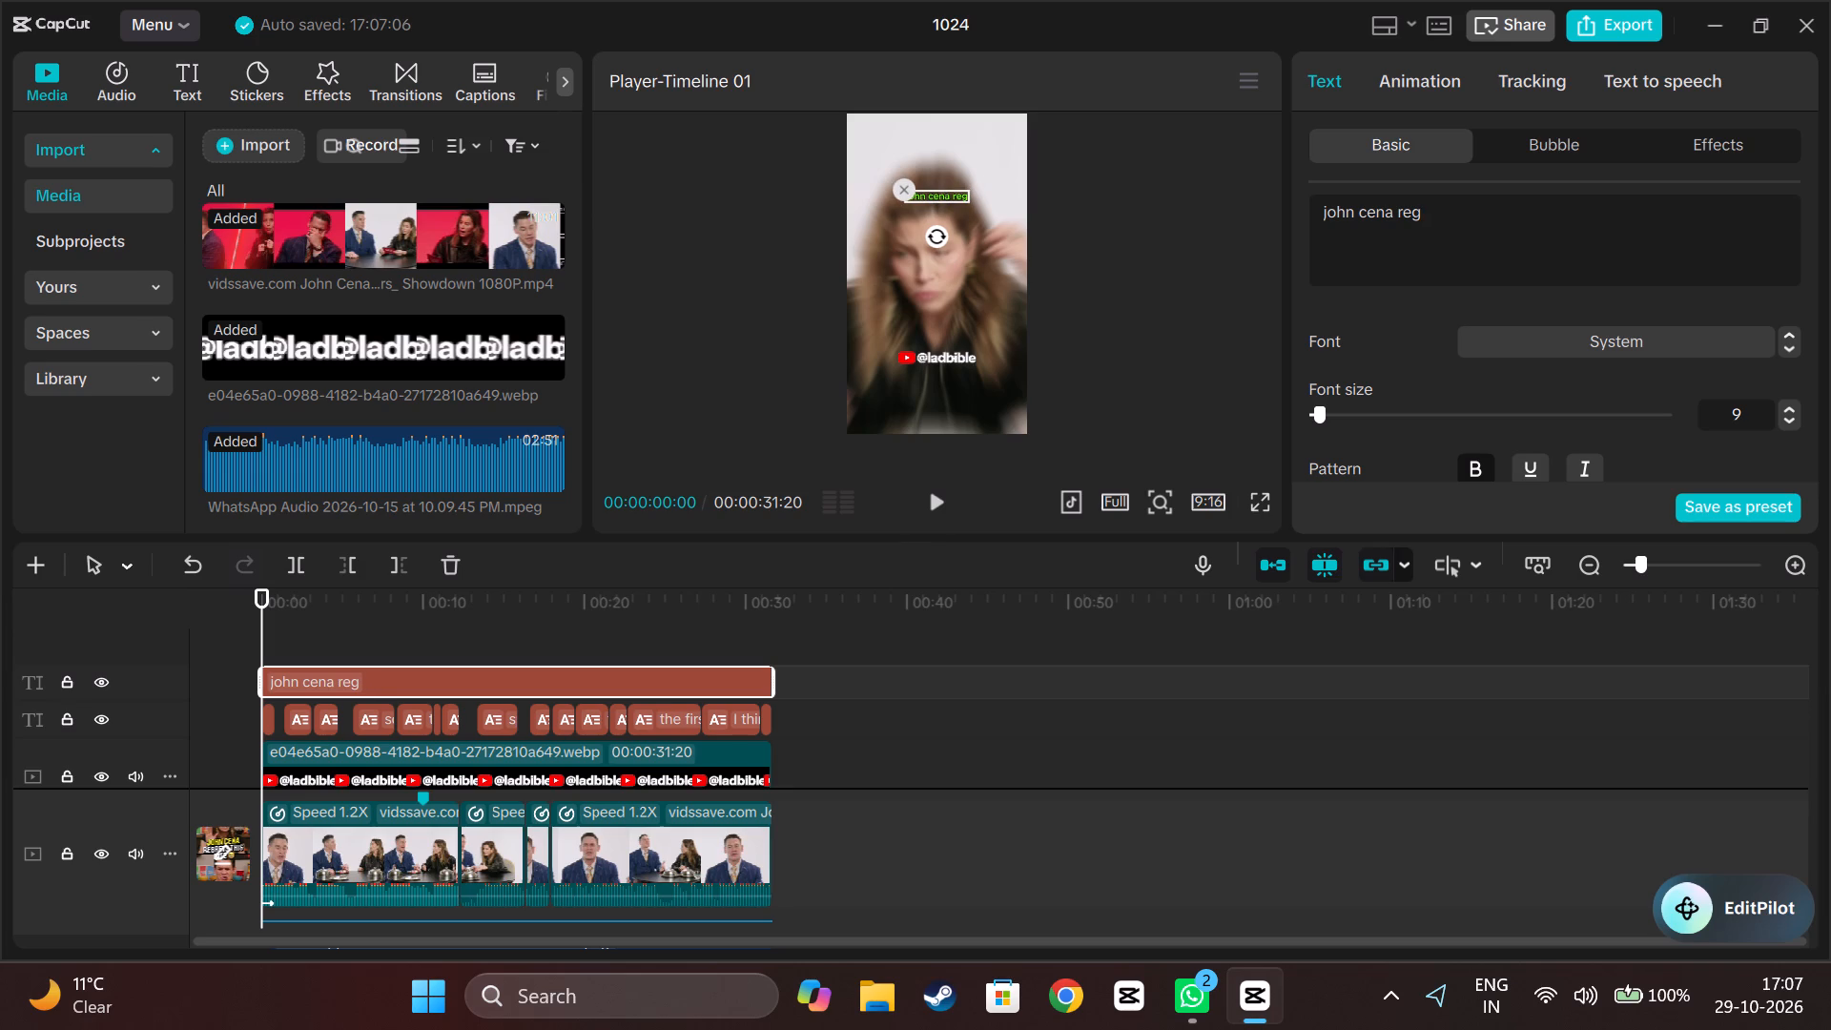
pyautogui.write('re')
pyautogui.write('ts')
pyautogui.press('space')
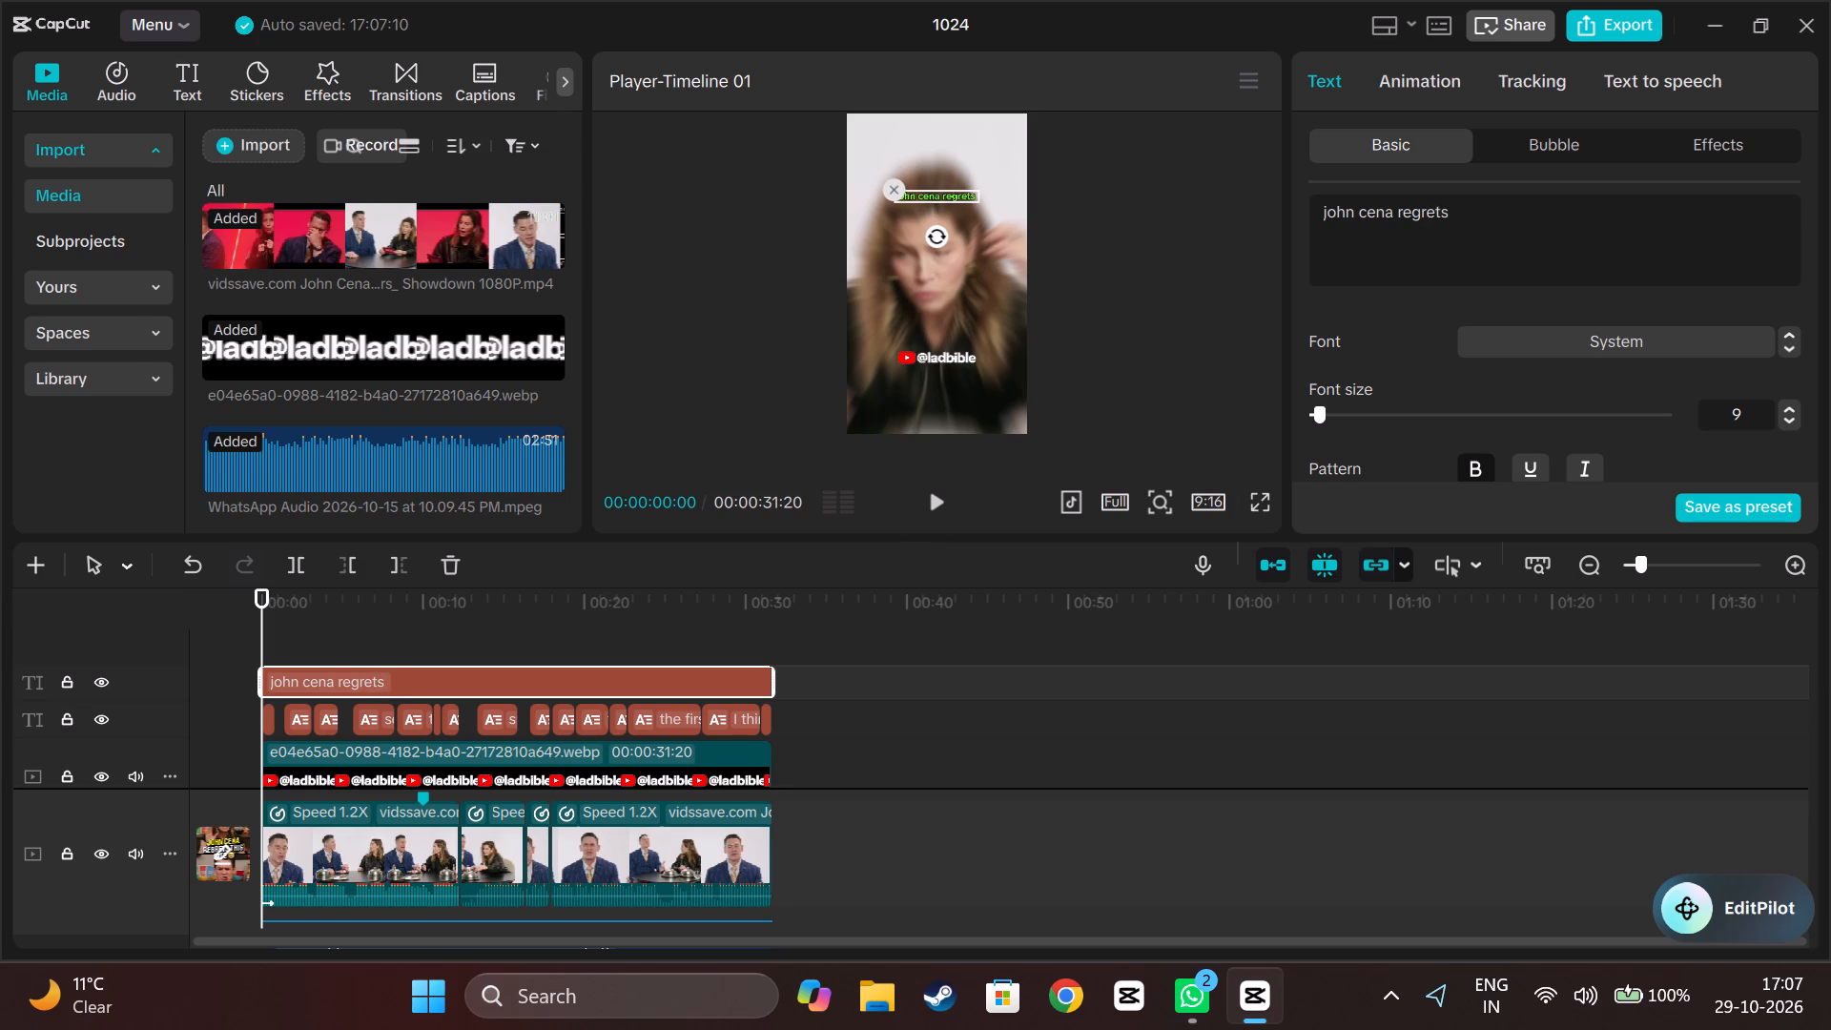
pyautogui.press('t')
pyautogui.write('his')
pyautogui.press('space')
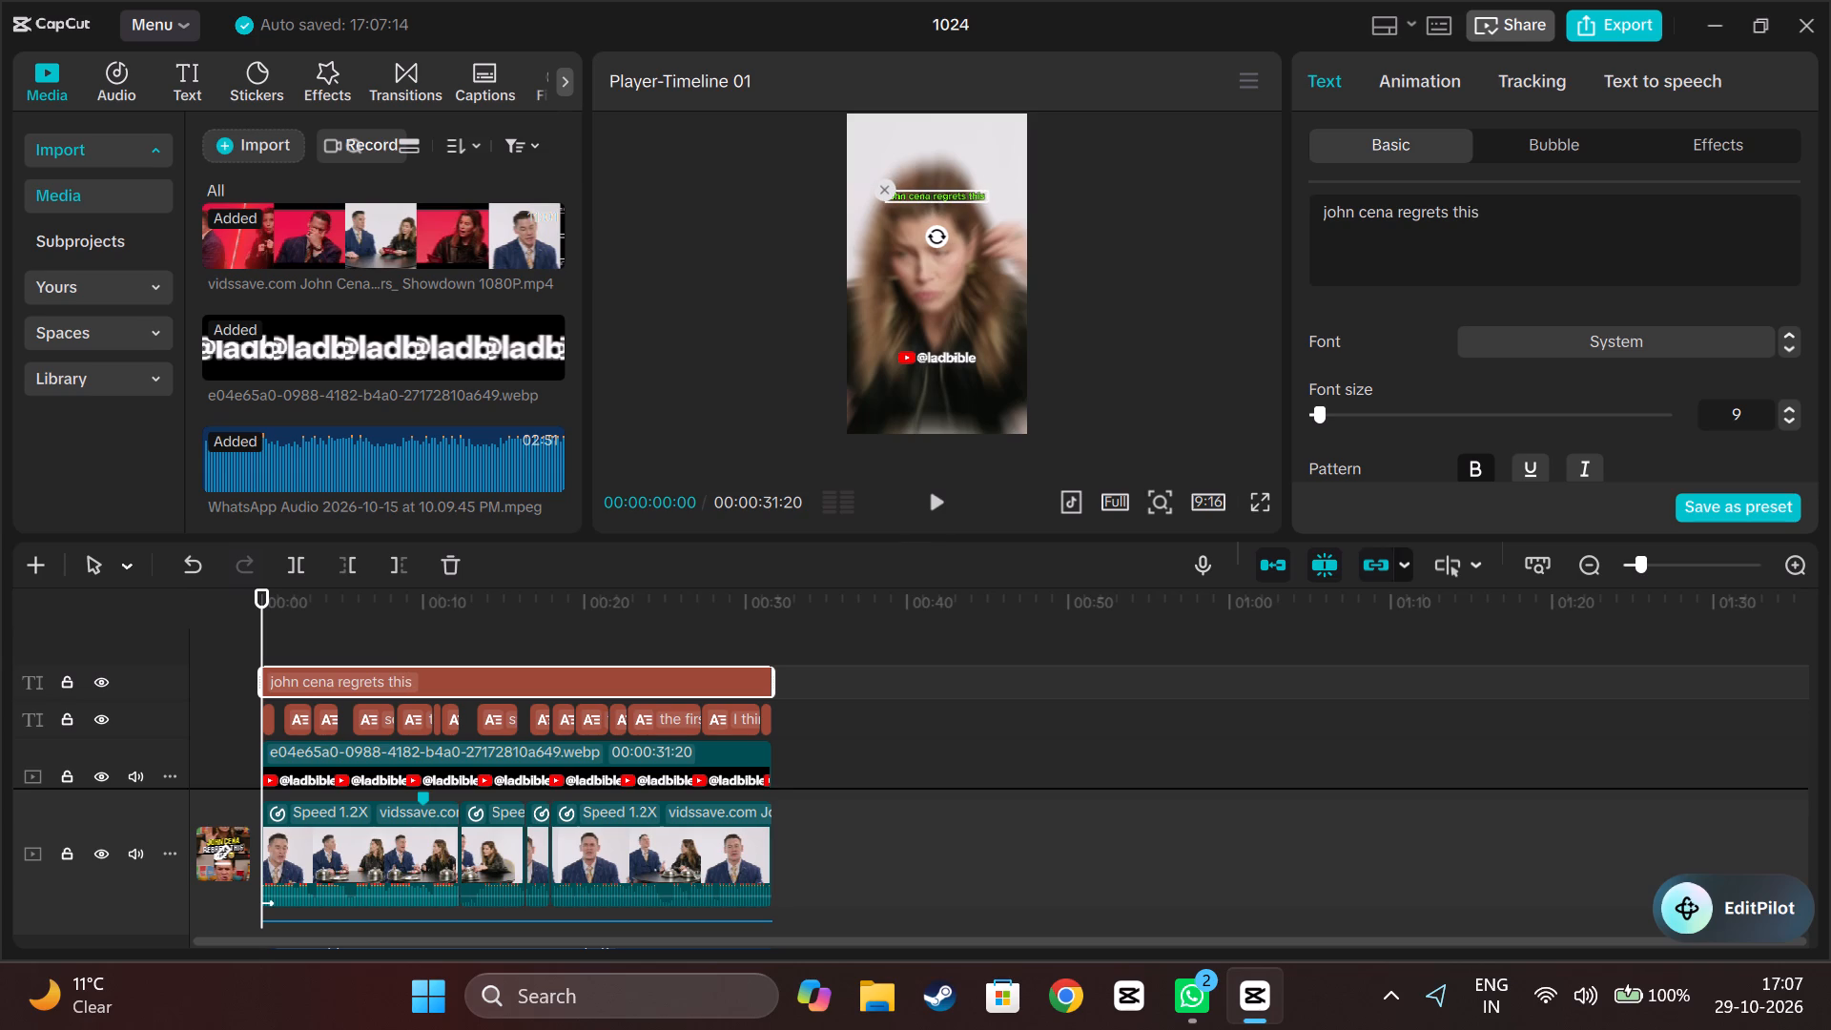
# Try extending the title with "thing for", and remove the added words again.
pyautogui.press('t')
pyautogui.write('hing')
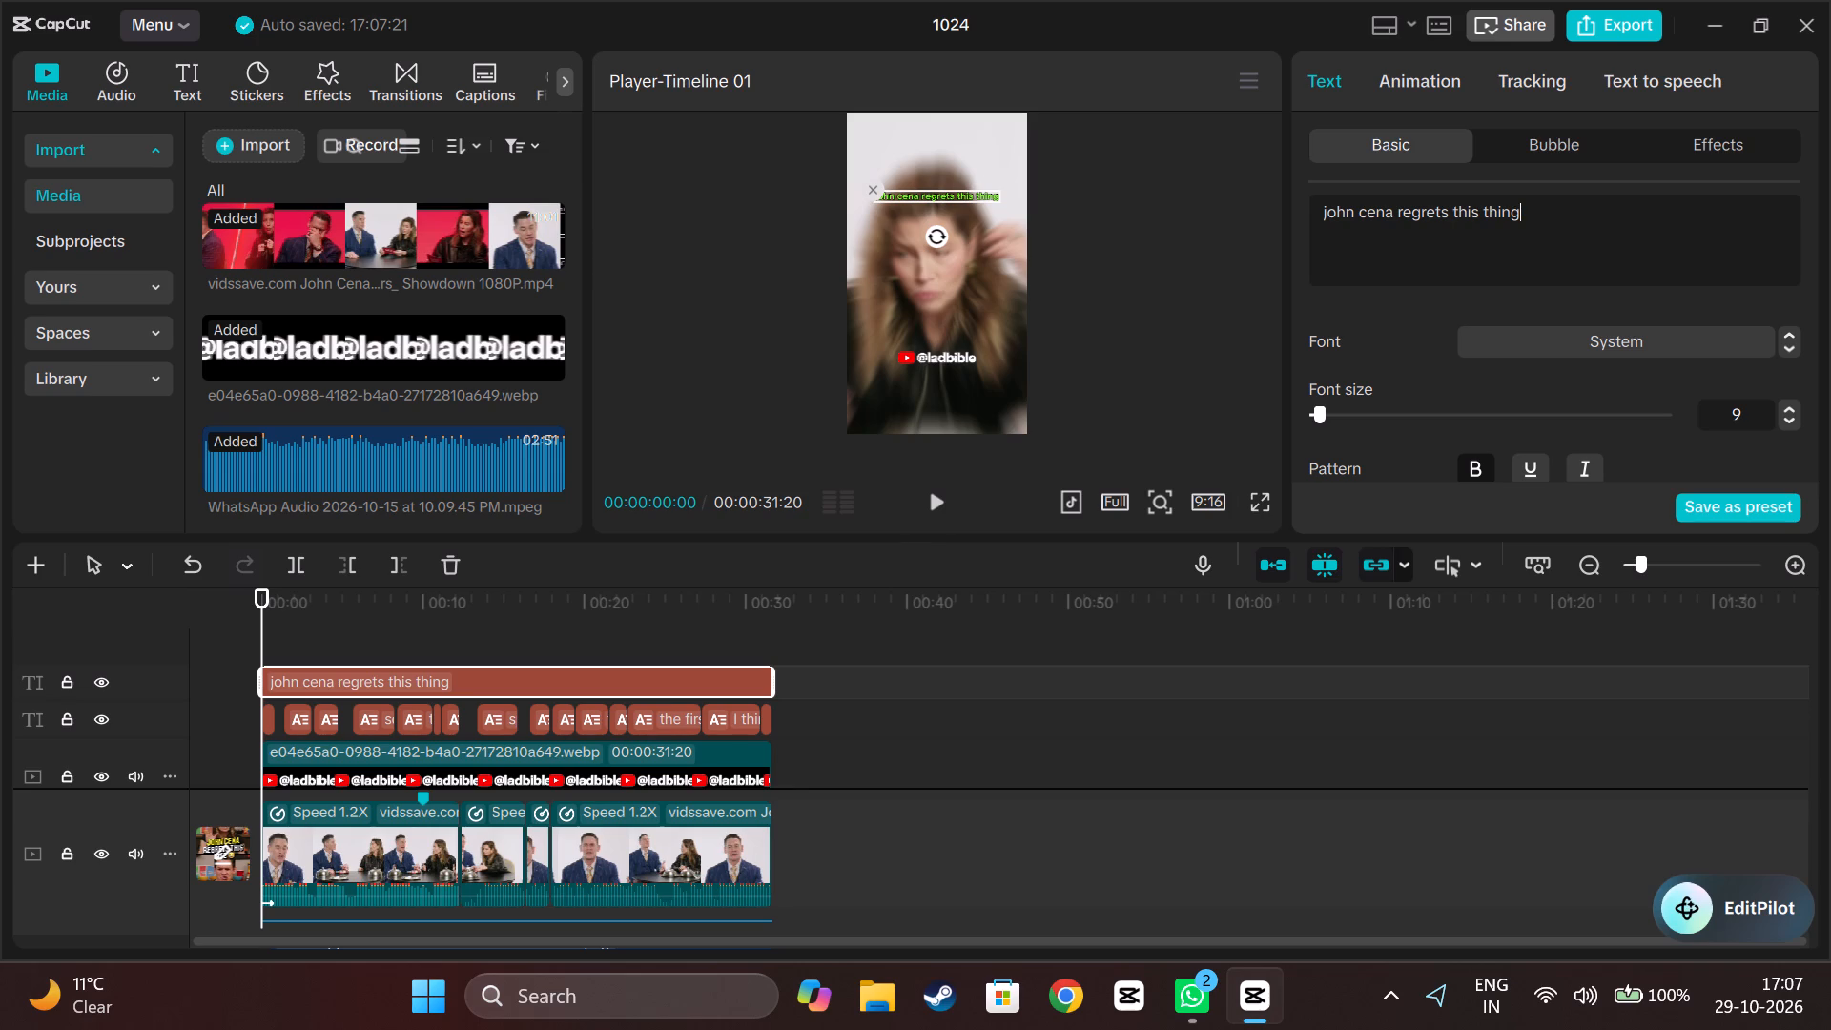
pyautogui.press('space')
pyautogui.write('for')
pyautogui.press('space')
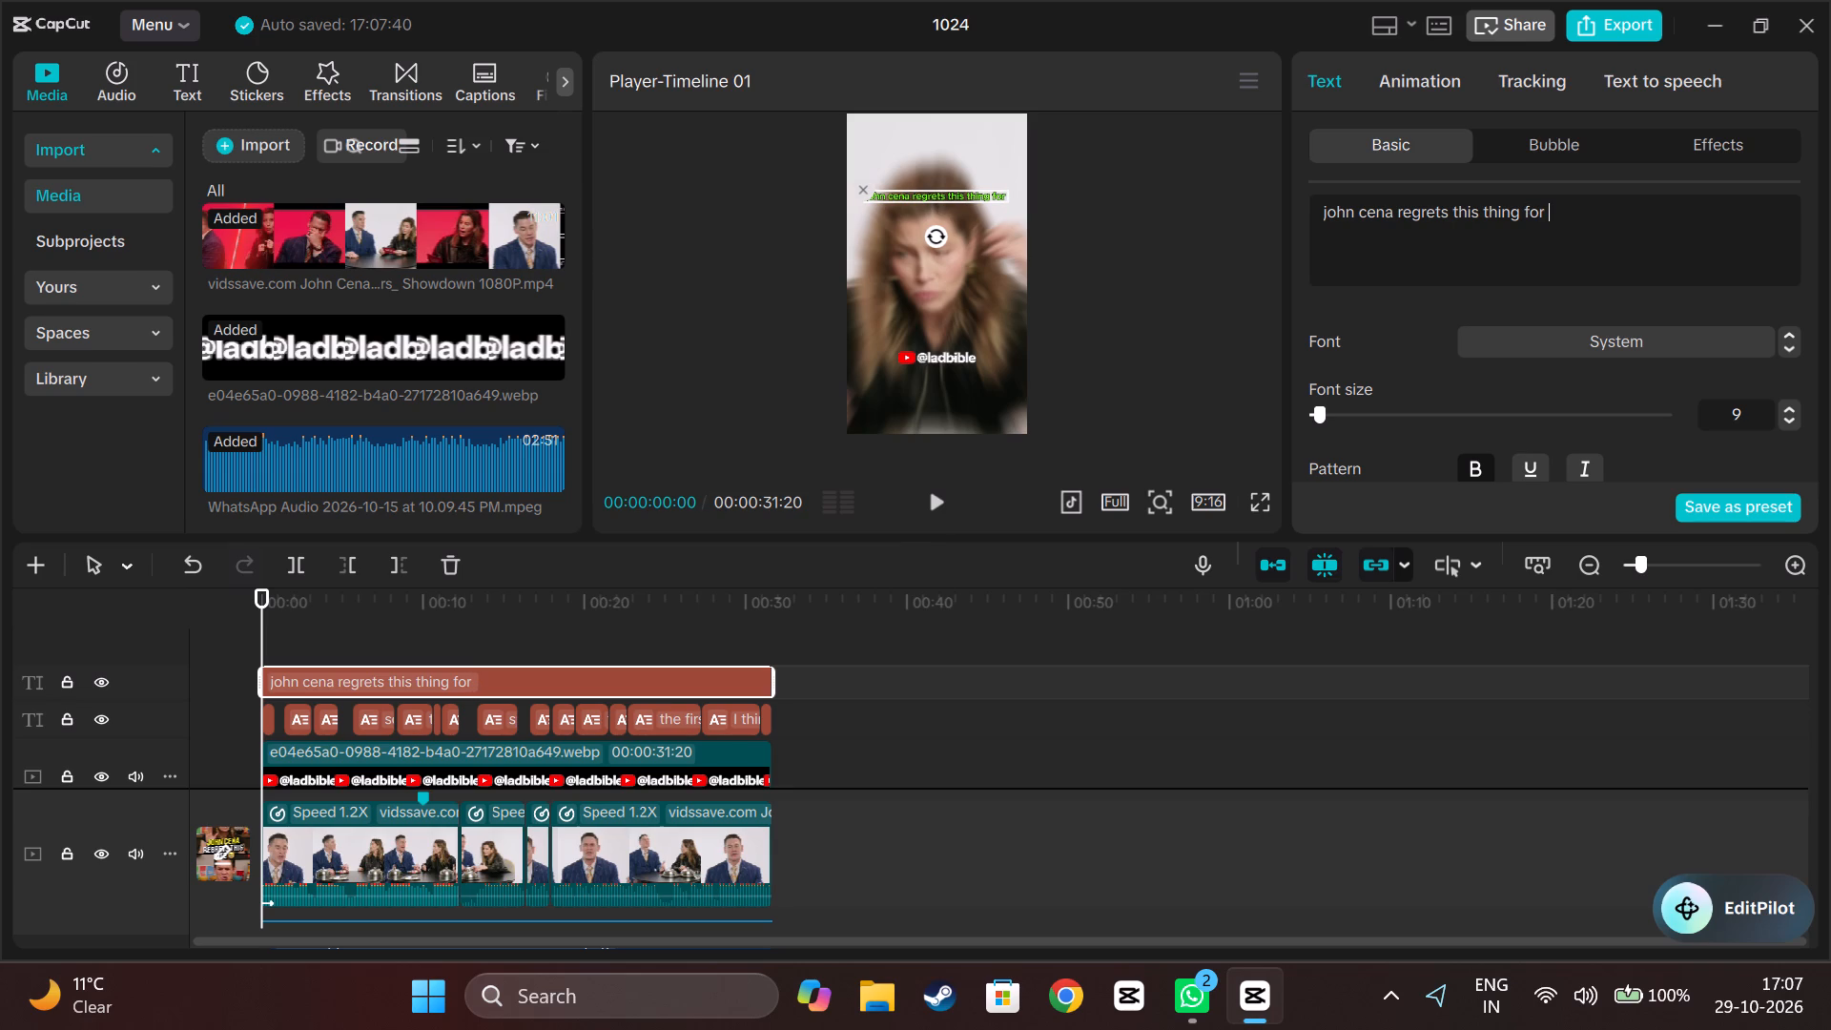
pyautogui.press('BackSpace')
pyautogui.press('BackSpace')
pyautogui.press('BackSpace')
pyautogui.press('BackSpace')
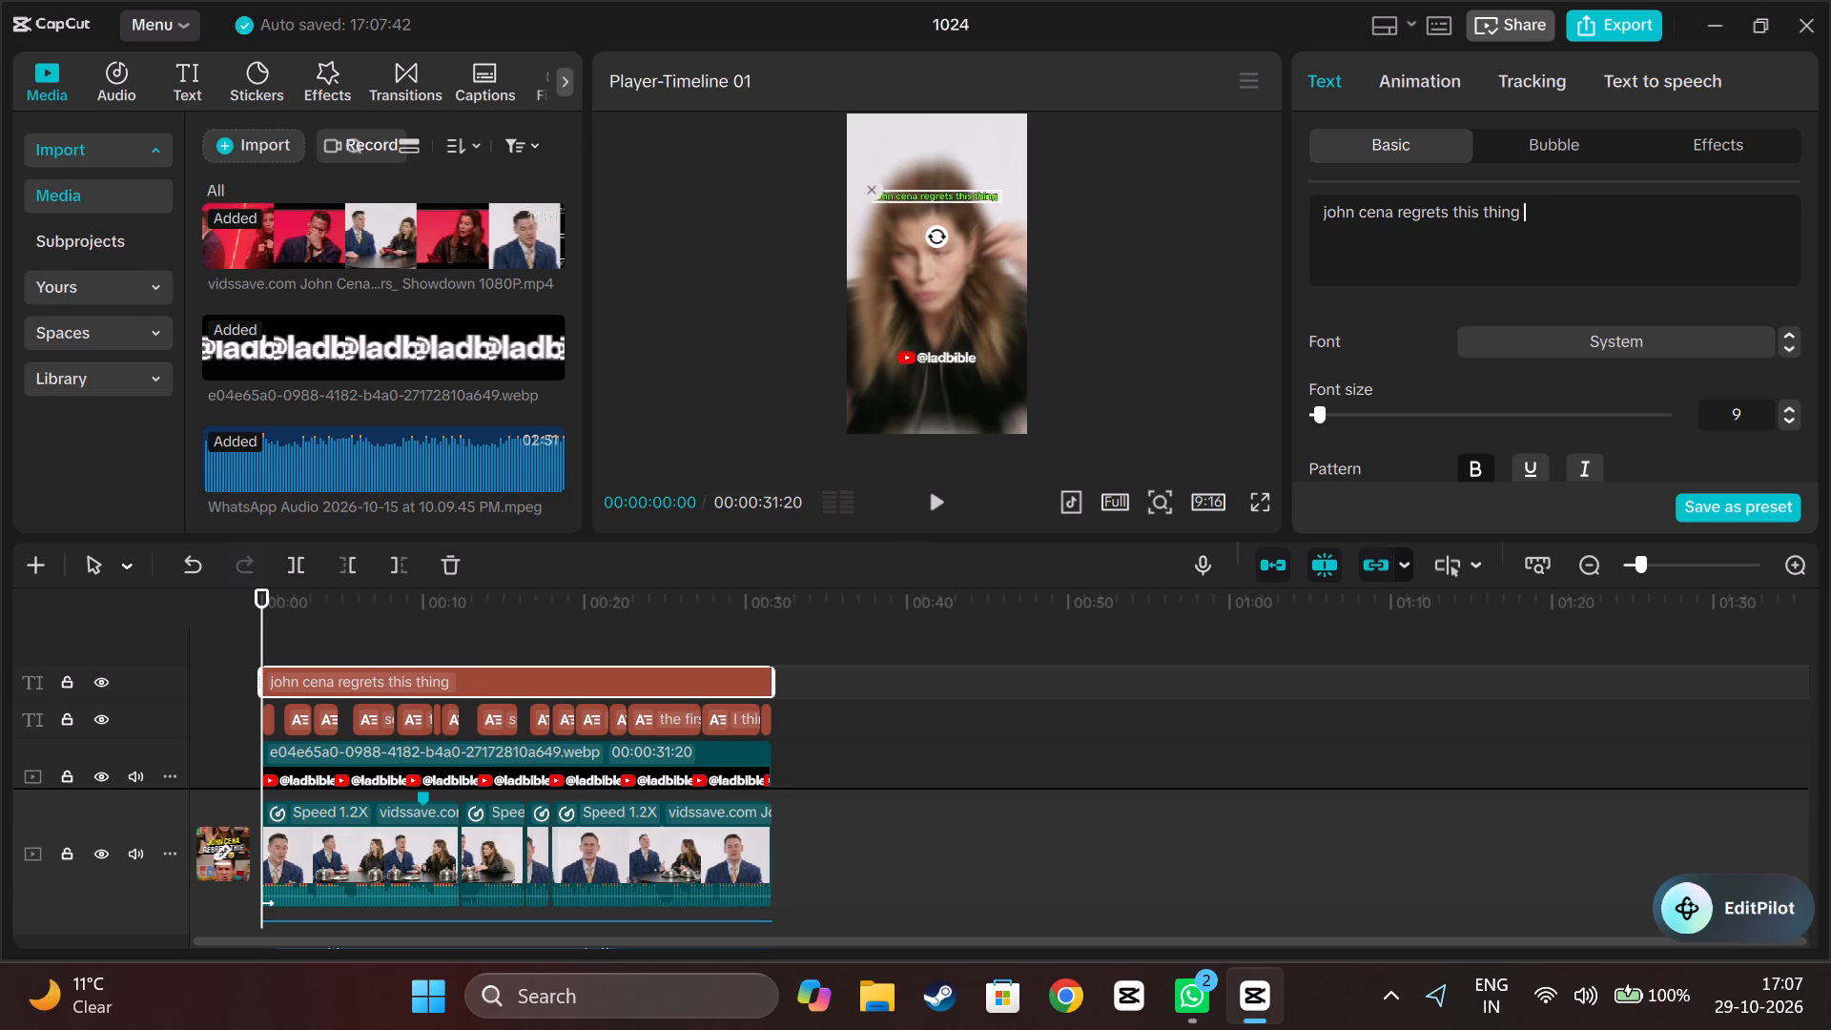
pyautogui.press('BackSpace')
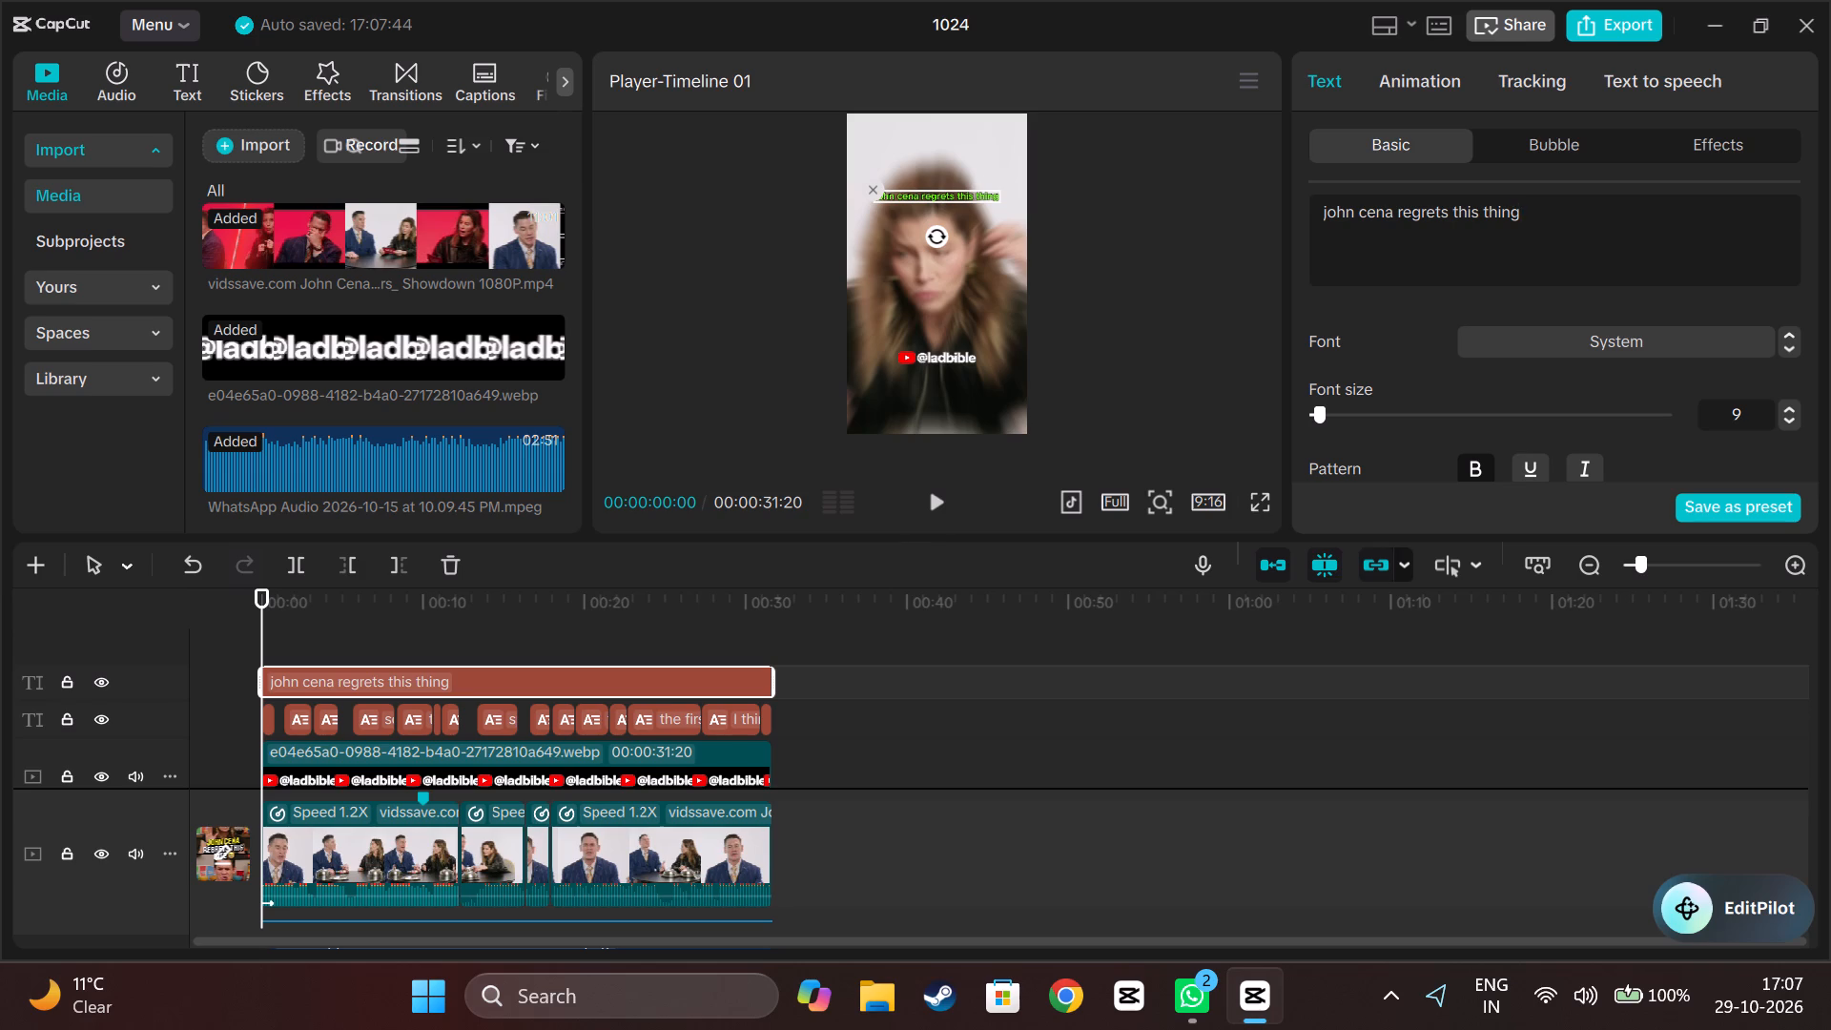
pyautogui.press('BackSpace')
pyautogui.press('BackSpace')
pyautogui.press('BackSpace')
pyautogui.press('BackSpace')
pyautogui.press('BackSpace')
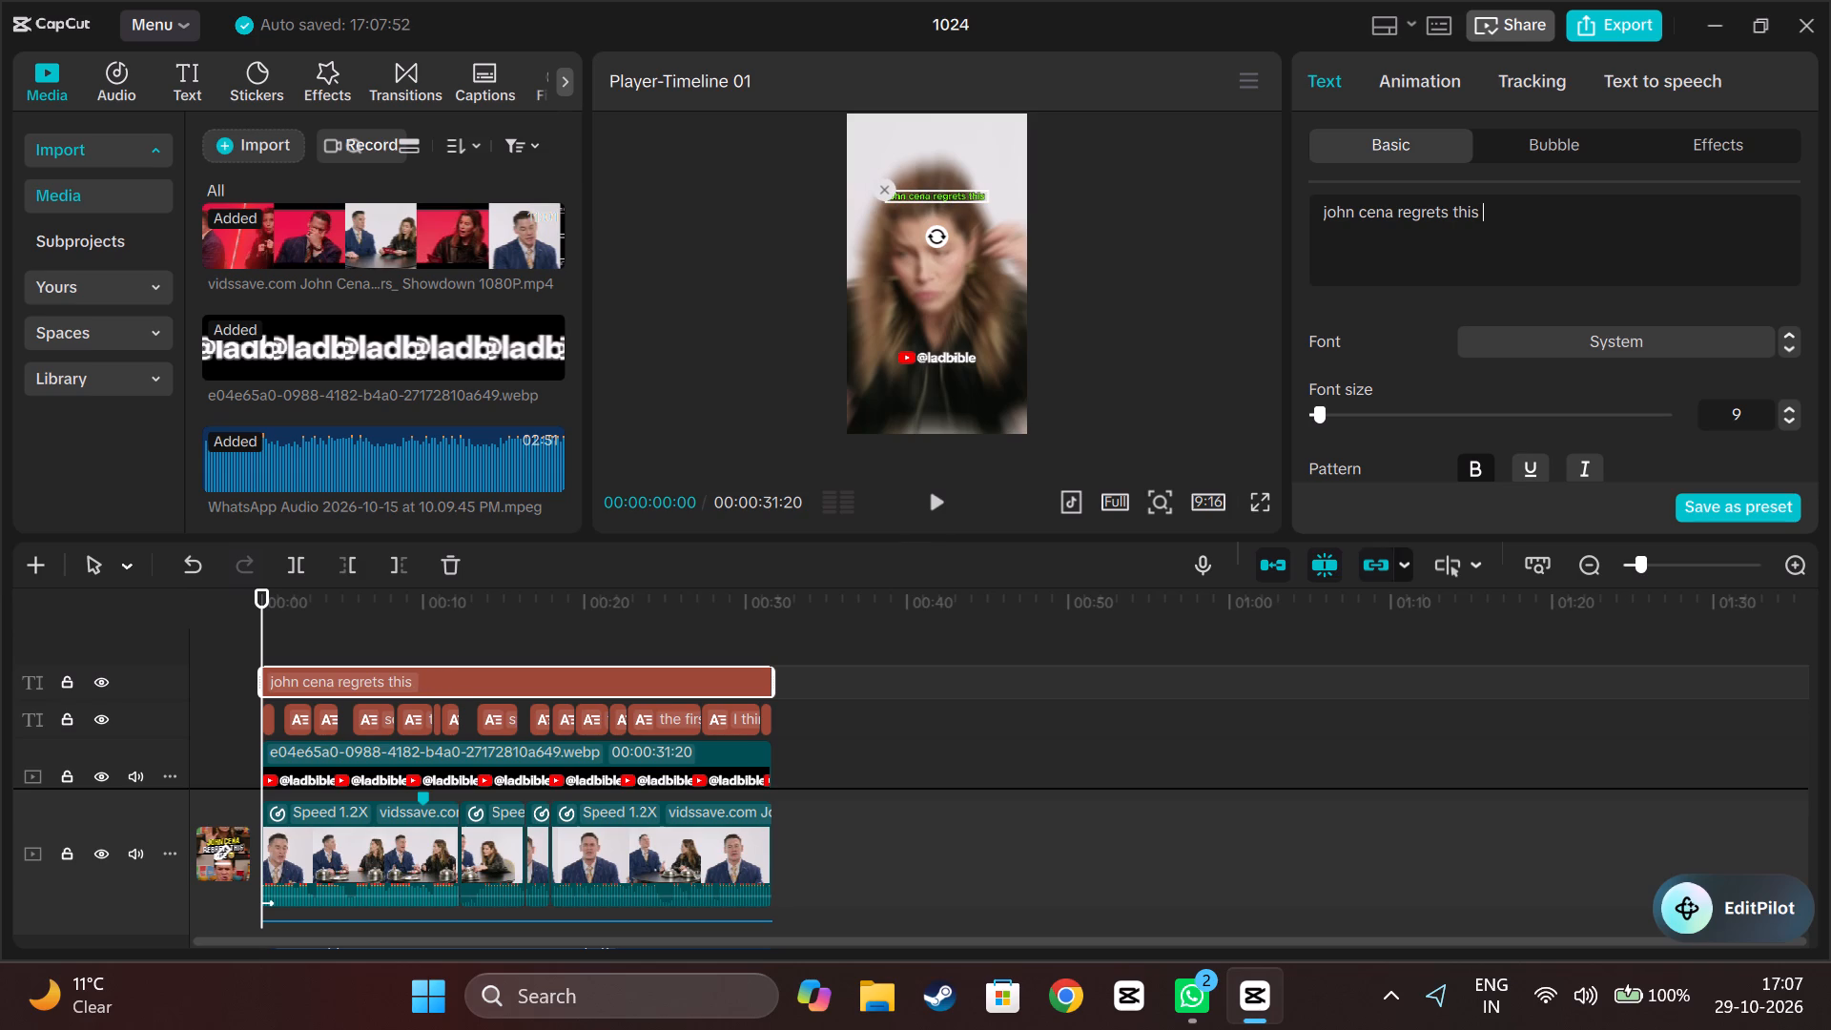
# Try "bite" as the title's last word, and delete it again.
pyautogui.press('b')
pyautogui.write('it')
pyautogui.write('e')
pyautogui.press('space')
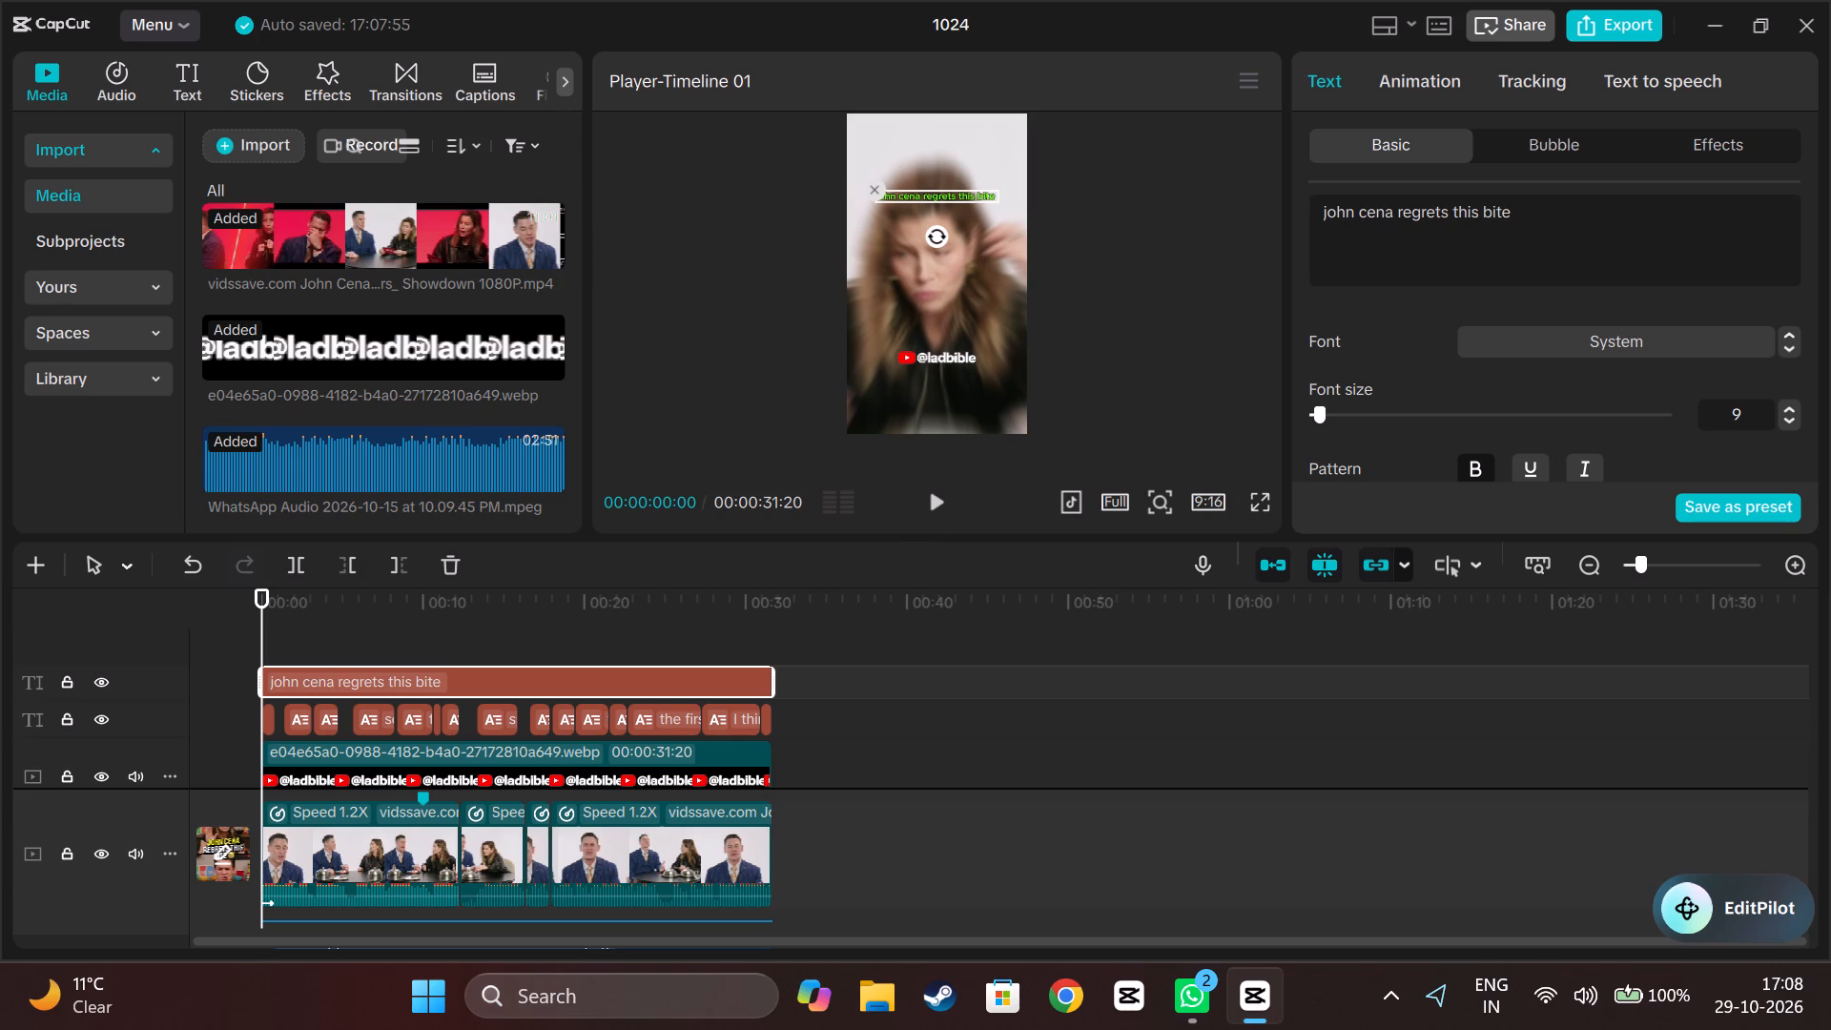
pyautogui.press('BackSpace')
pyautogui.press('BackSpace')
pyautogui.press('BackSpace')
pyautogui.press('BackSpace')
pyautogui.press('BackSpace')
# Cut the title text back to its first words and re-enter it as "john cena regrets this for".
pyautogui.press('BackSpace')
pyautogui.press('BackSpace')
pyautogui.press('BackSpace')
pyautogui.press('BackSpace')
pyautogui.press('BackSpace')
pyautogui.press('BackSpace')
pyautogui.press('BackSpace')
pyautogui.press('BackSpace')
pyautogui.press('BackSpace')
pyautogui.press('BackSpace')
pyautogui.press('BackSpace')
pyautogui.press('BackSpace')
pyautogui.press('BackSpace')
pyautogui.press('BackSpace')
pyautogui.press('BackSpace')
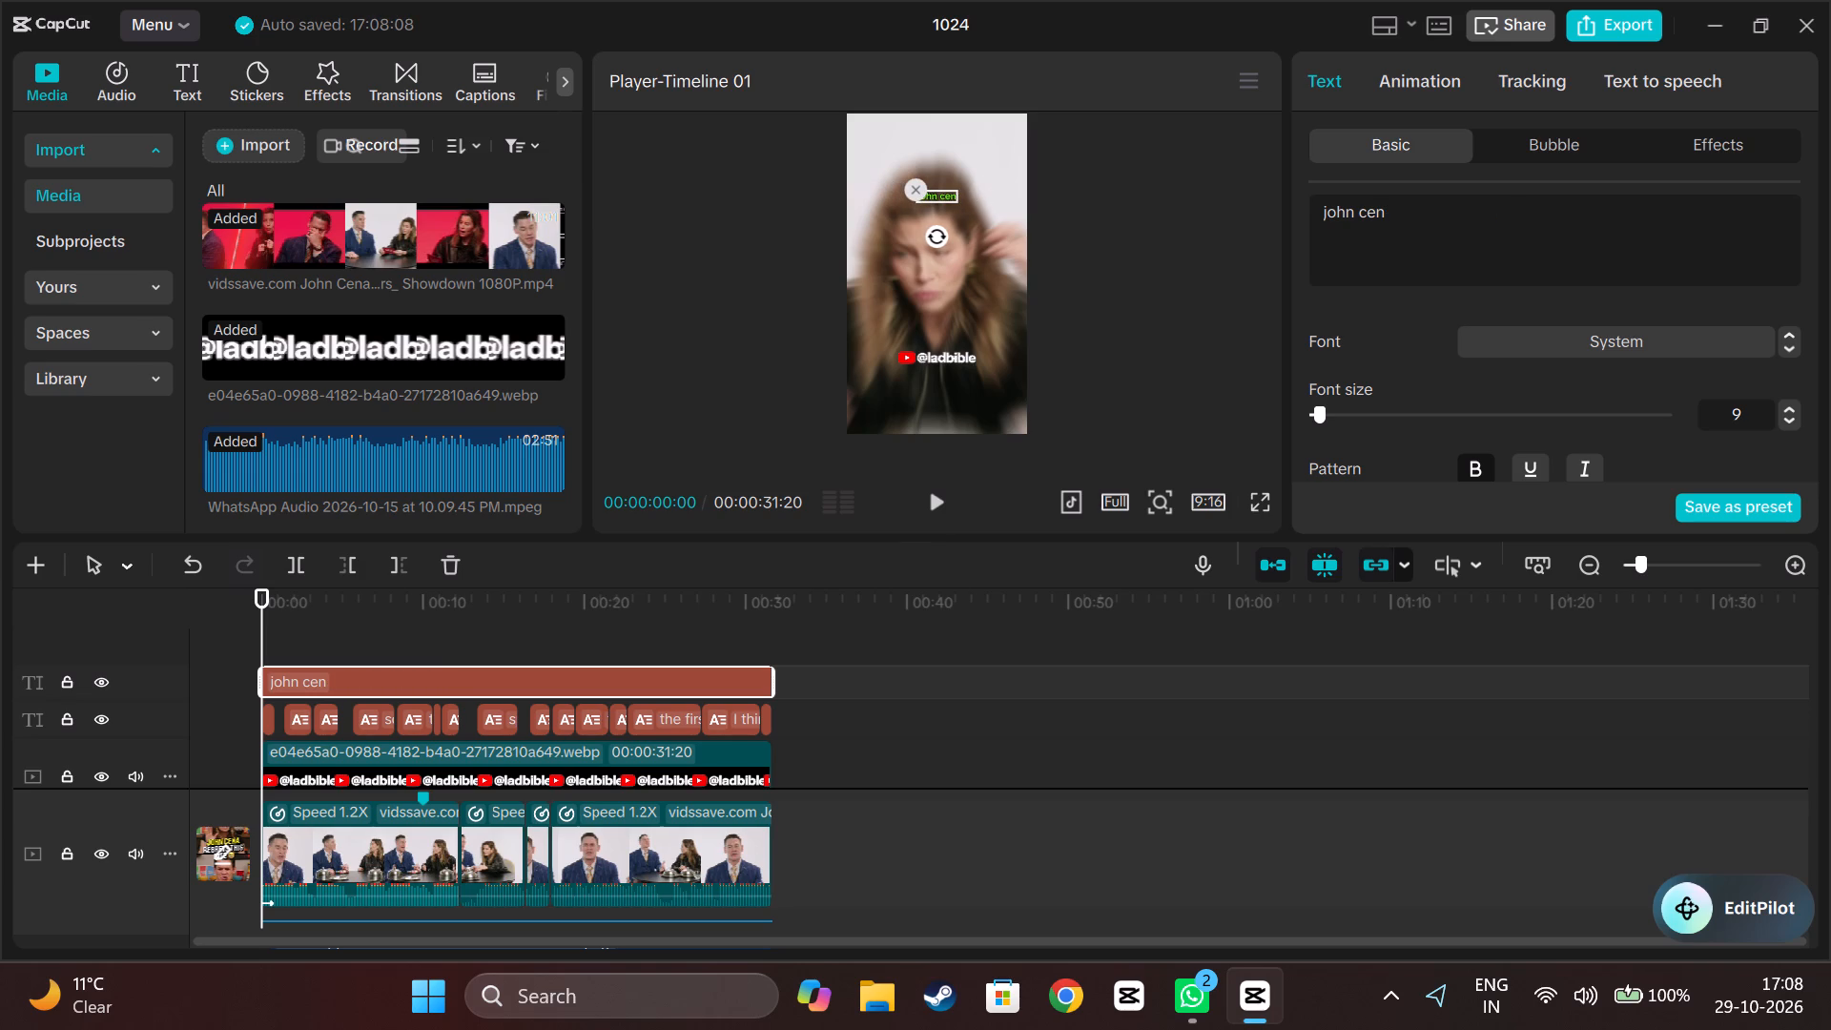
pyautogui.write('a tr')
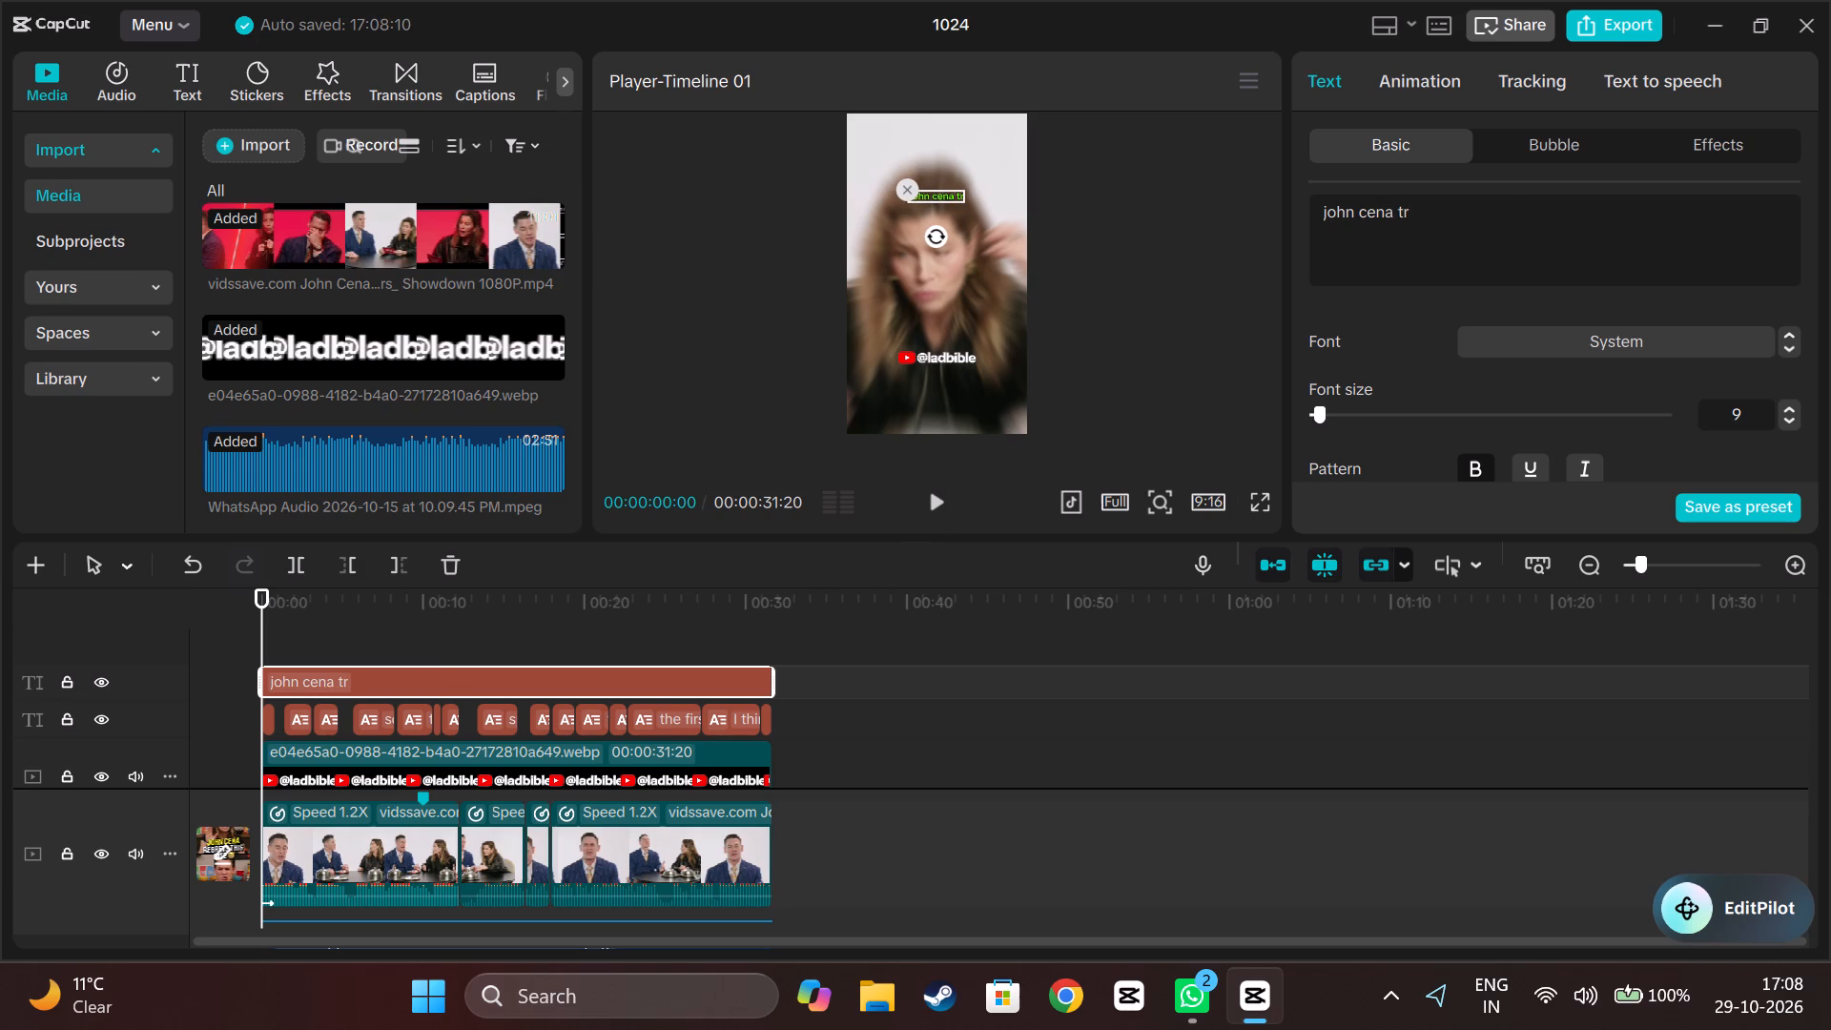
pyautogui.press('BackSpace')
pyautogui.press('BackSpace')
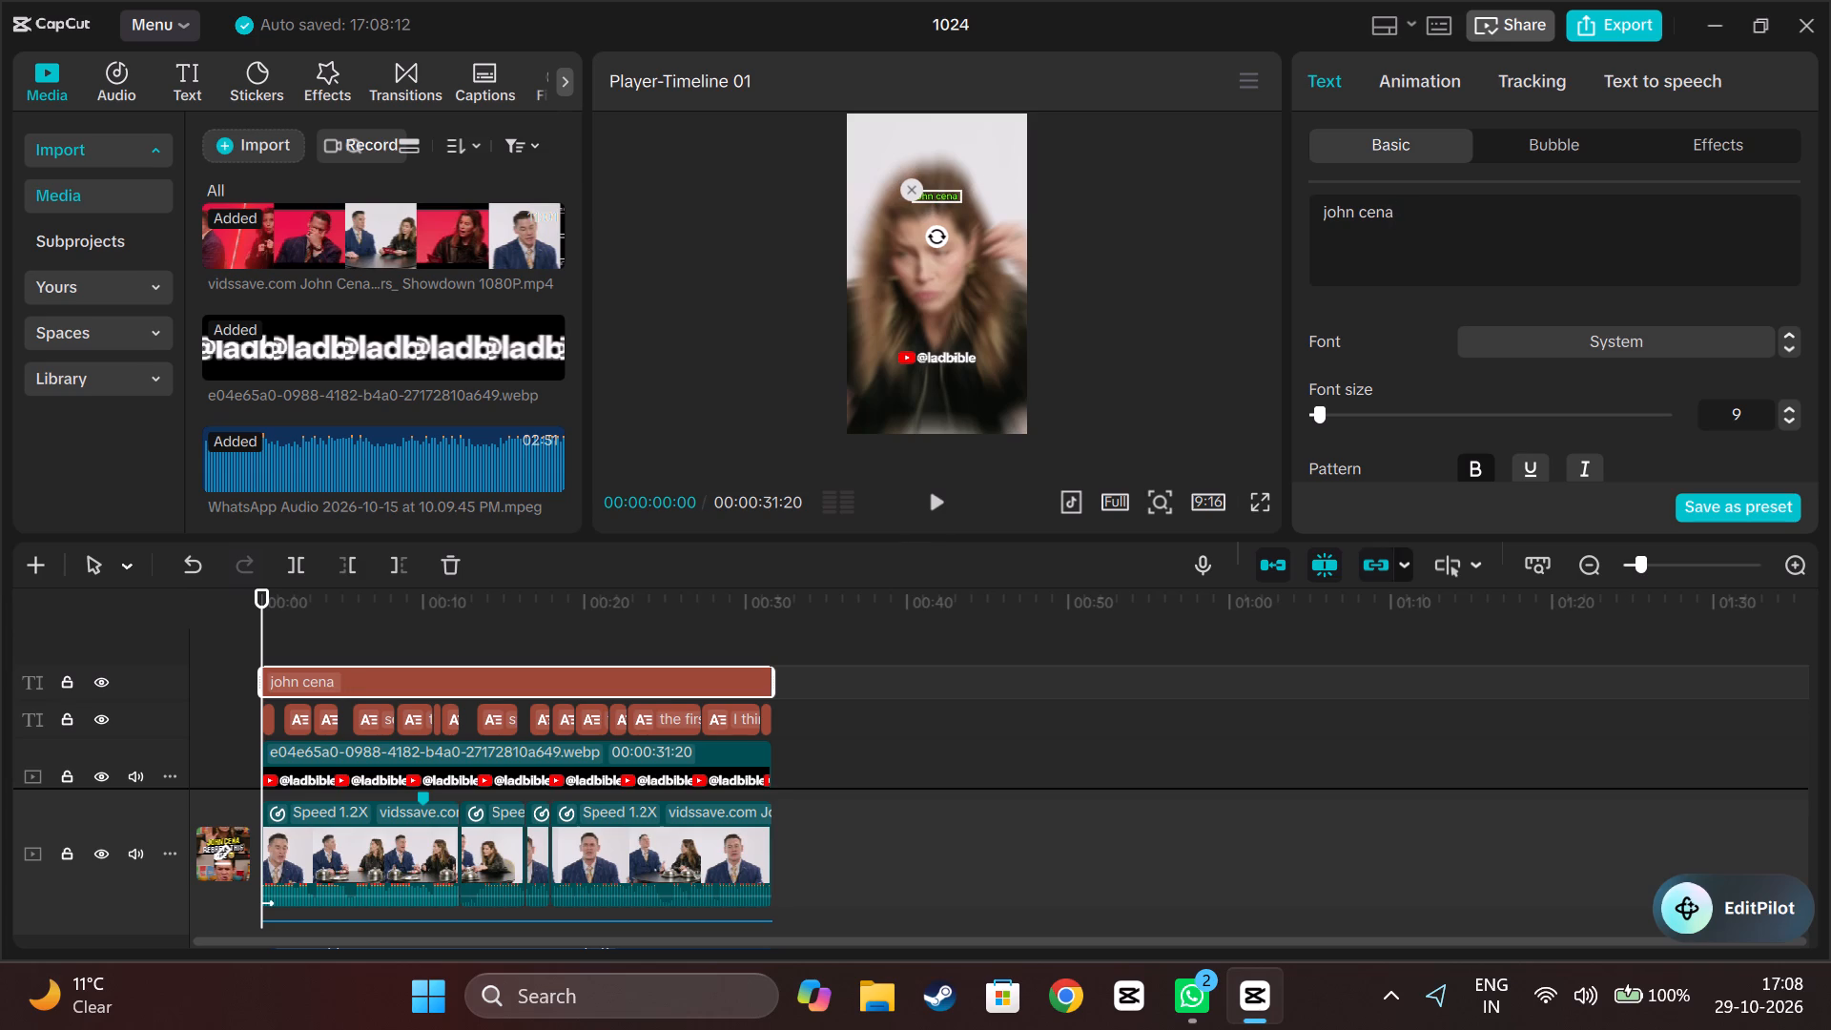
pyautogui.press('g')
pyautogui.press('BackSpace')
pyautogui.write('re')
pyautogui.write('gre')
pyautogui.write('ts')
pyautogui.press('space')
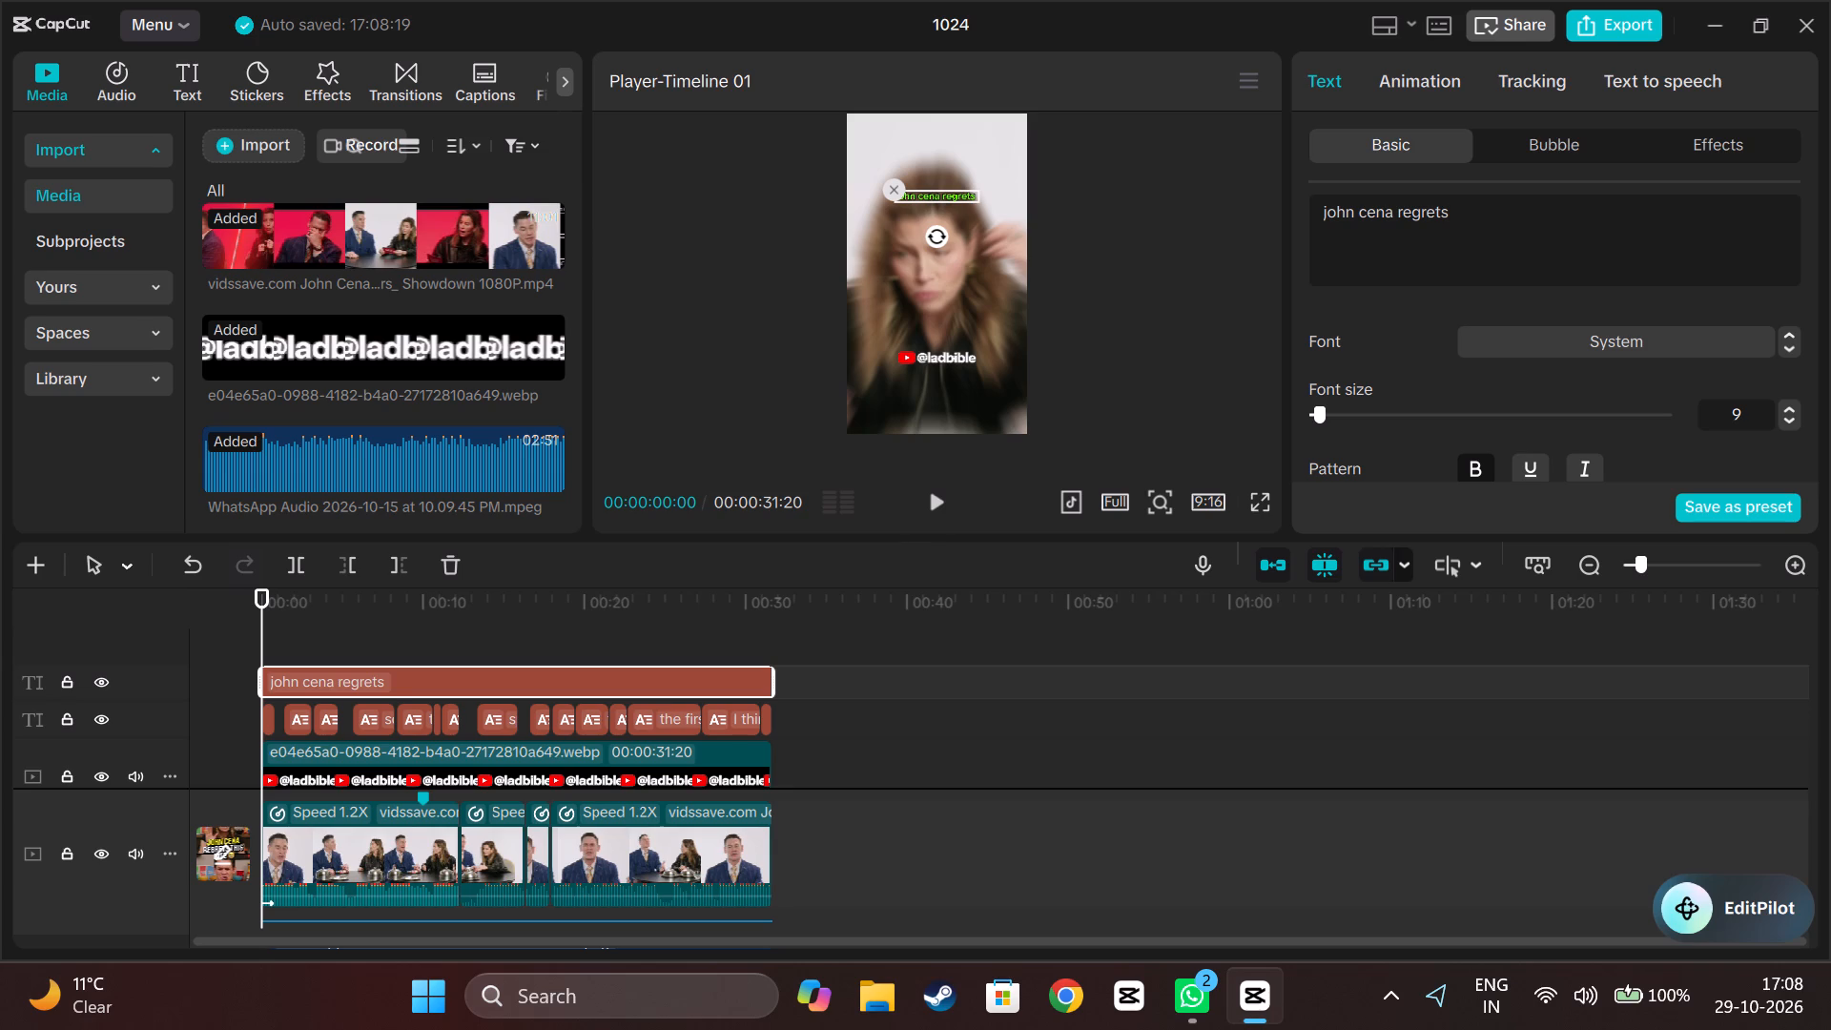
pyautogui.press('t')
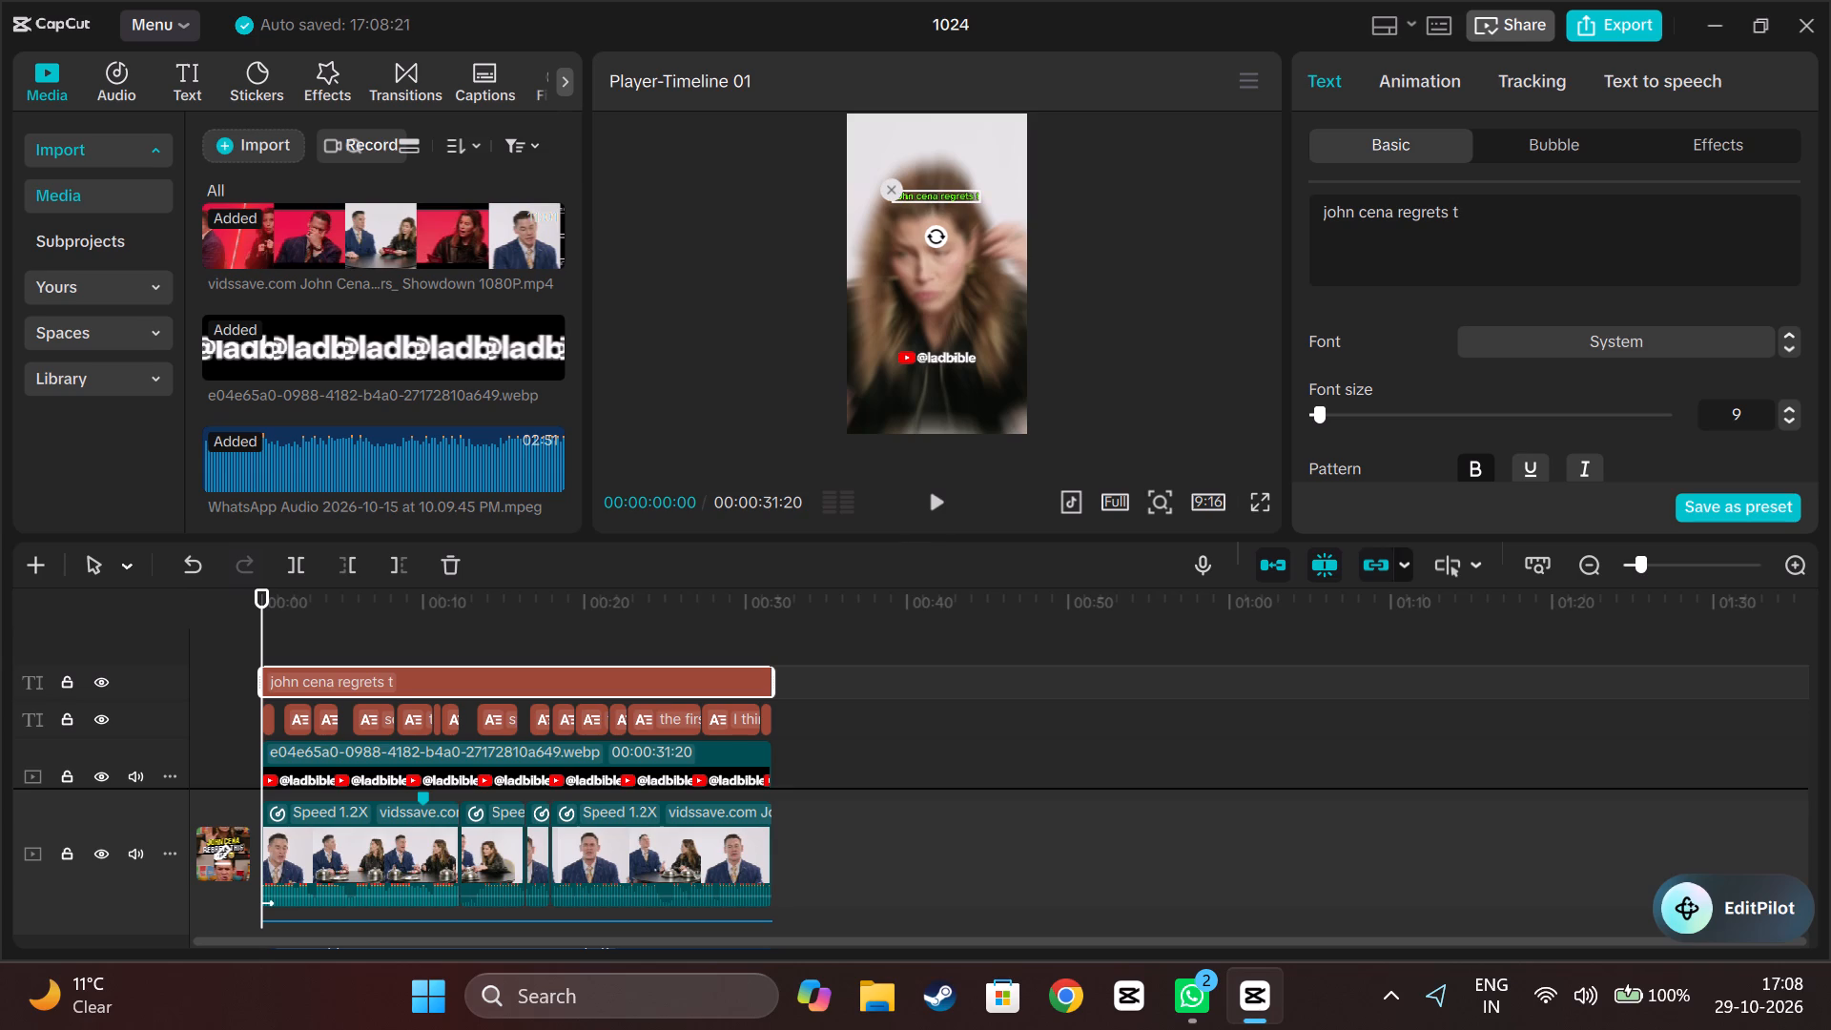
pyautogui.write('his f')
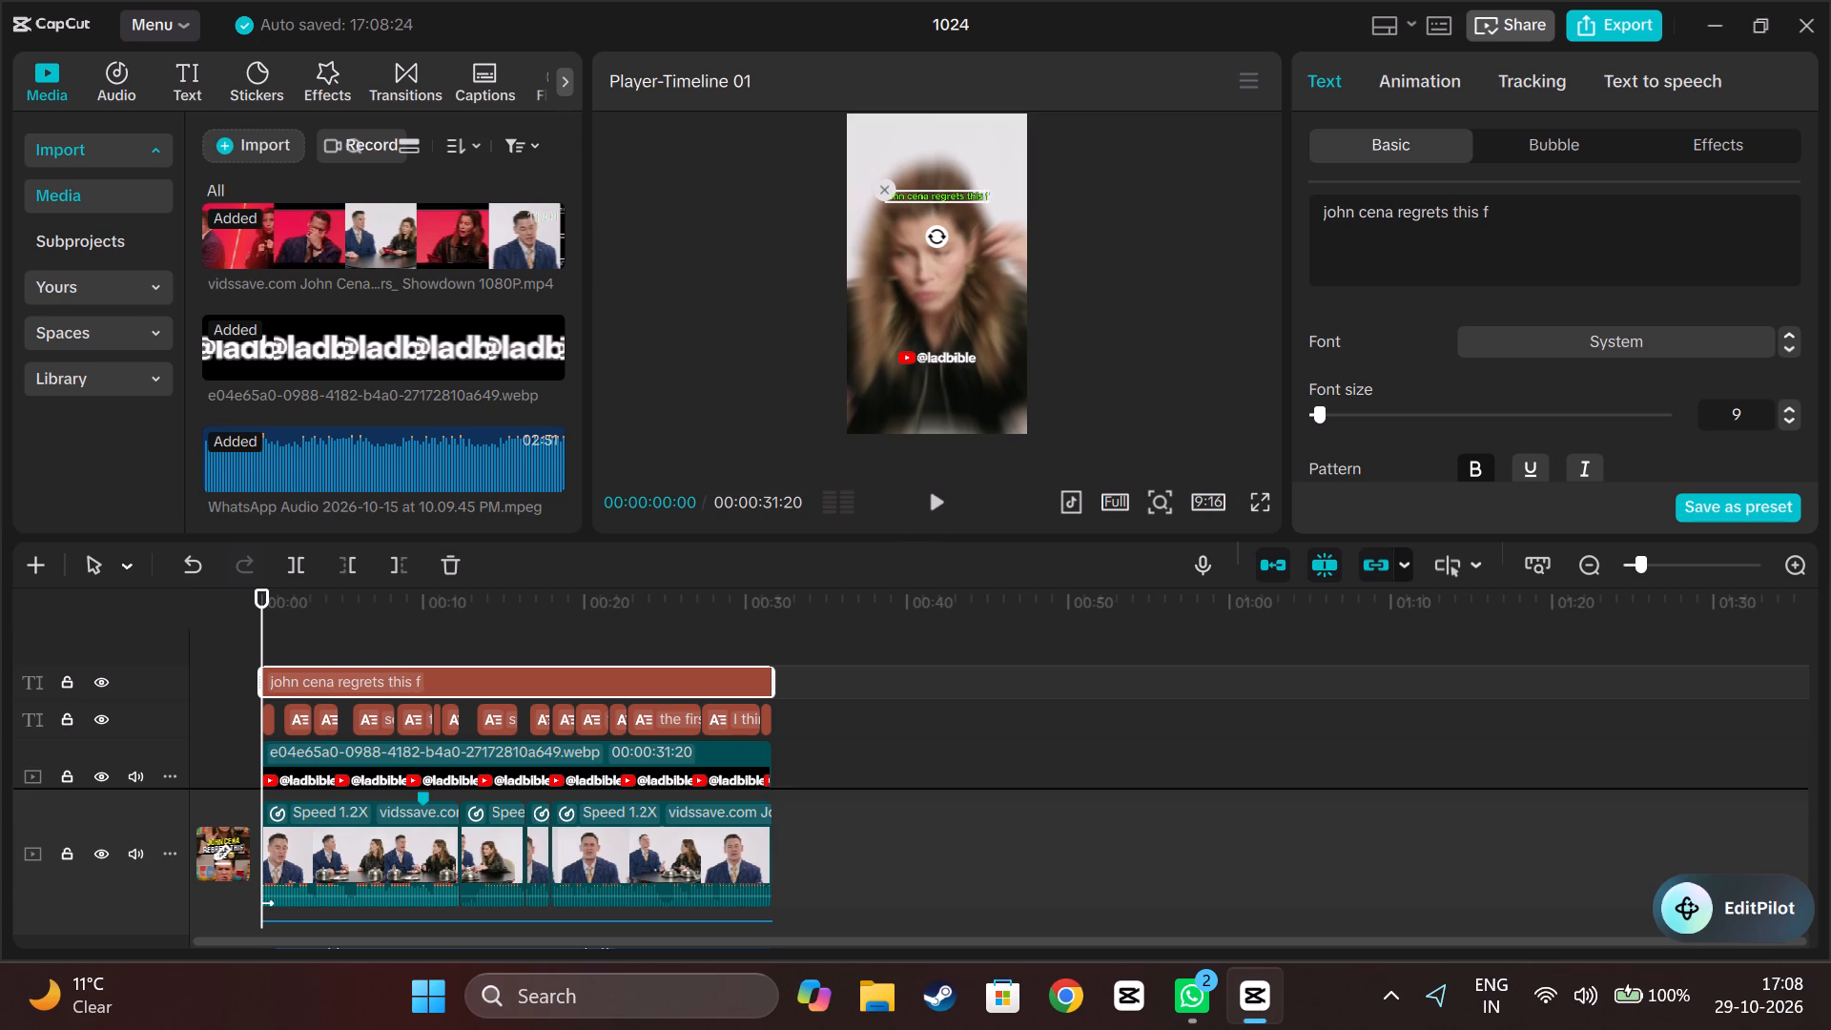
pyautogui.write('or')
pyautogui.press('space')
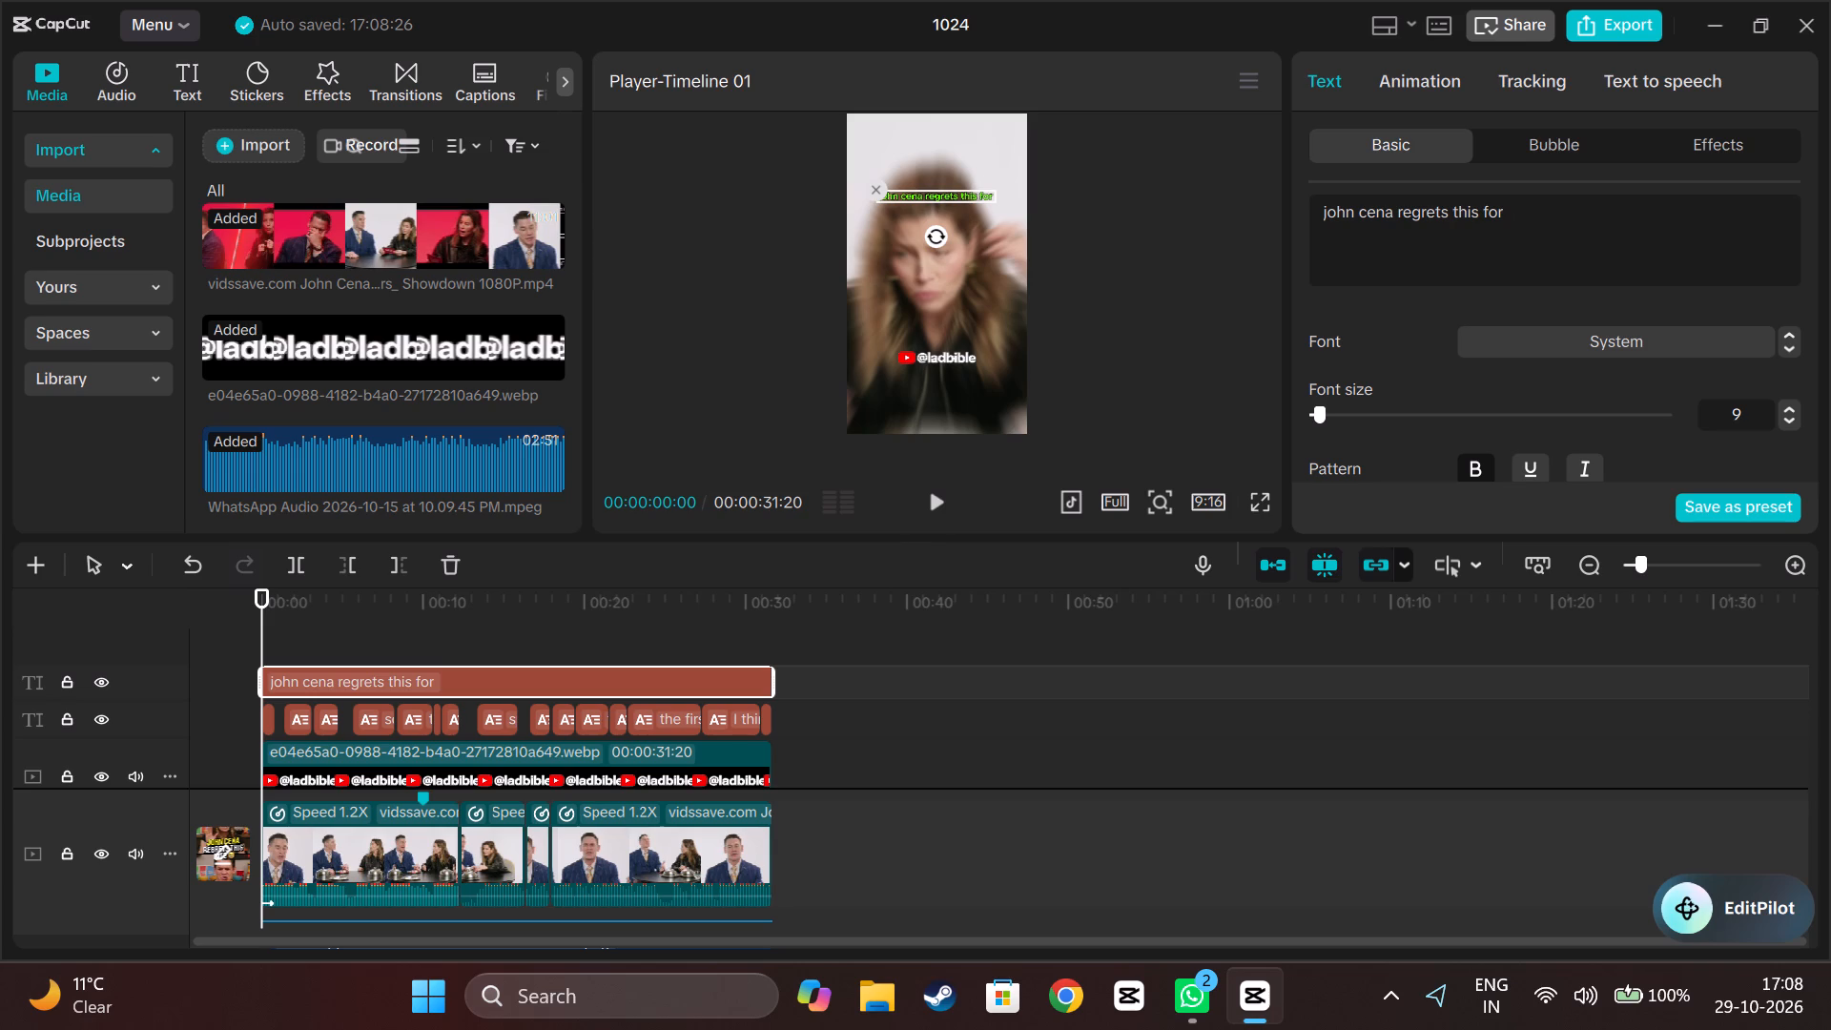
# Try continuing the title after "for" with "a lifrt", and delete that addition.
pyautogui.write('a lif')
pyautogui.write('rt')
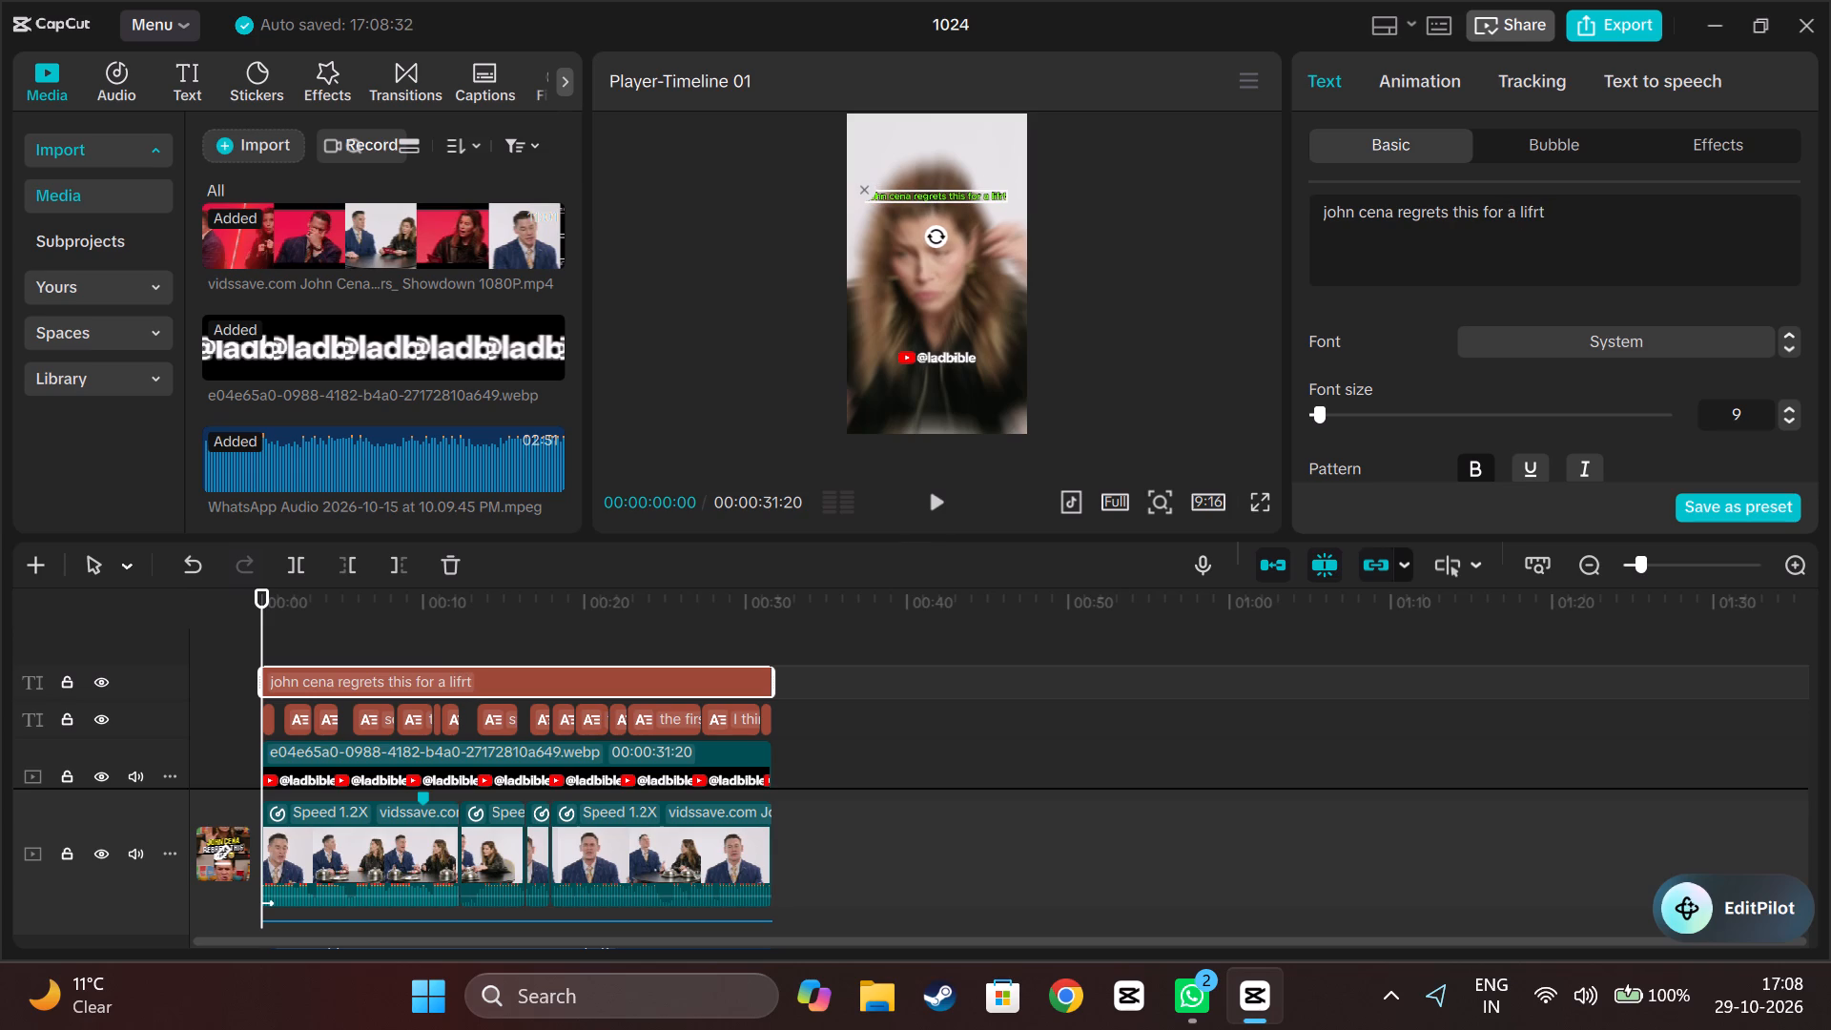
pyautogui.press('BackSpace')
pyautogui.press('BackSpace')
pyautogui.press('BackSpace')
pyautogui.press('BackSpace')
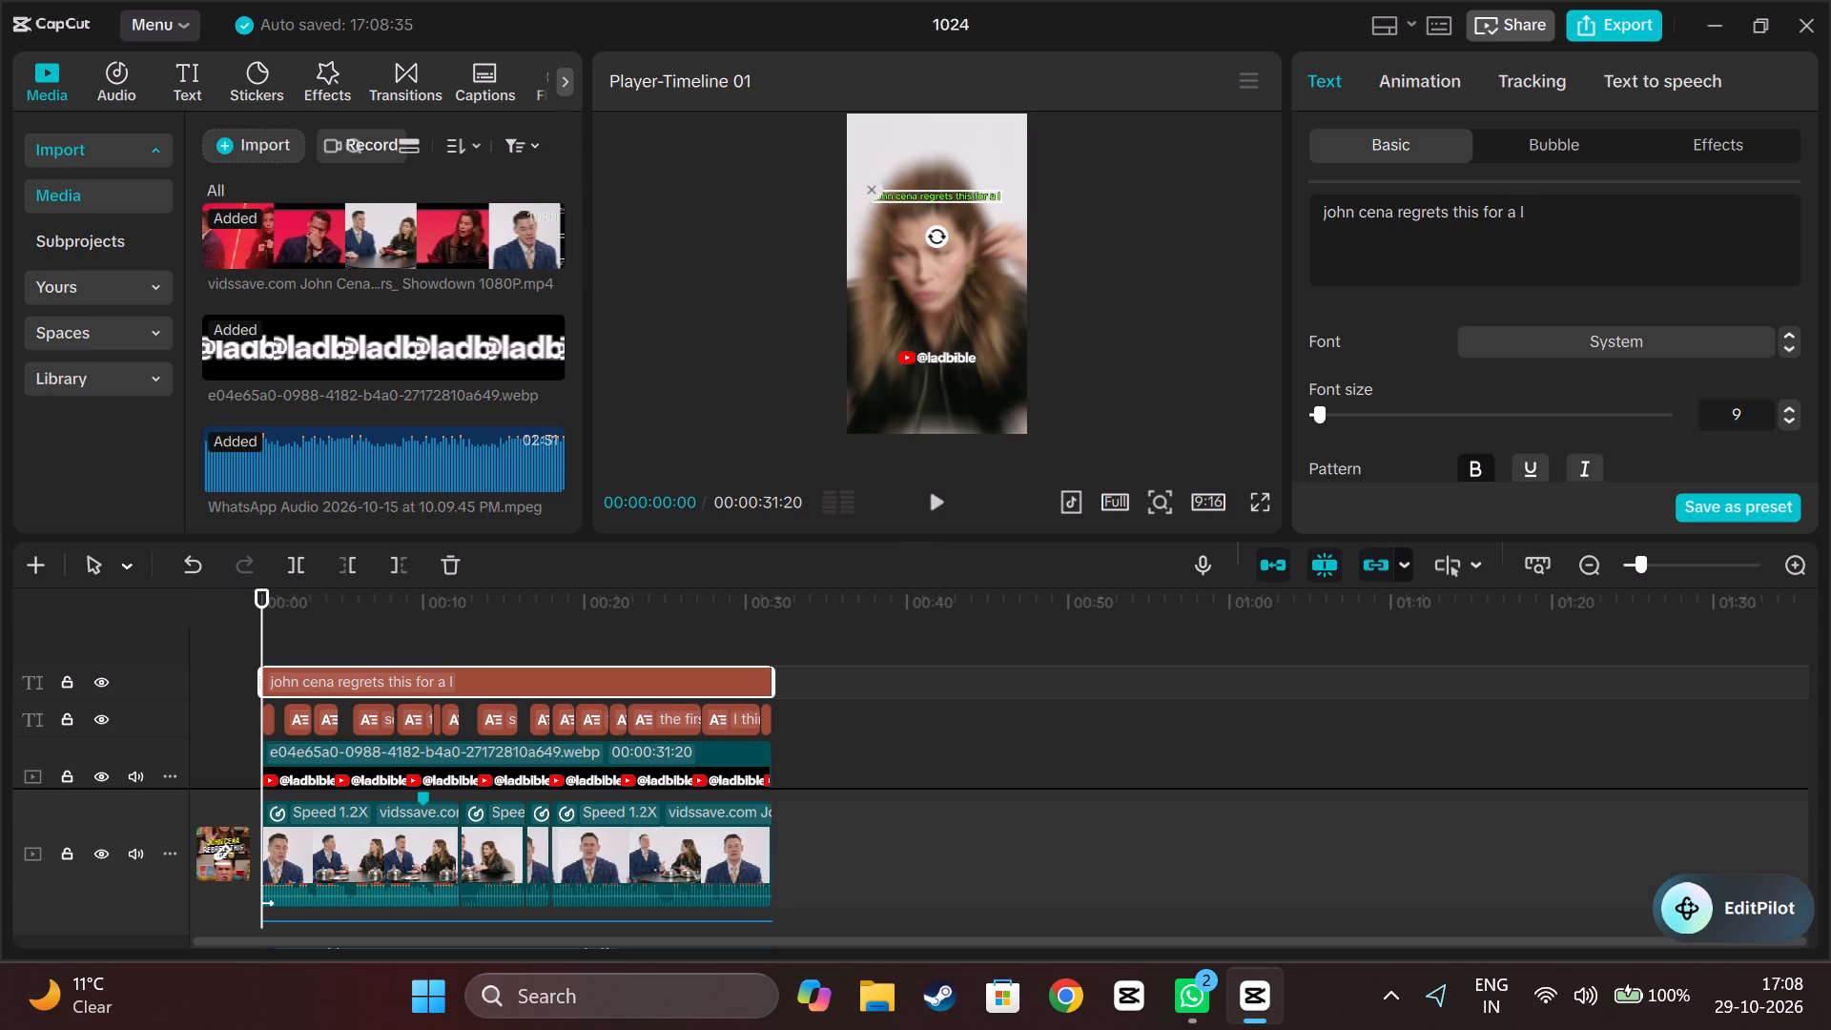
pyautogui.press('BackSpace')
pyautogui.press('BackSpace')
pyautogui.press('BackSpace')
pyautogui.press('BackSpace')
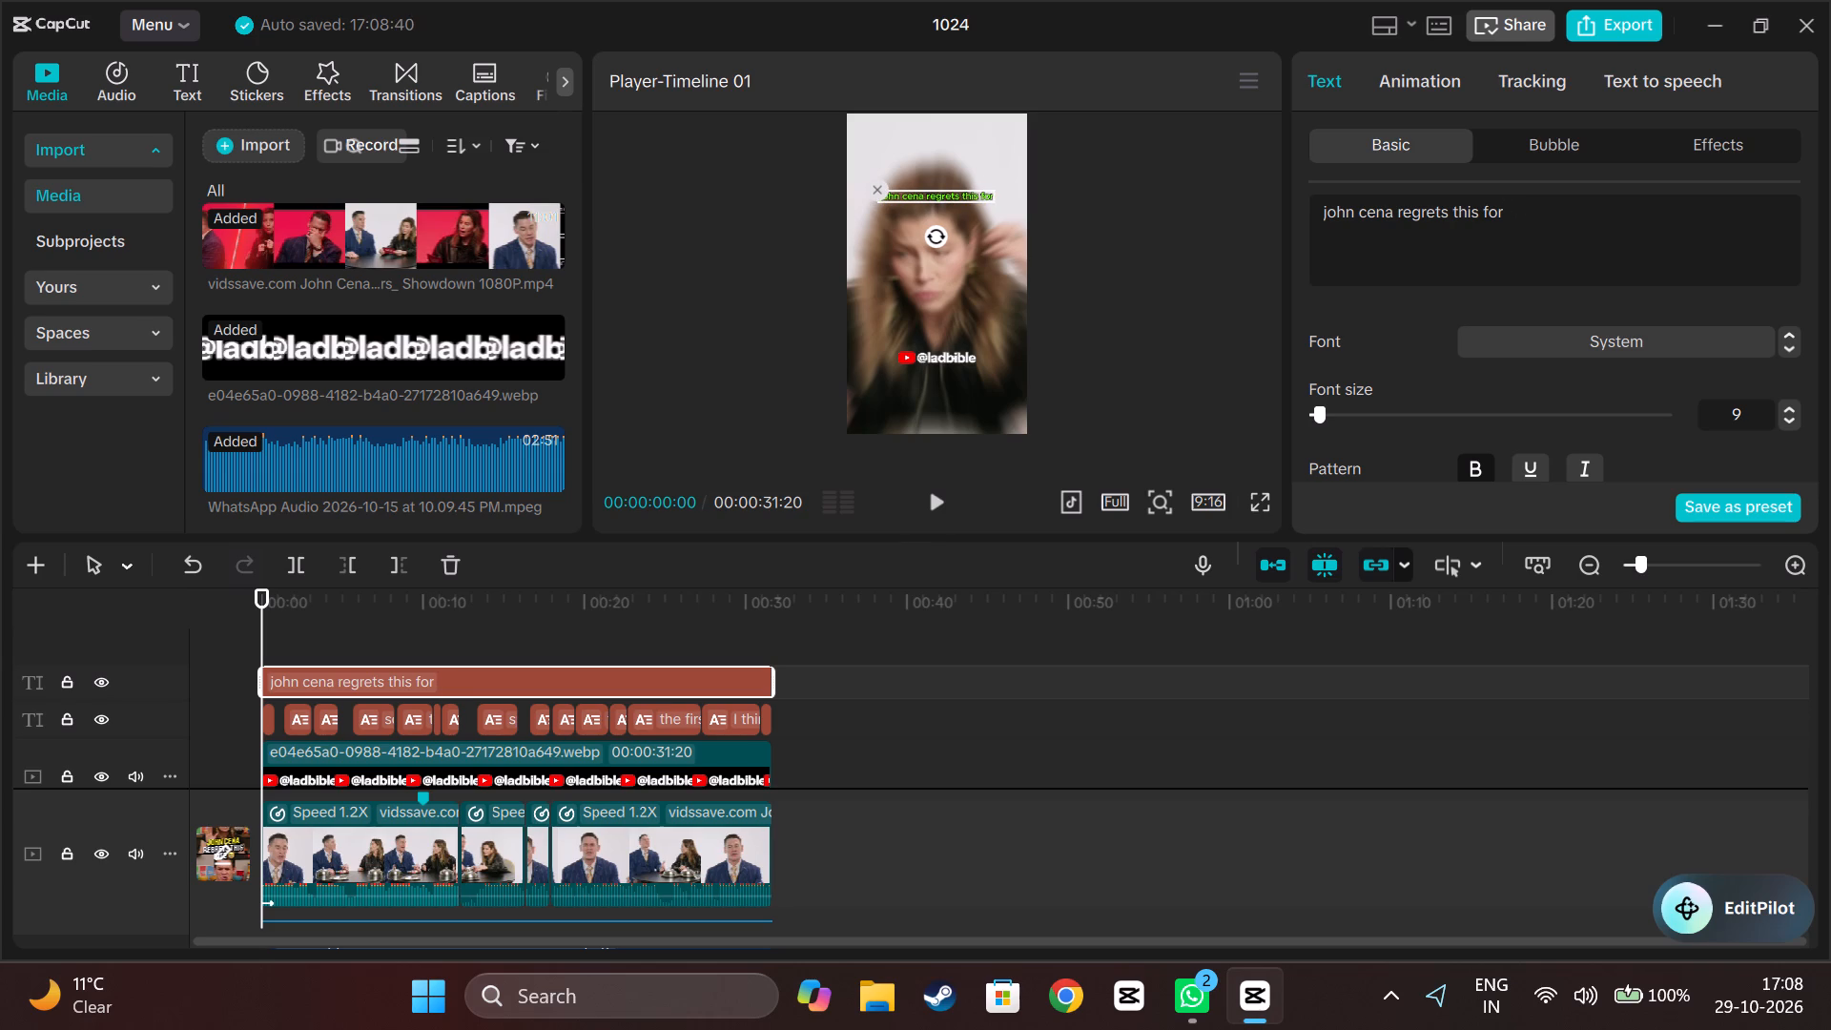
# Complete the title as "john cena regrets this forever" followed by the 🤣 and 😂 emojis.
pyautogui.write('ever')
pyautogui.press('space')
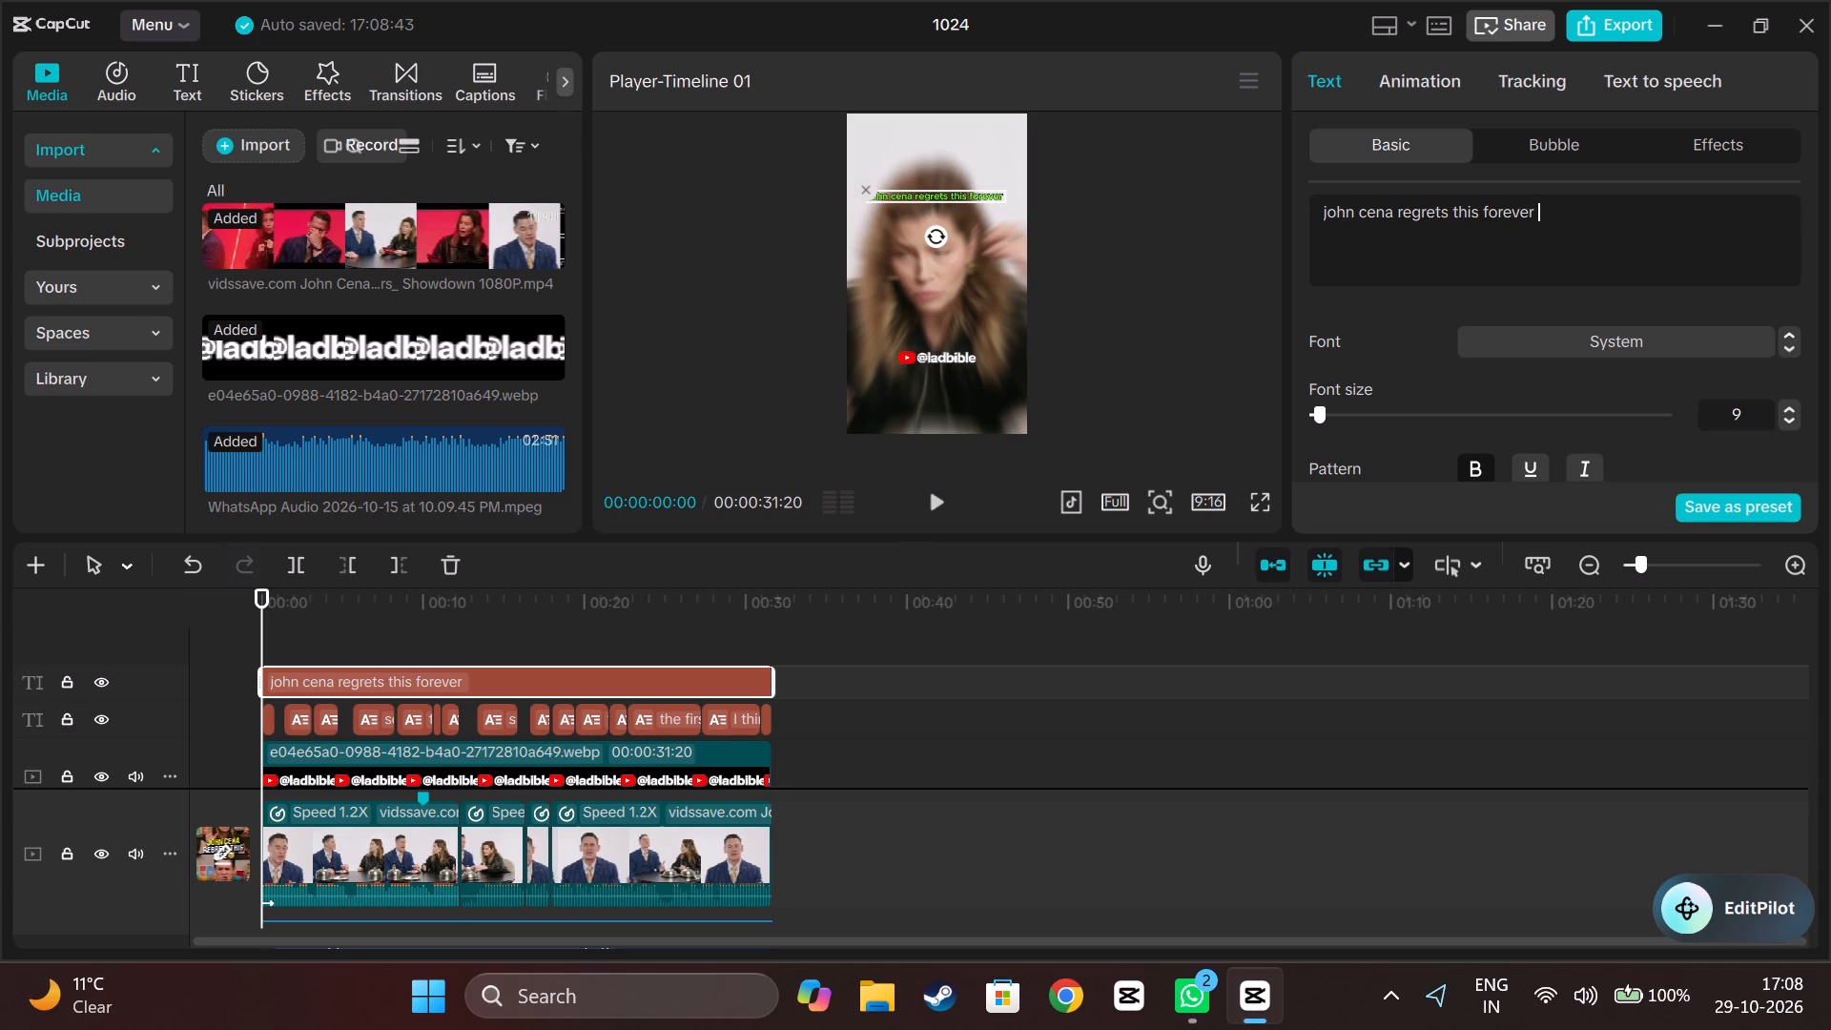
pyautogui.press('super+period')
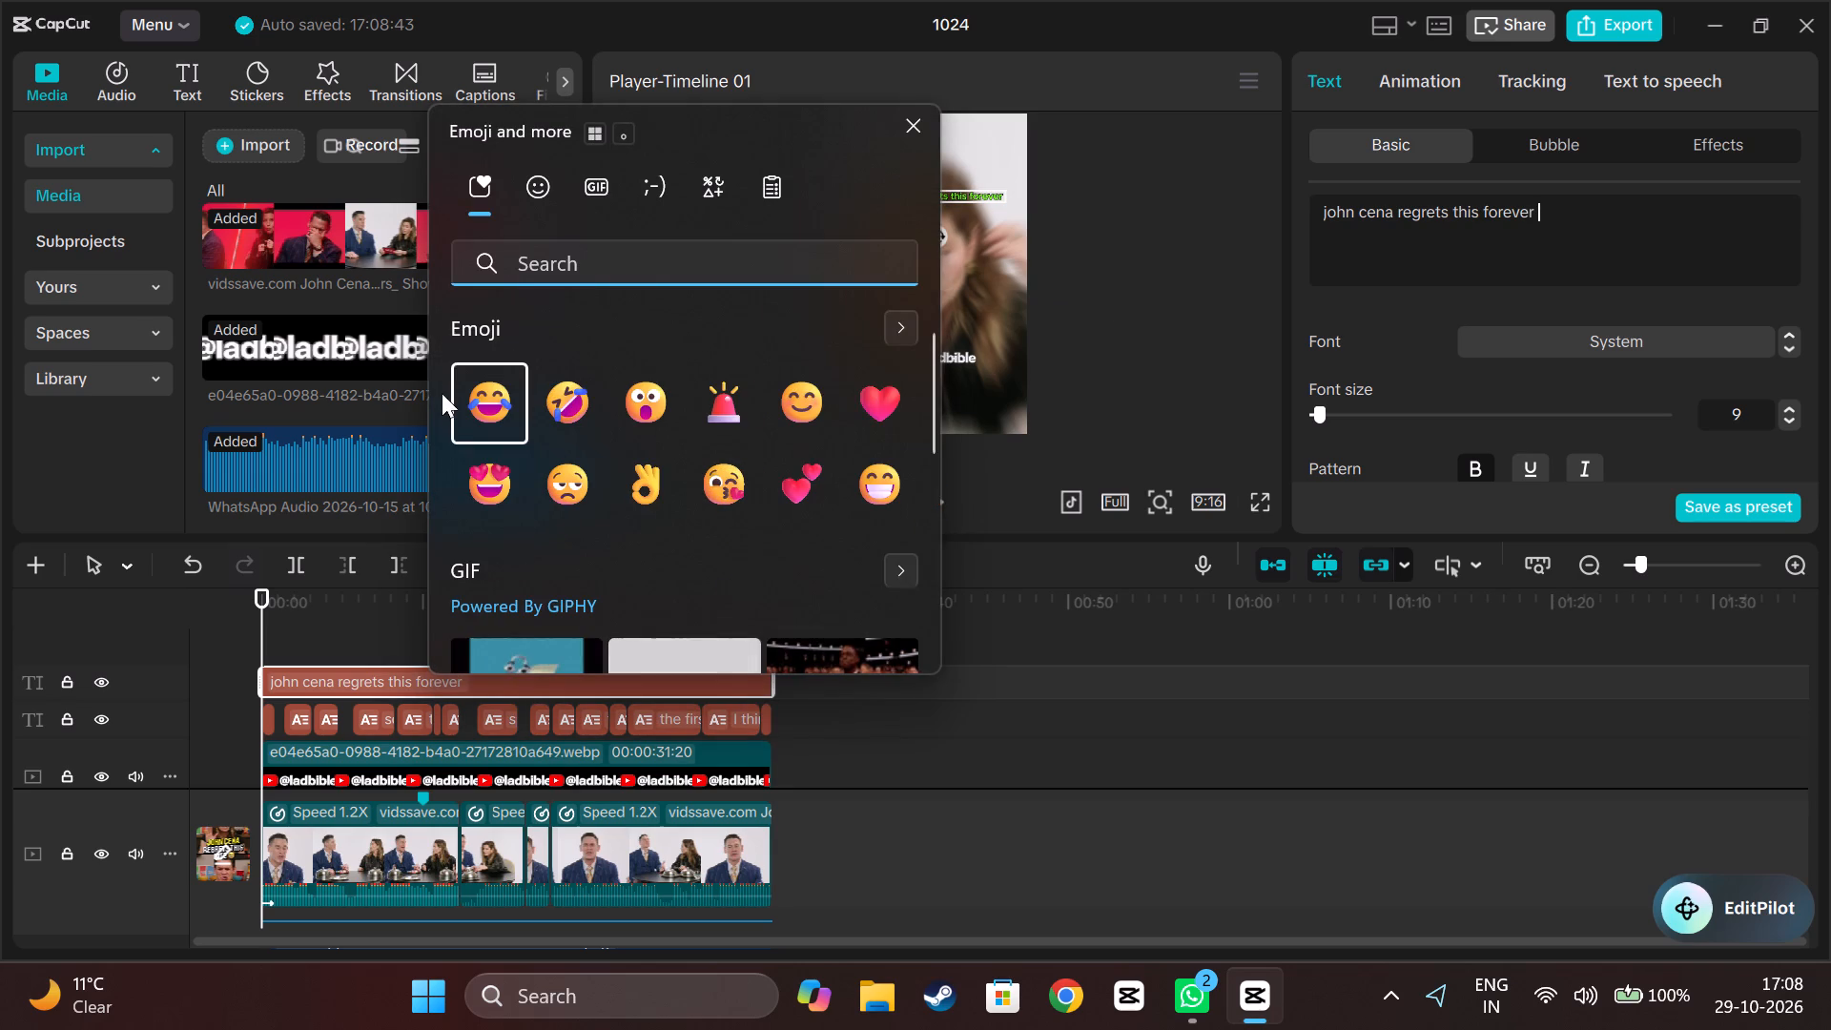
pyautogui.click(561, 404)
pyautogui.click(482, 422)
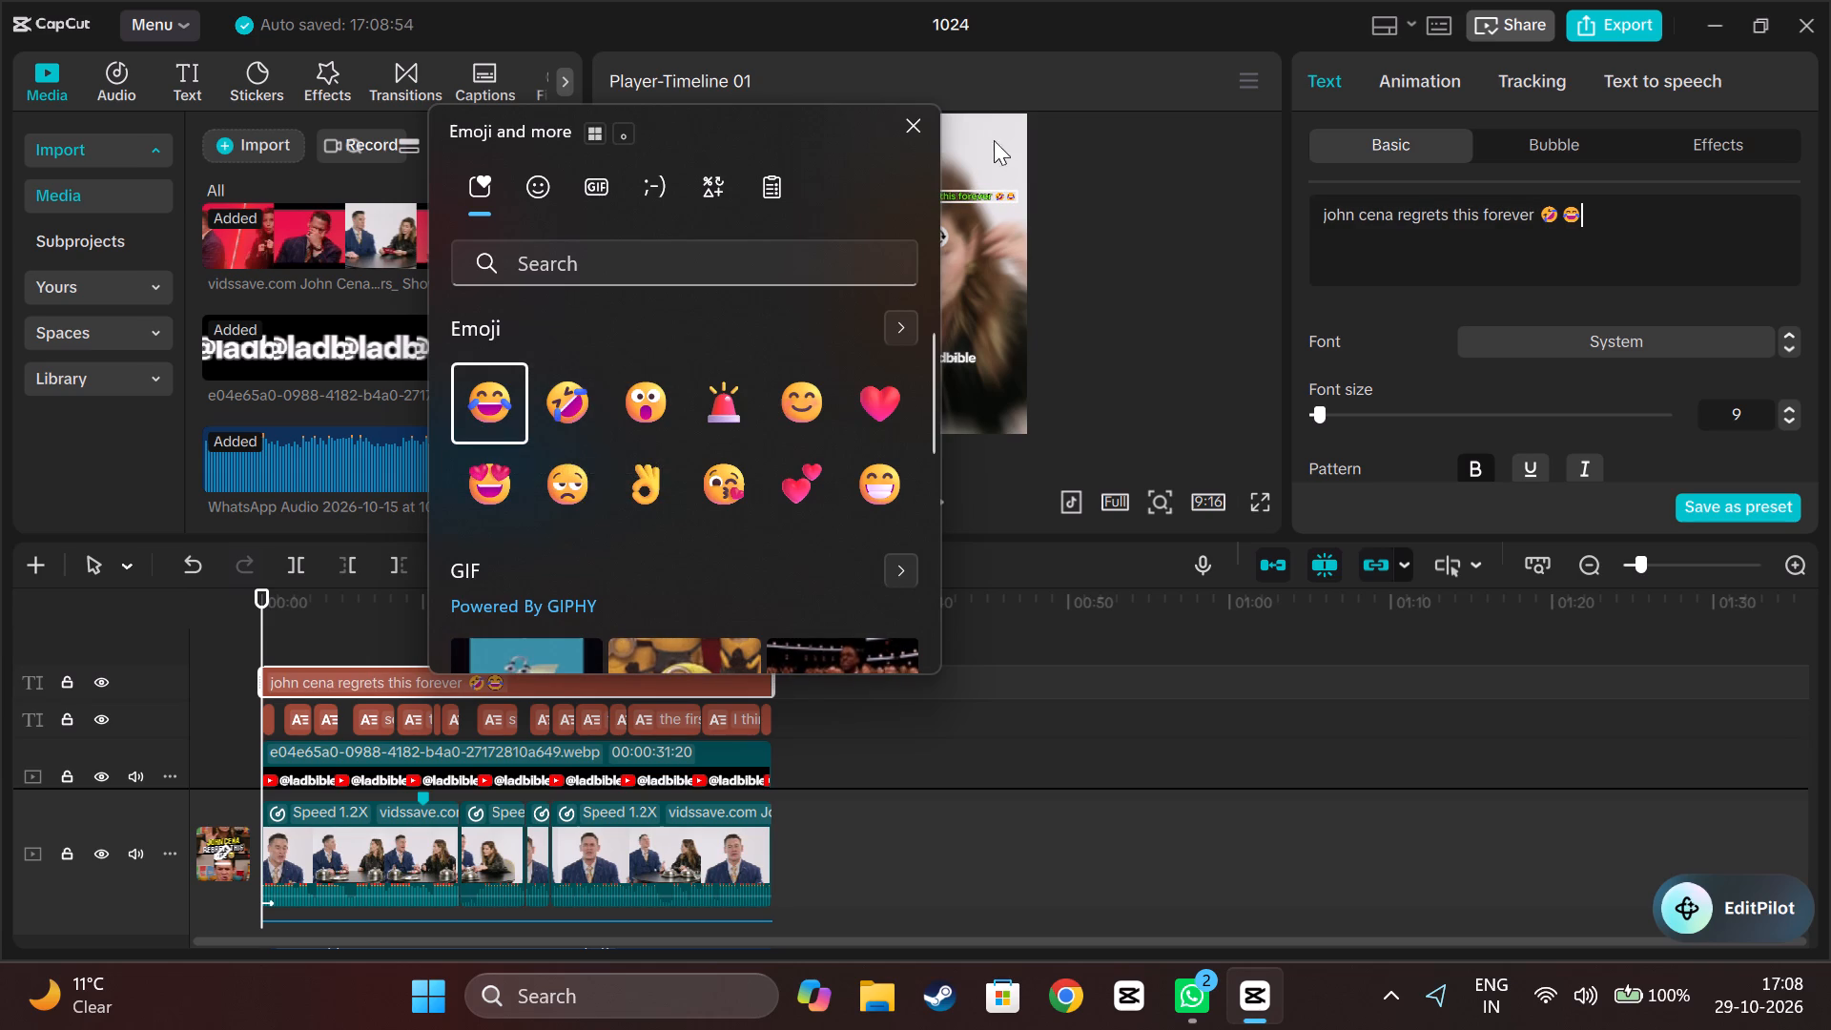
pyautogui.click(918, 123)
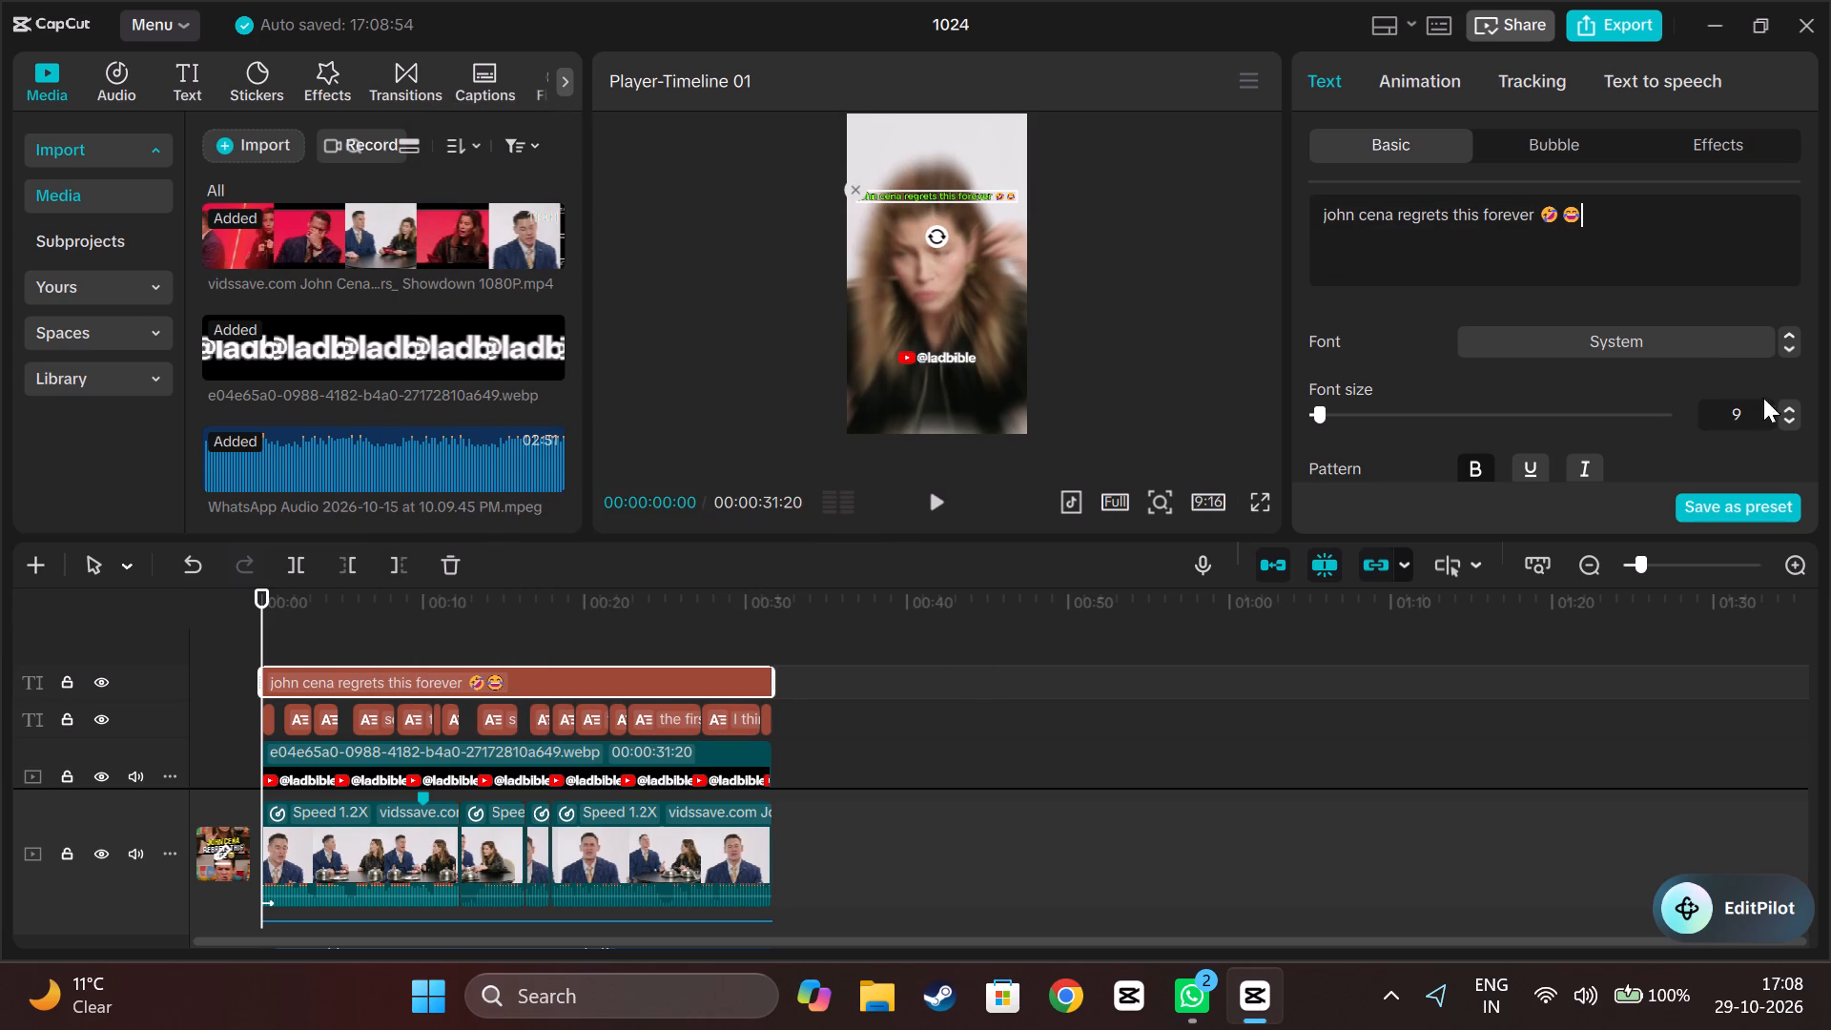
pyautogui.click(1784, 402)
pyautogui.click(1166, 259)
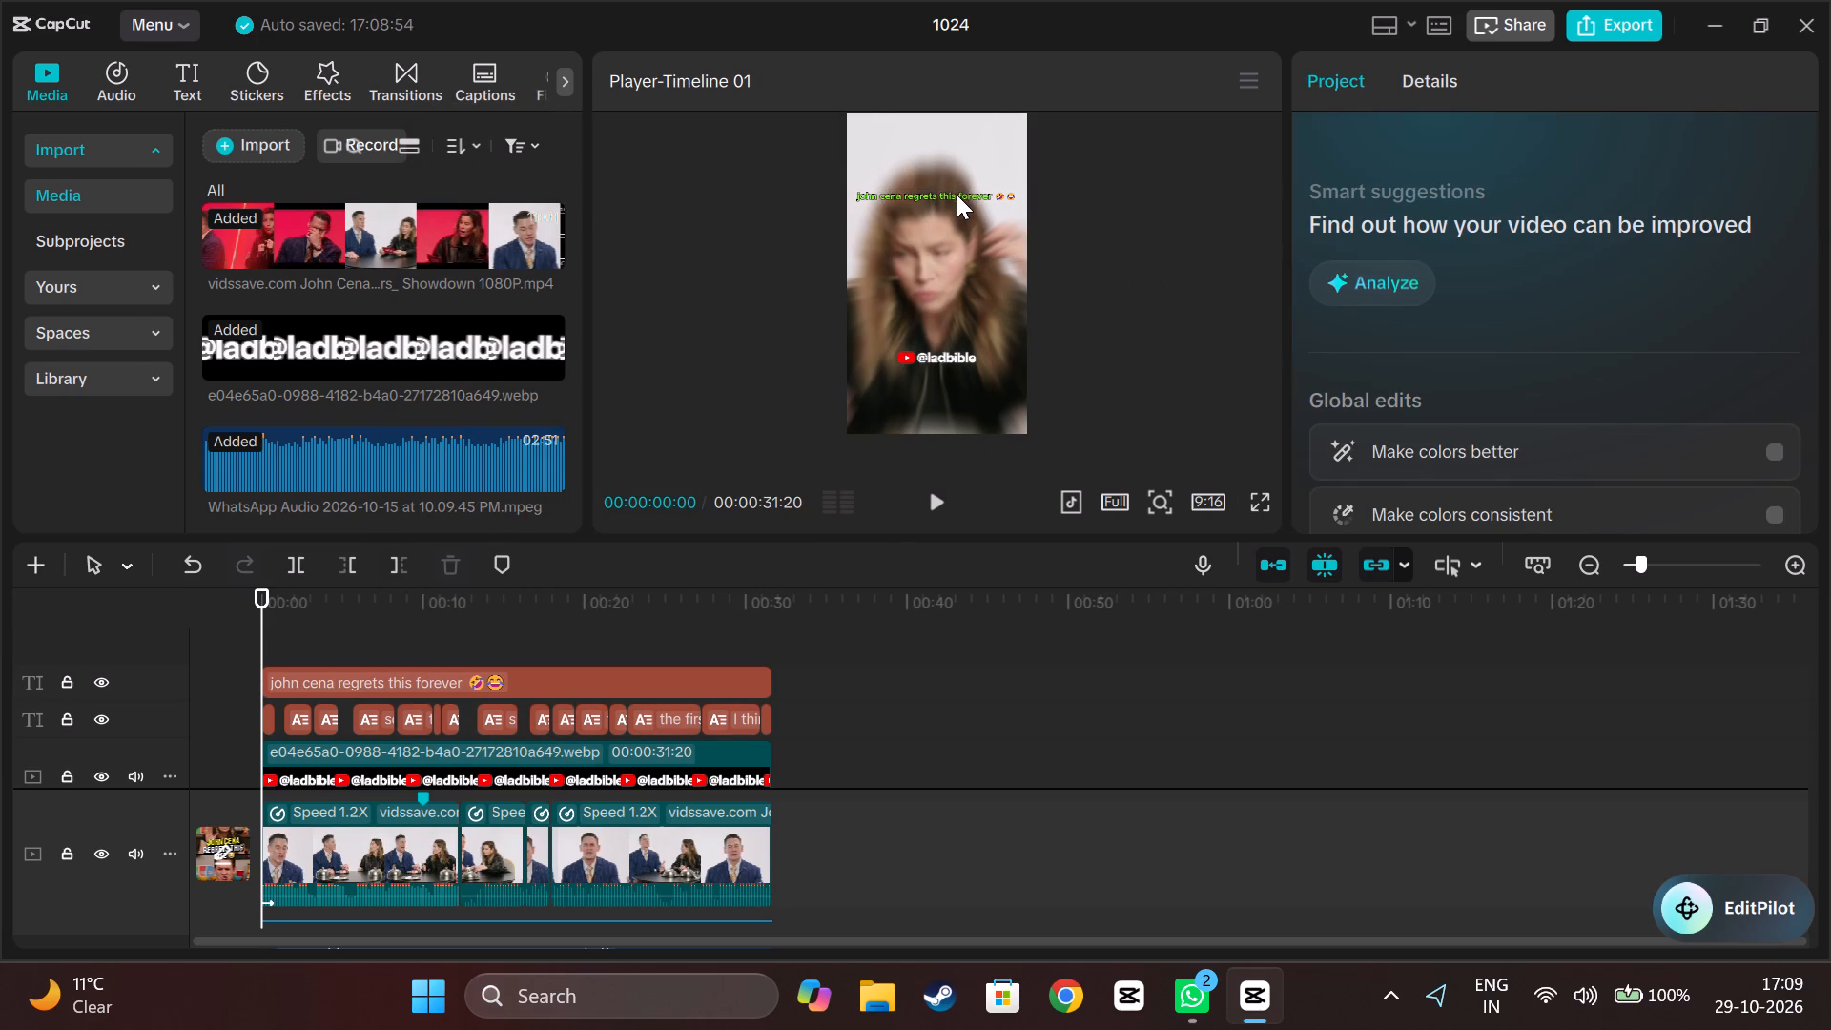
# Apply the white preset style with black outline to the title words "john cena regrets this forever".
pyautogui.click(957, 192)
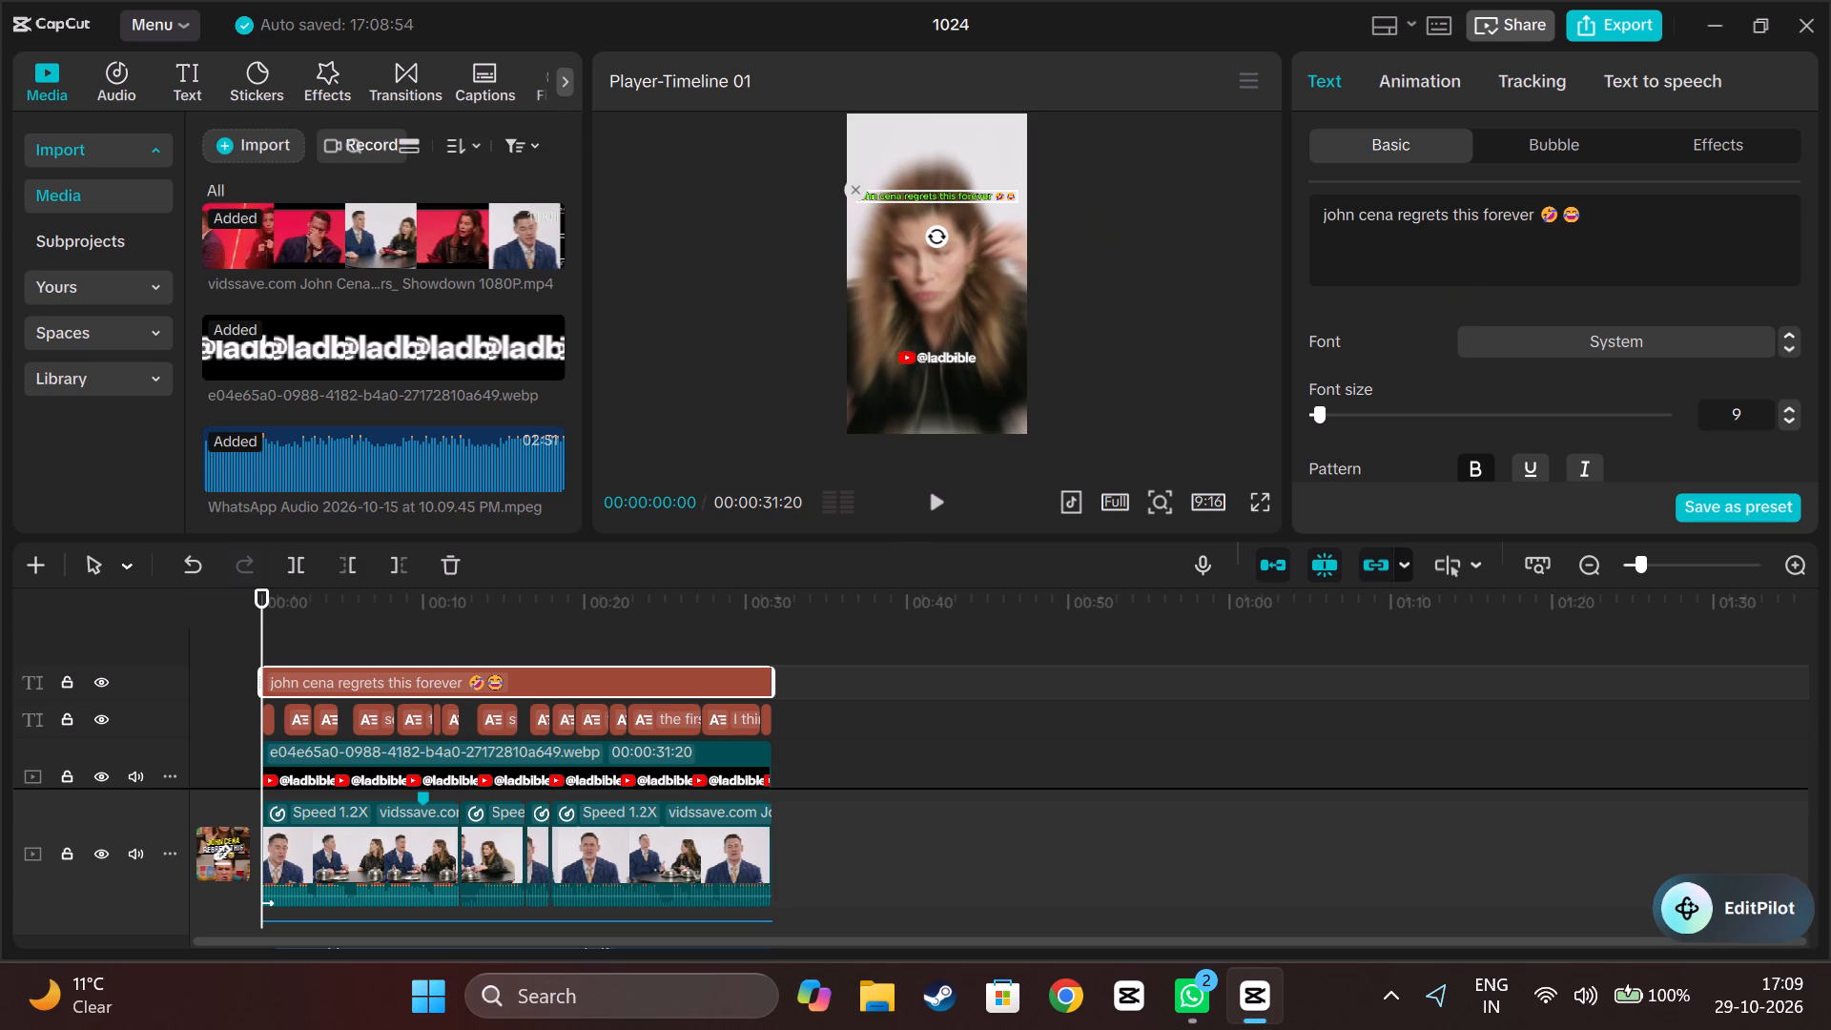
pyautogui.moveTo(1535, 214); pyautogui.dragTo(1321, 215)
pyautogui.scroll(-3, 1452, 318)
pyautogui.click(1400, 426)
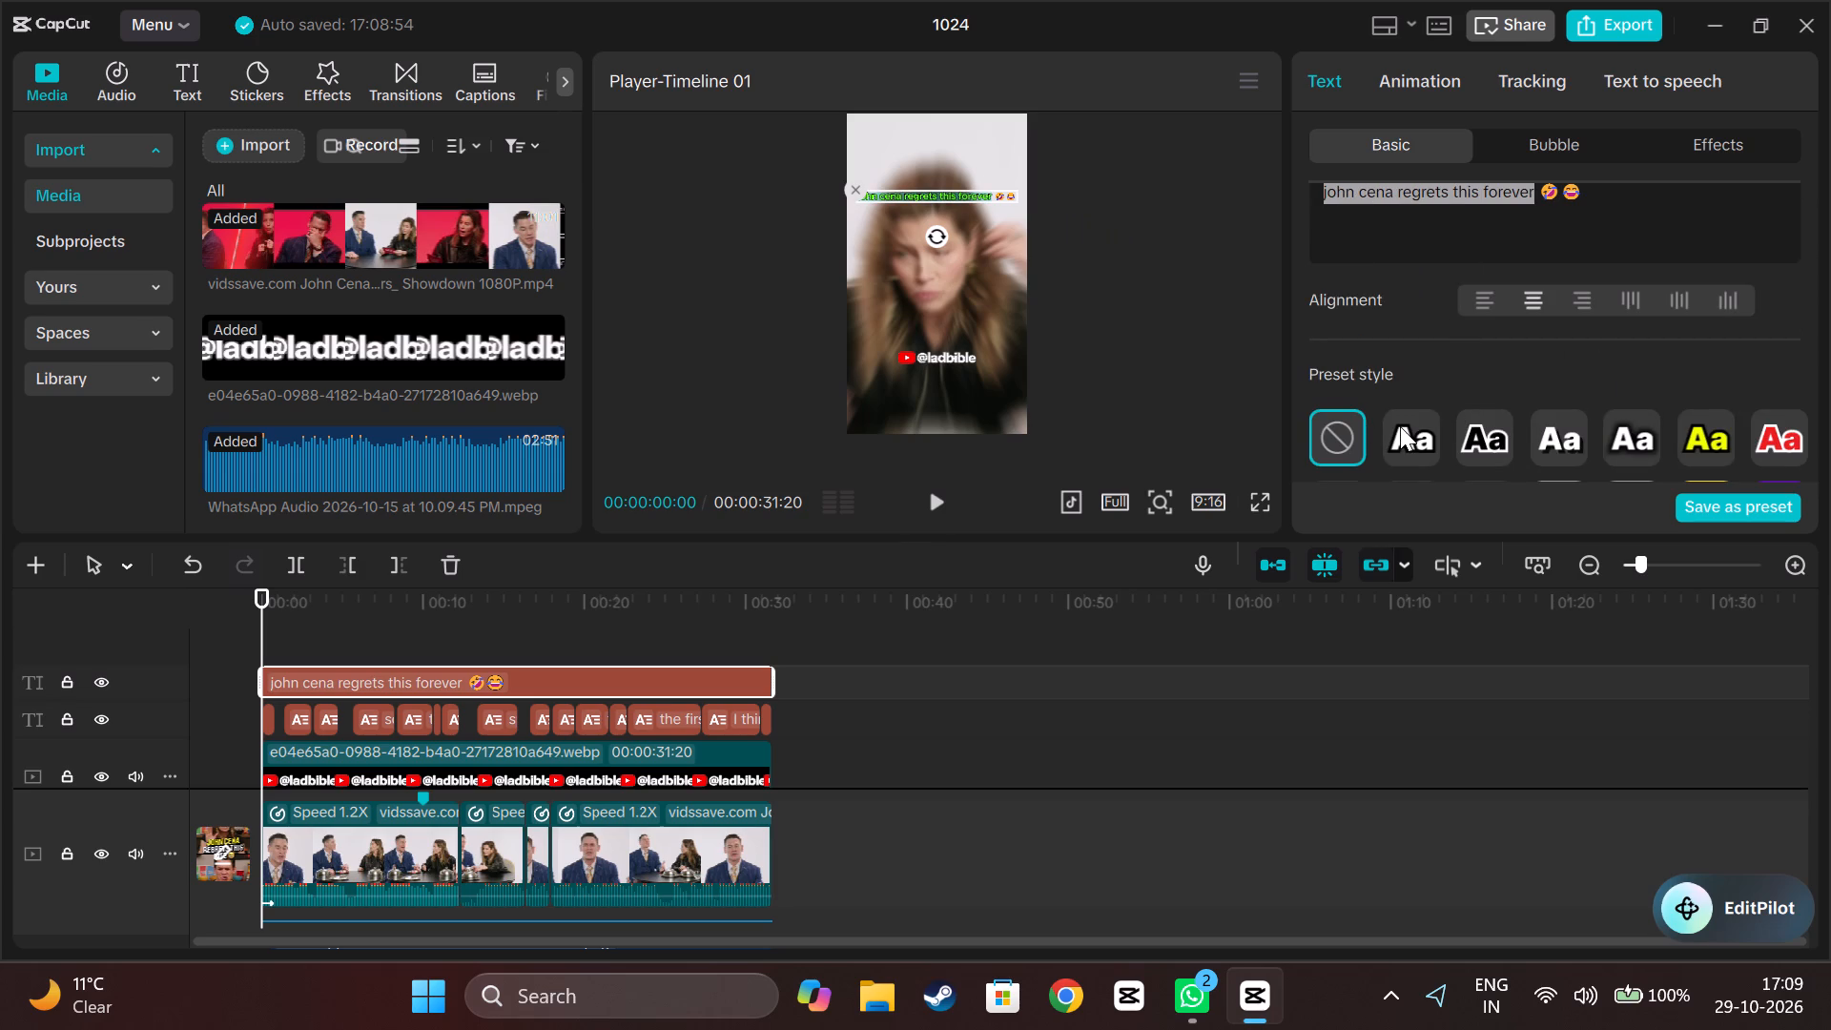
pyautogui.scroll(1, 1377, 324)
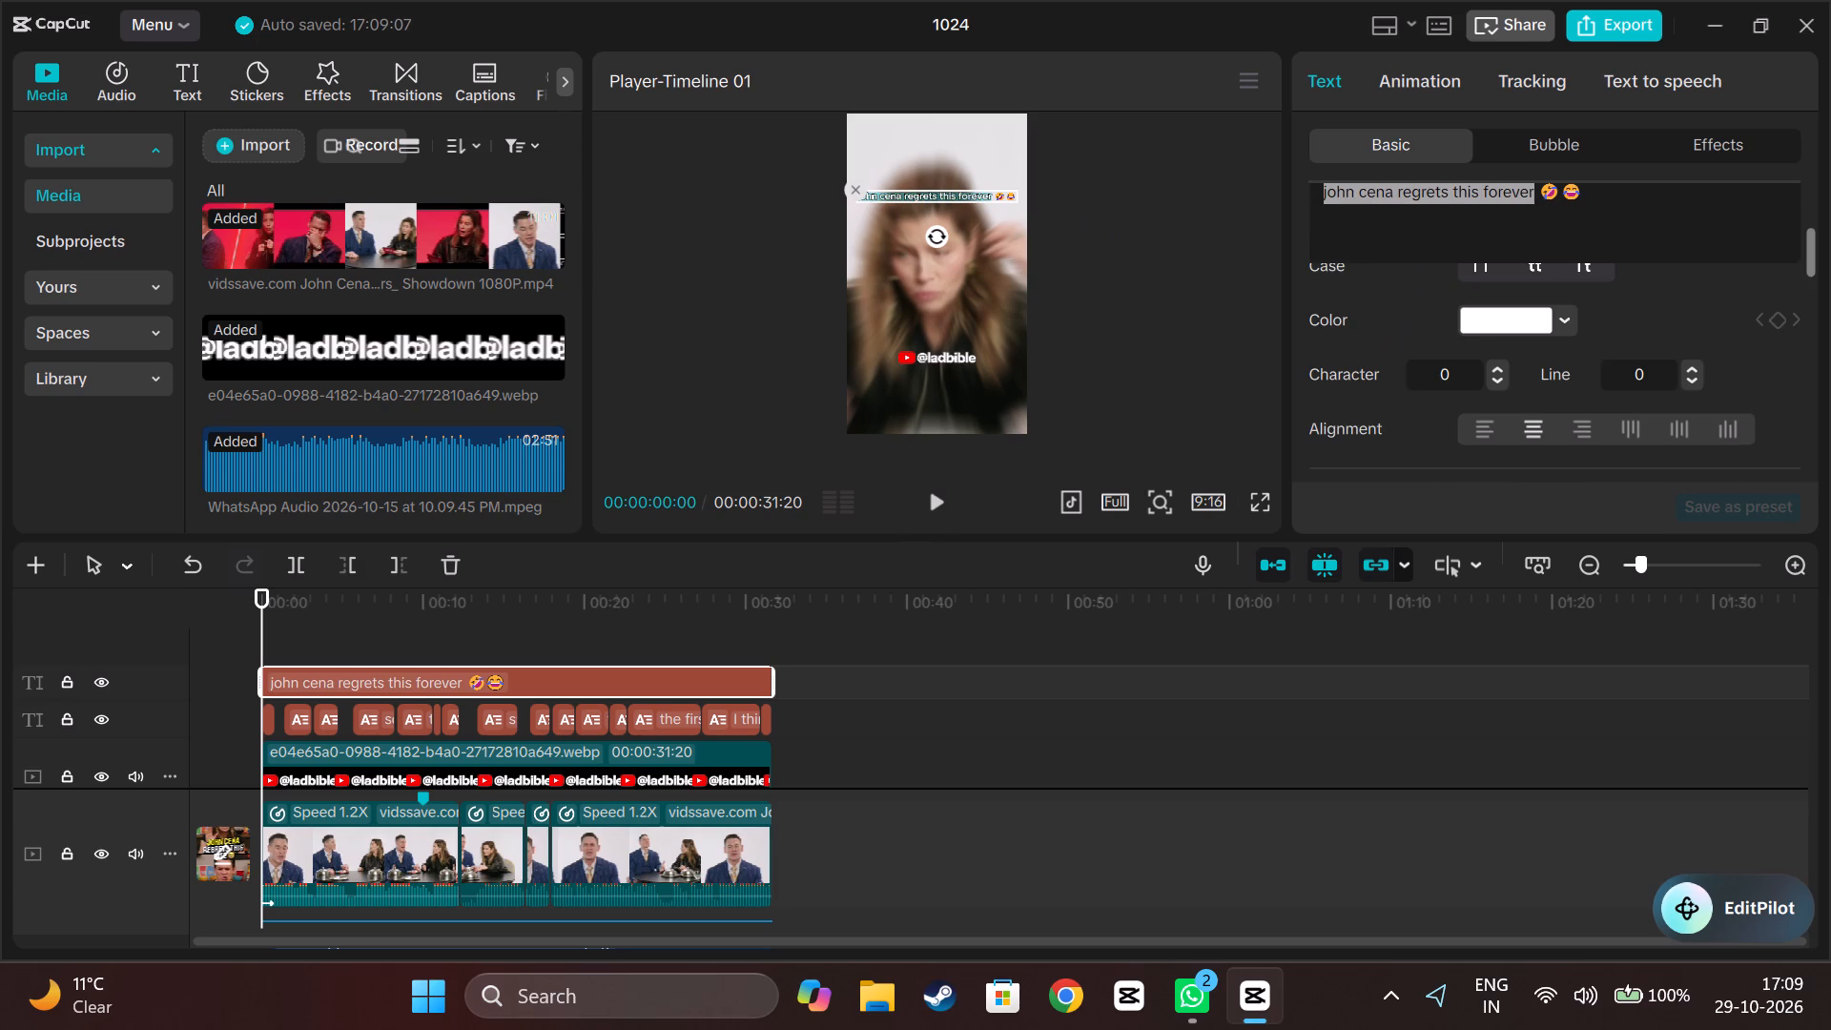
pyautogui.click(1714, 346)
pyautogui.click(1674, 278)
pyautogui.click(1628, 208)
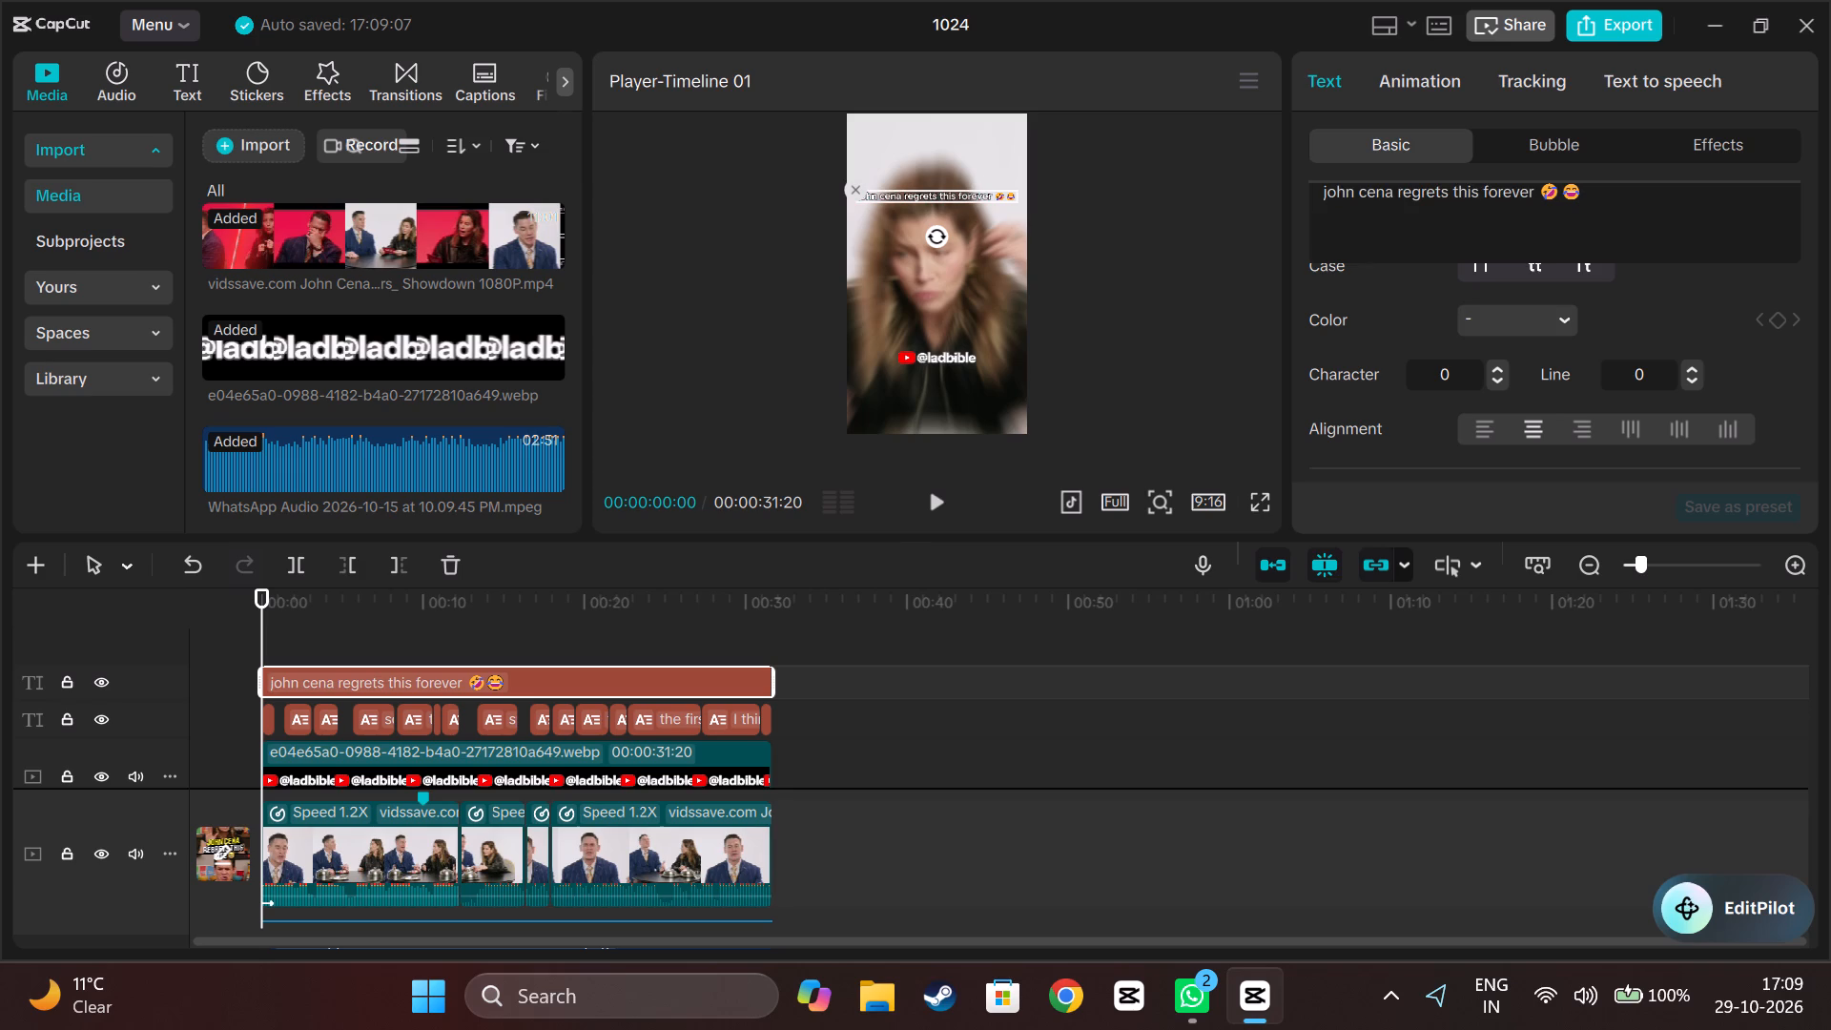
# Colour the word "forever" in the title pure red.
pyautogui.moveTo(1534, 191); pyautogui.dragTo(1482, 195)
pyautogui.click(1565, 314)
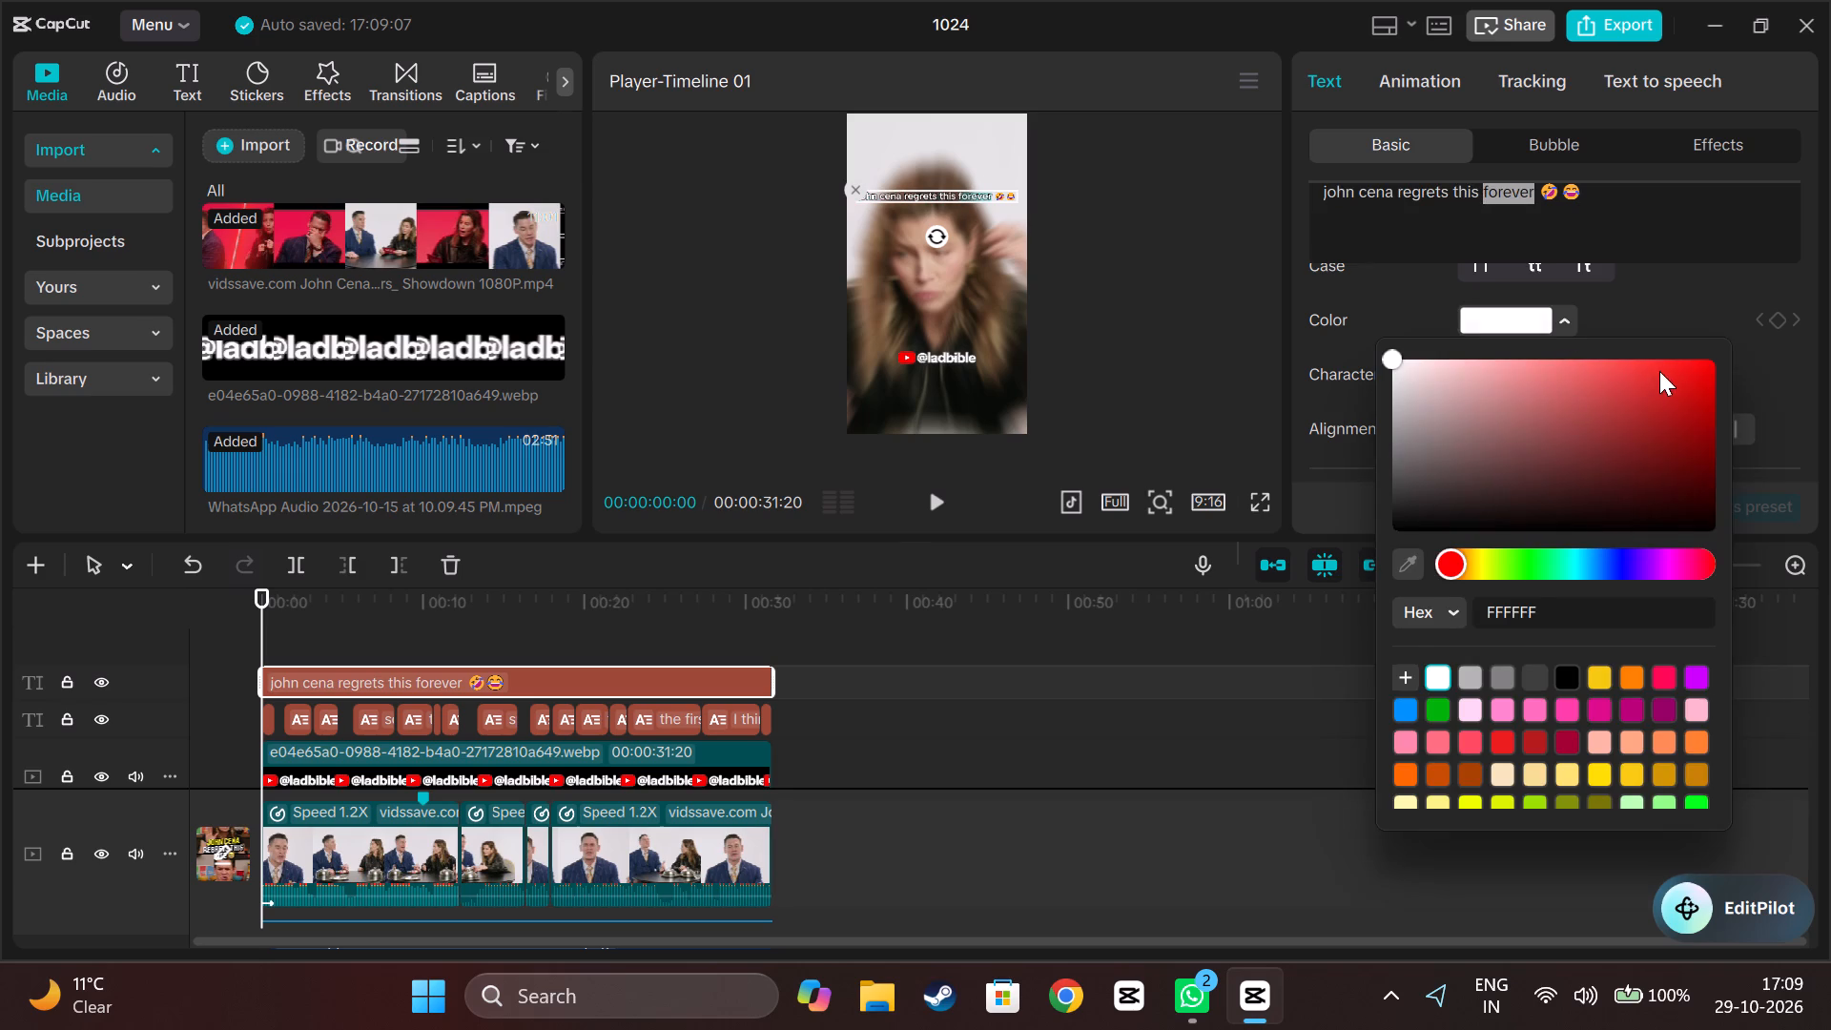
pyautogui.click(1660, 371)
pyautogui.moveTo(1660, 371); pyautogui.dragTo(1714, 361)
pyautogui.click(1697, 290)
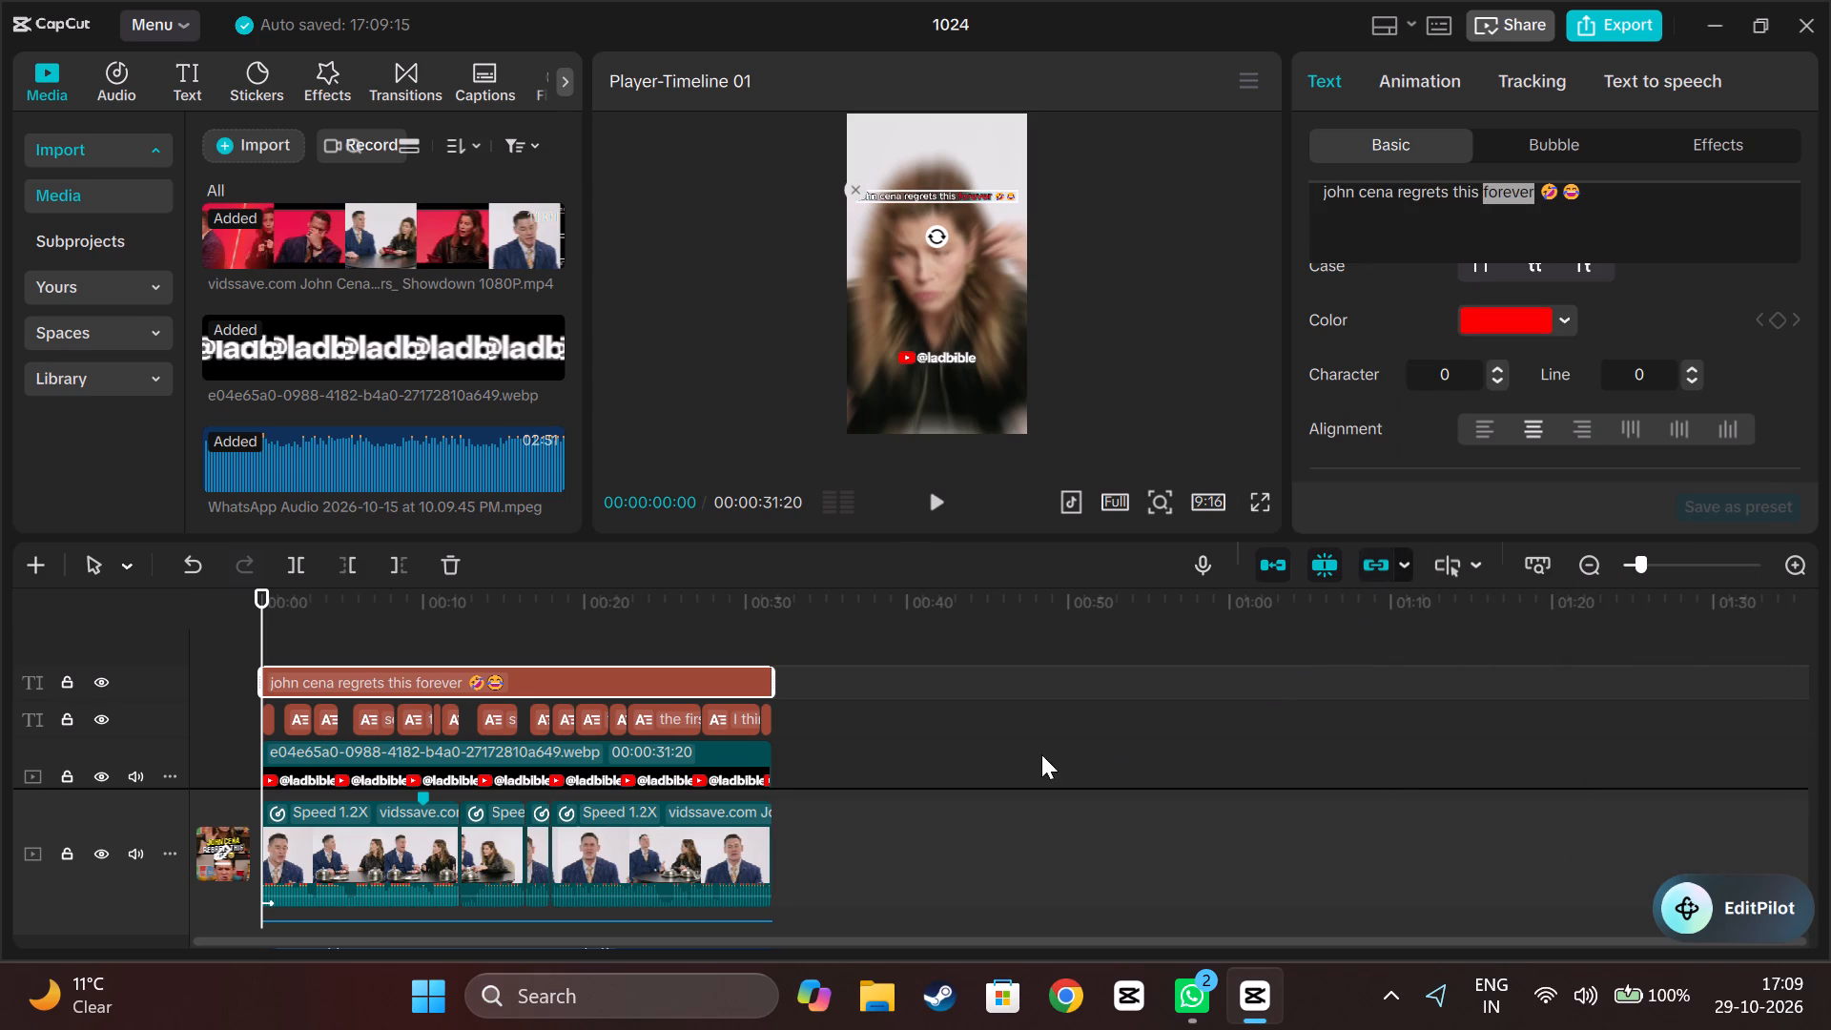
pyautogui.click(824, 644)
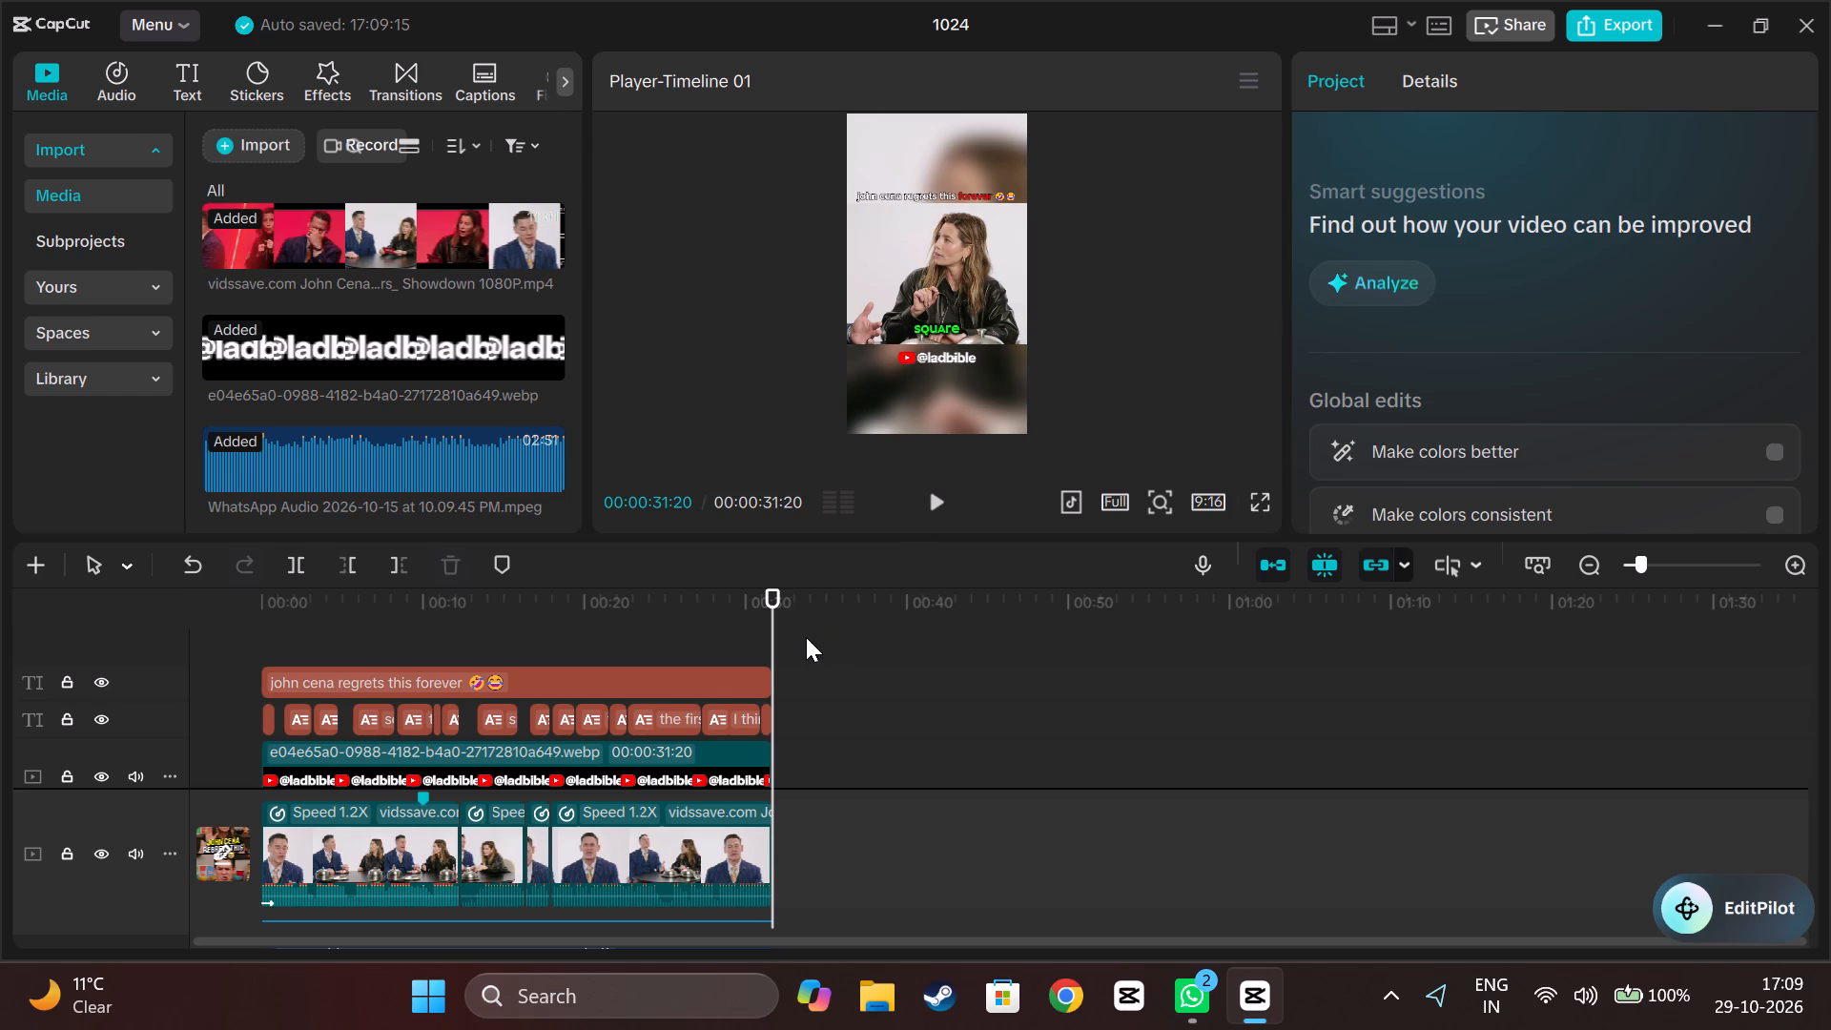
# Colour the words "john cena" in the title orange.
pyautogui.click(669, 684)
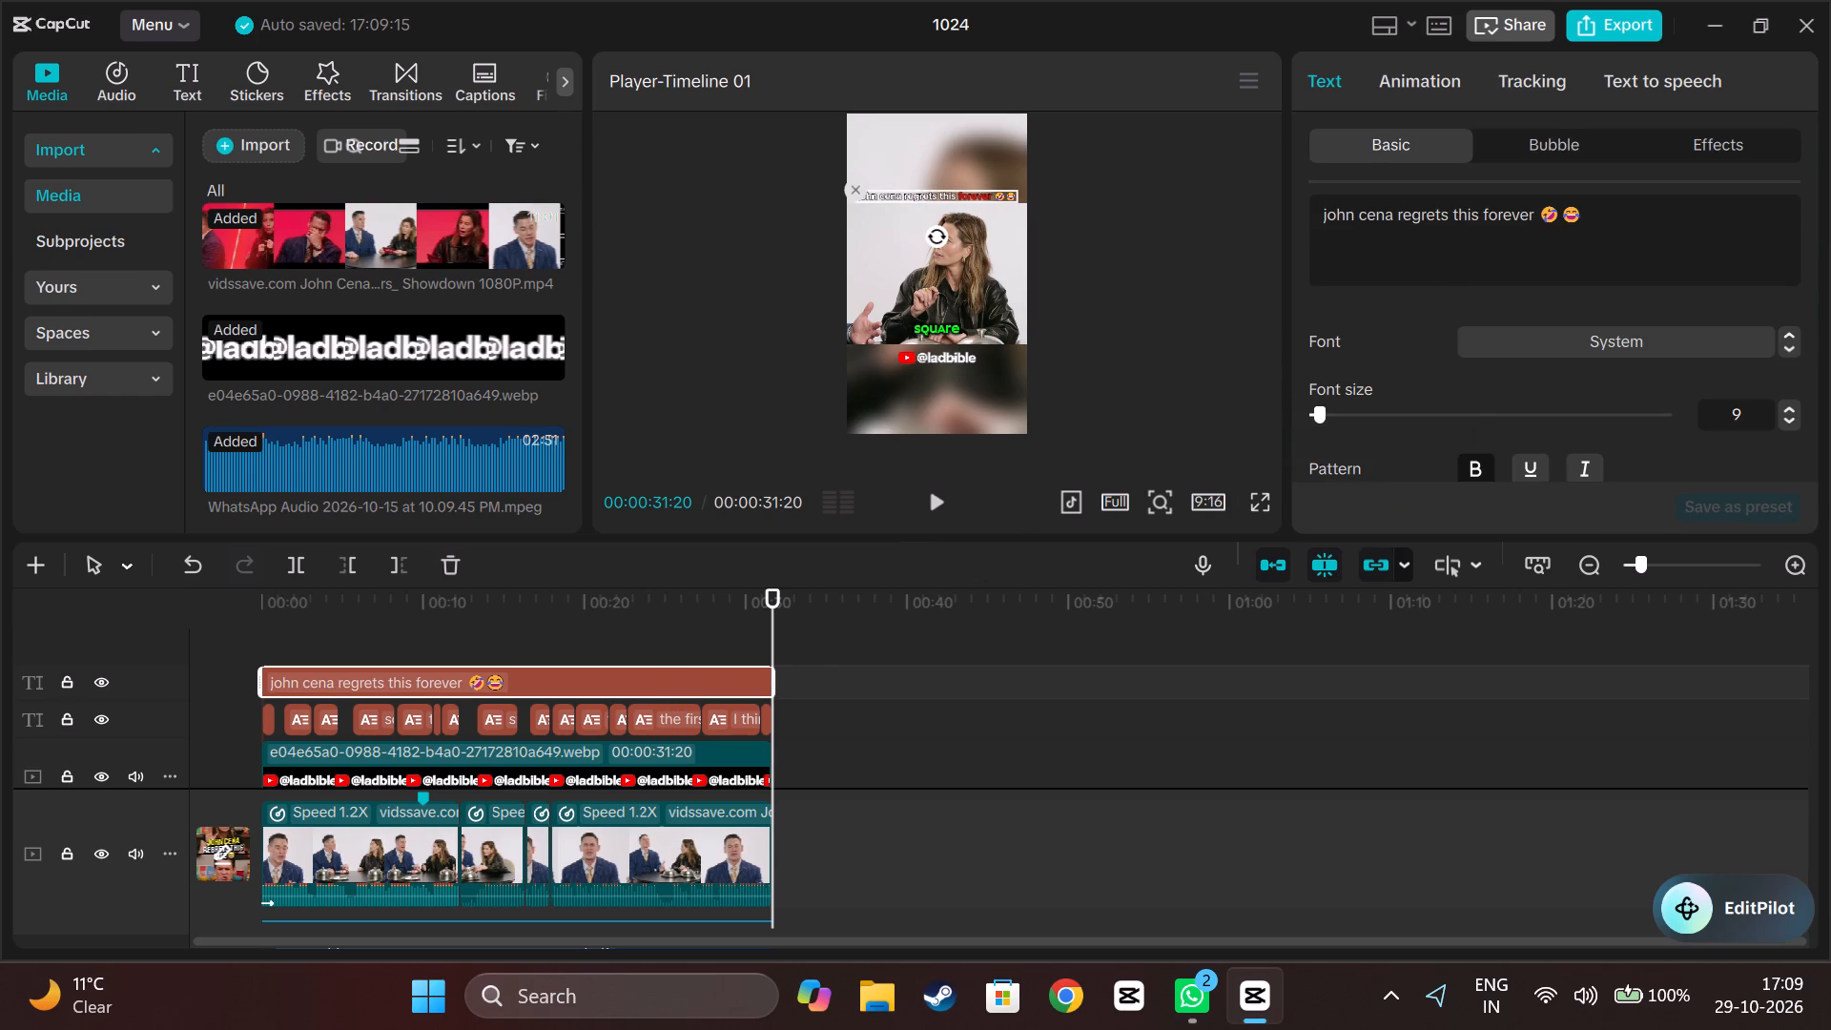
pyautogui.moveTo(1389, 213); pyautogui.dragTo(1352, 216)
pyautogui.moveTo(1391, 216); pyautogui.dragTo(1320, 213)
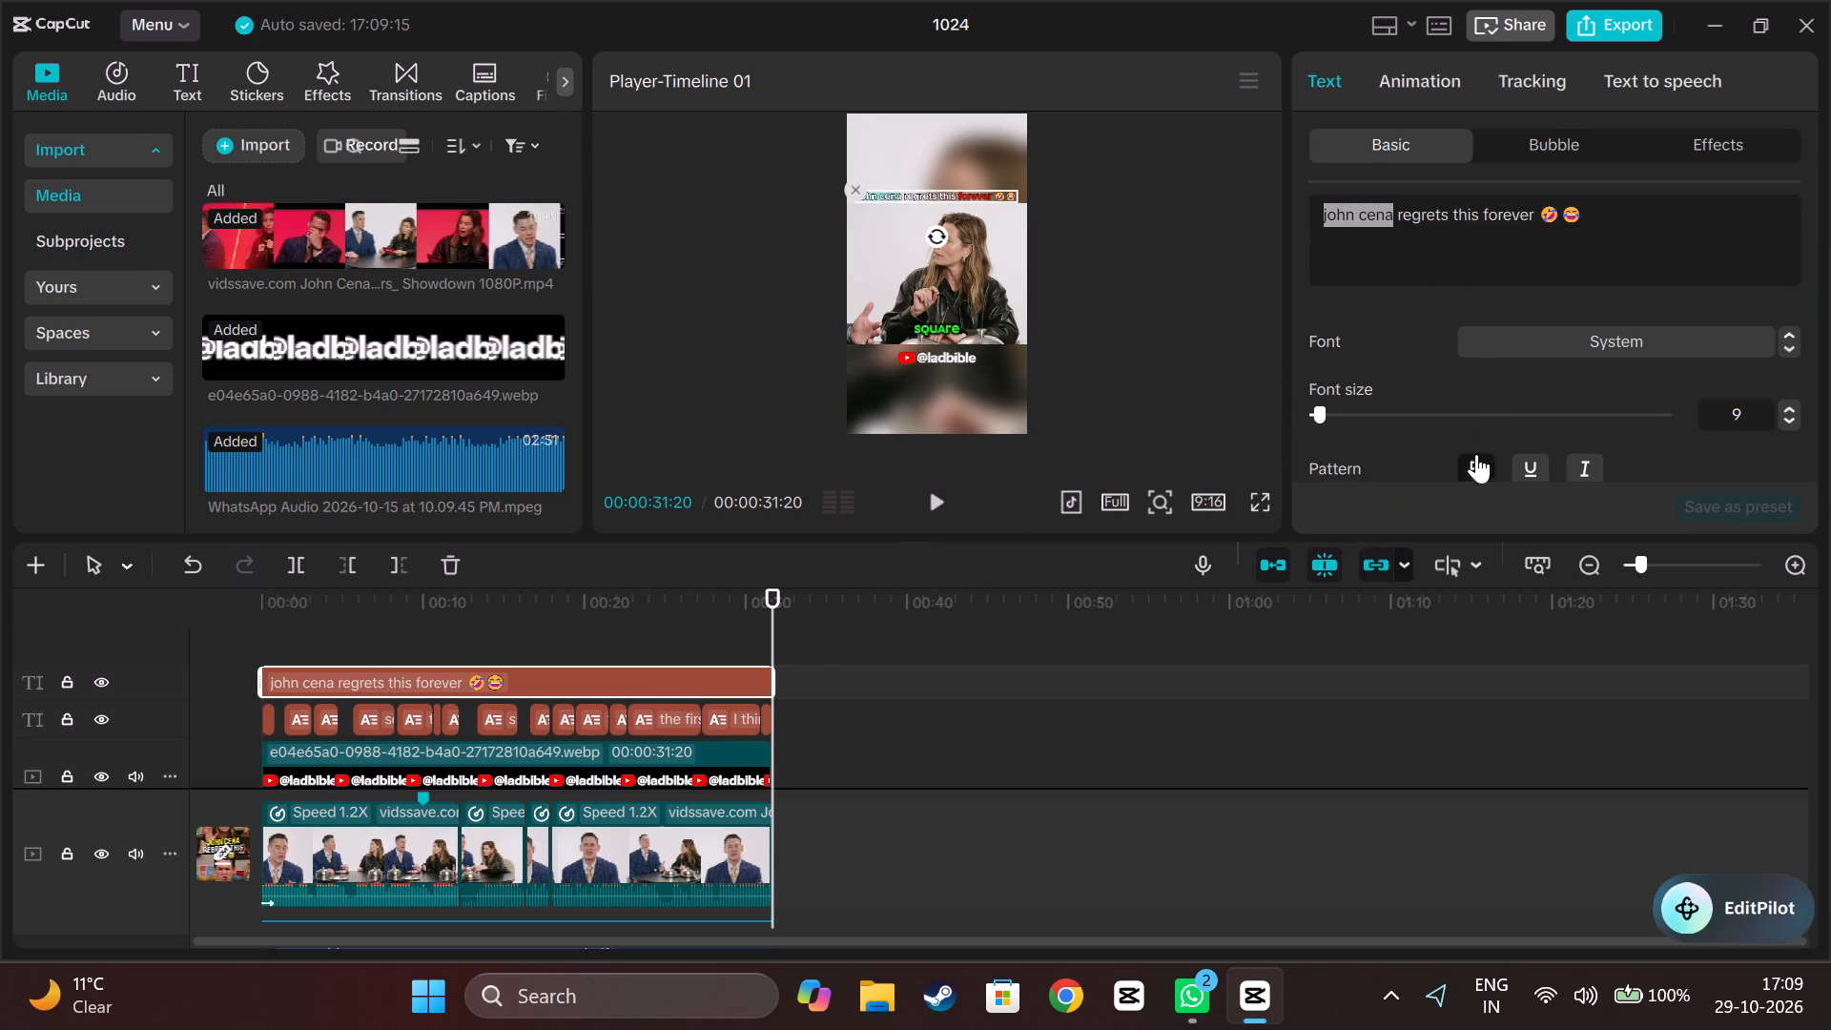
pyautogui.scroll(-2, 1476, 456)
pyautogui.click(1555, 315)
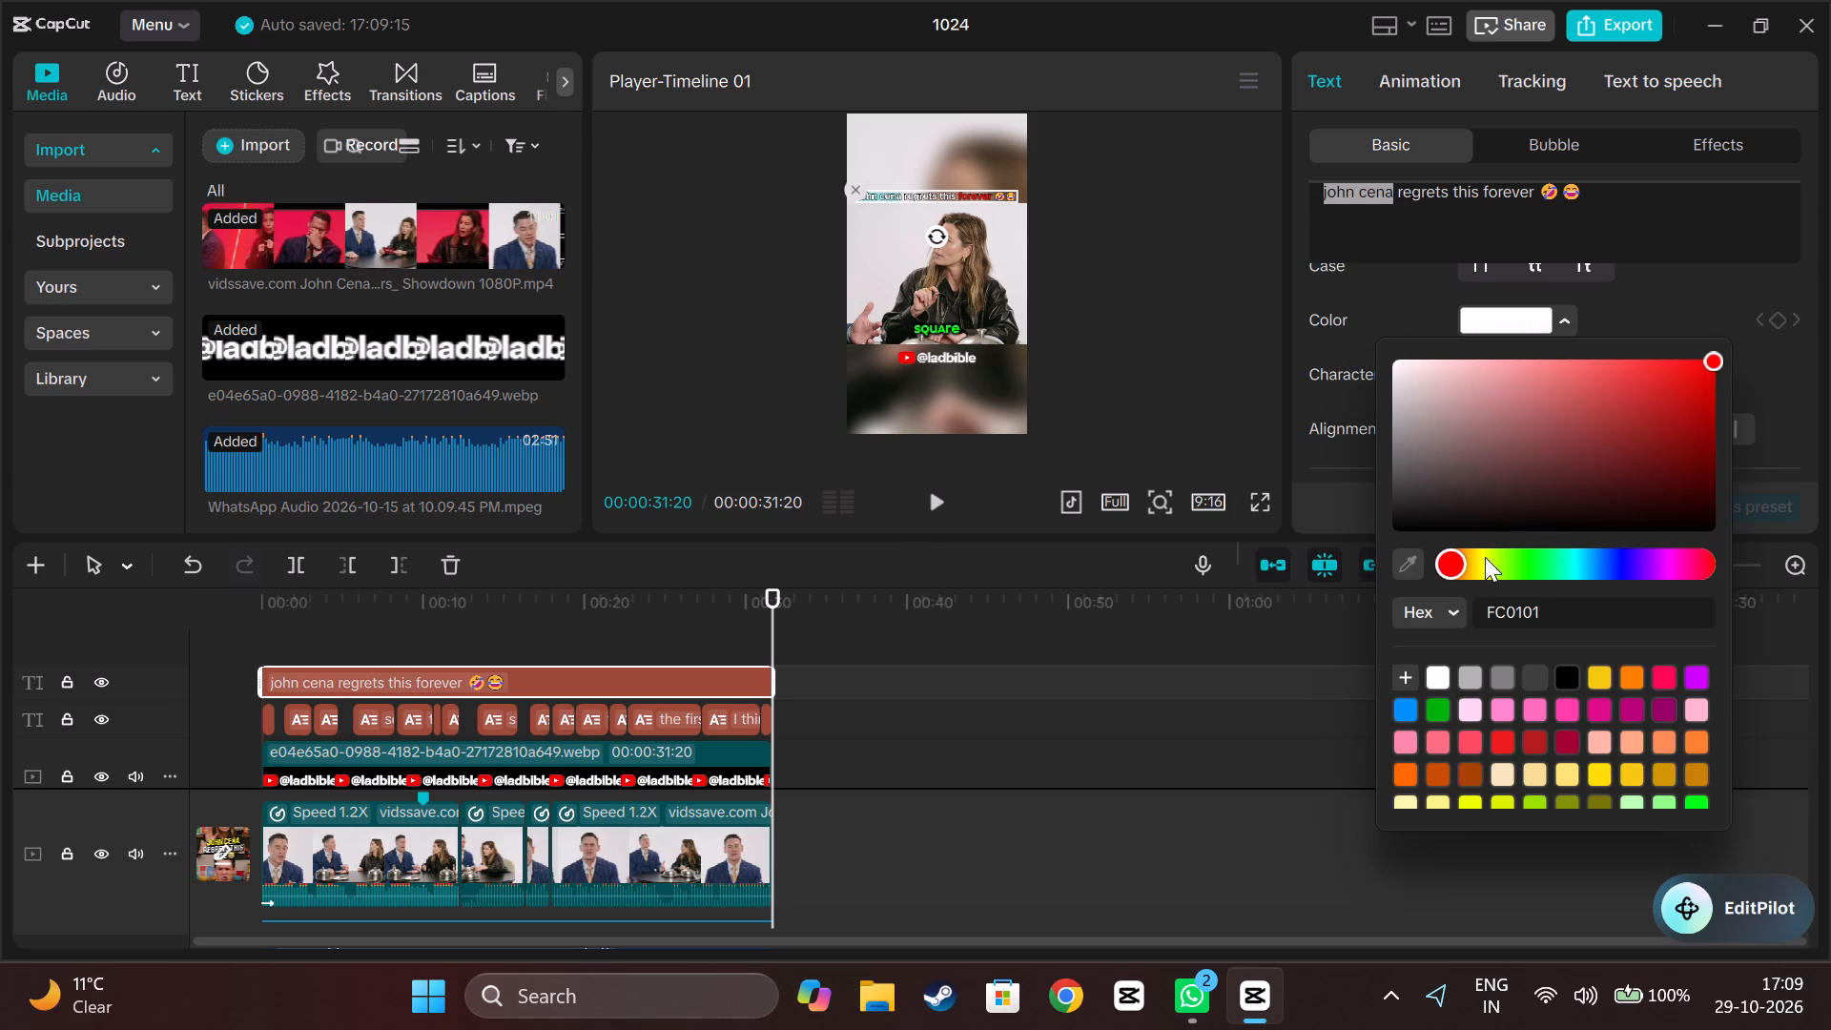
pyautogui.click(1481, 567)
pyautogui.click(1709, 322)
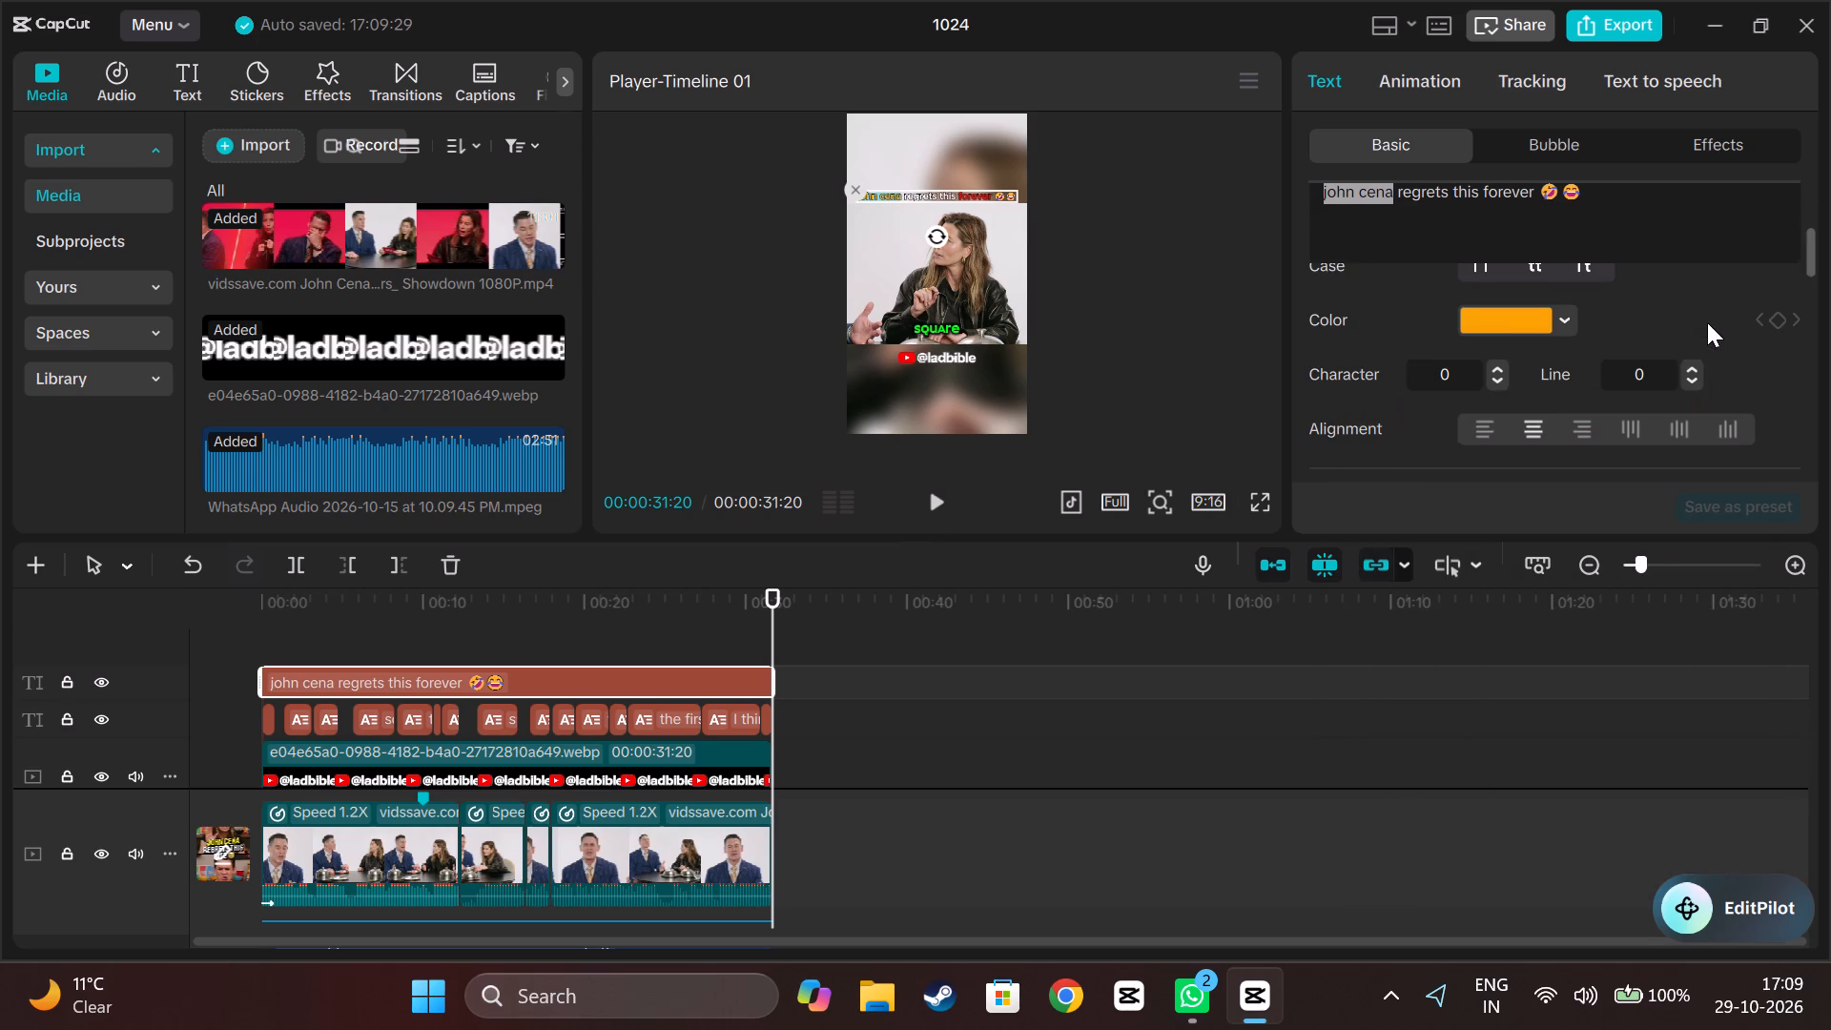
pyautogui.click(1228, 639)
pyautogui.moveTo(1228, 639); pyautogui.dragTo(1166, 652)
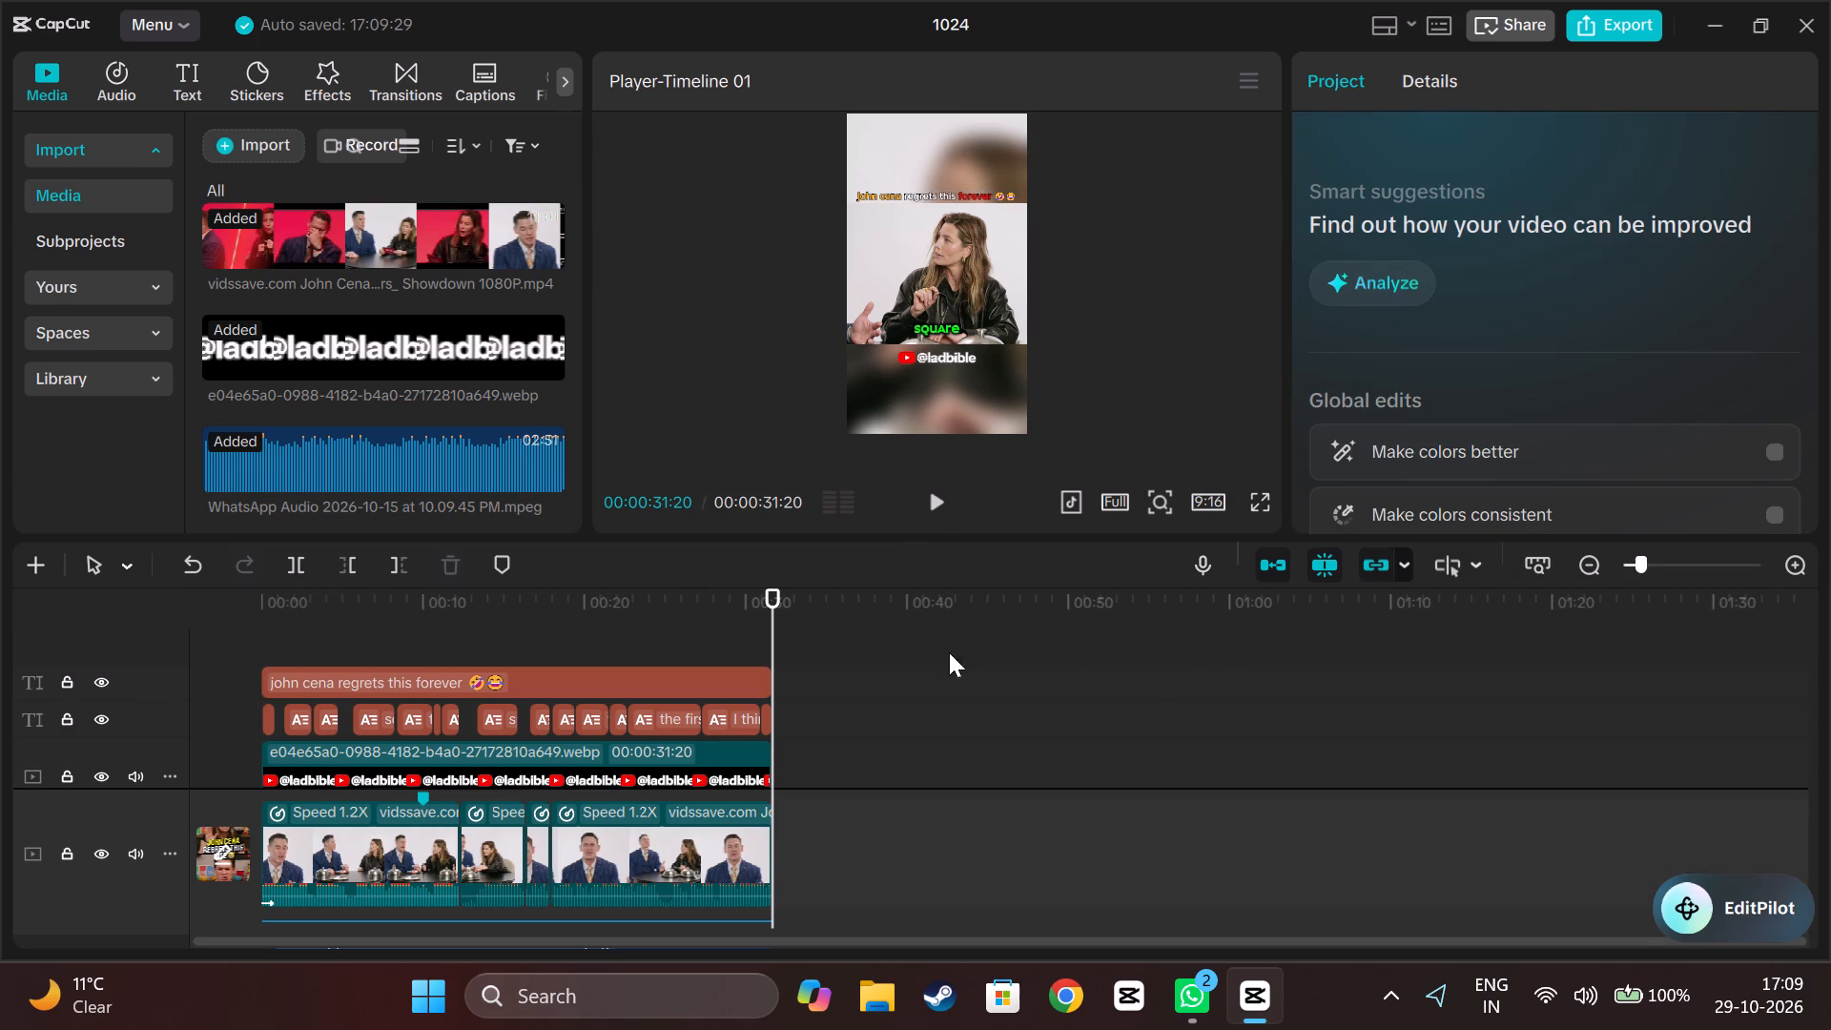
# Play the opening of the short from 00:00:00:00 to check the title and captions.
pyautogui.moveTo(767, 629); pyautogui.dragTo(446, 670)
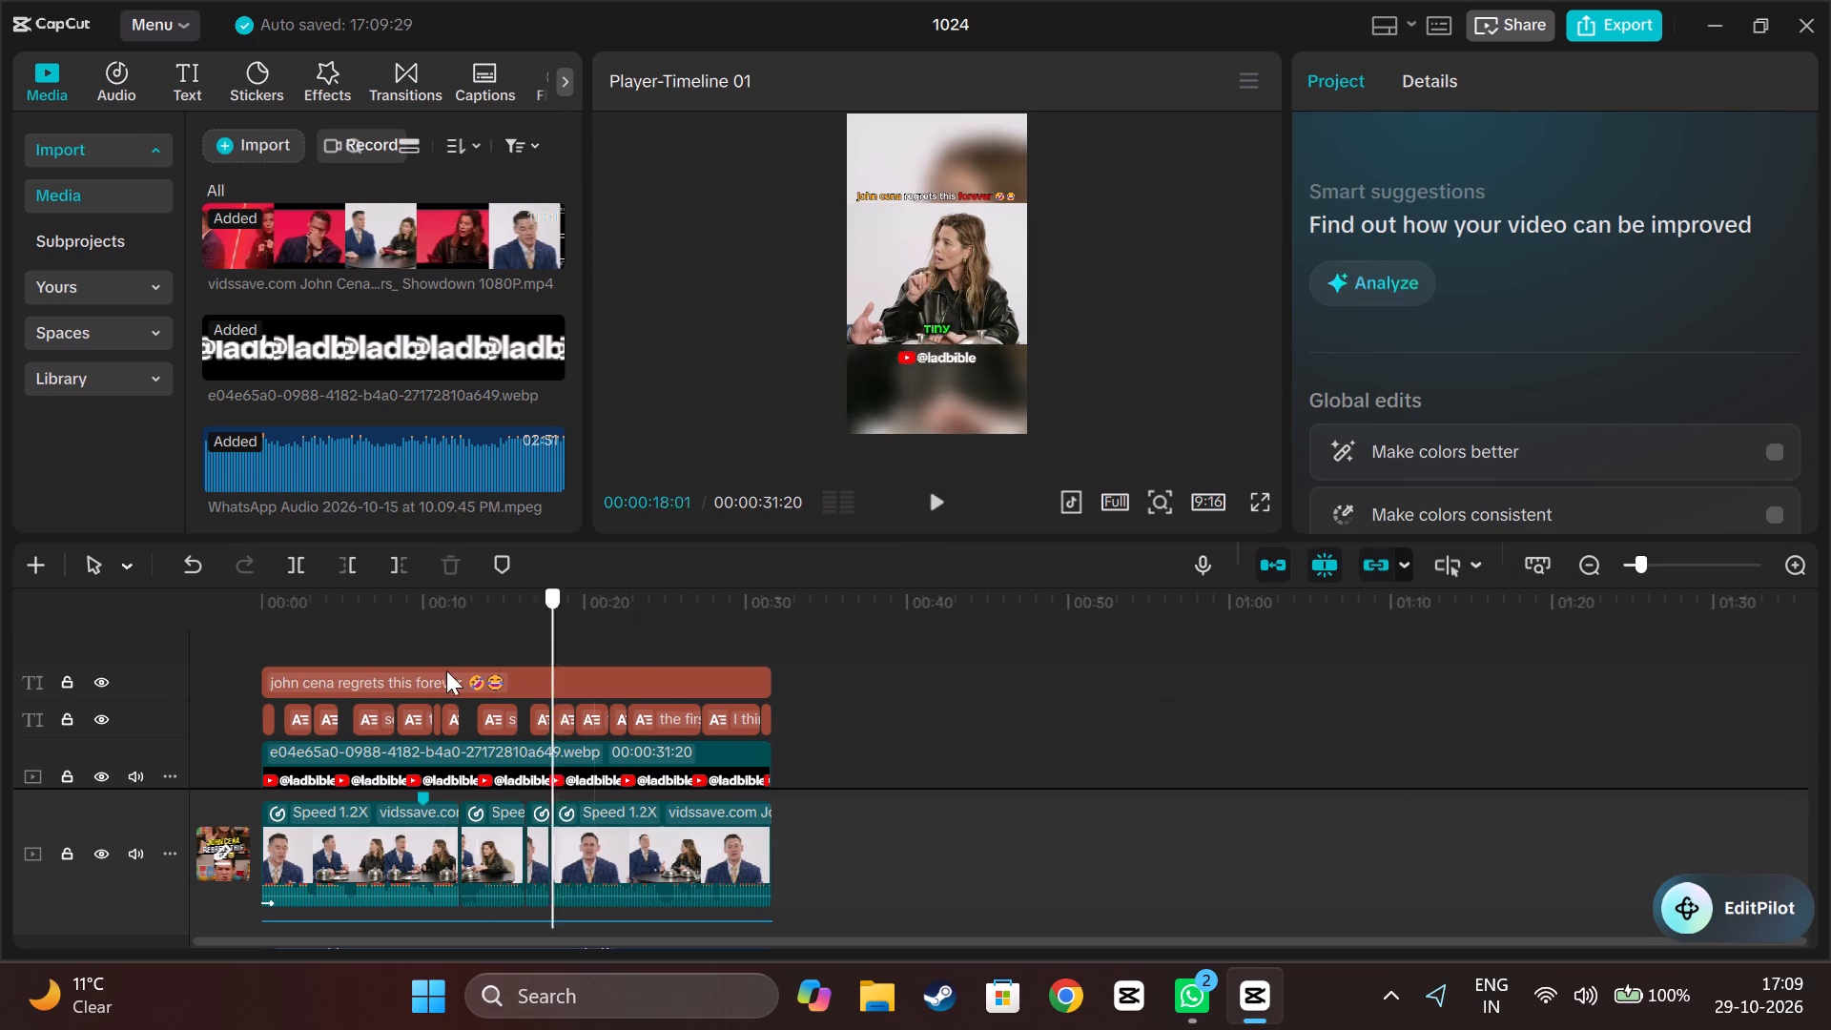
pyautogui.moveTo(446, 670); pyautogui.dragTo(236, 667)
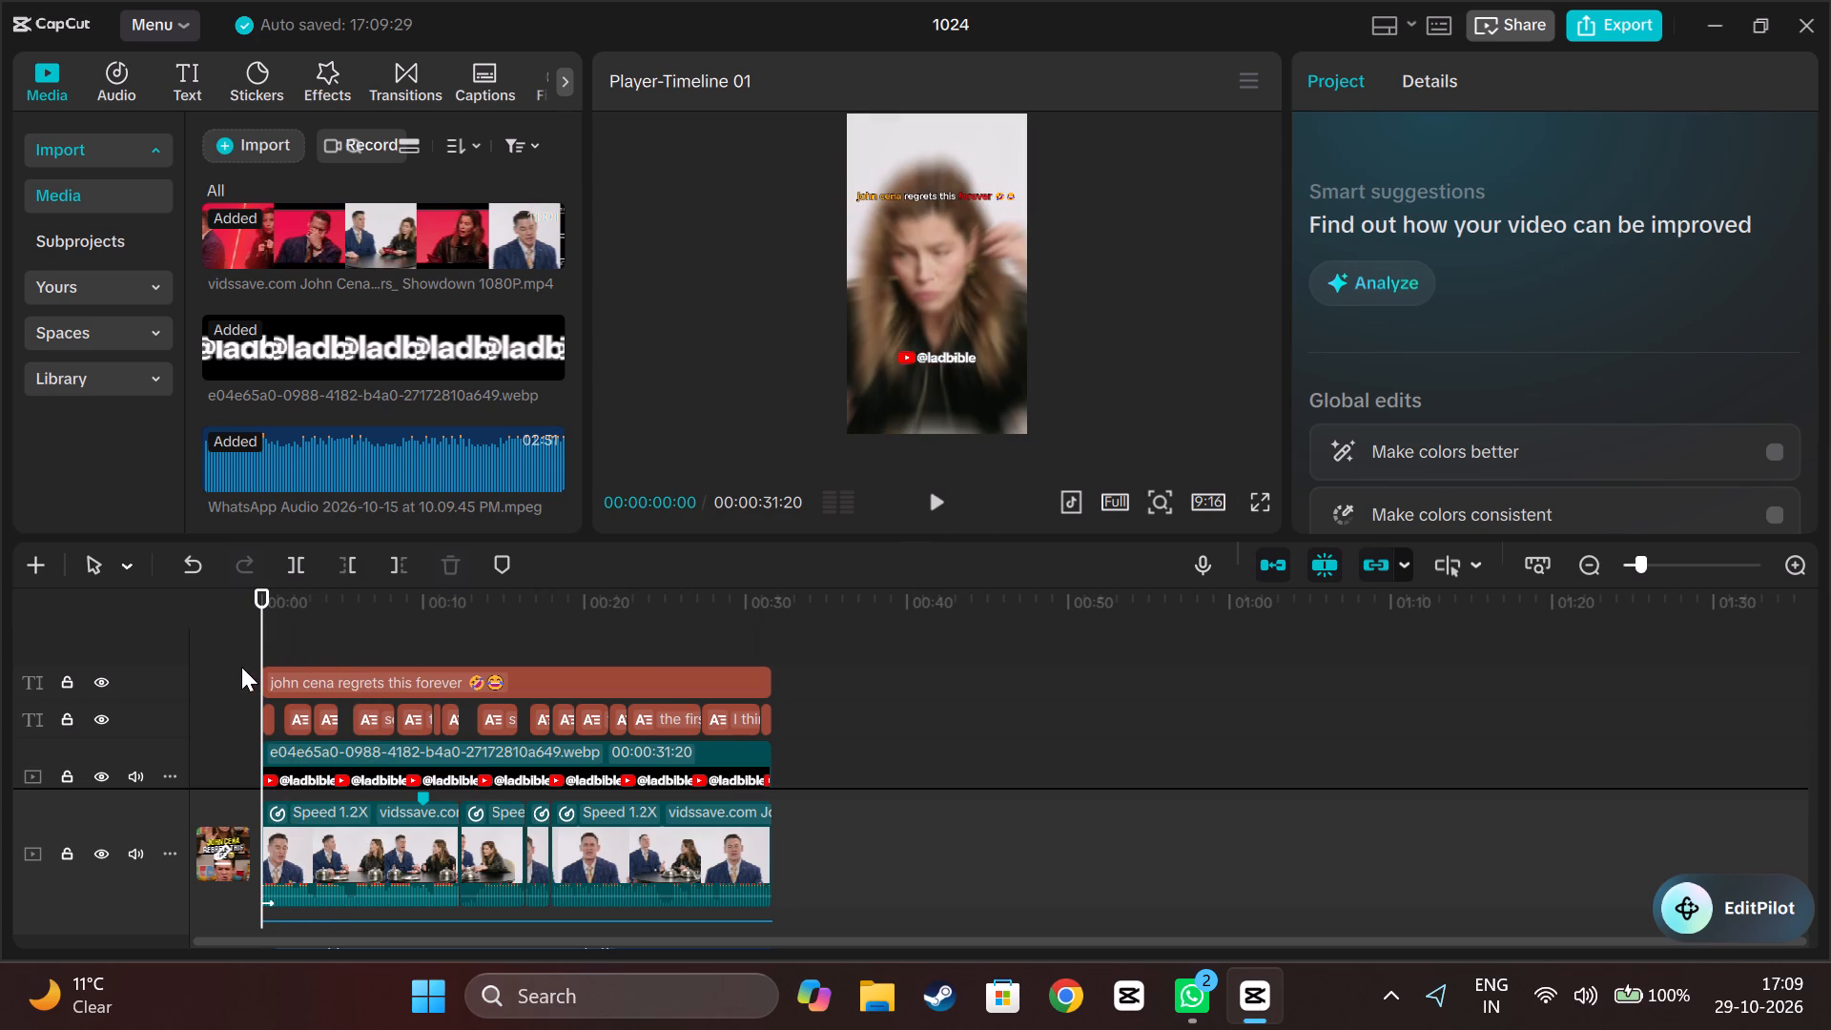
pyautogui.click(932, 504)
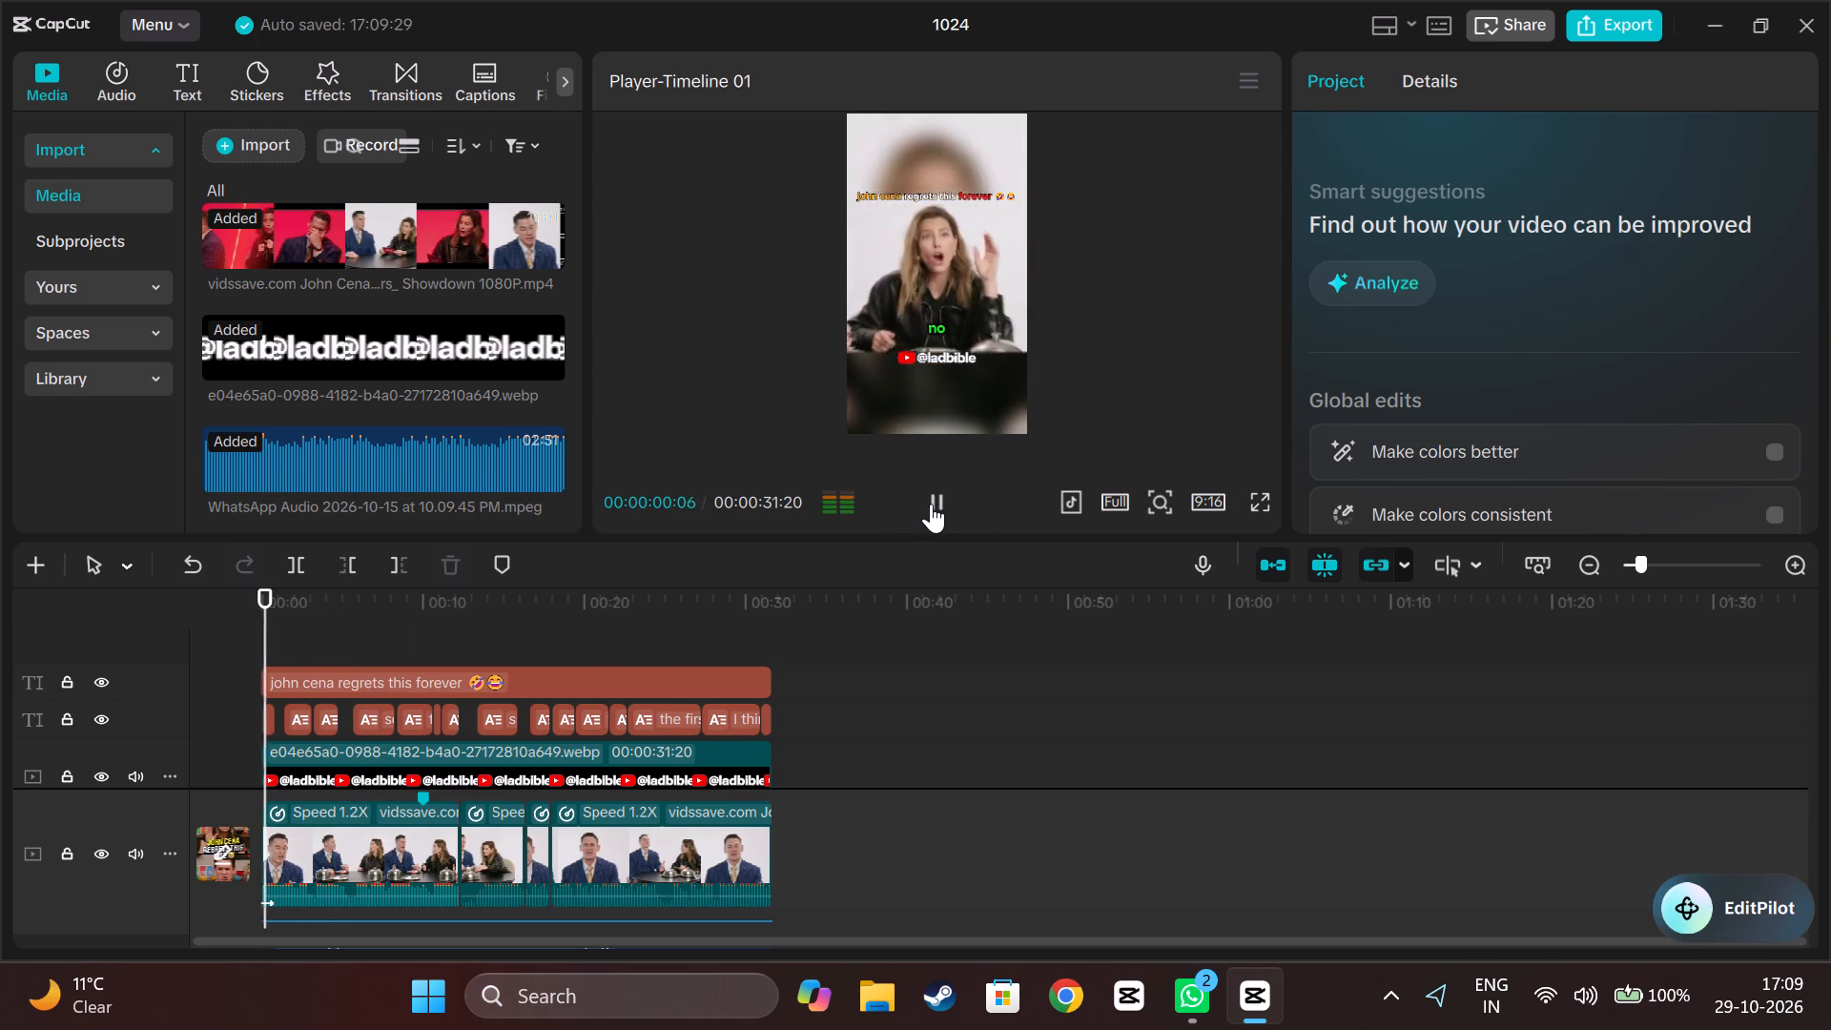
pyautogui.click(931, 504)
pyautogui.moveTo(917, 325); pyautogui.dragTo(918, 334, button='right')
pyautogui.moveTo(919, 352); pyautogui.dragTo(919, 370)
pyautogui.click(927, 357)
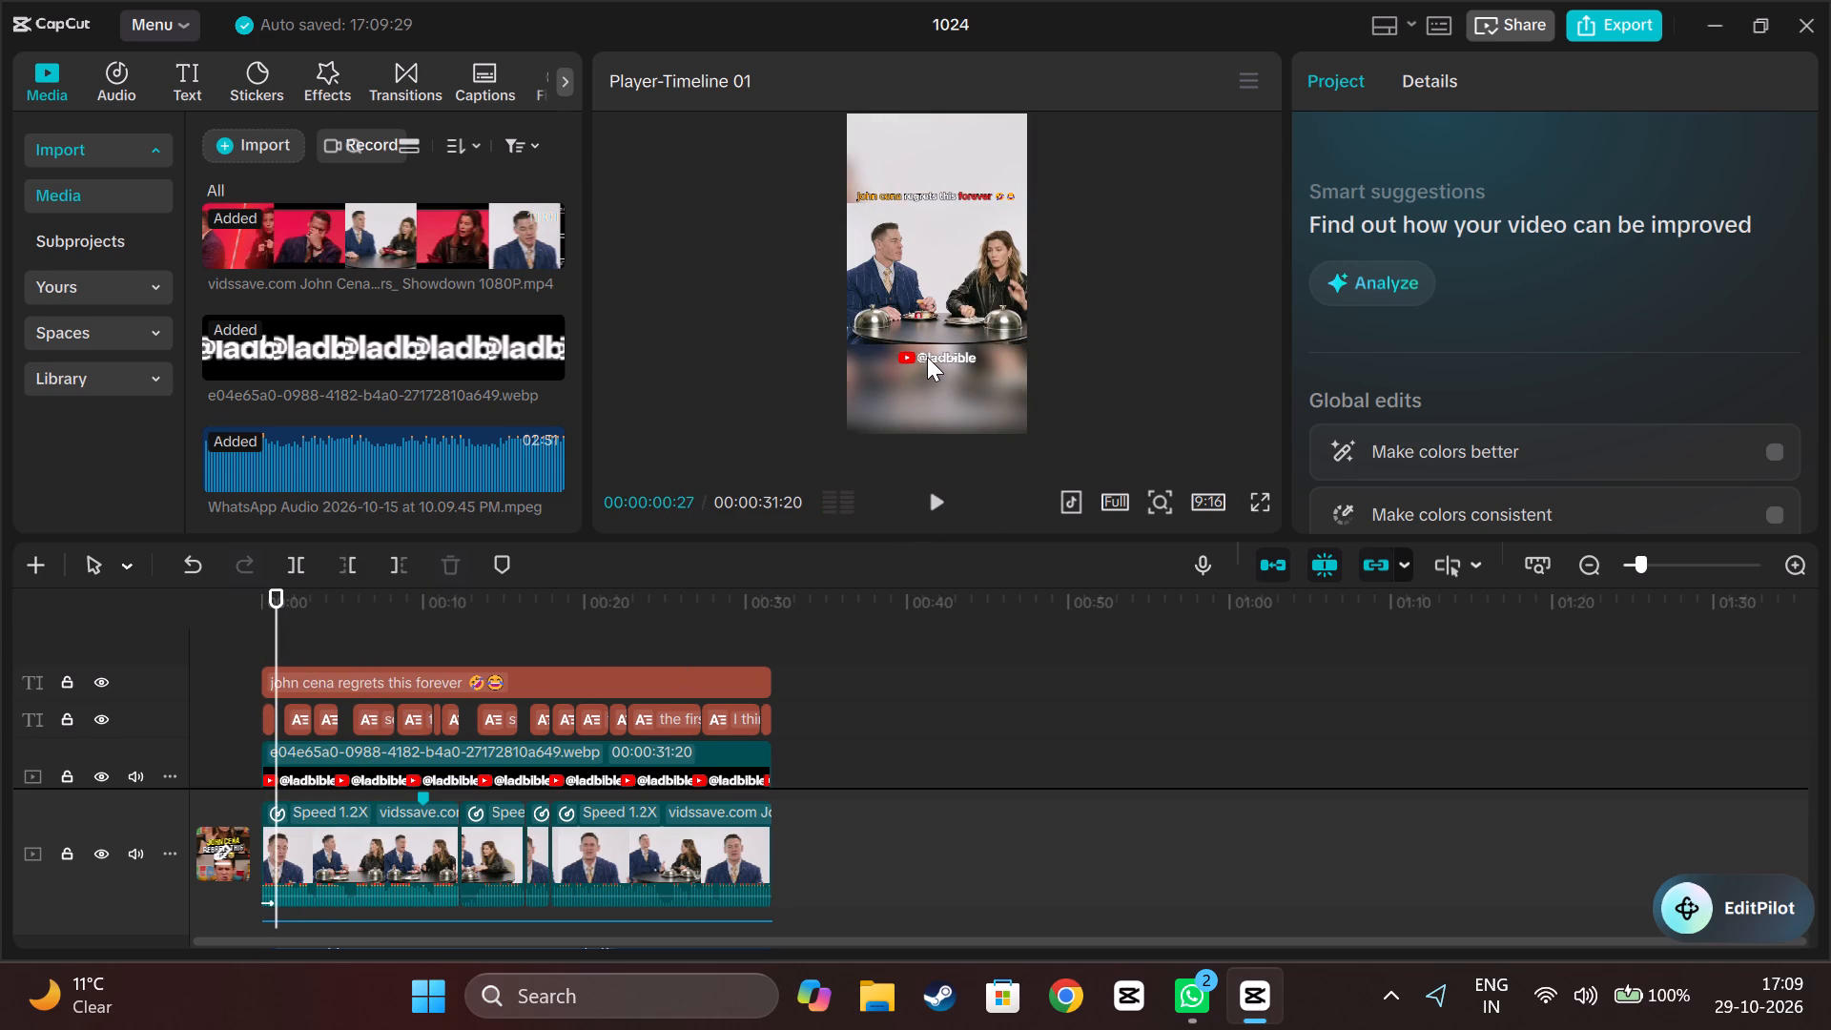
pyautogui.moveTo(930, 356); pyautogui.dragTo(900, 356)
pyautogui.moveTo(931, 356); pyautogui.dragTo(895, 353)
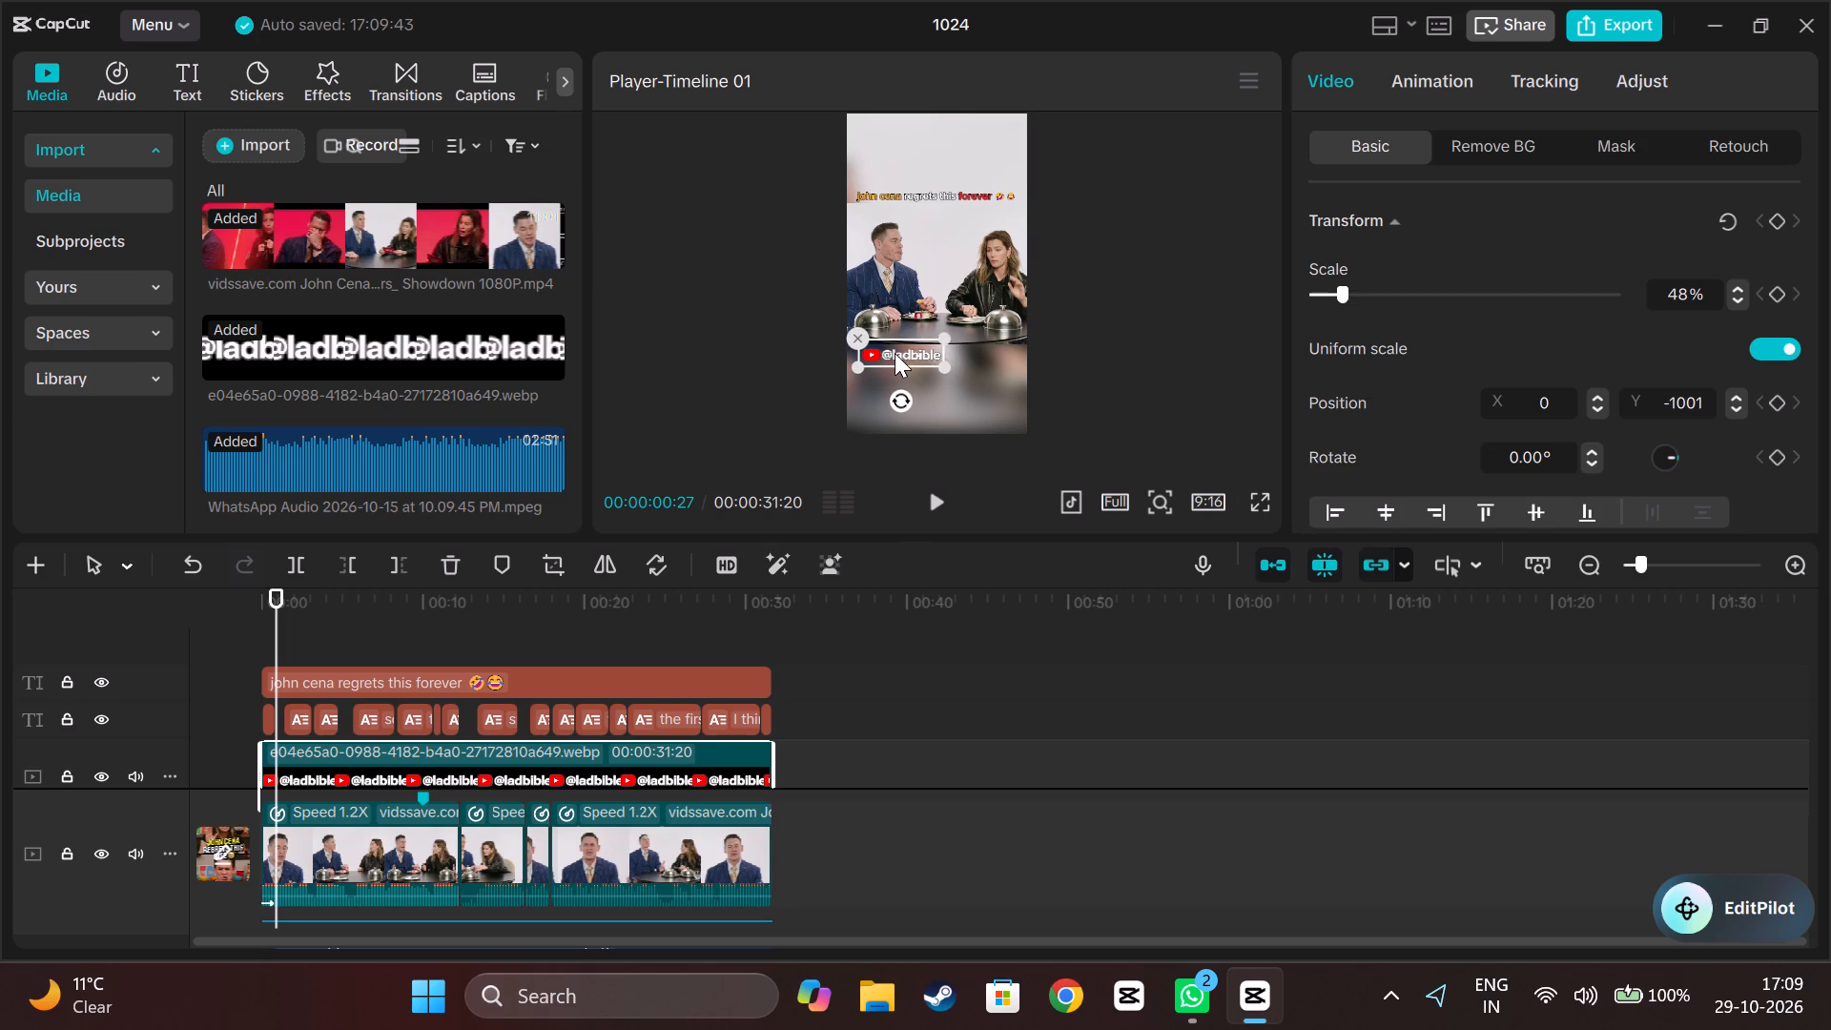
pyautogui.moveTo(895, 353); pyautogui.dragTo(889, 354)
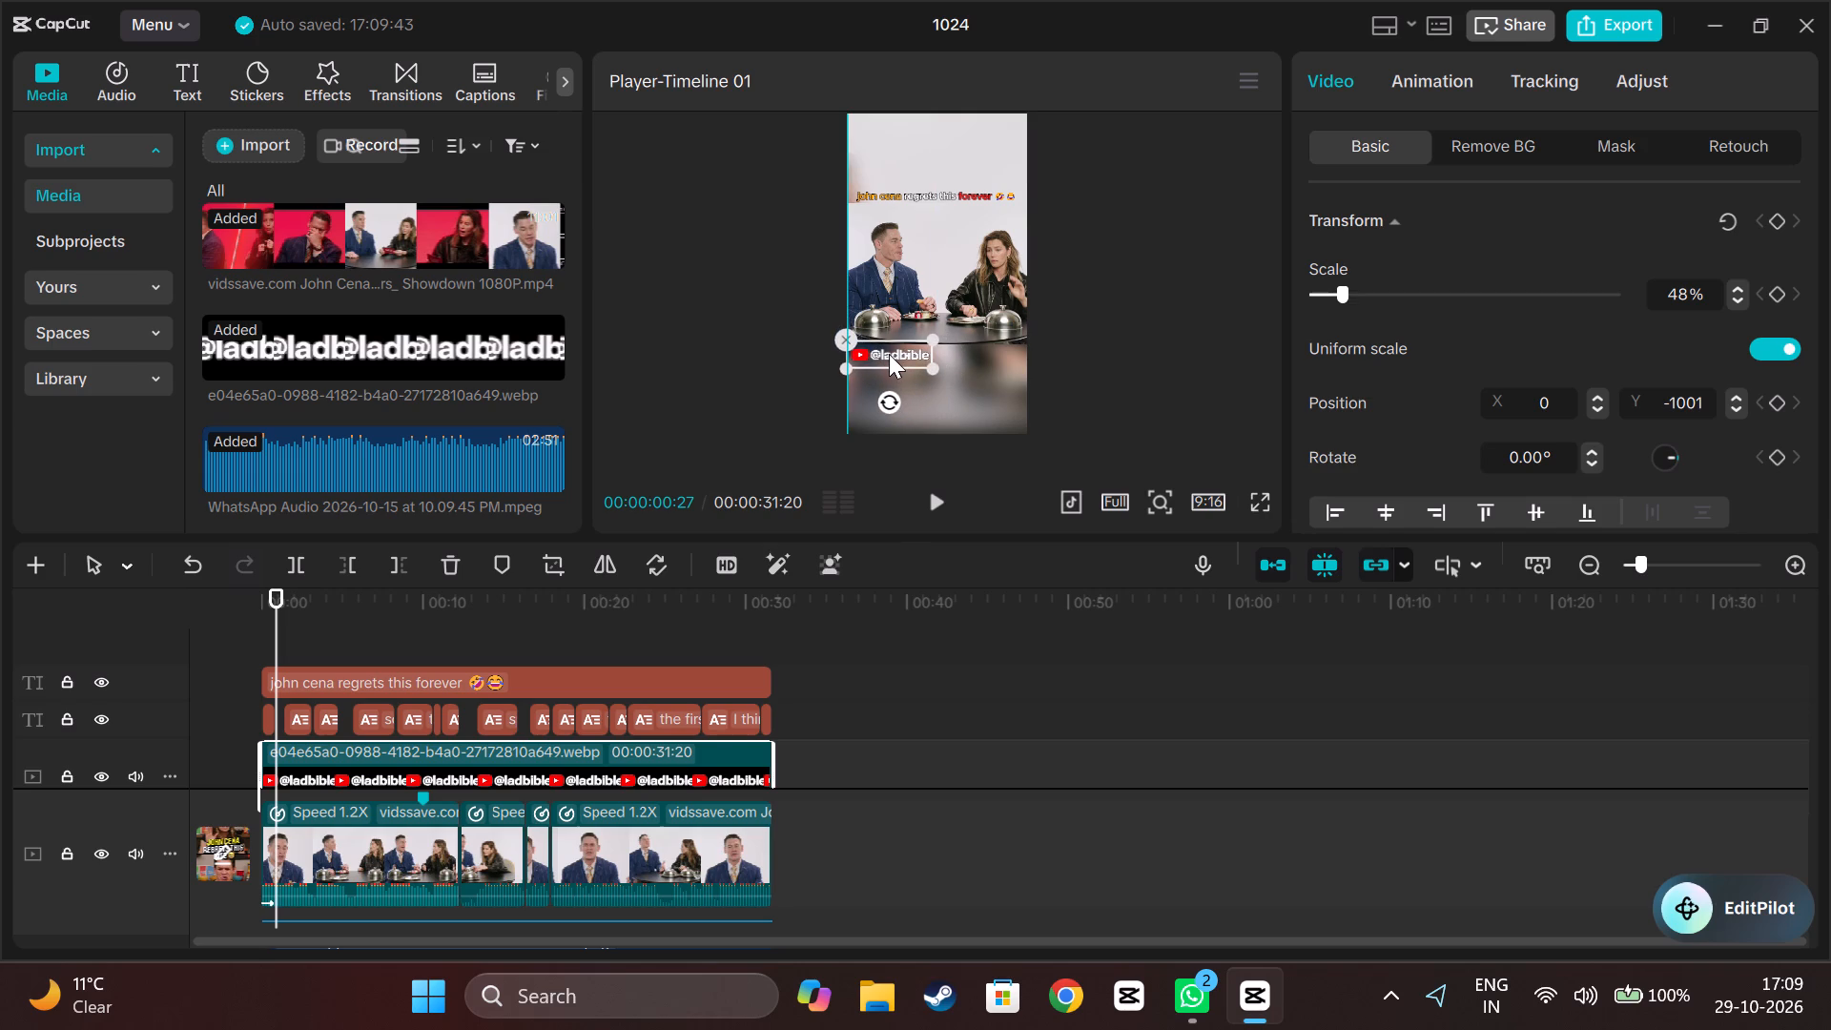
pyautogui.moveTo(889, 354); pyautogui.dragTo(893, 354)
pyautogui.click(809, 358)
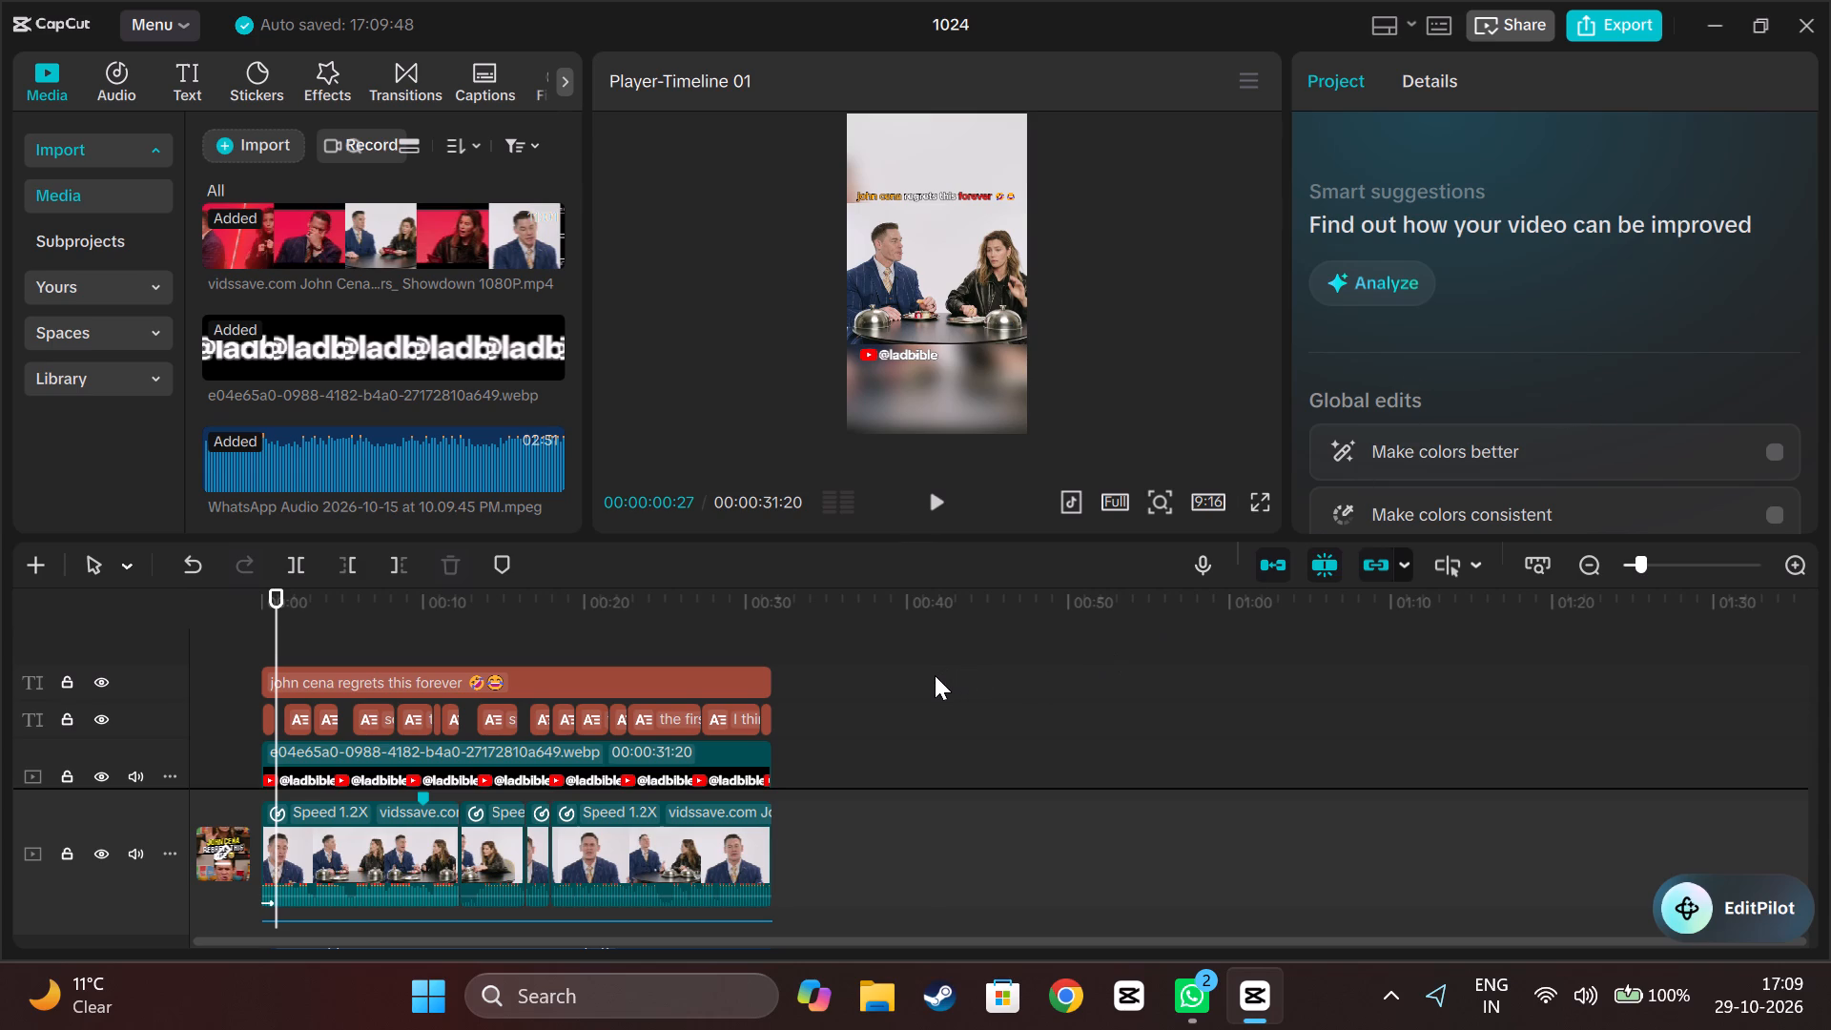
# Open the export settings for the short and set the video frame rate to 60fps.
pyautogui.scroll(-3, 831, 752)
pyautogui.scroll(4, 831, 752)
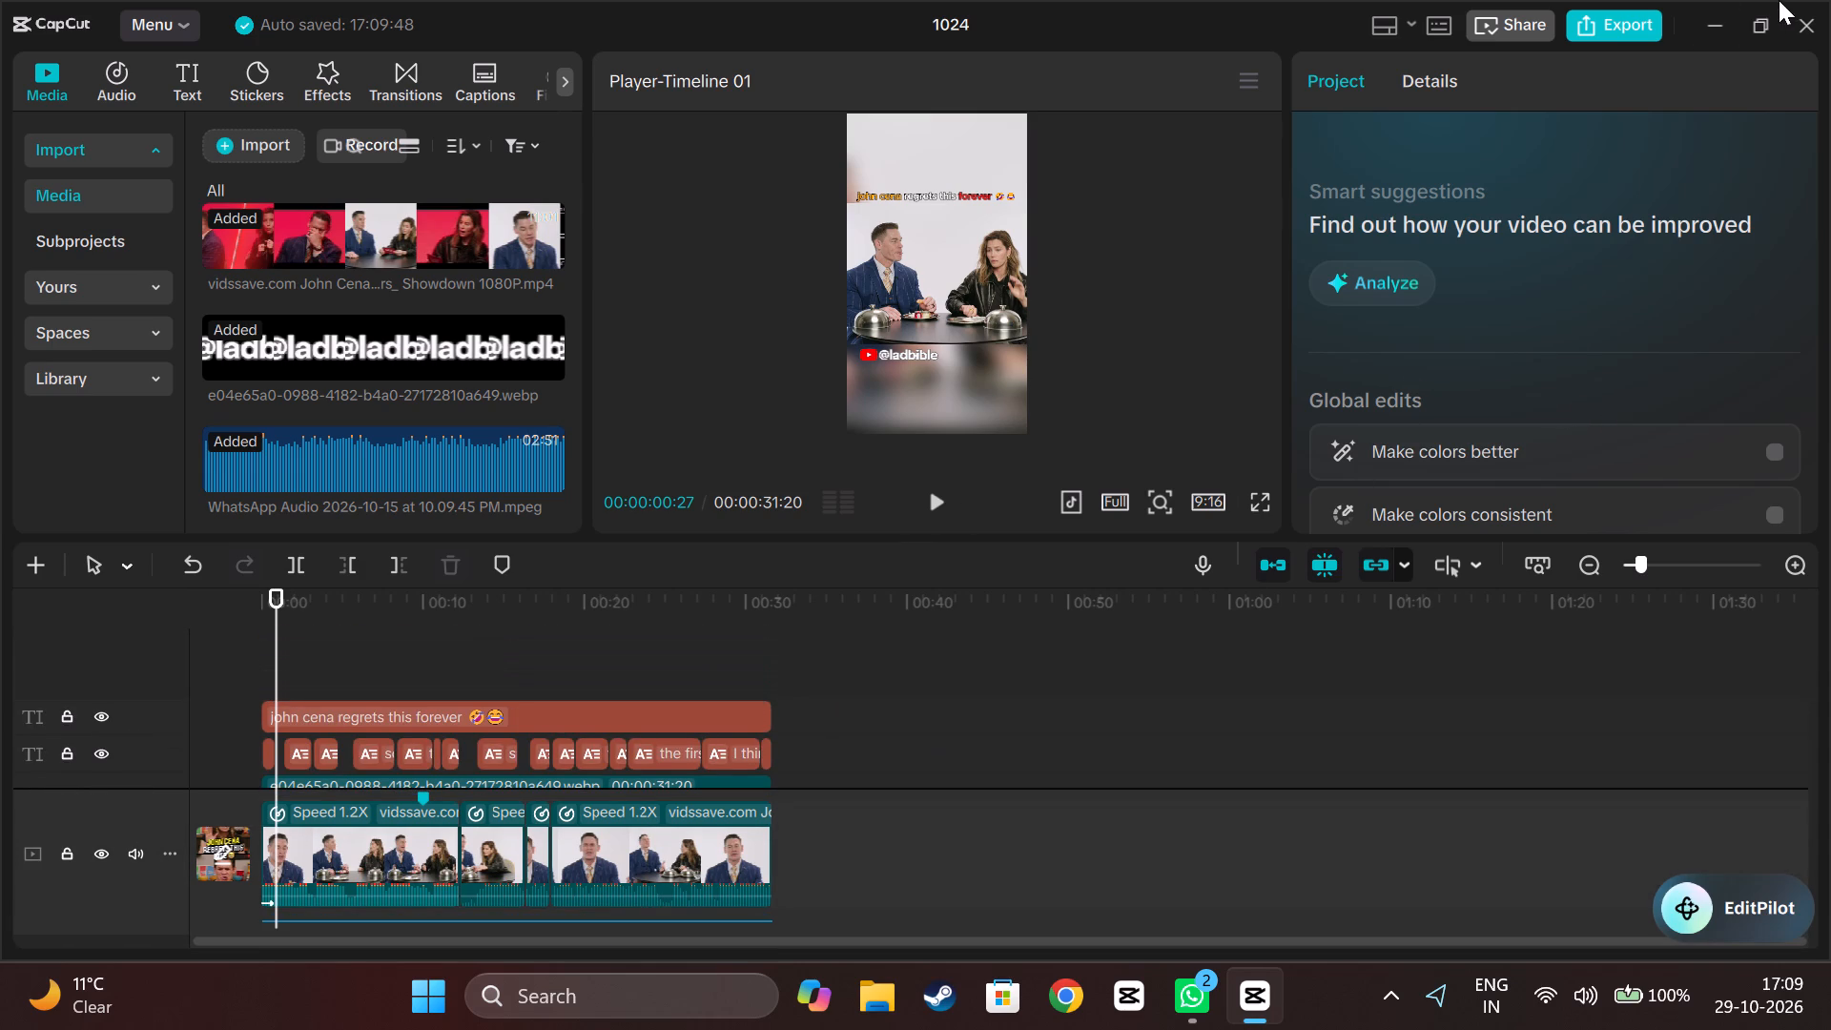
pyautogui.click(1632, 22)
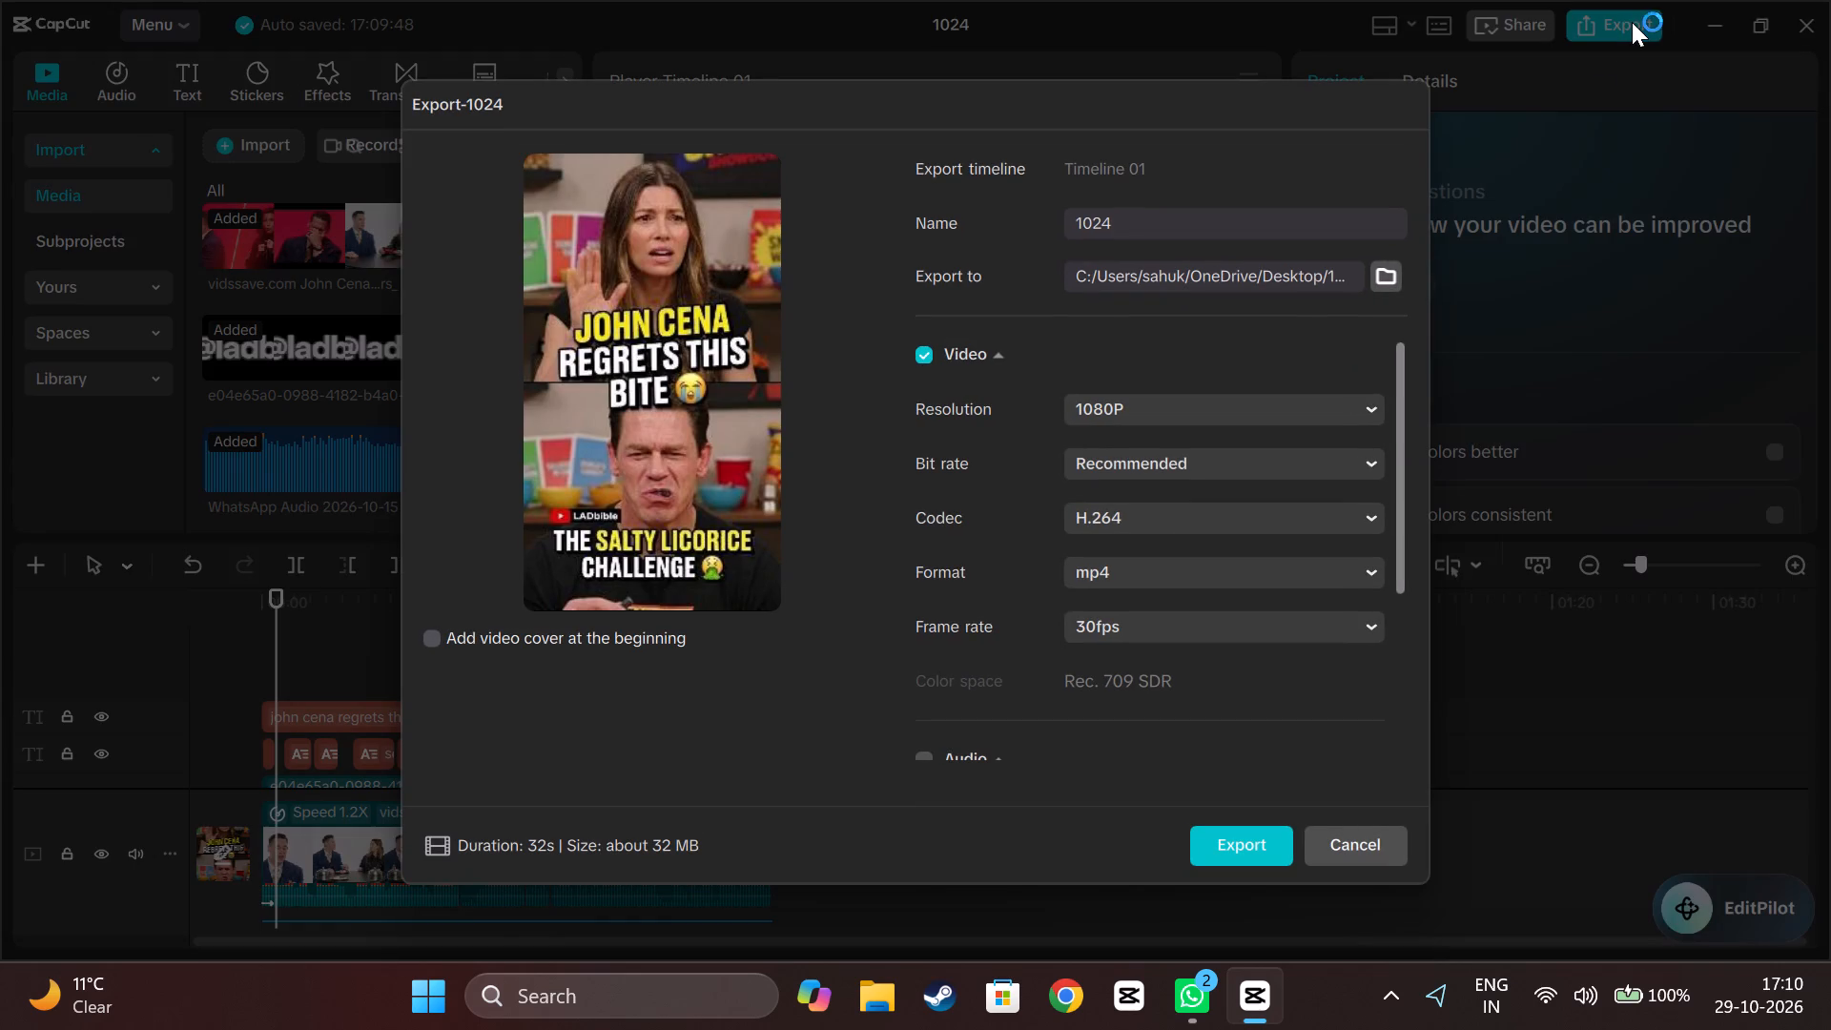
pyautogui.click(1267, 619)
pyautogui.click(1086, 586)
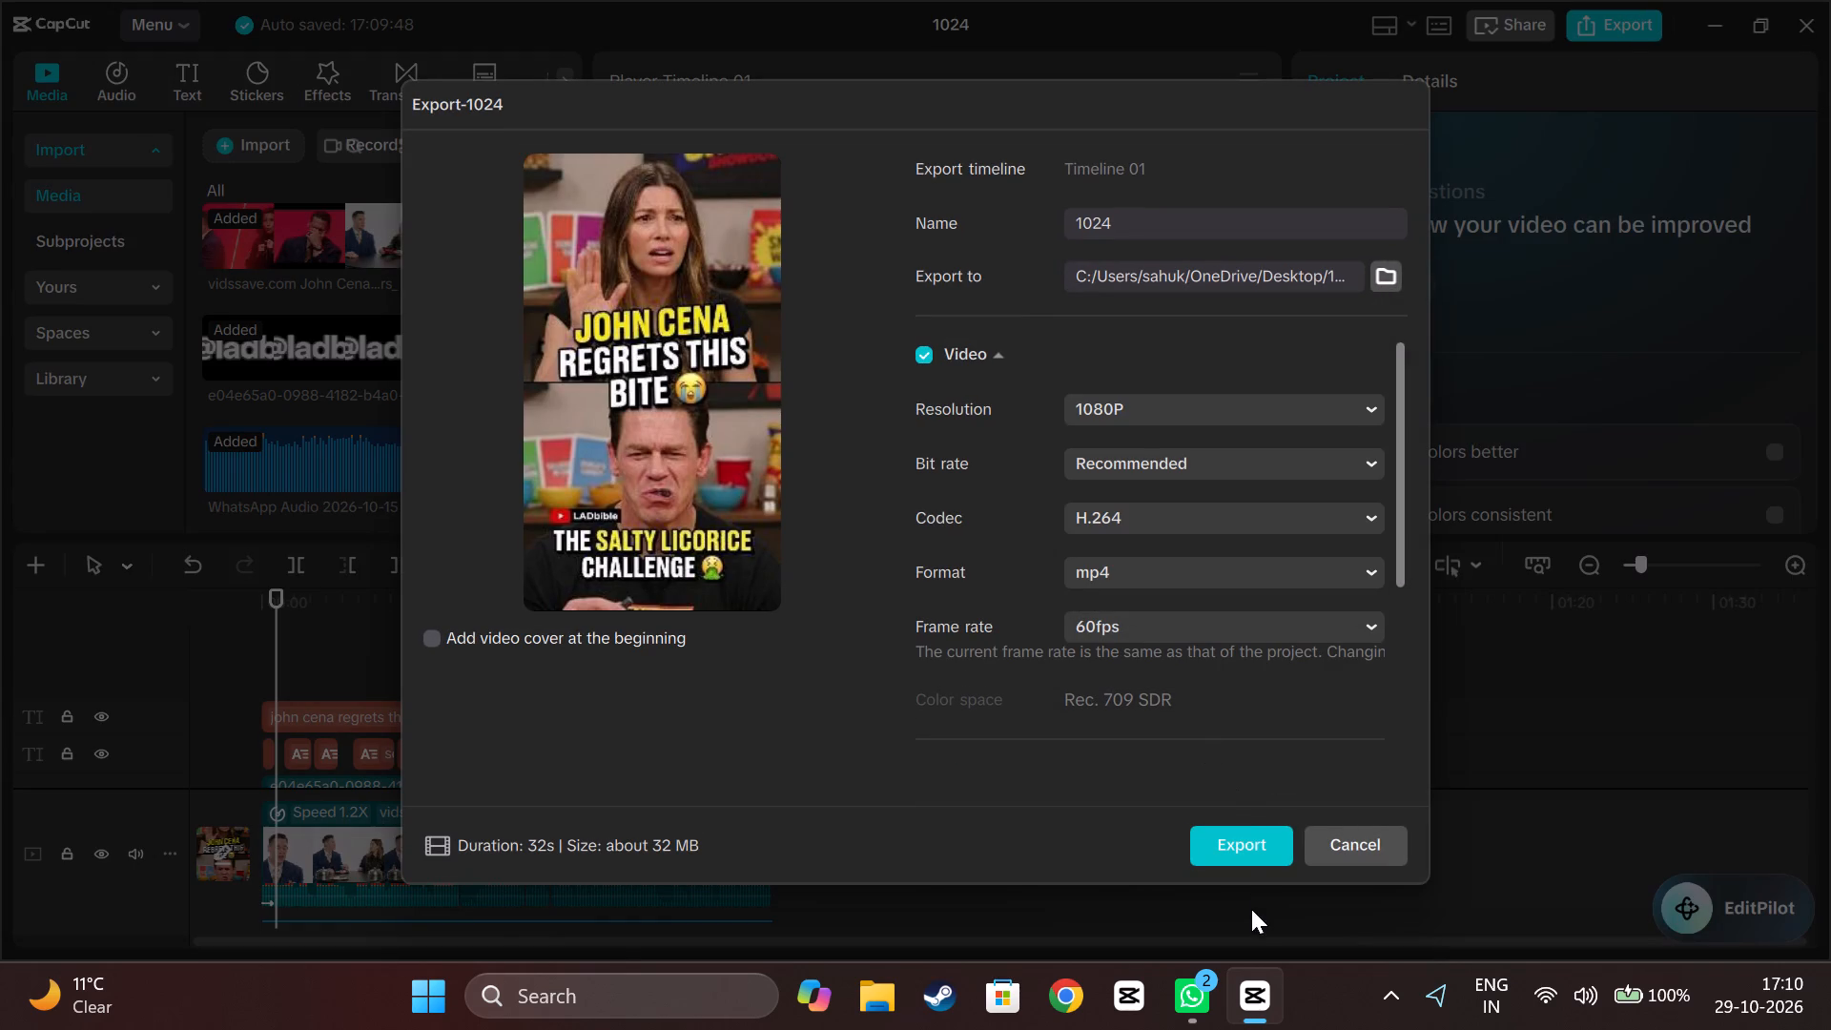
# Export the short as 1024 in 1080P, H.264 mp4 at 60fps with the recommended bit rate.
pyautogui.click(1246, 837)
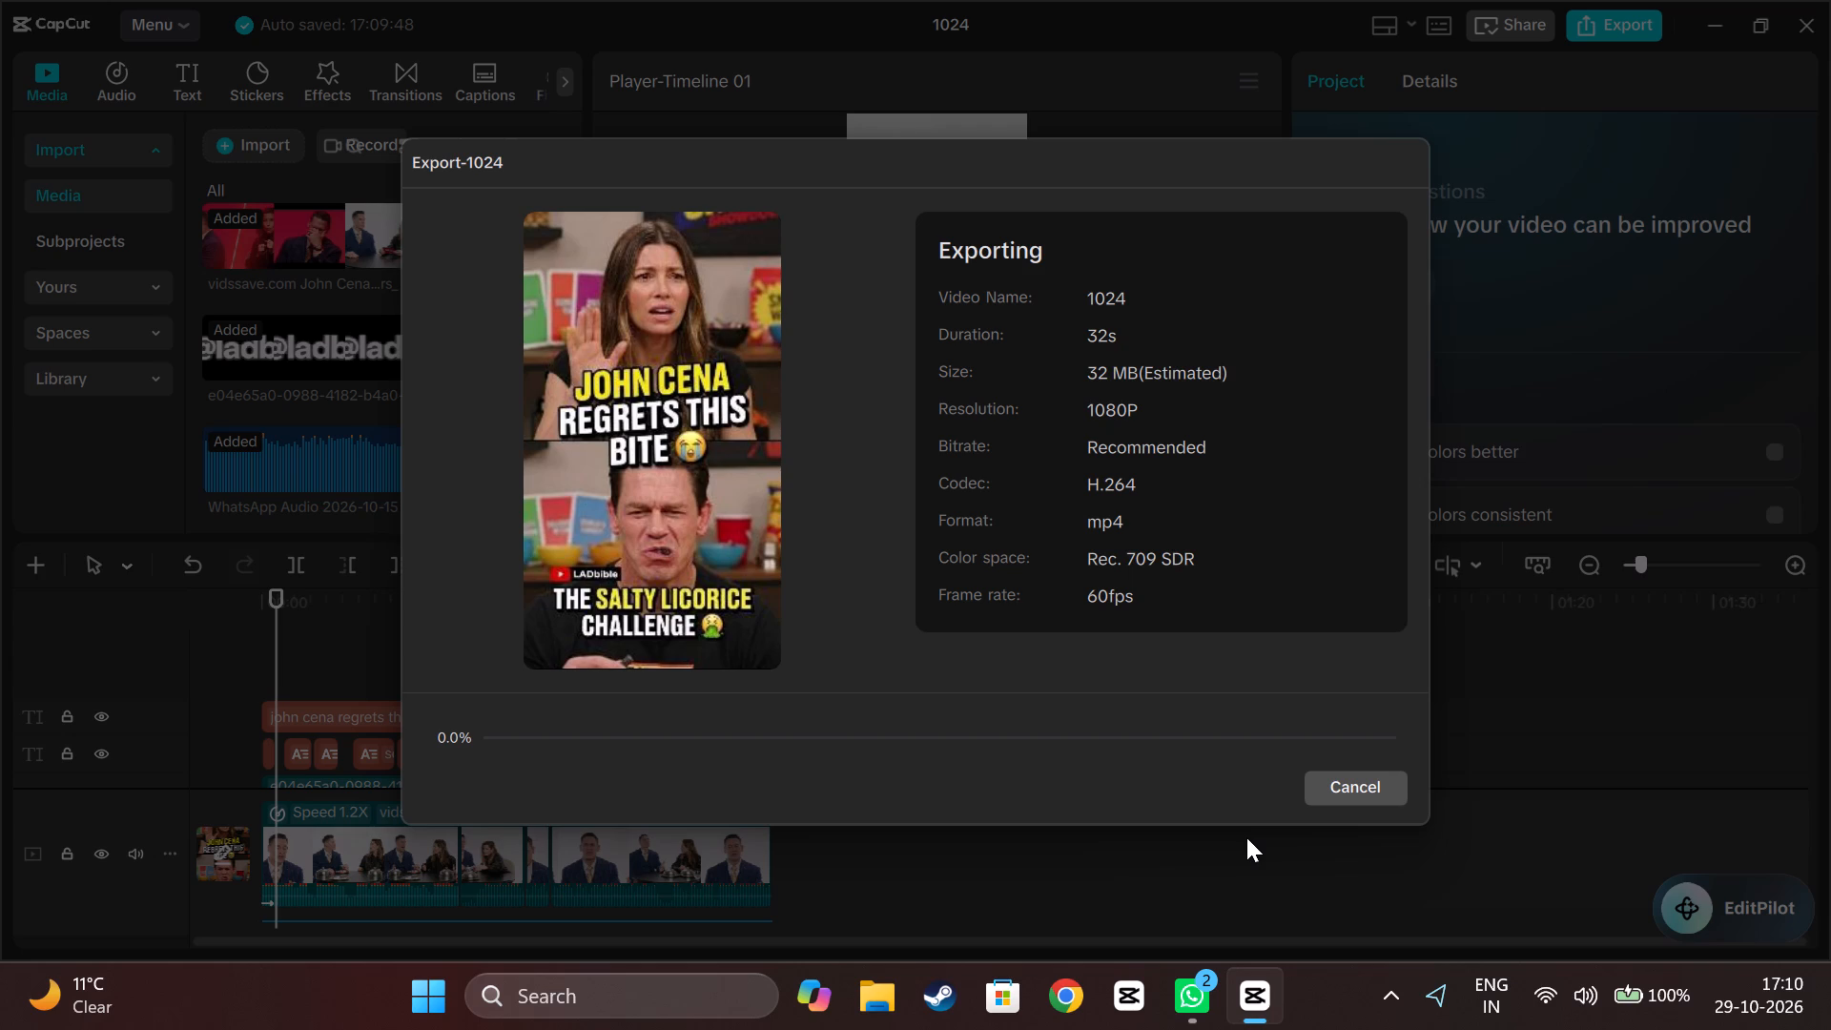
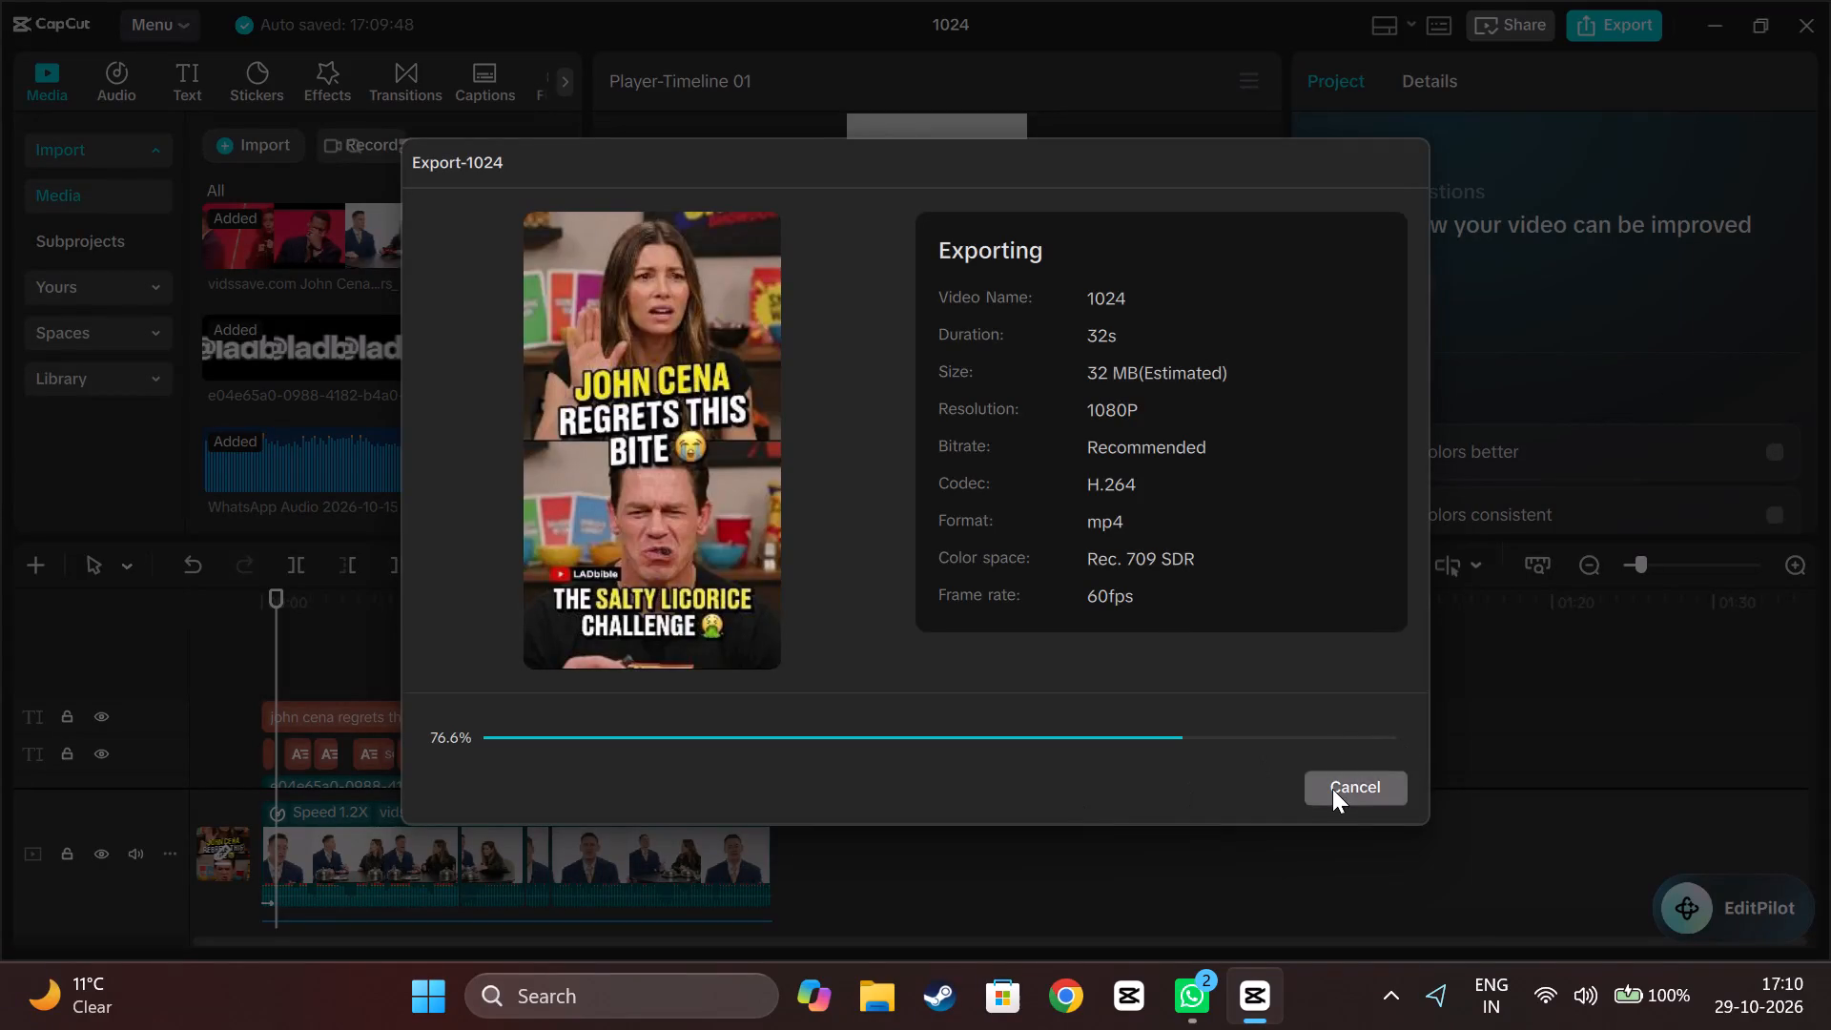
# Stop the export of 1024 that is in progress and return to the export settings.
pyautogui.click(1331, 789)
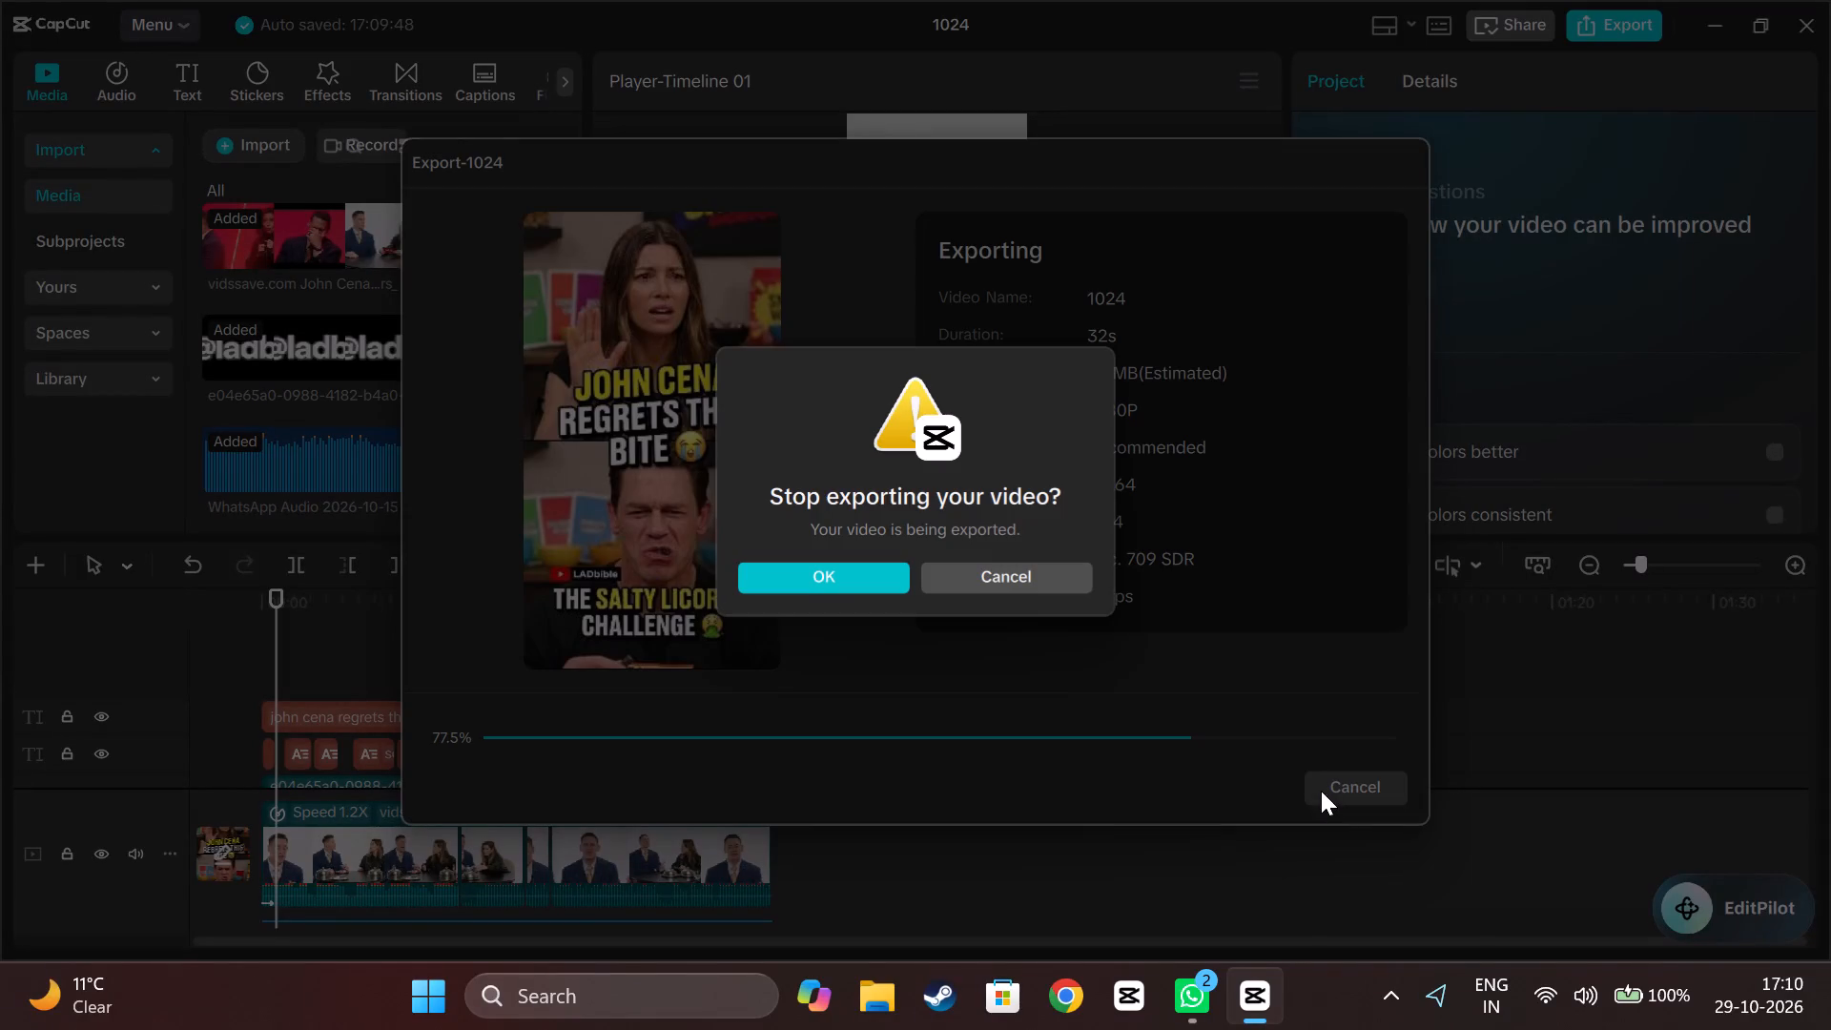
pyautogui.click(877, 587)
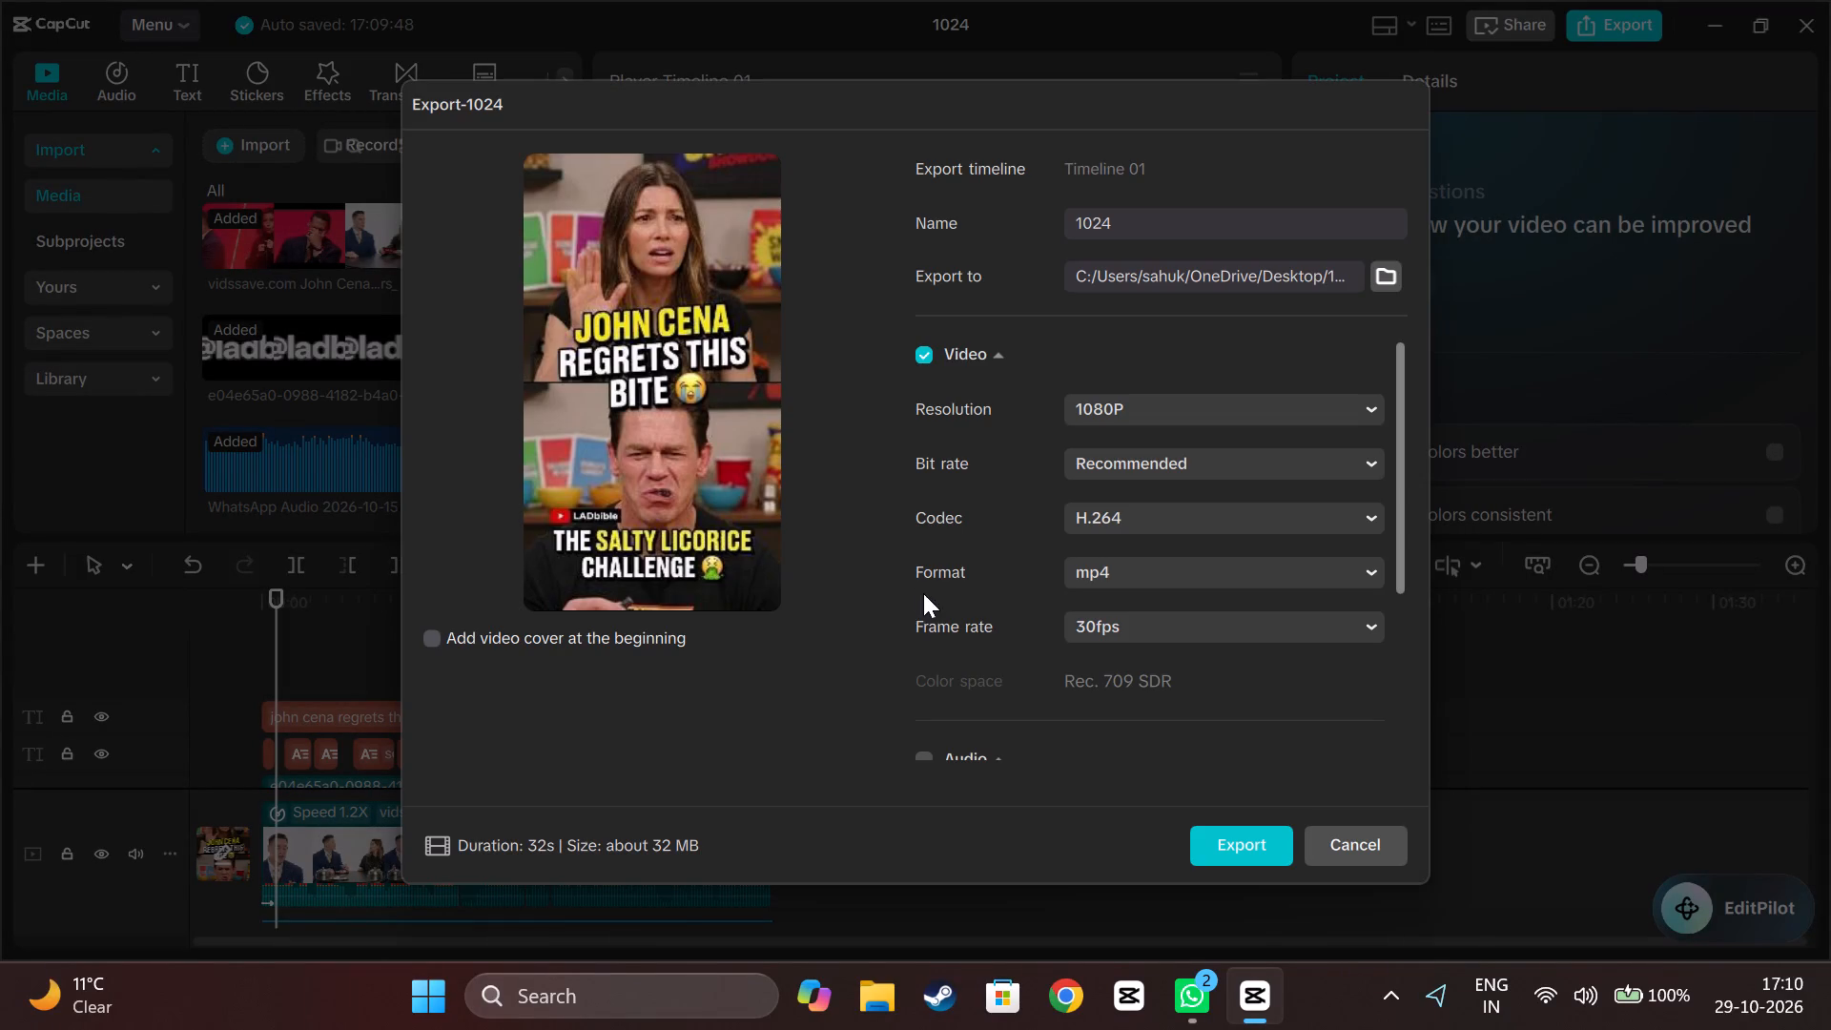
# Rename the export file as 1024 new 29u.
pyautogui.click(1178, 219)
pyautogui.press('space')
pyautogui.write('n')
pyautogui.write('ew')
pyautogui.press('space')
pyautogui.press('2')
pyautogui.press('9')
pyautogui.press('u')
# Set the frame rate to 60fps and export the short in 1080P, H.264 mp4 with the recommended bit rate.
pyautogui.click(1242, 625)
pyautogui.click(1155, 595)
pyautogui.click(1258, 854)
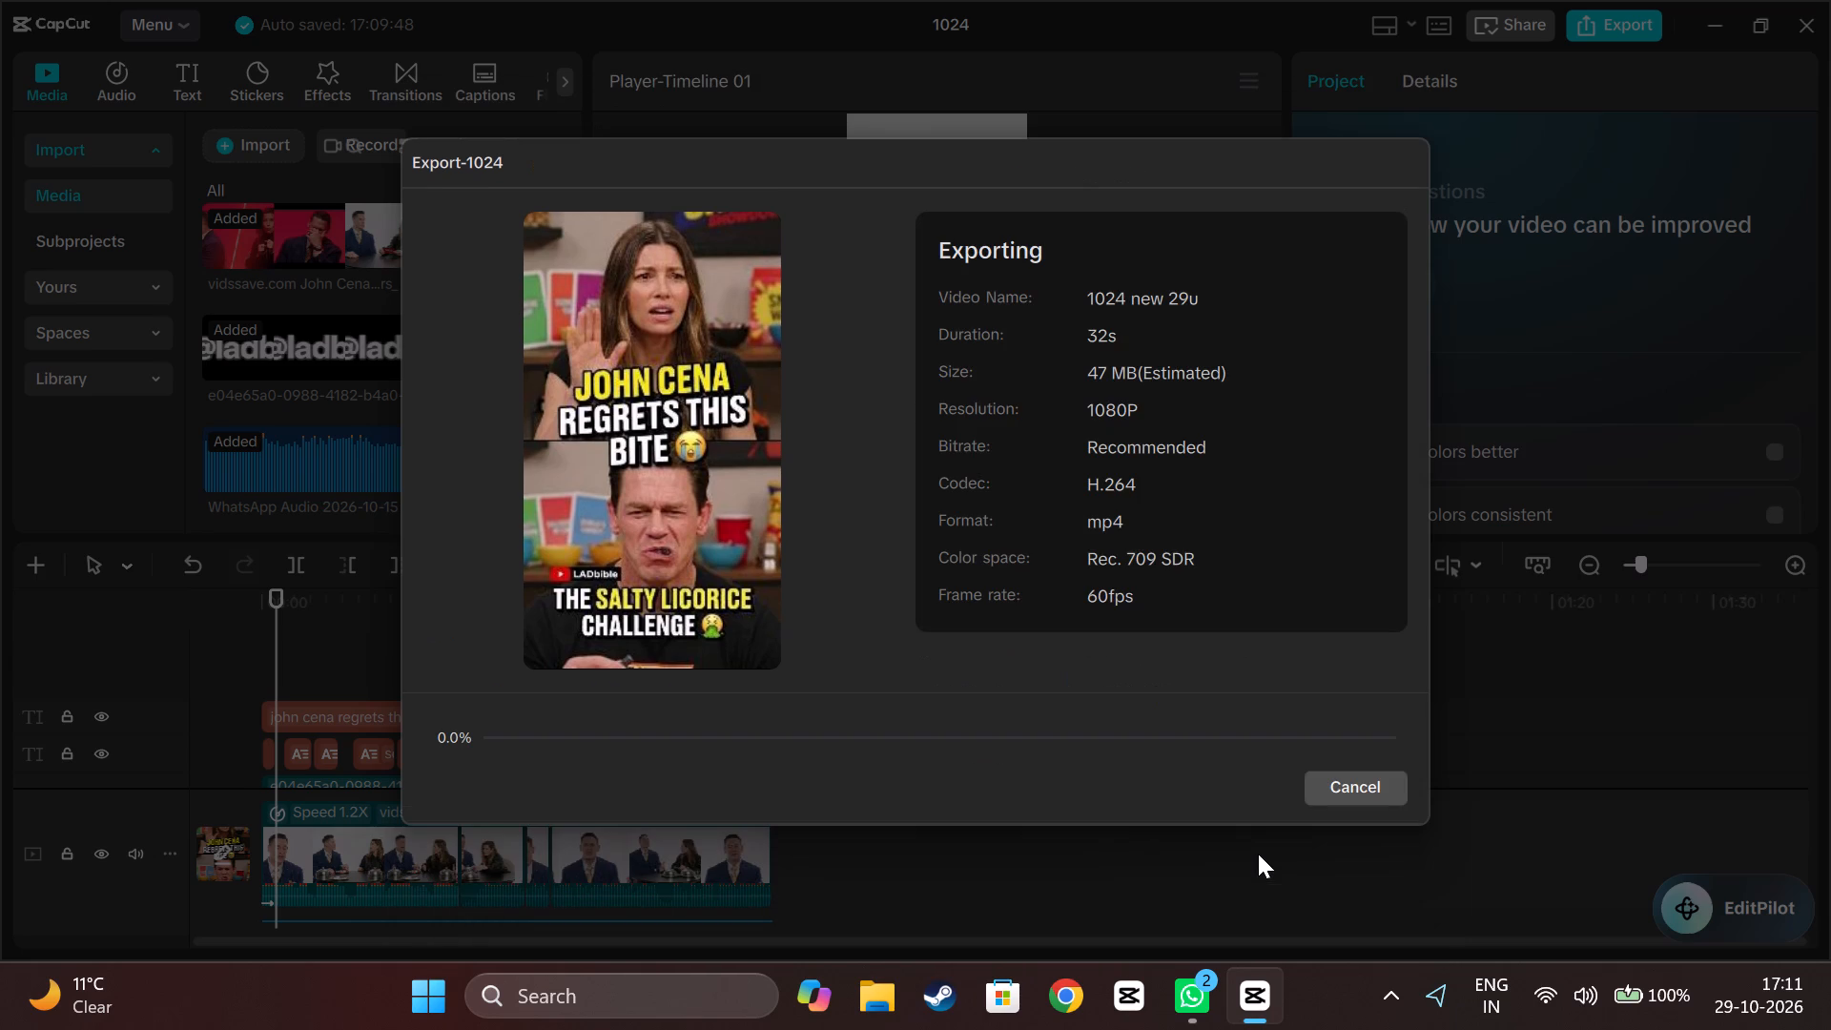
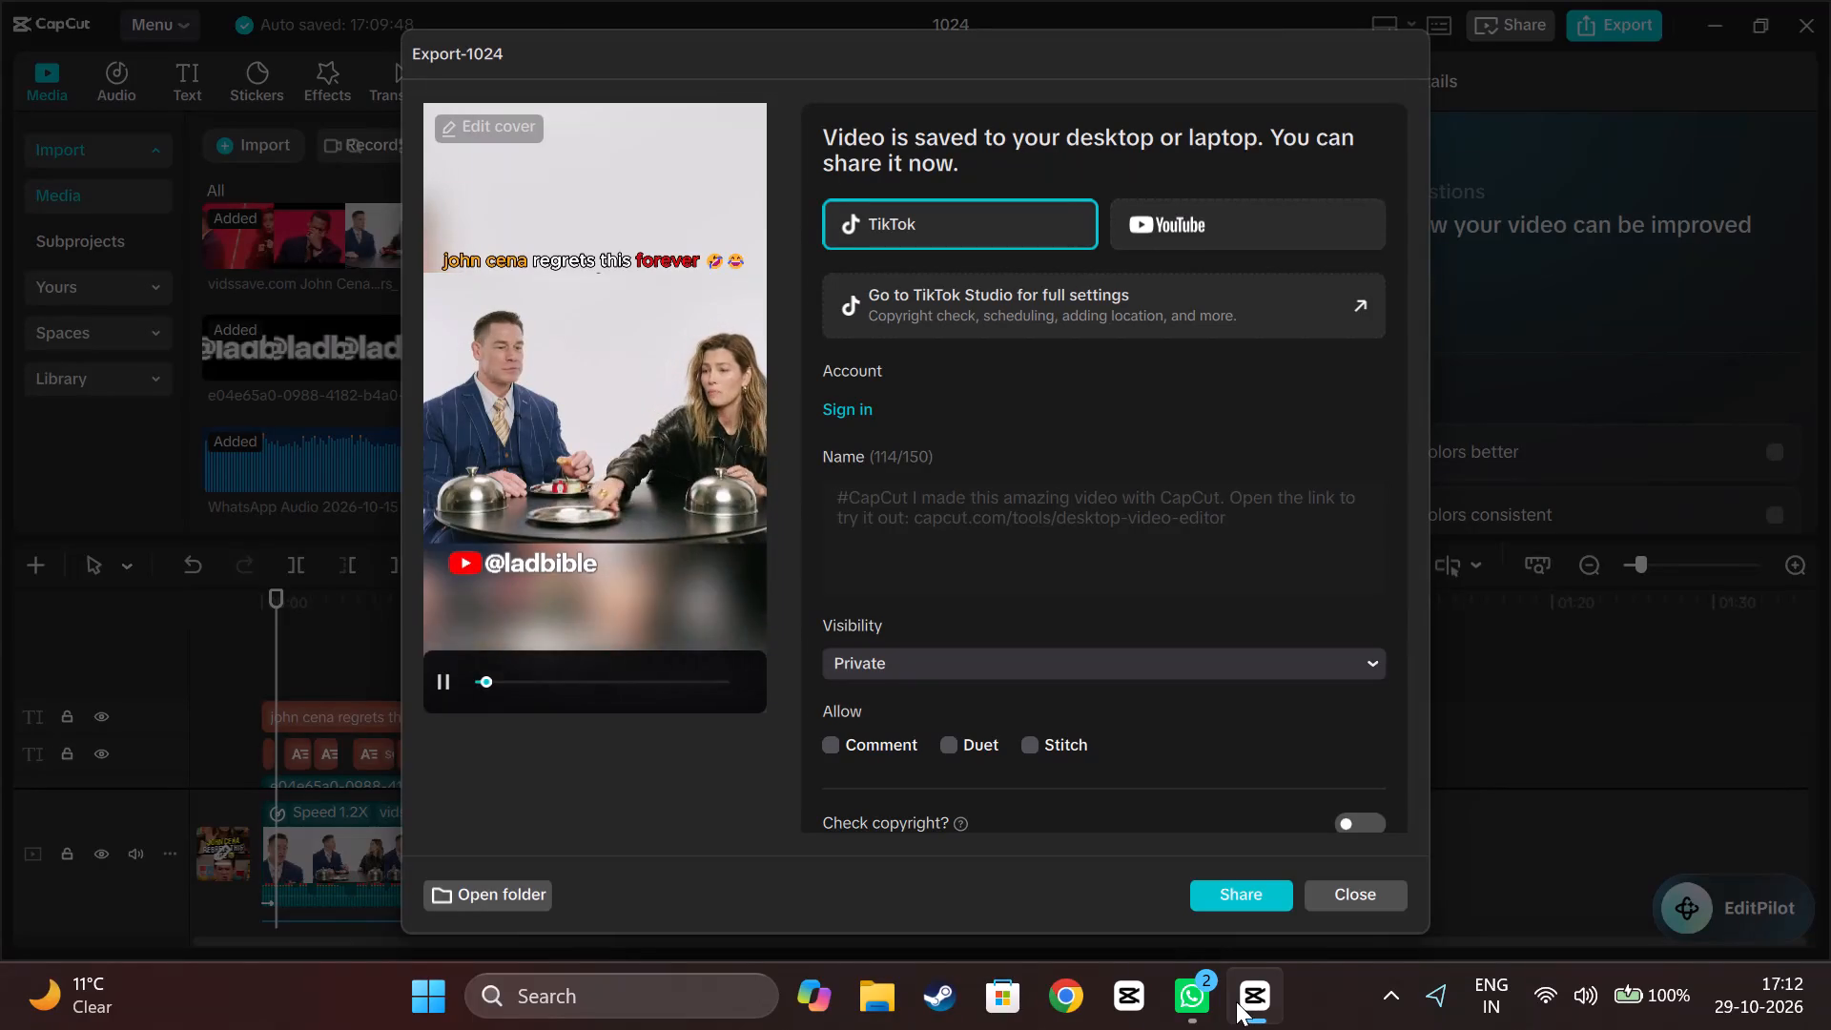
# Dismiss the finished export window without sharing the video and return to the 1024 timeline.
pyautogui.click(1366, 885)
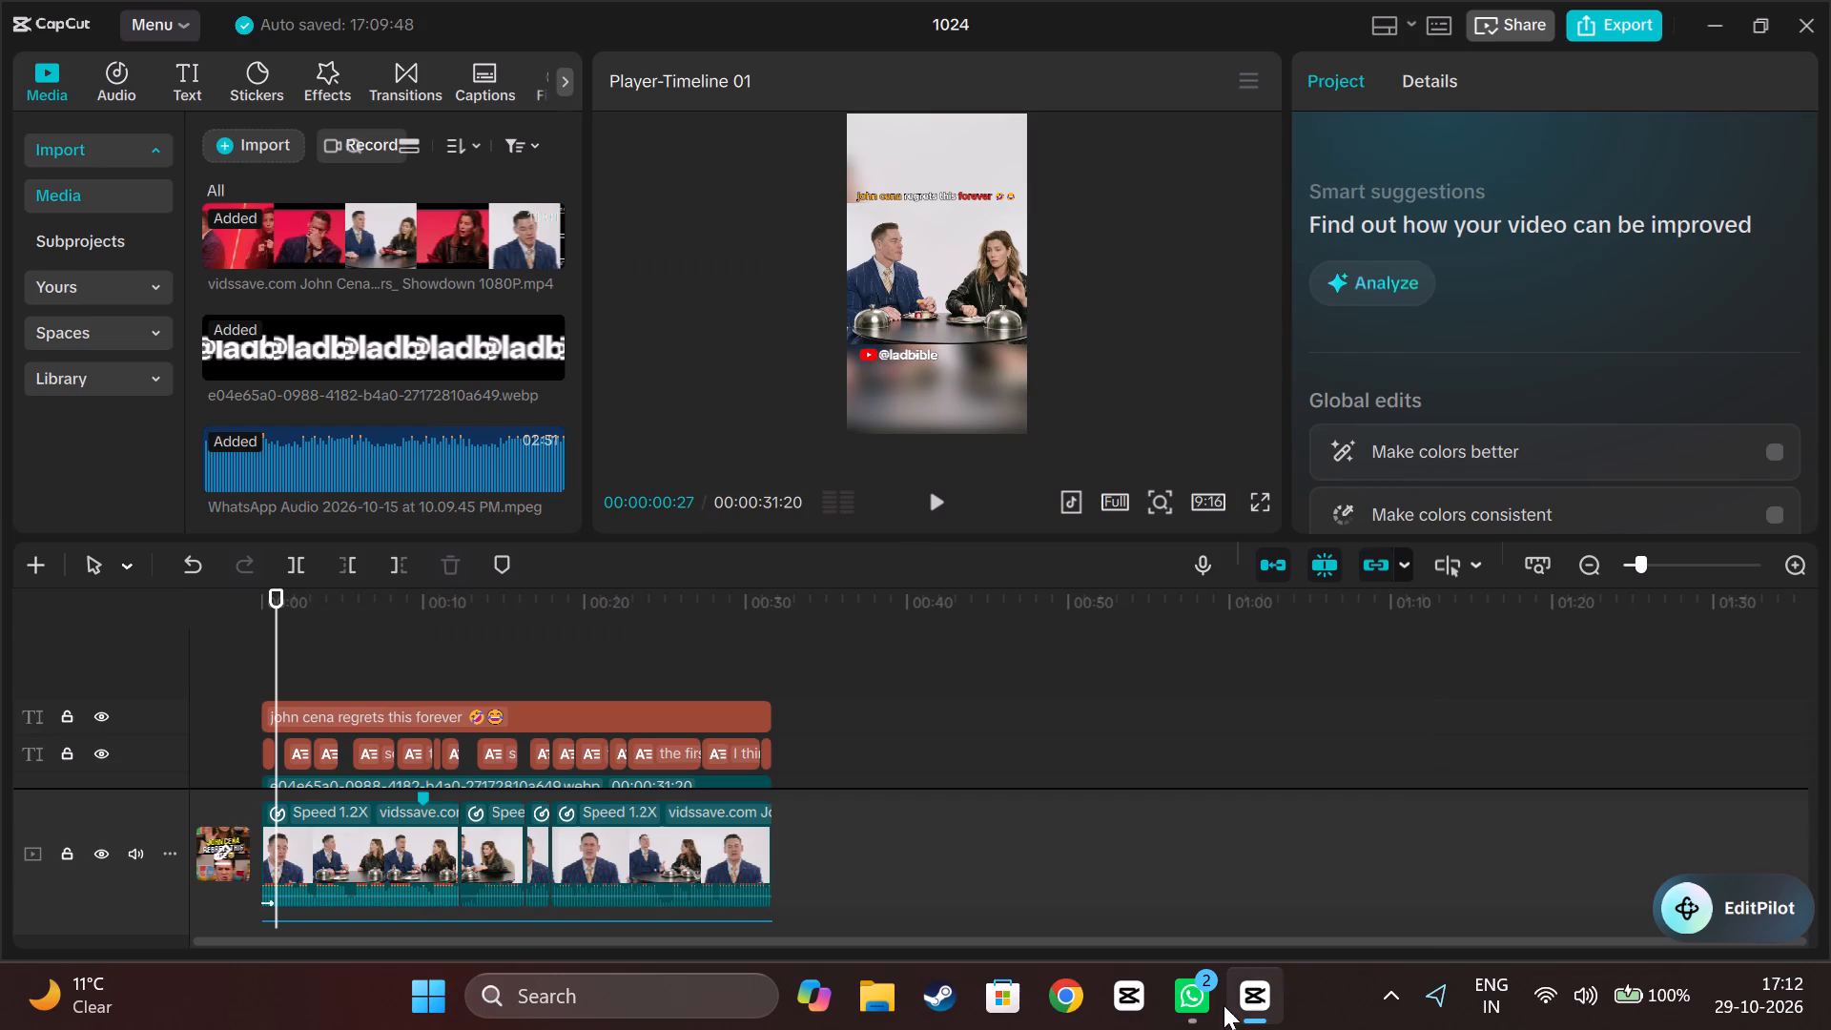
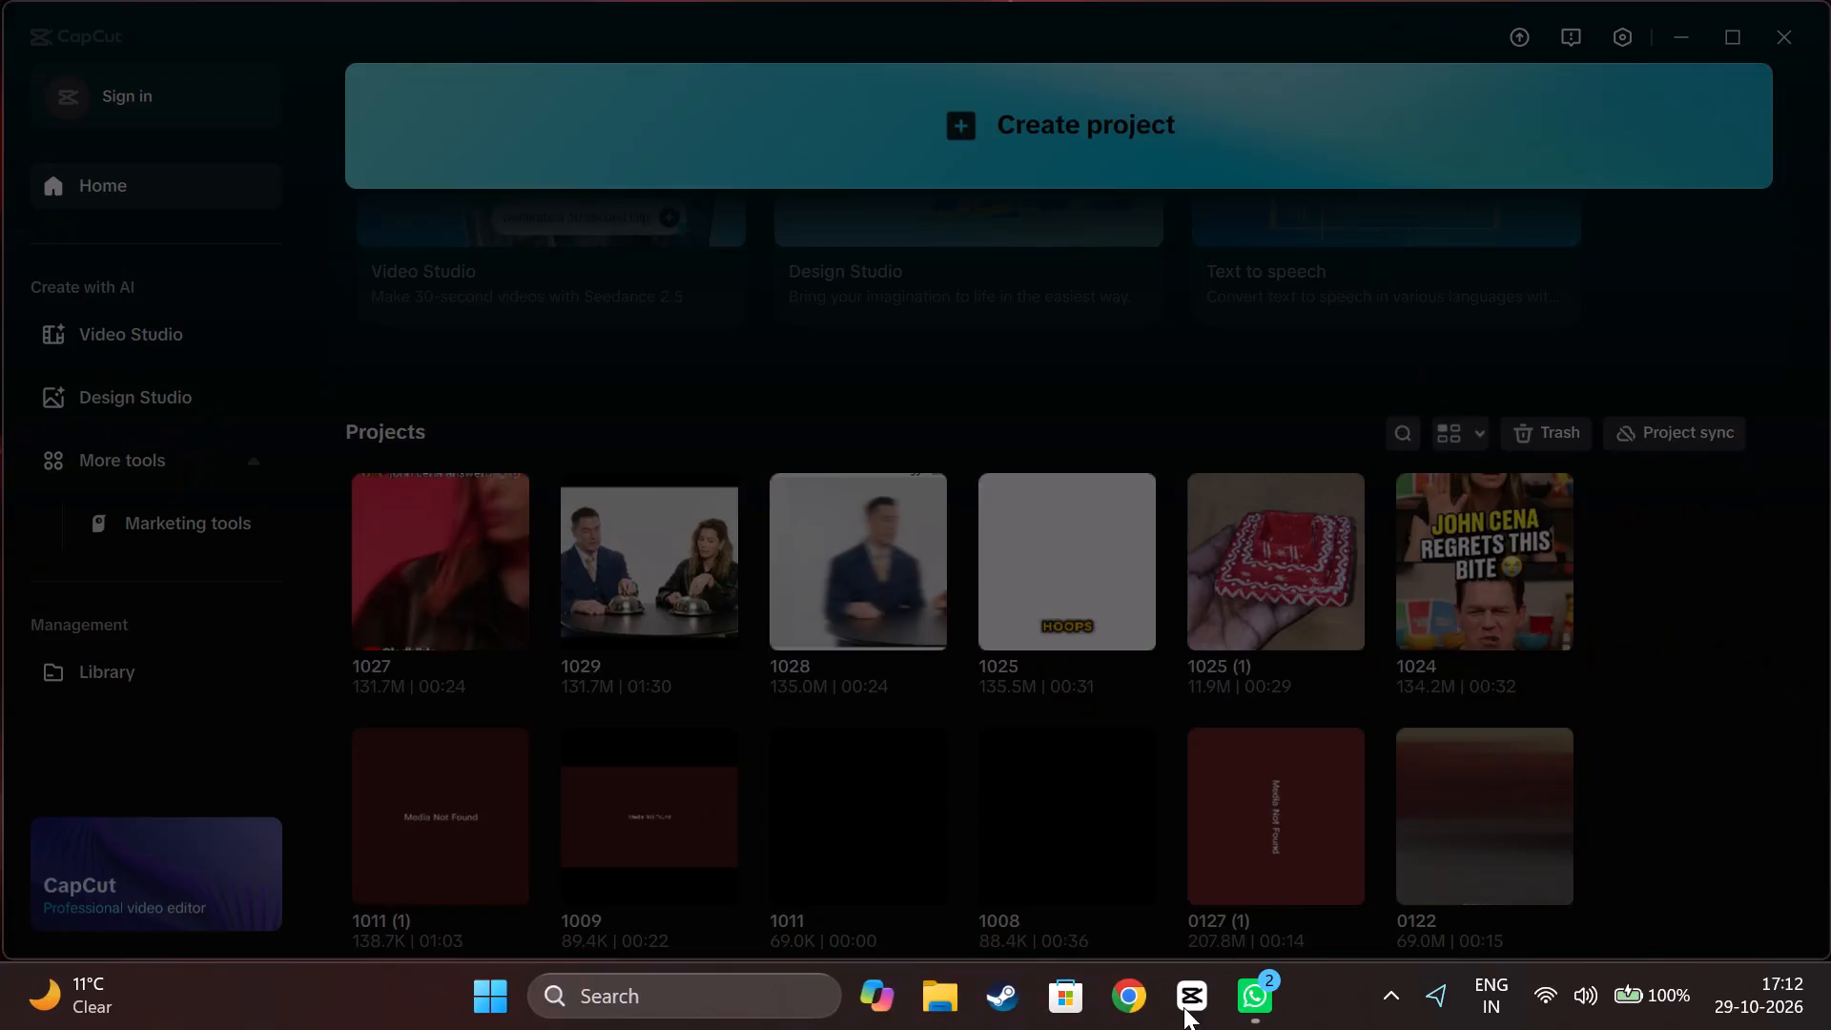
# Open the 1029 project and dismiss the missing-media linking dialog without linking any file.
pyautogui.scroll(-13, 597, 742)
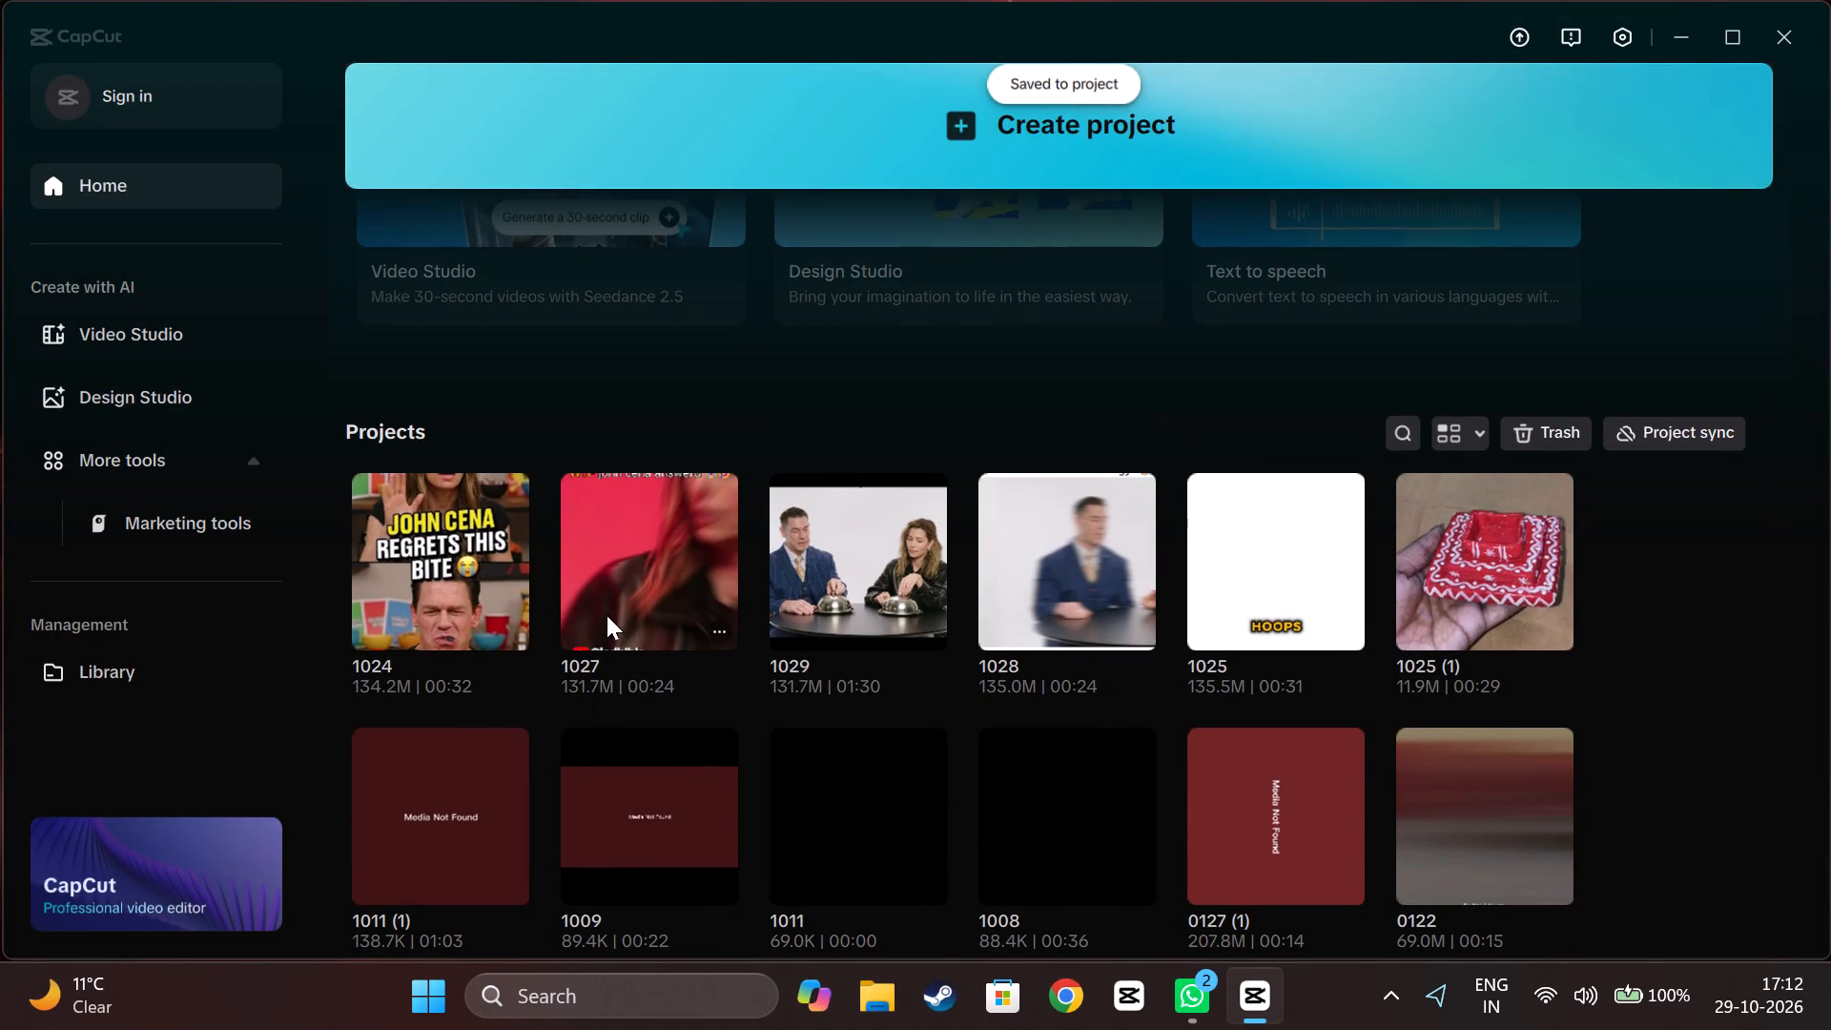
pyautogui.click(799, 571)
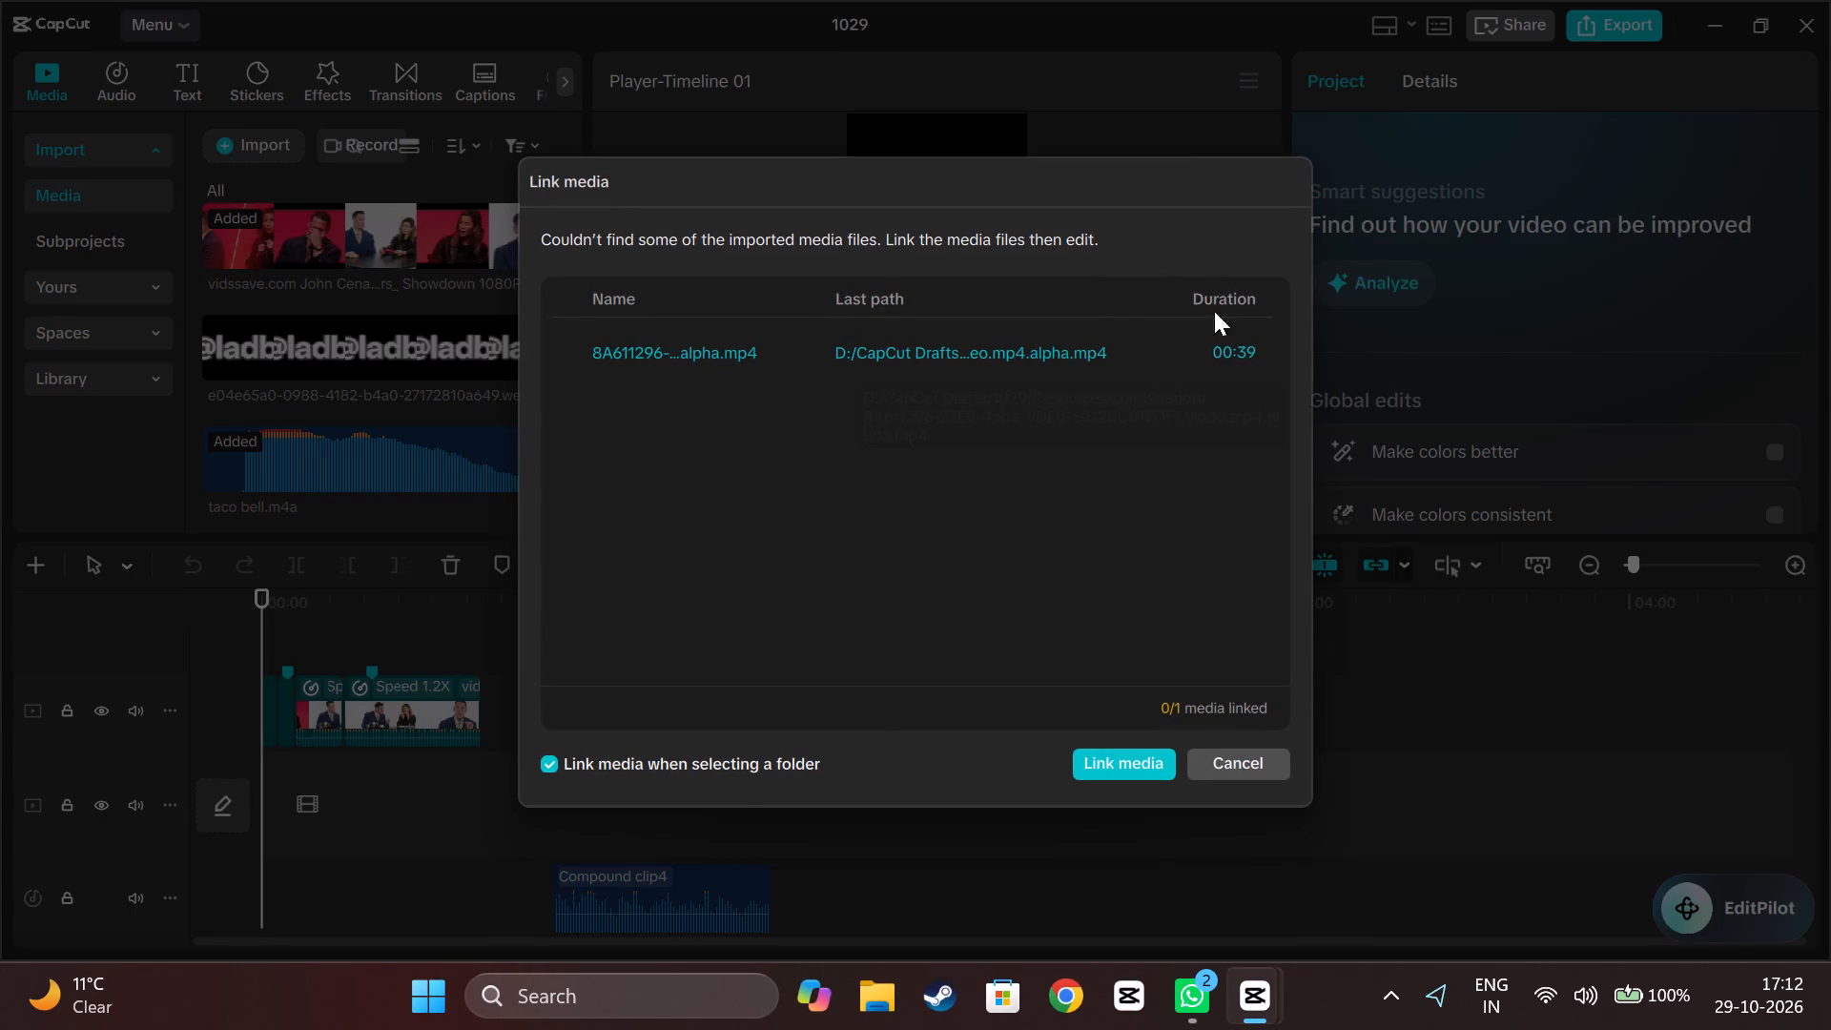
pyautogui.click(1247, 764)
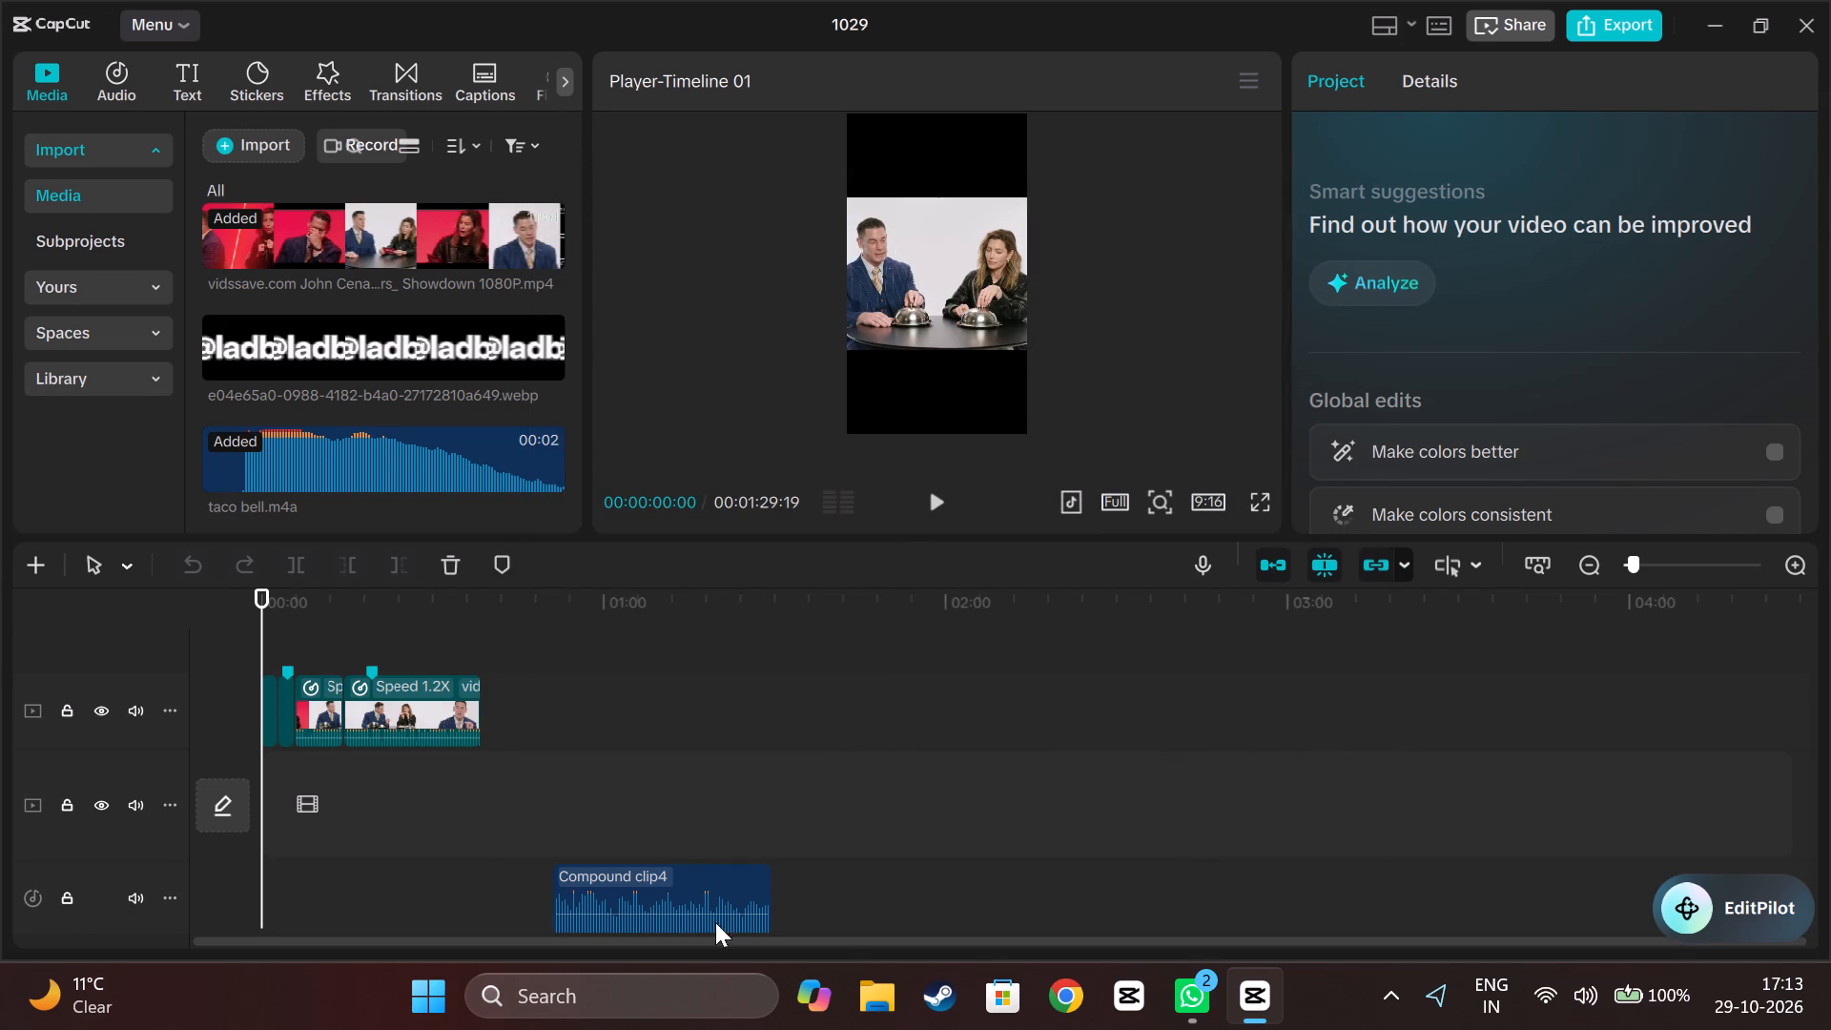
# Move the Compound clip4 audio to the start of the timeline, aligned beneath the video clips.
pyautogui.moveTo(666, 892); pyautogui.dragTo(614, 828)
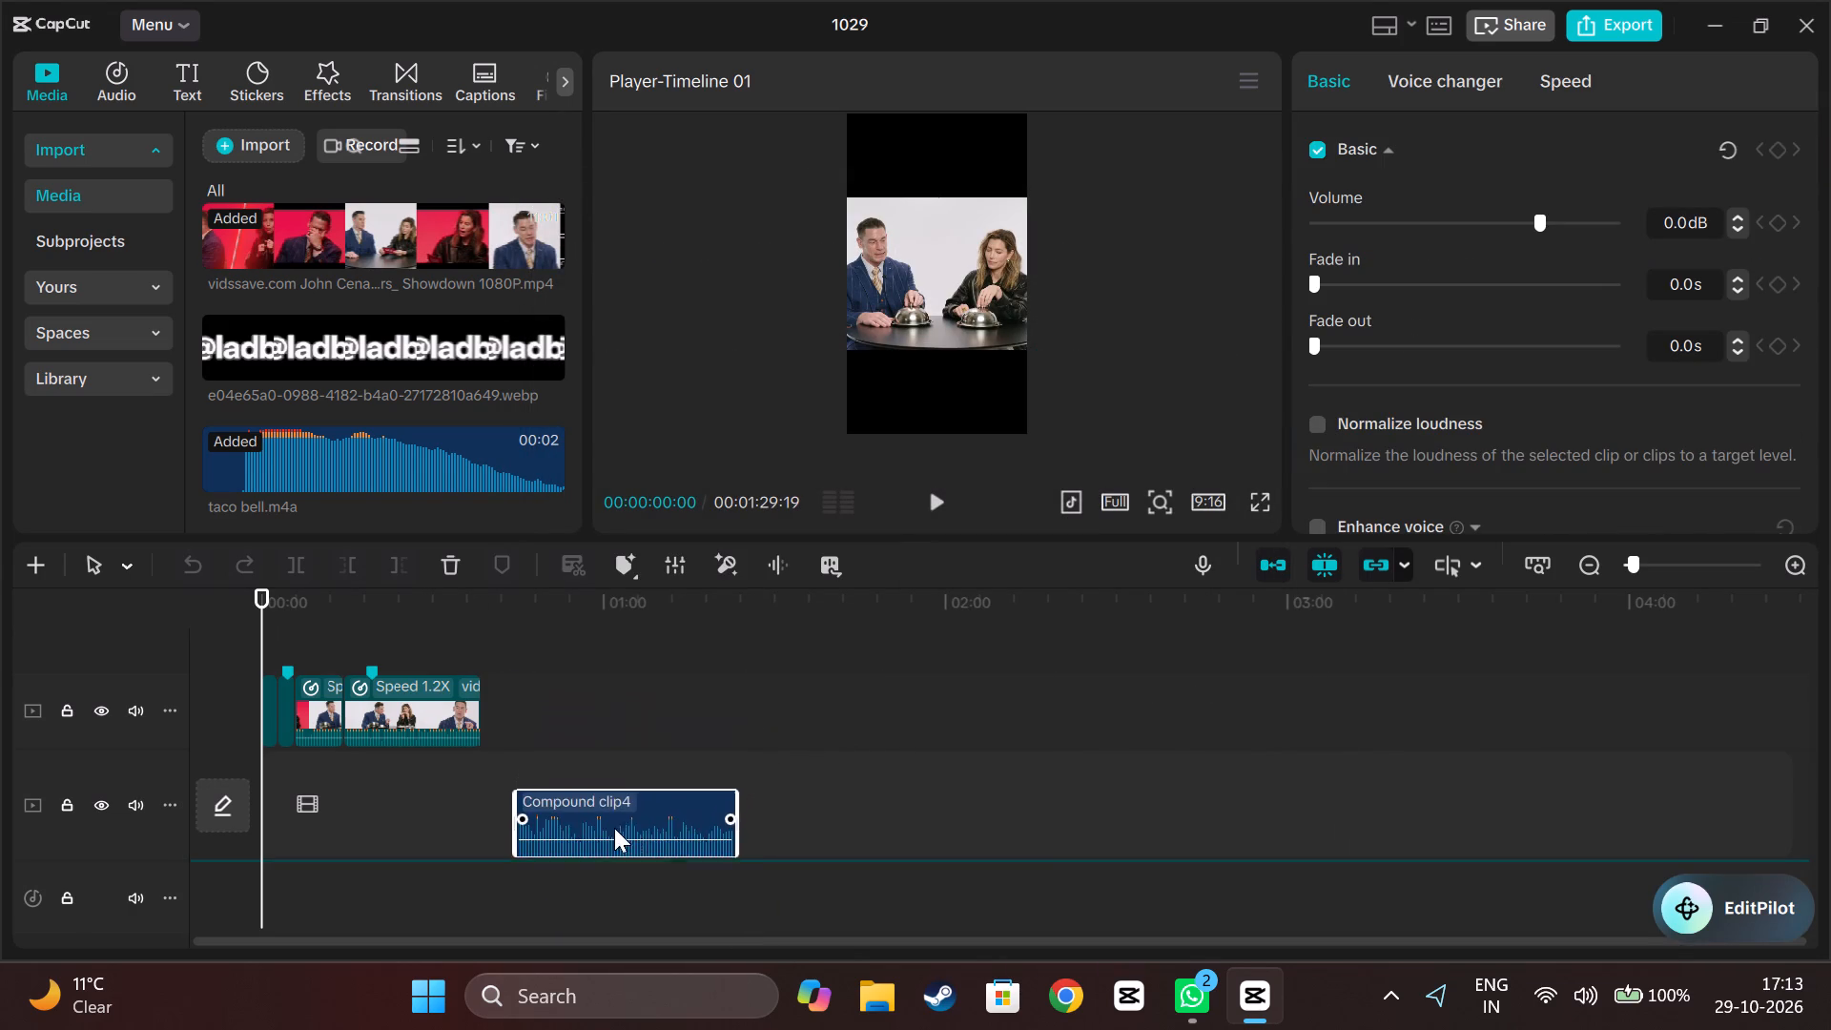
pyautogui.moveTo(614, 828); pyautogui.dragTo(382, 795)
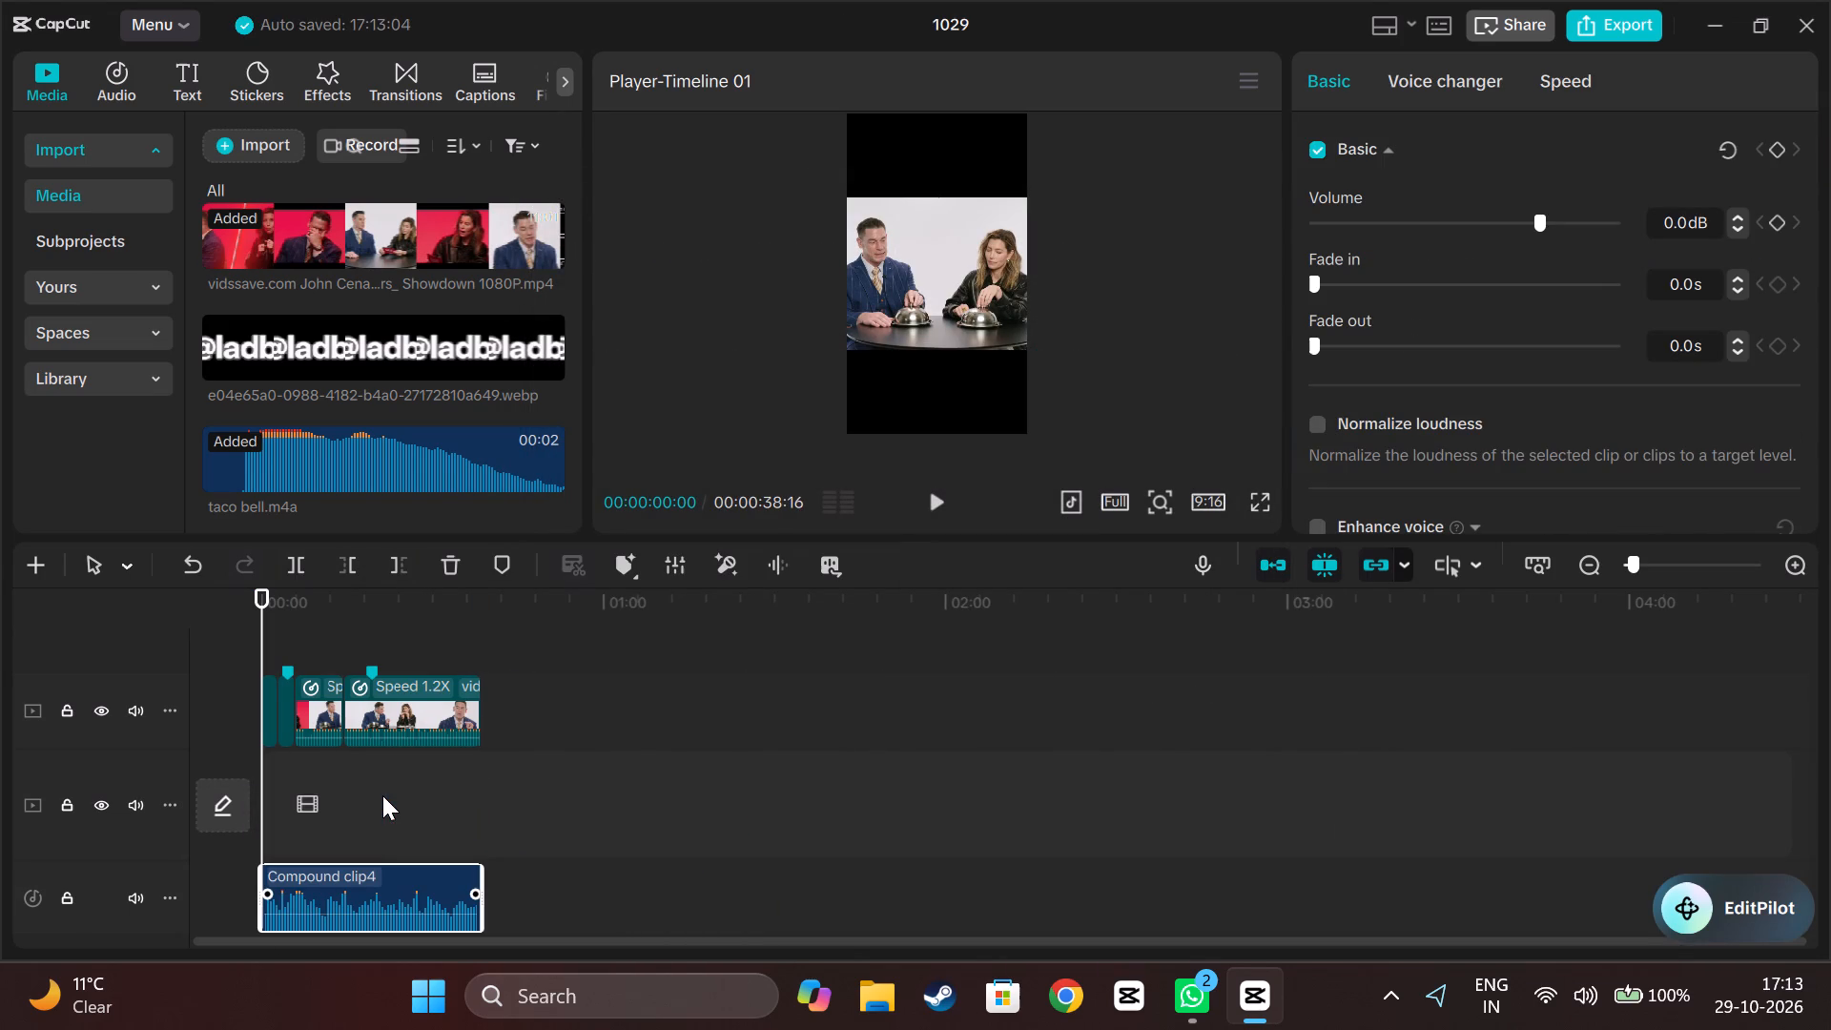
# Return the playhead to the timeline start and mute the audio track holding Compound clip4.
pyautogui.click(307, 806)
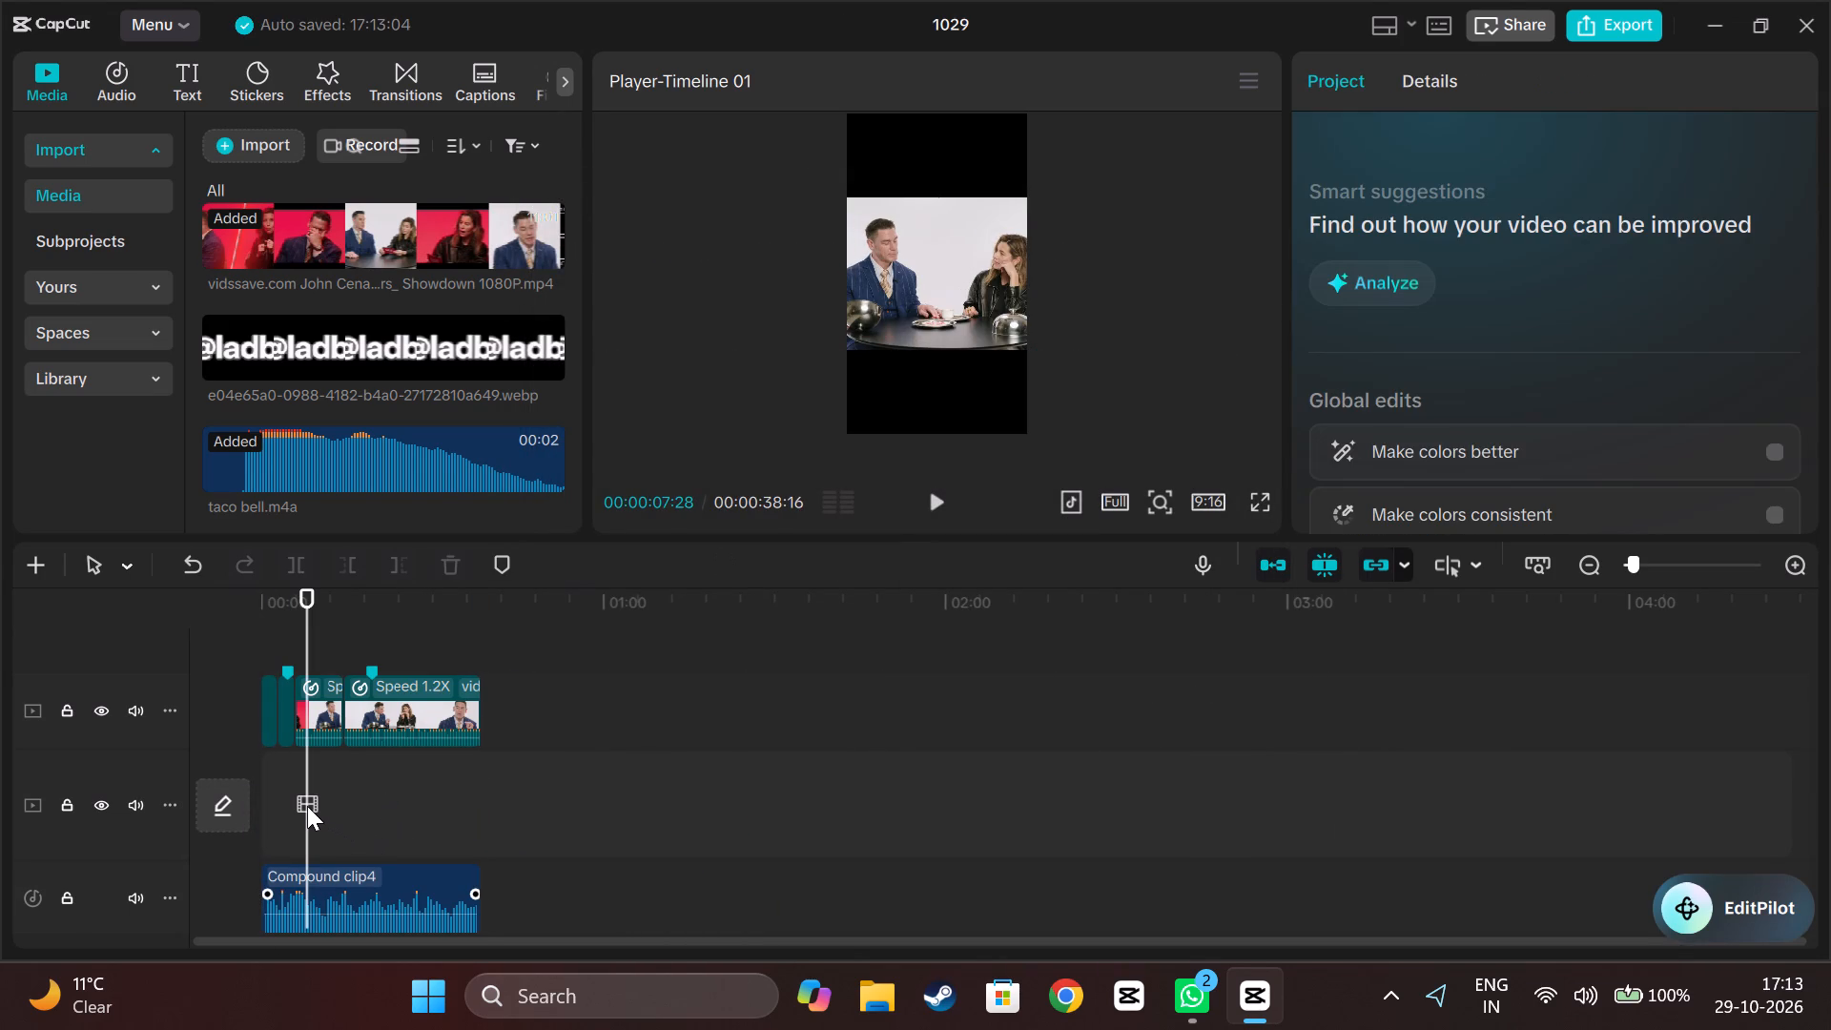
pyautogui.scroll(3, 307, 806)
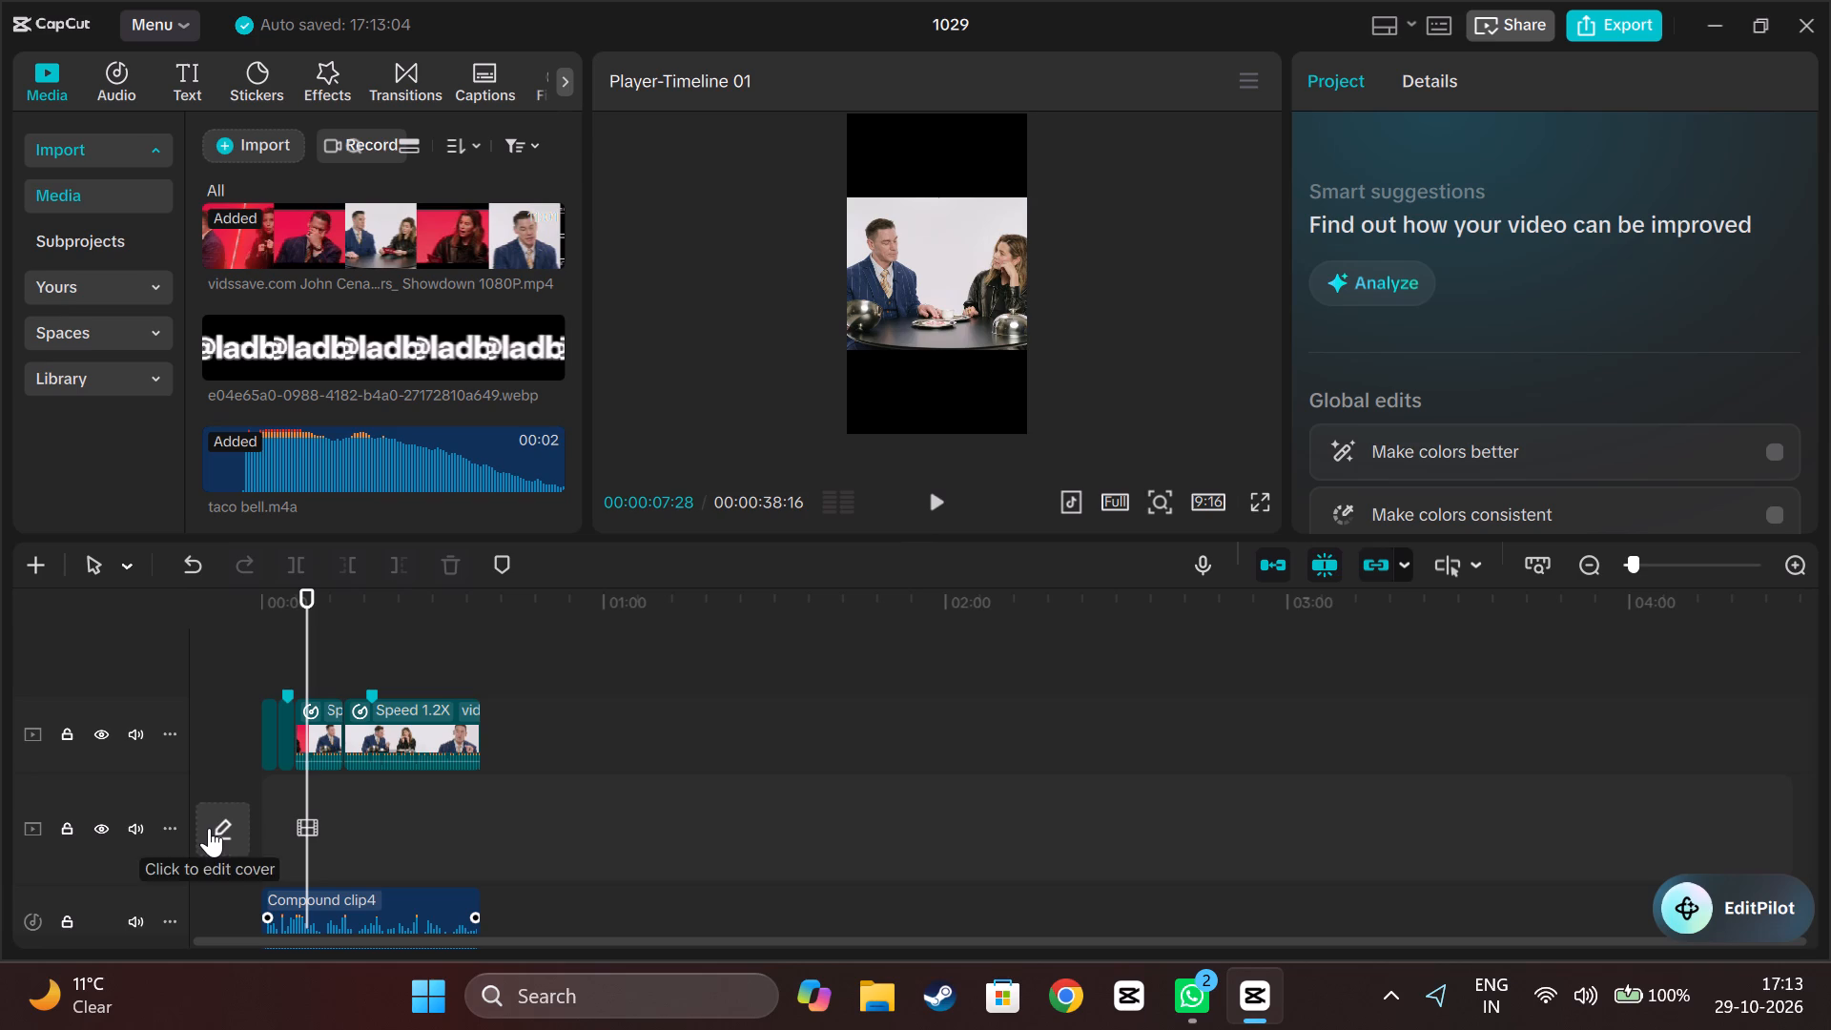
pyautogui.scroll(5, 331, 824)
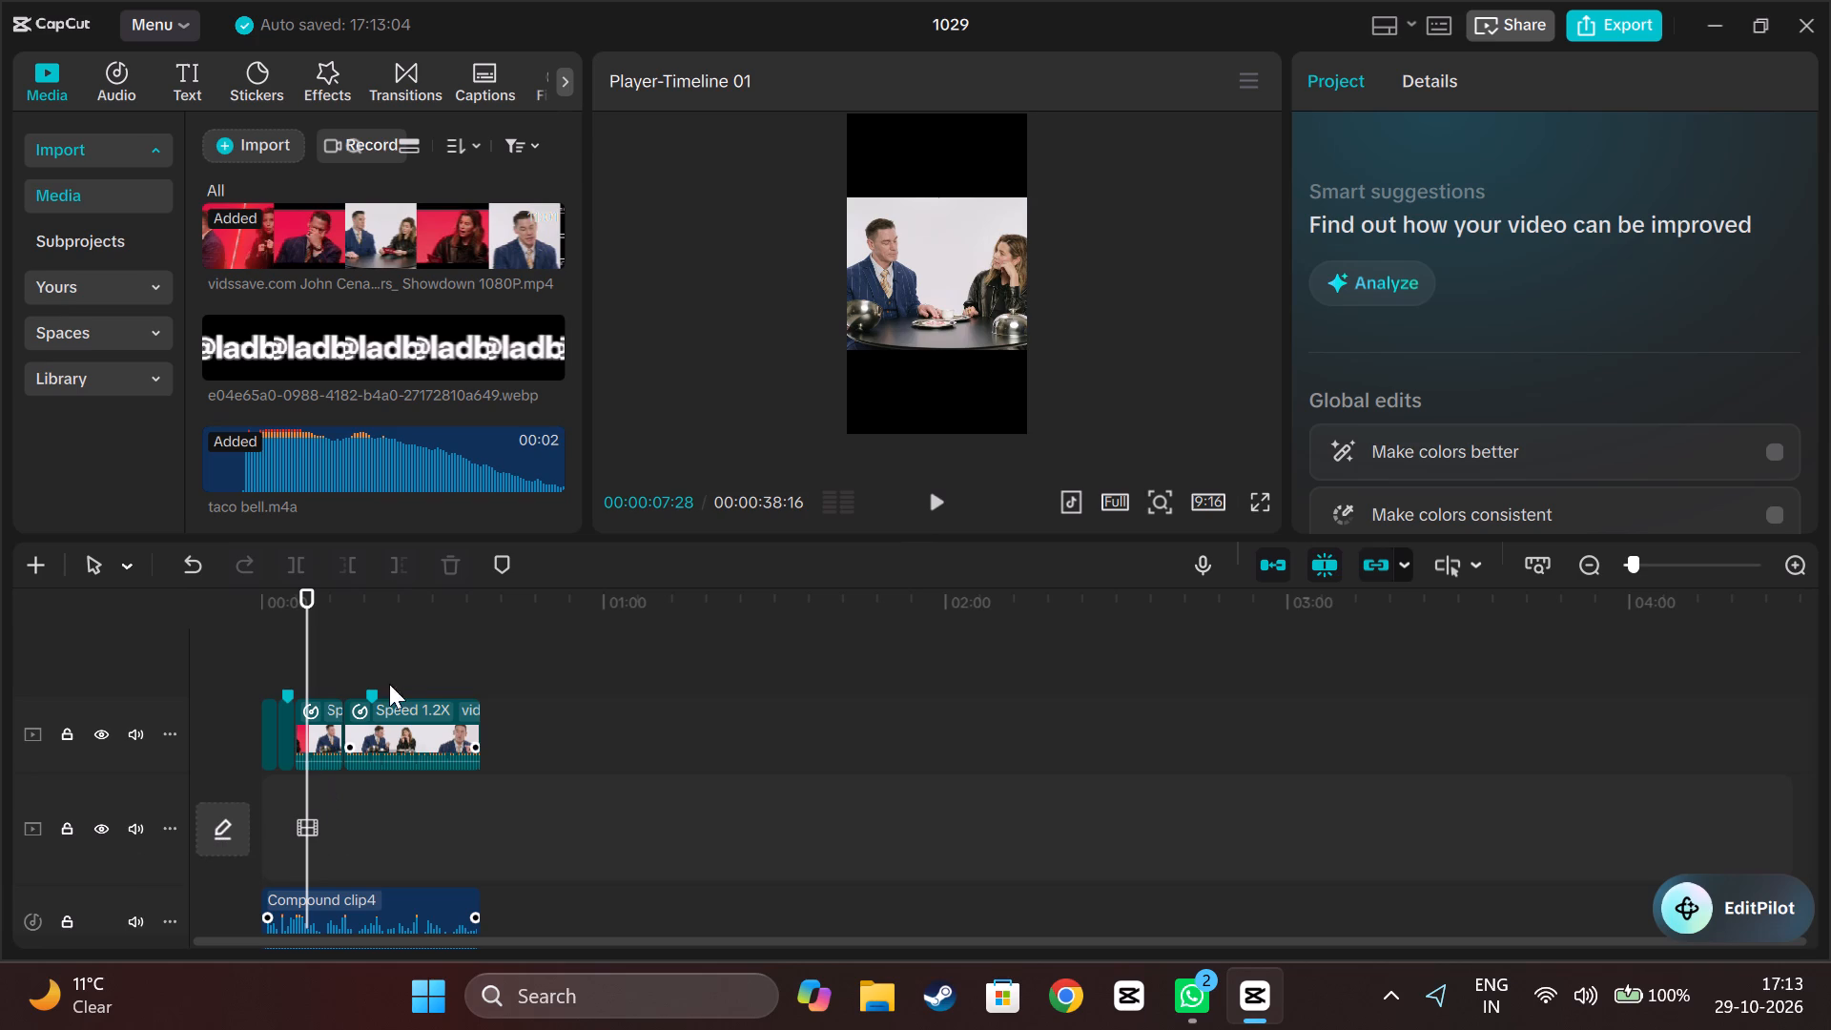
pyautogui.moveTo(302, 644); pyautogui.dragTo(261, 645)
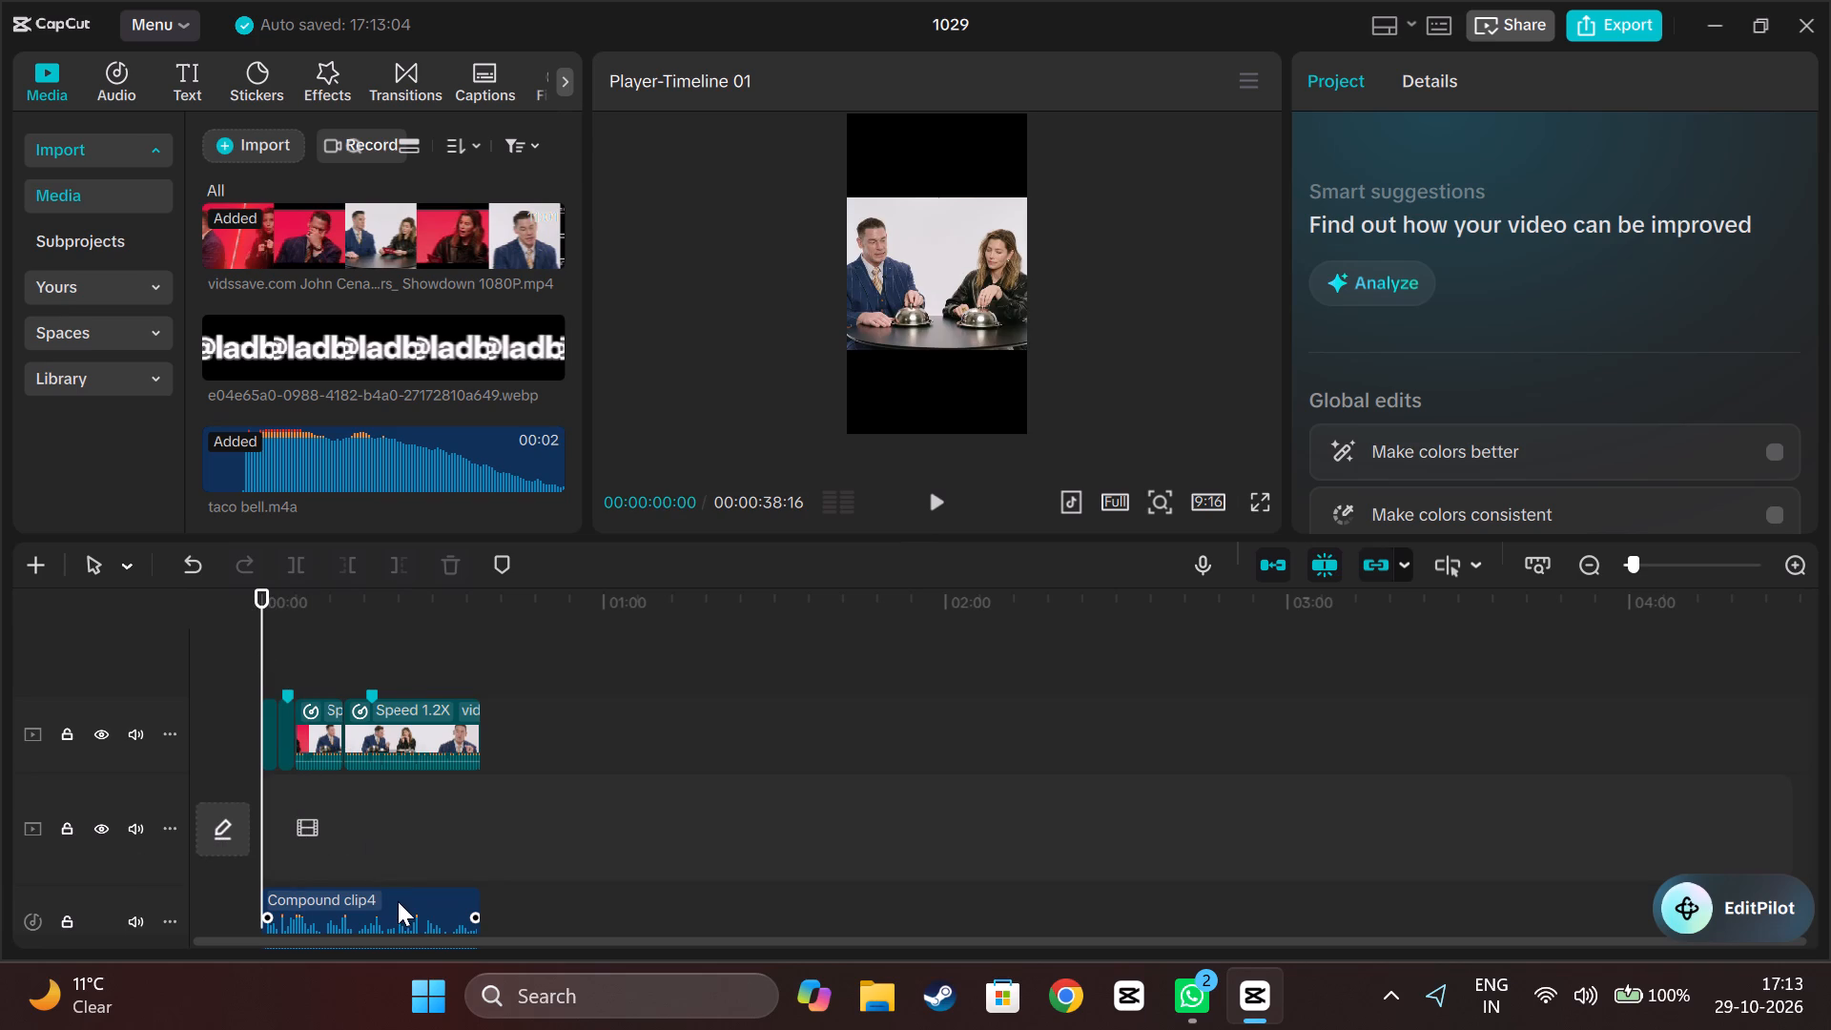
pyautogui.click(136, 920)
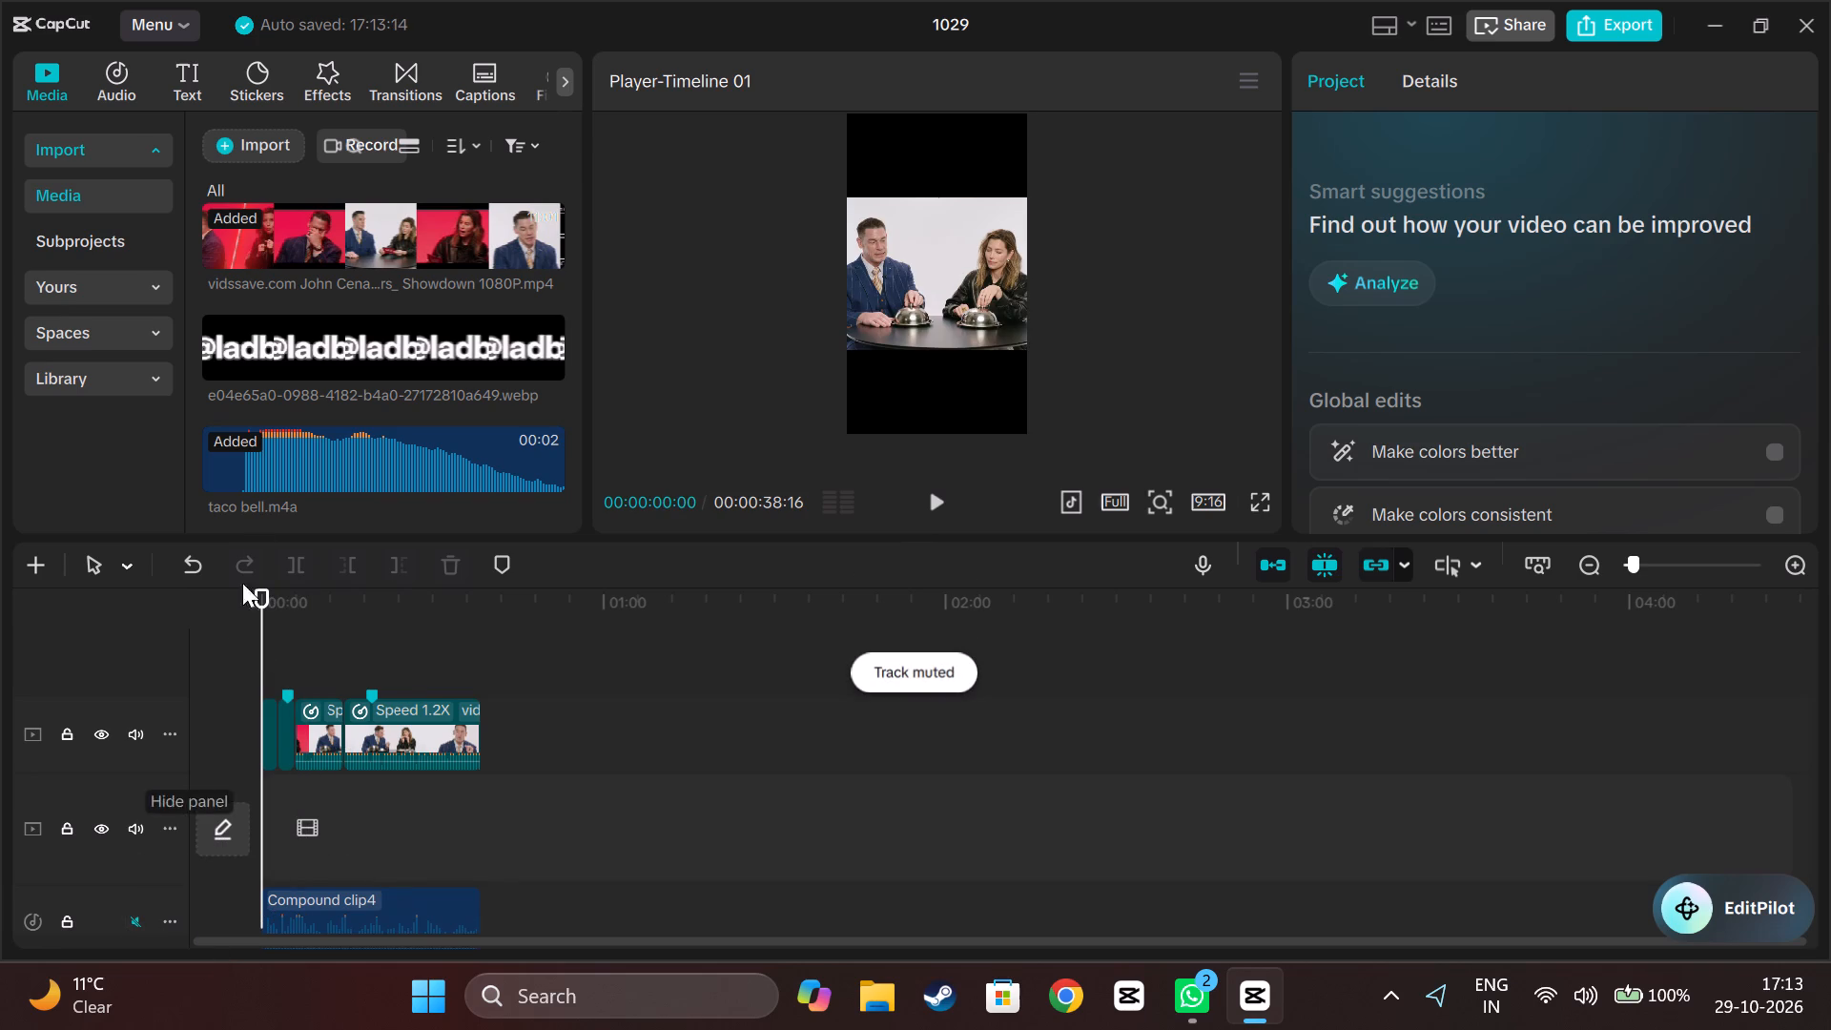
# Generate captions for the timeline using the plain white QUICK caption template from the Word category.
pyautogui.click(474, 71)
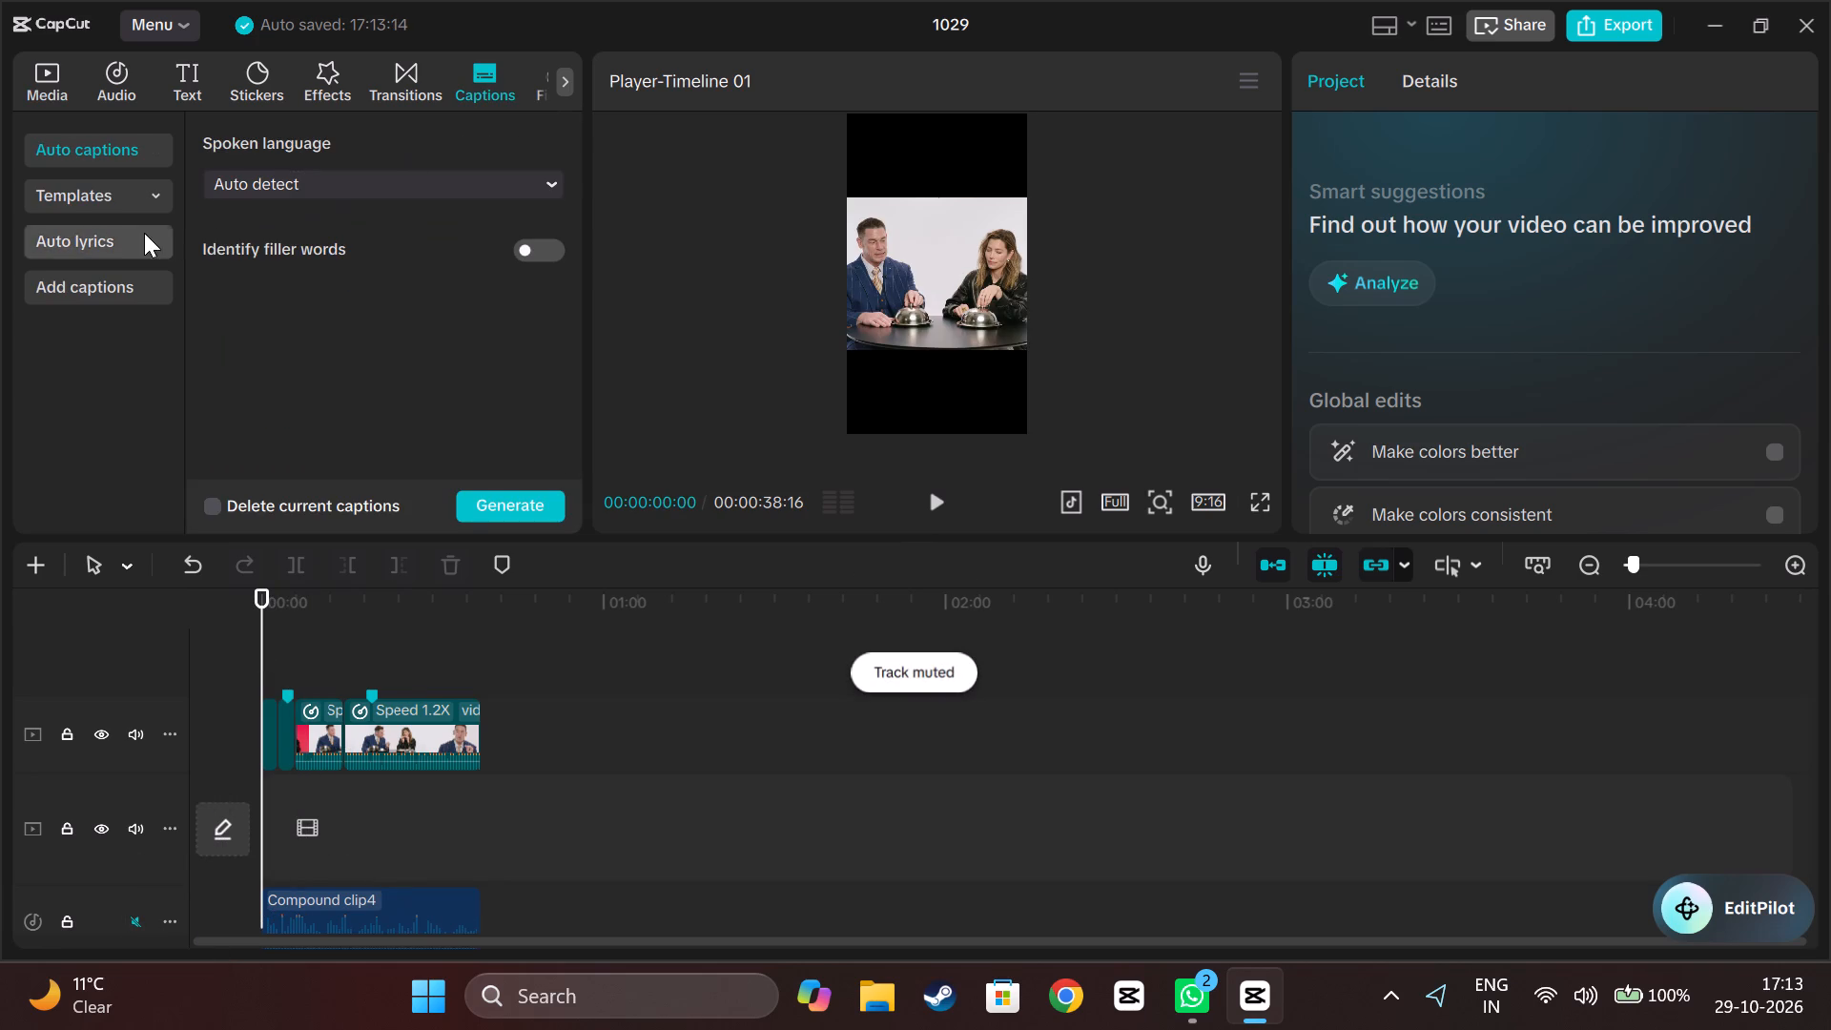
pyautogui.click(123, 201)
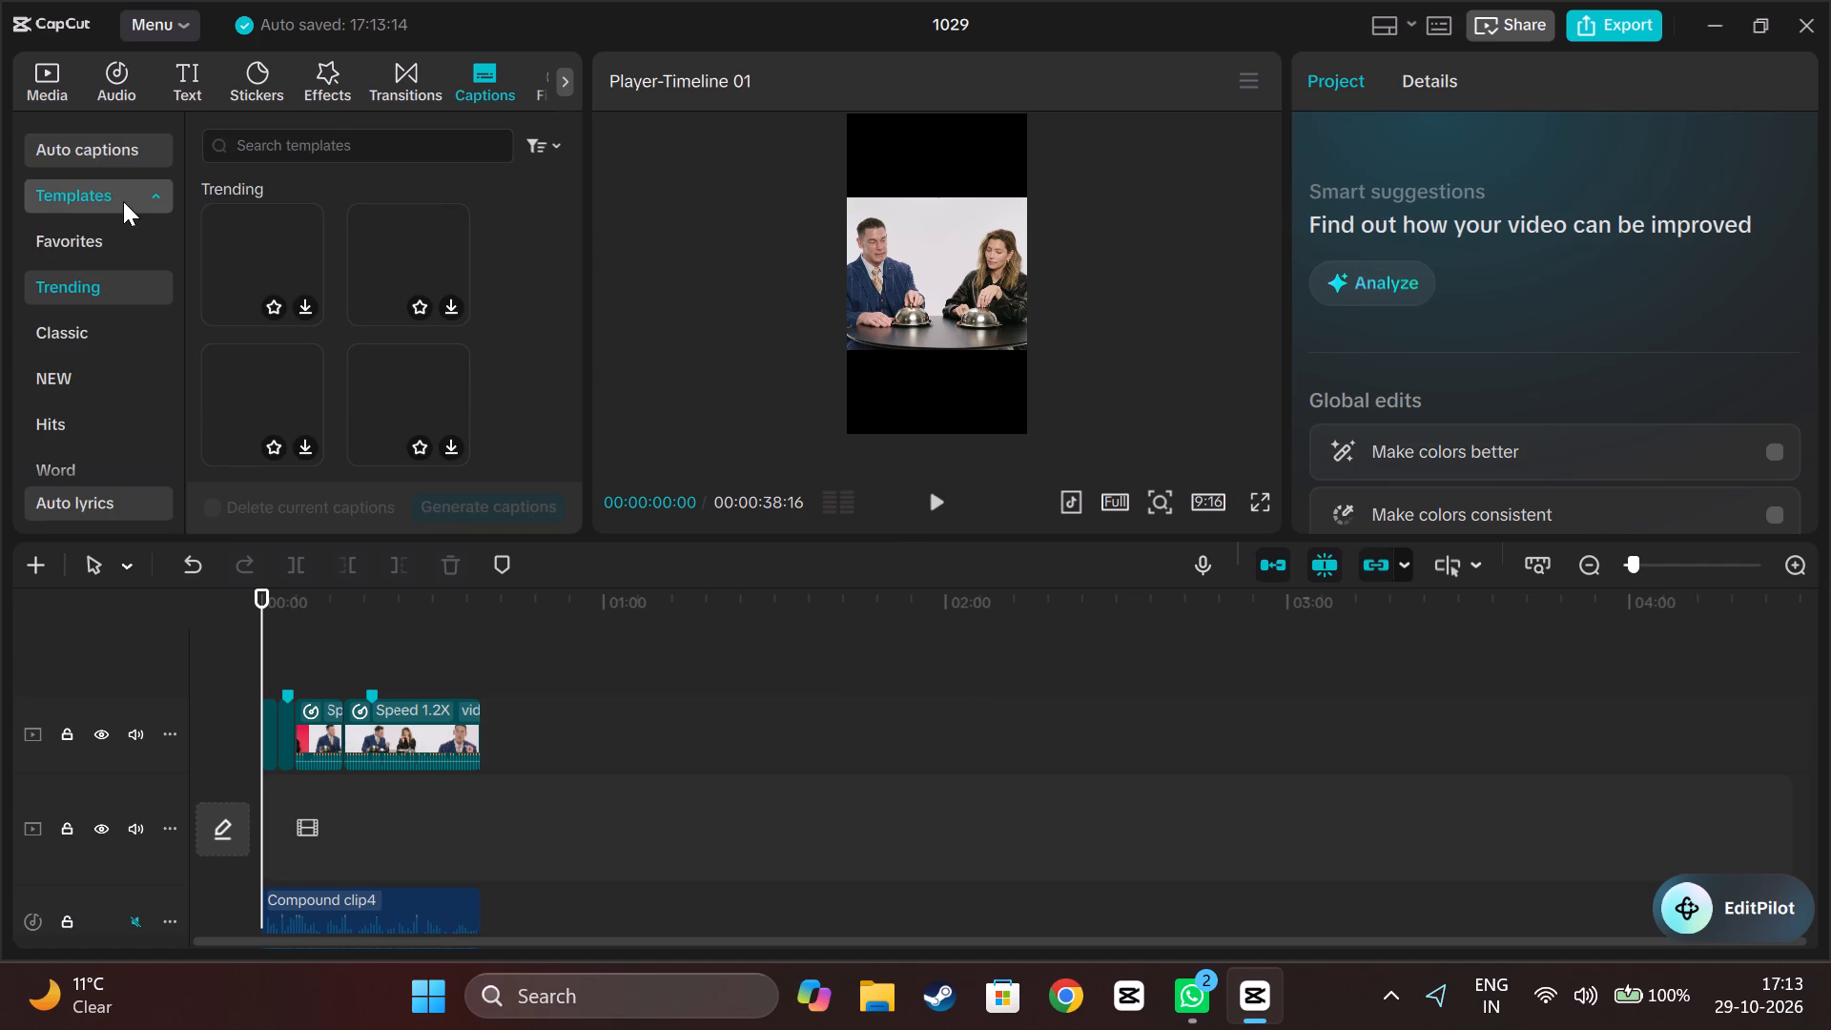
pyautogui.click(77, 476)
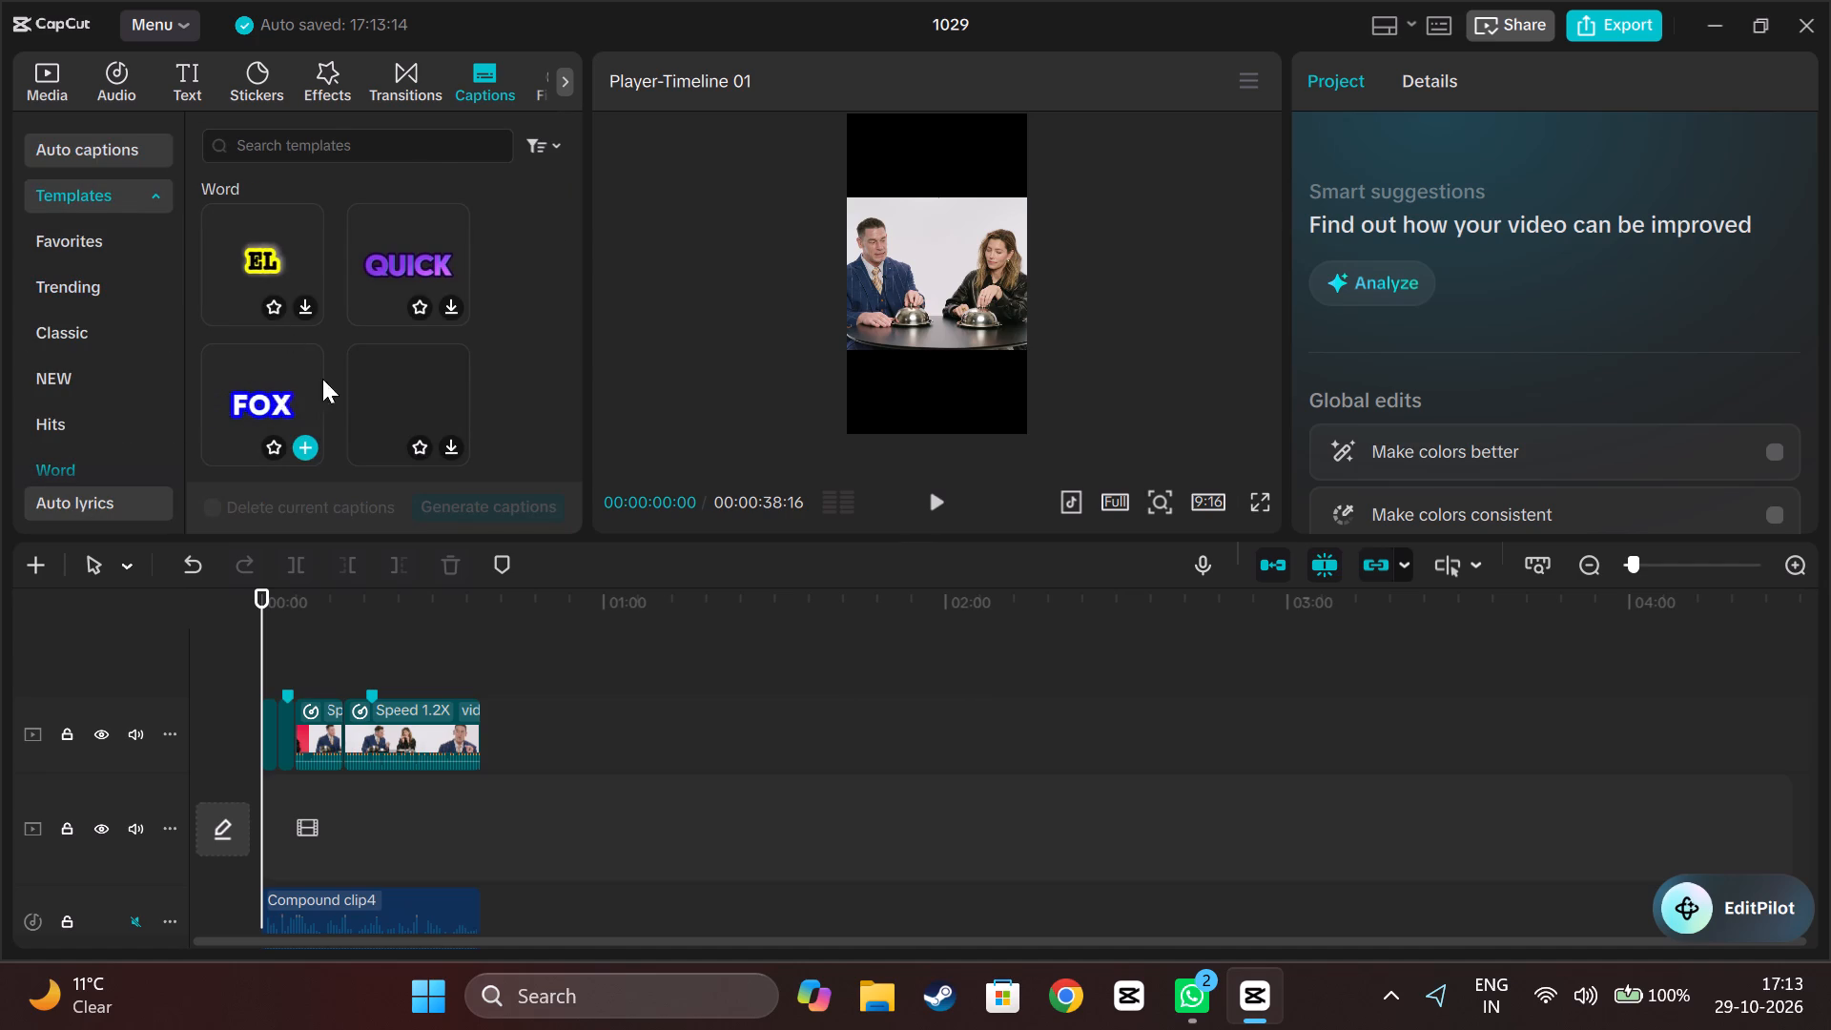
pyautogui.scroll(-3, 352, 375)
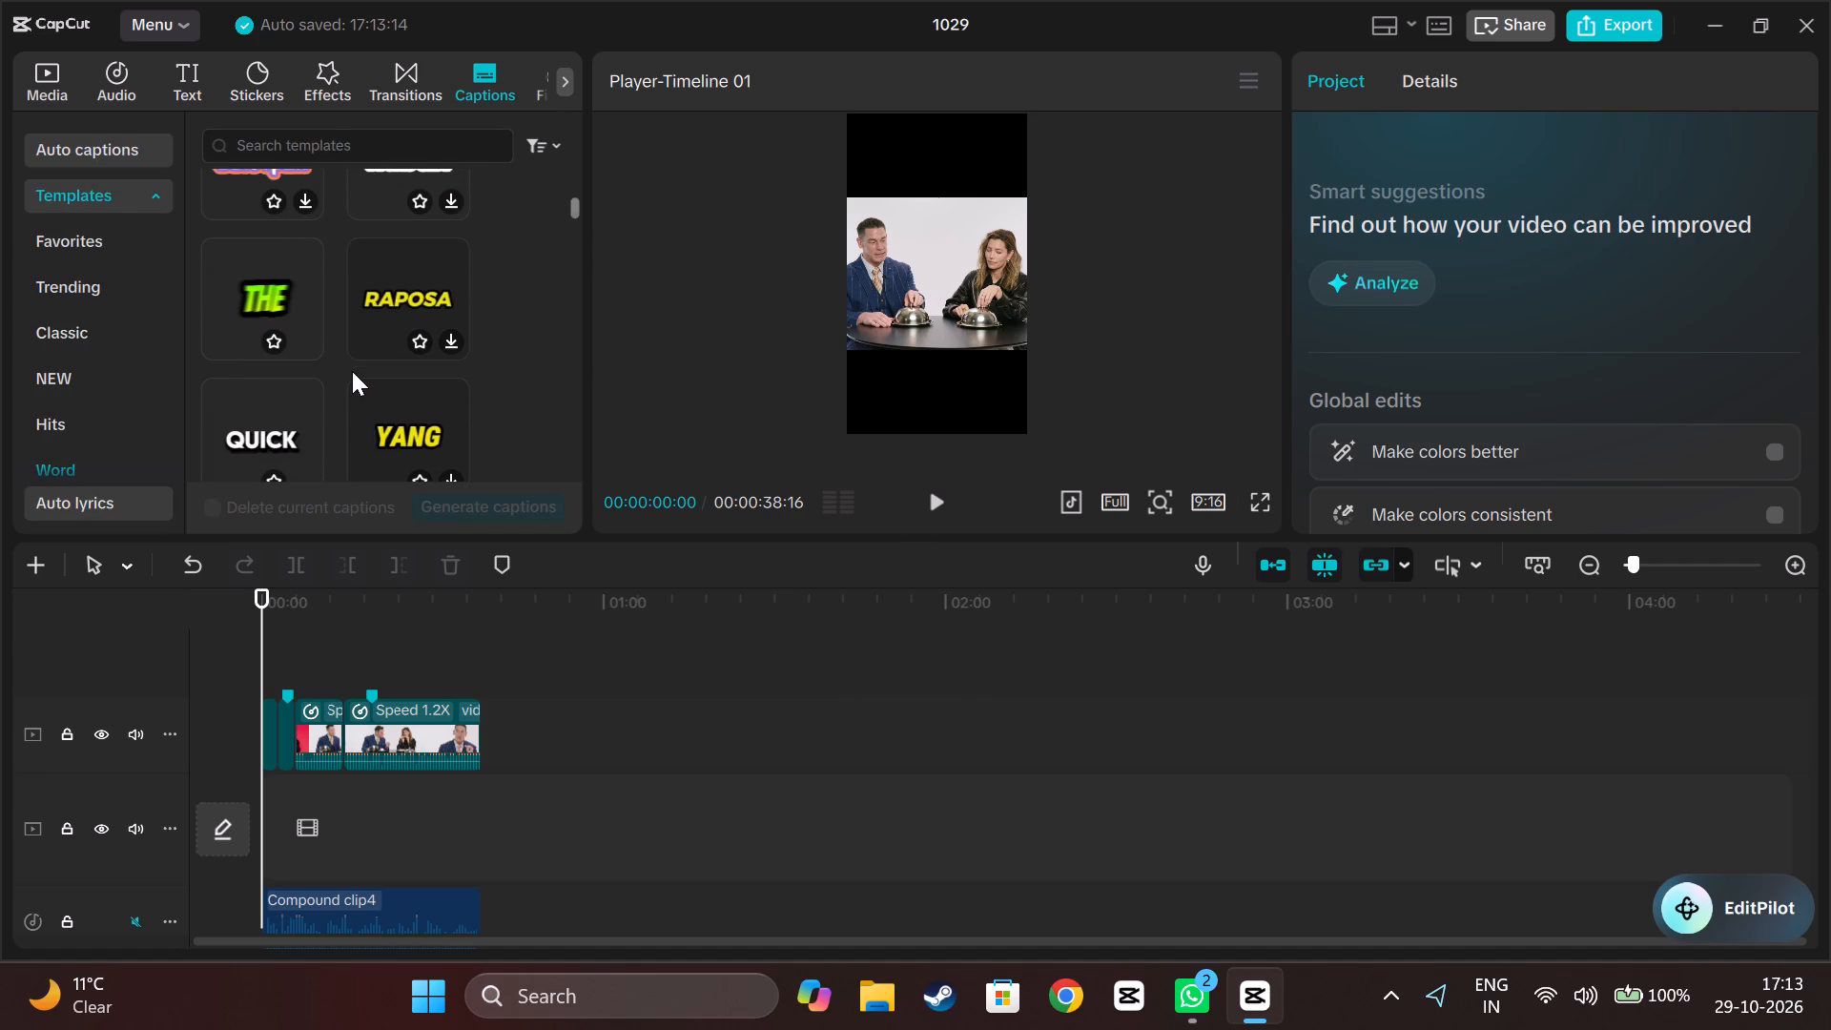
pyautogui.scroll(-1, 352, 371)
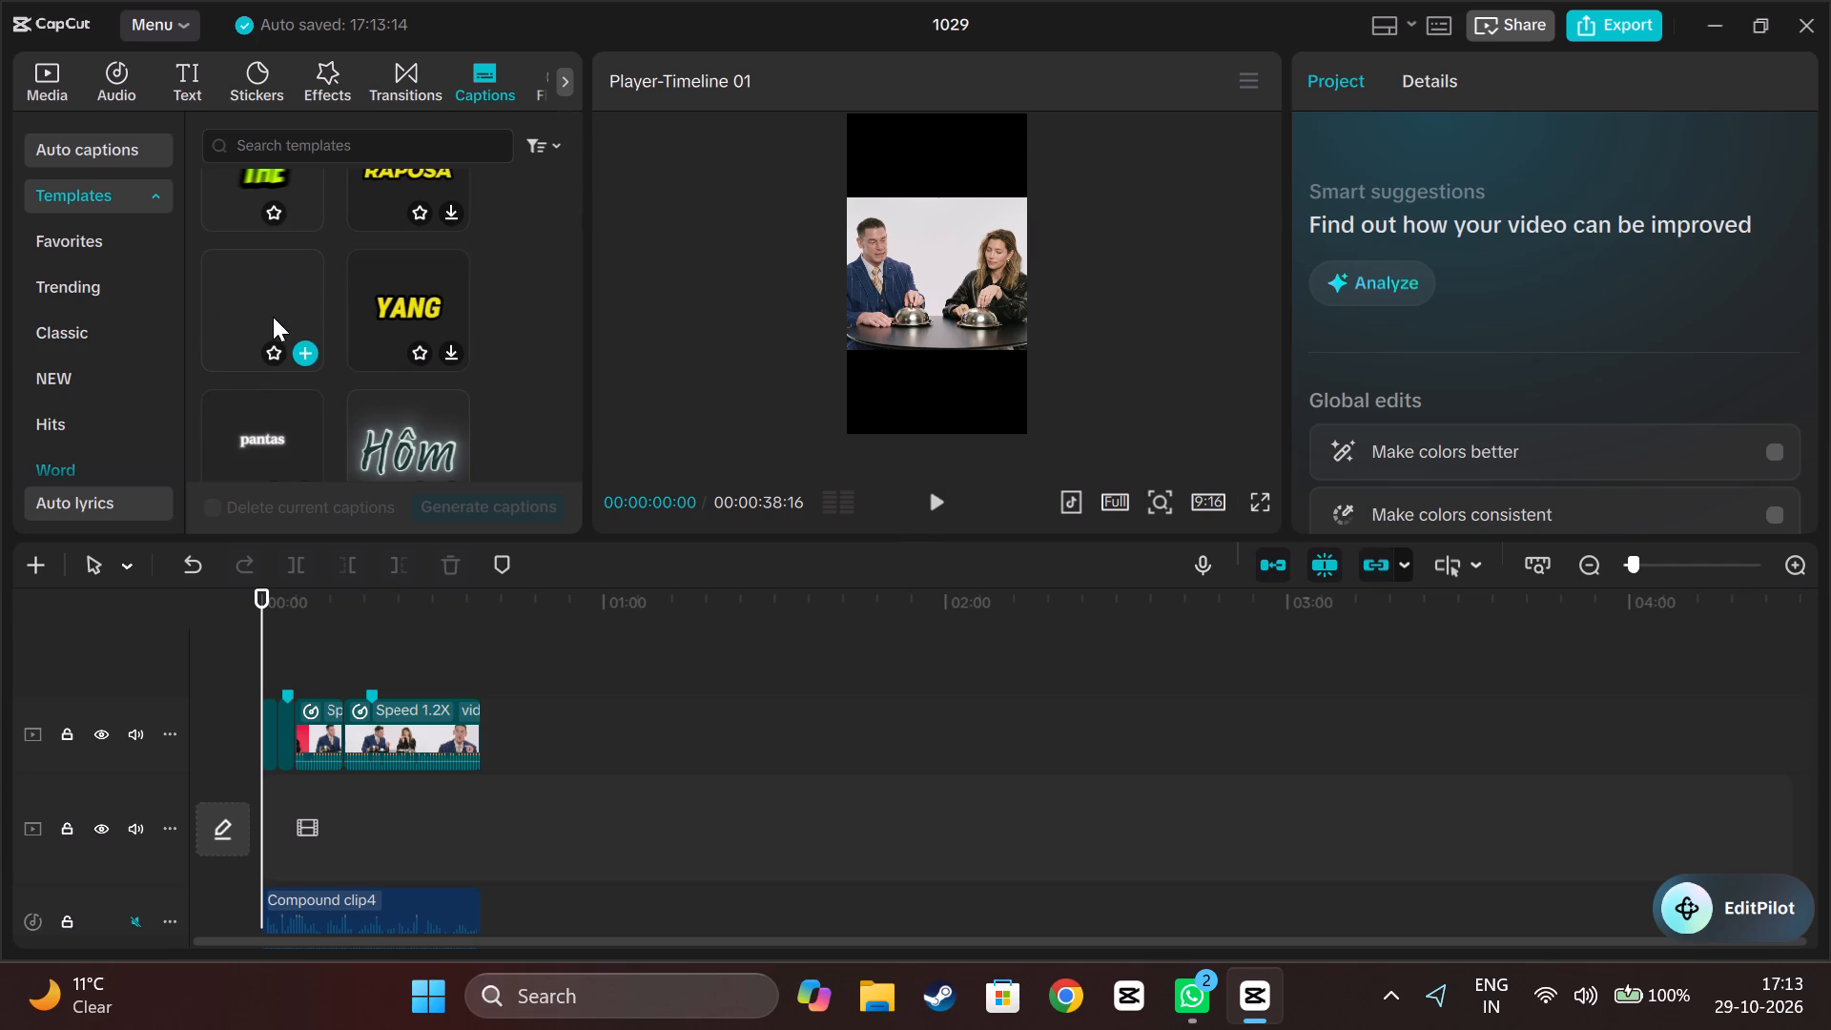
pyautogui.click(273, 315)
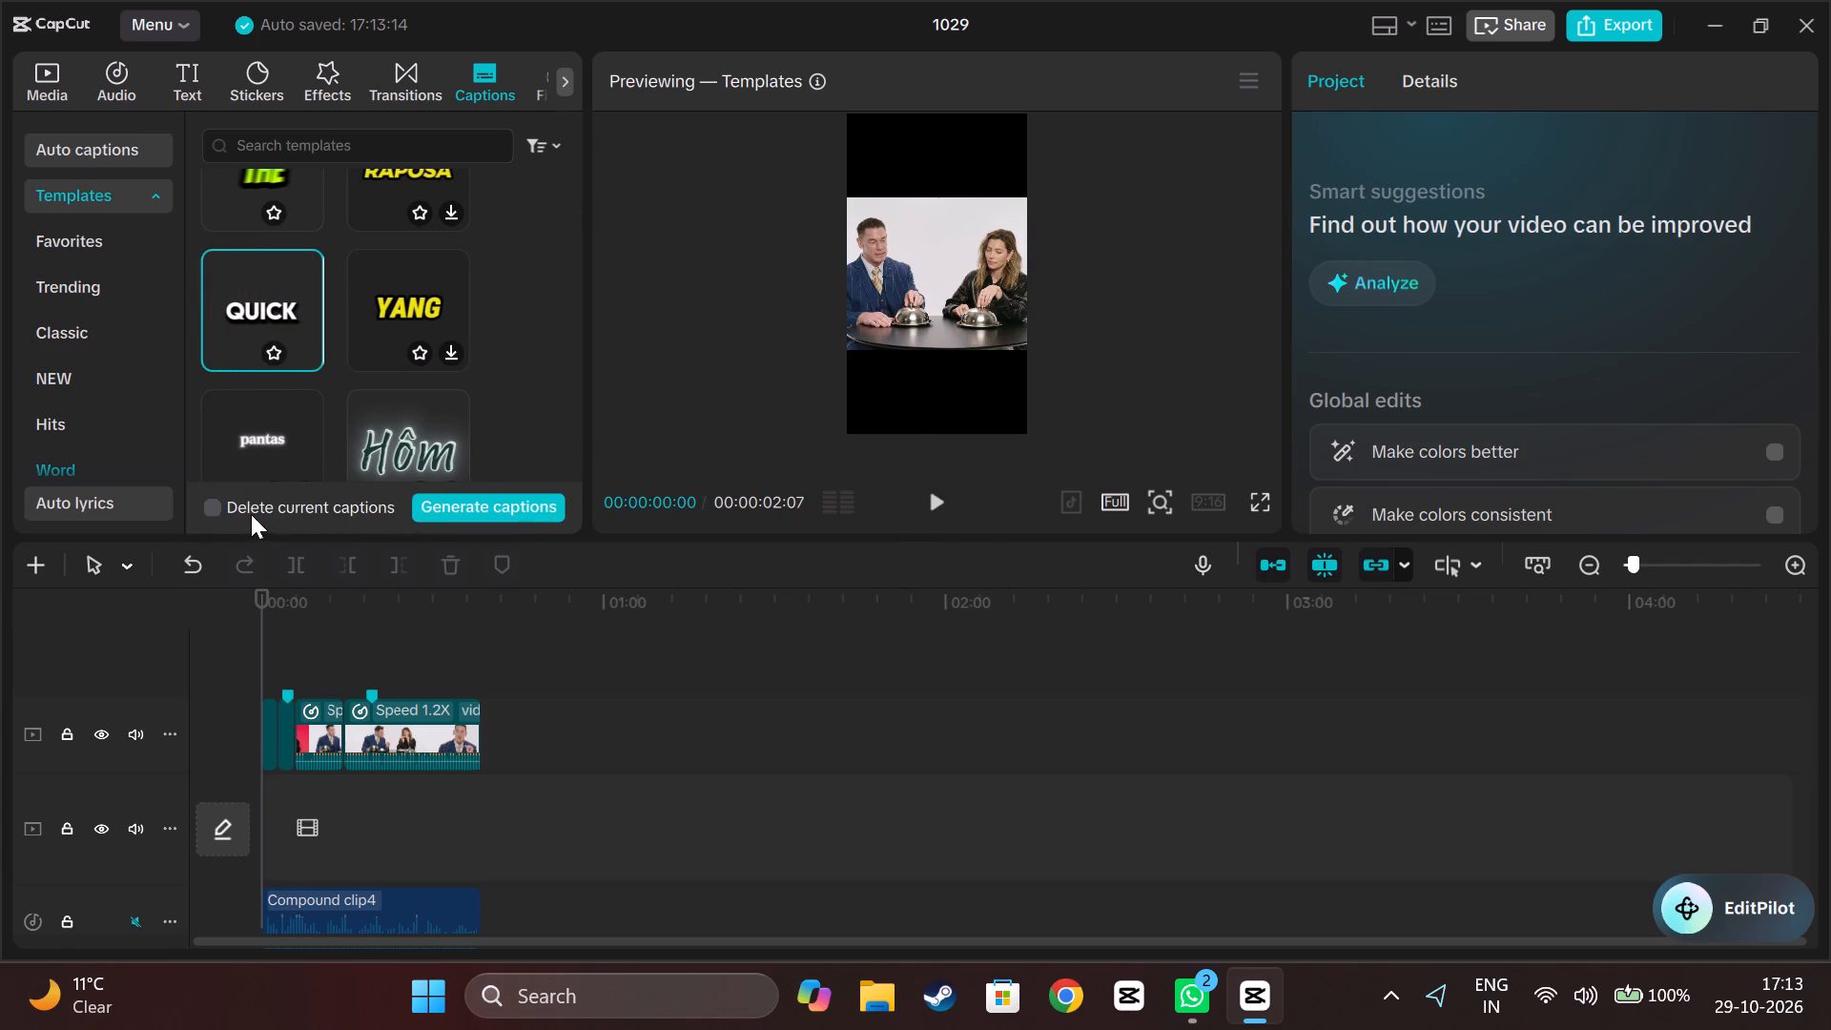
pyautogui.click(439, 508)
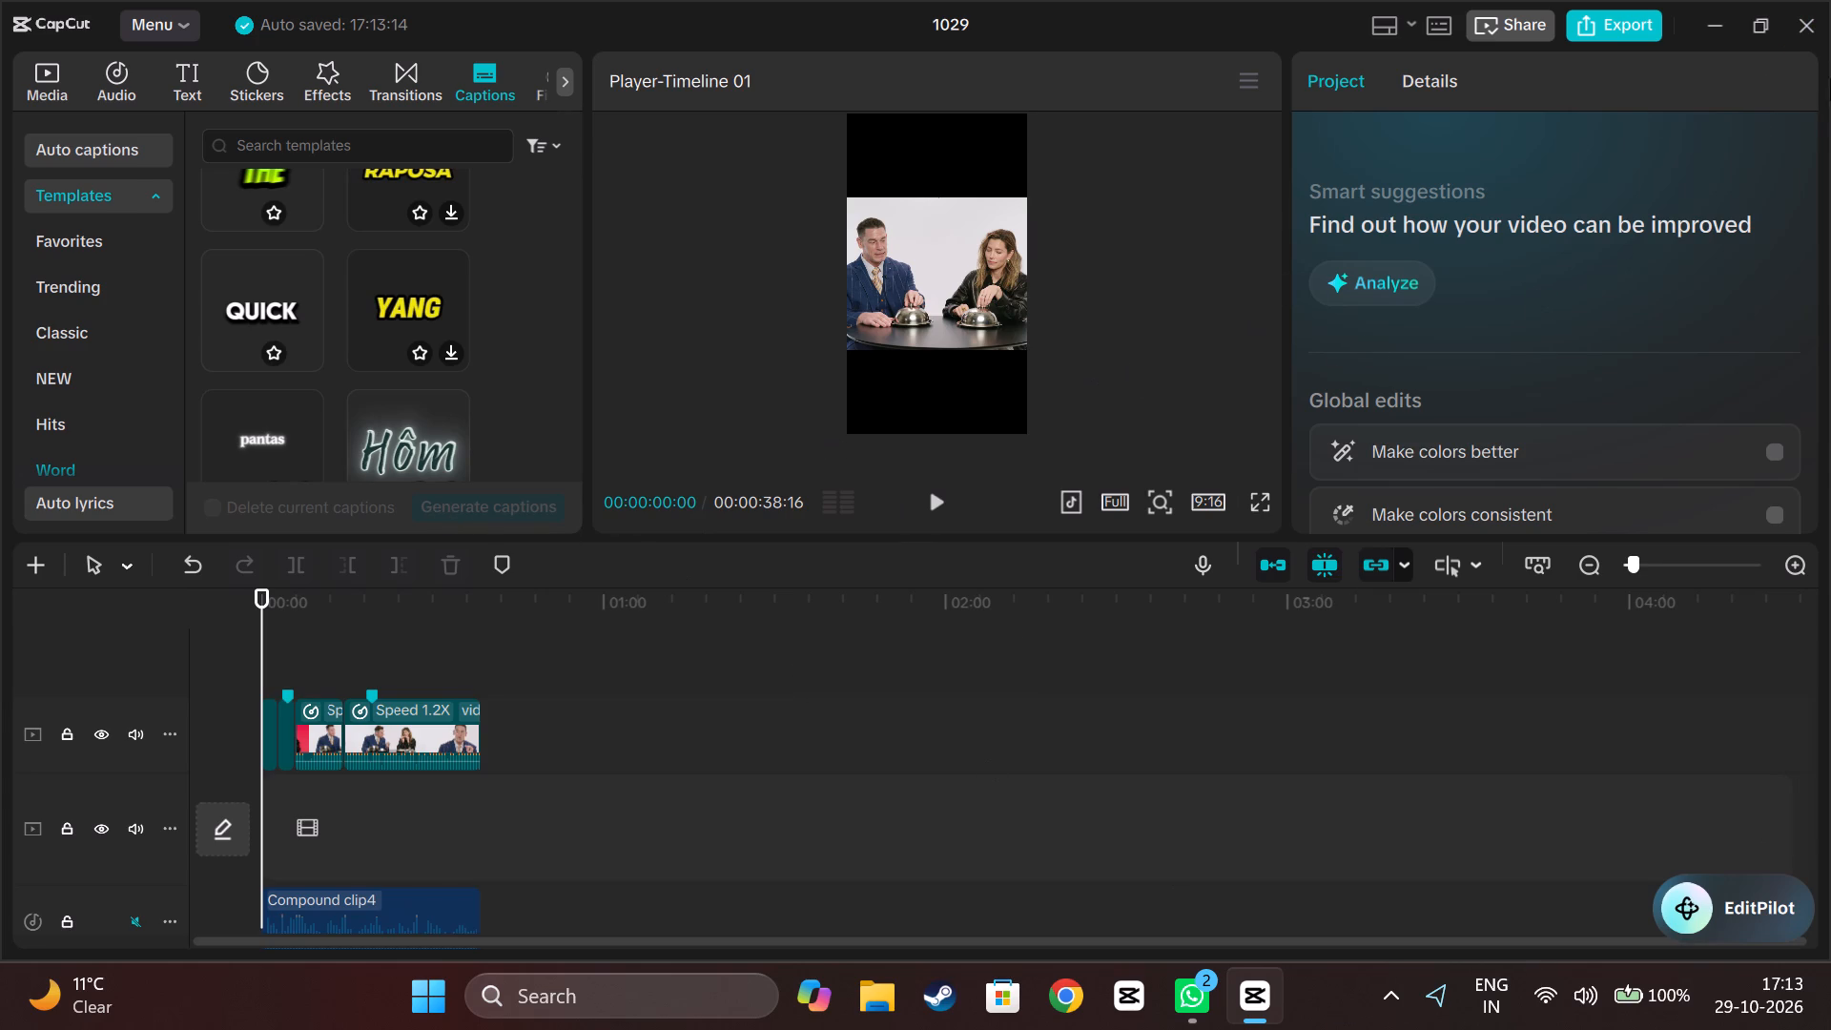
# Close the 1029 project to return to the CapCut home screen.
pyautogui.click(1807, 20)
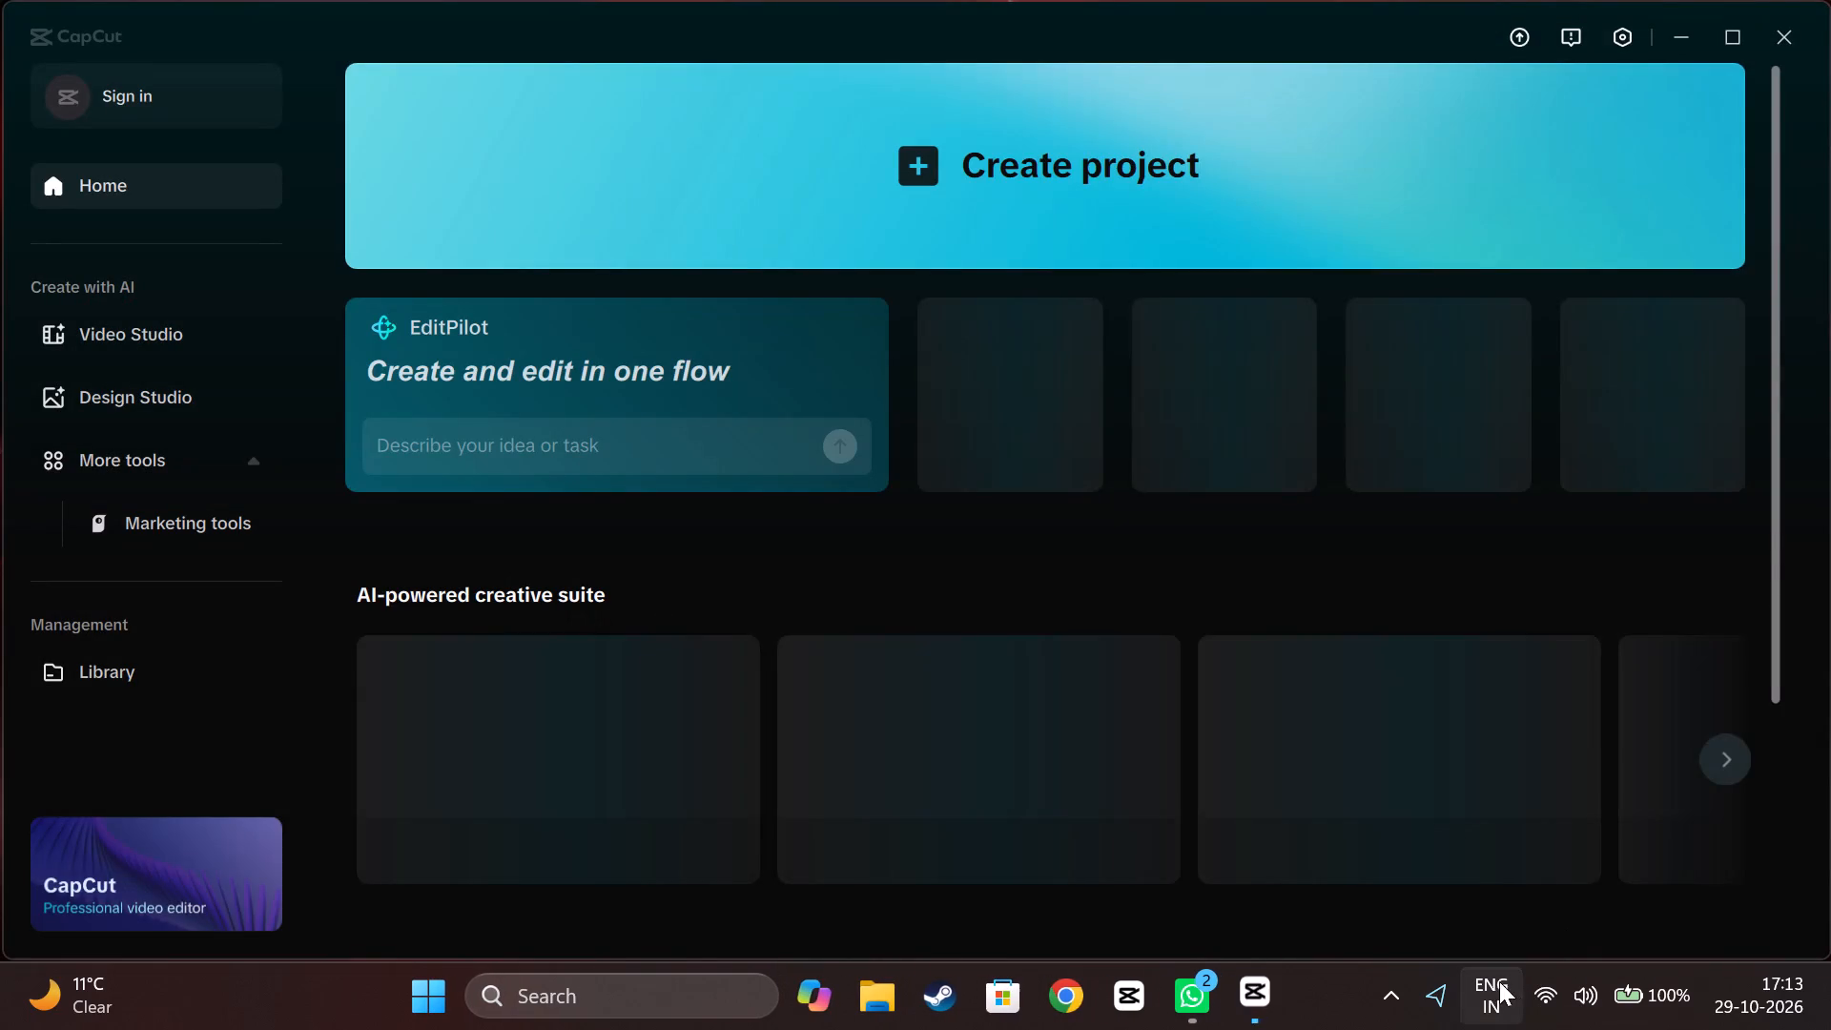
# Switch to Hotspot Shield from the desktop, connect to the VPN with the Auto virtual location, and minimize its window.
pyautogui.click(1830, 1007)
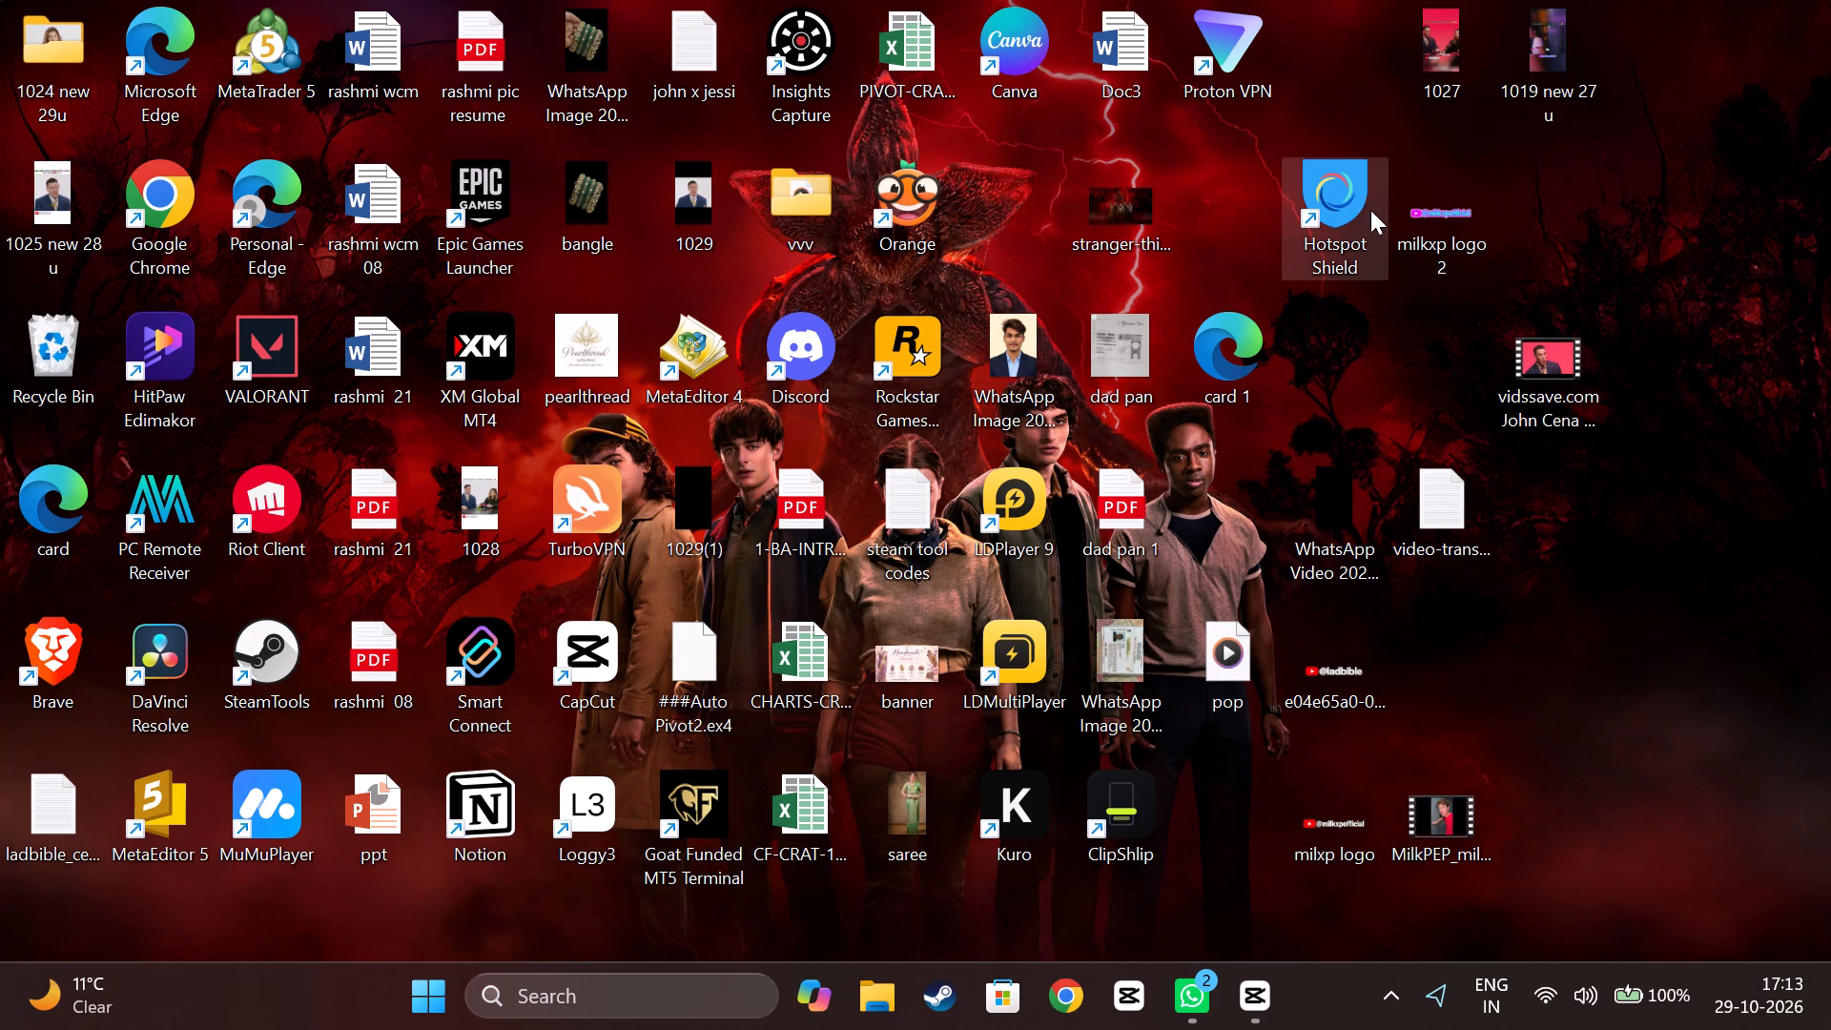
pyautogui.click(1365, 198)
pyautogui.doubleClick(1356, 198)
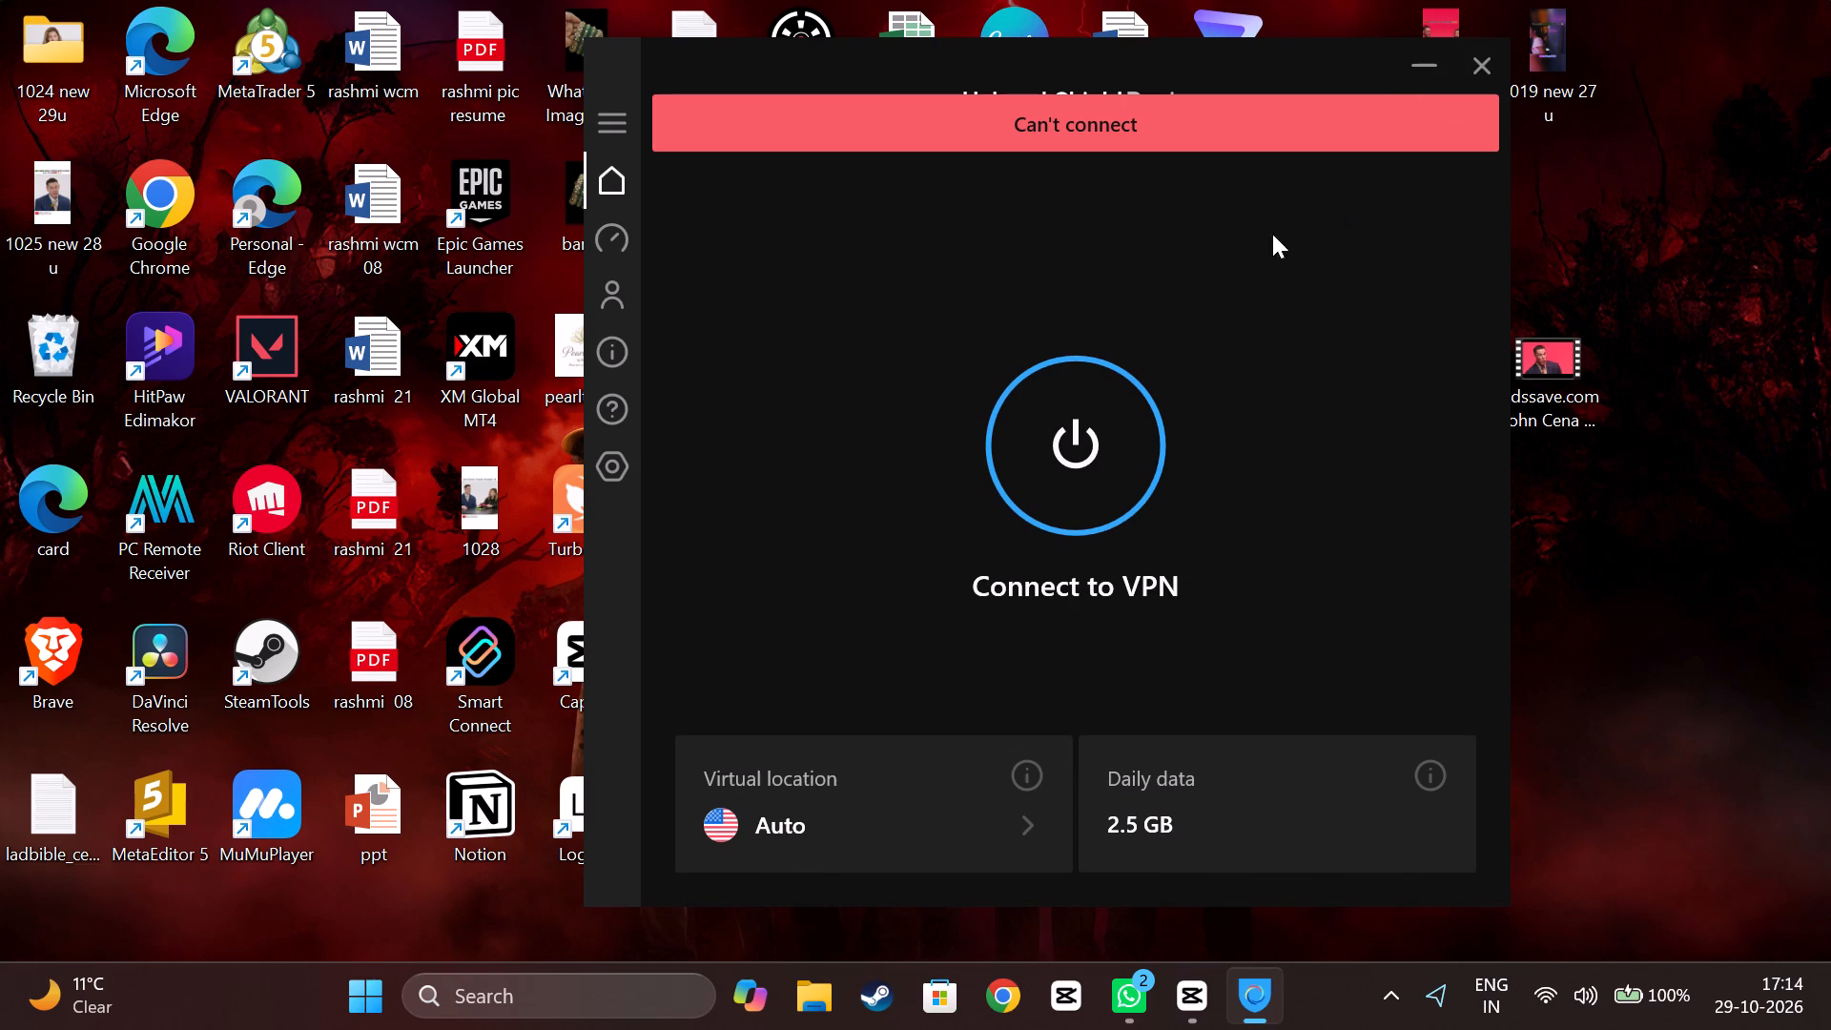
pyautogui.click(1062, 473)
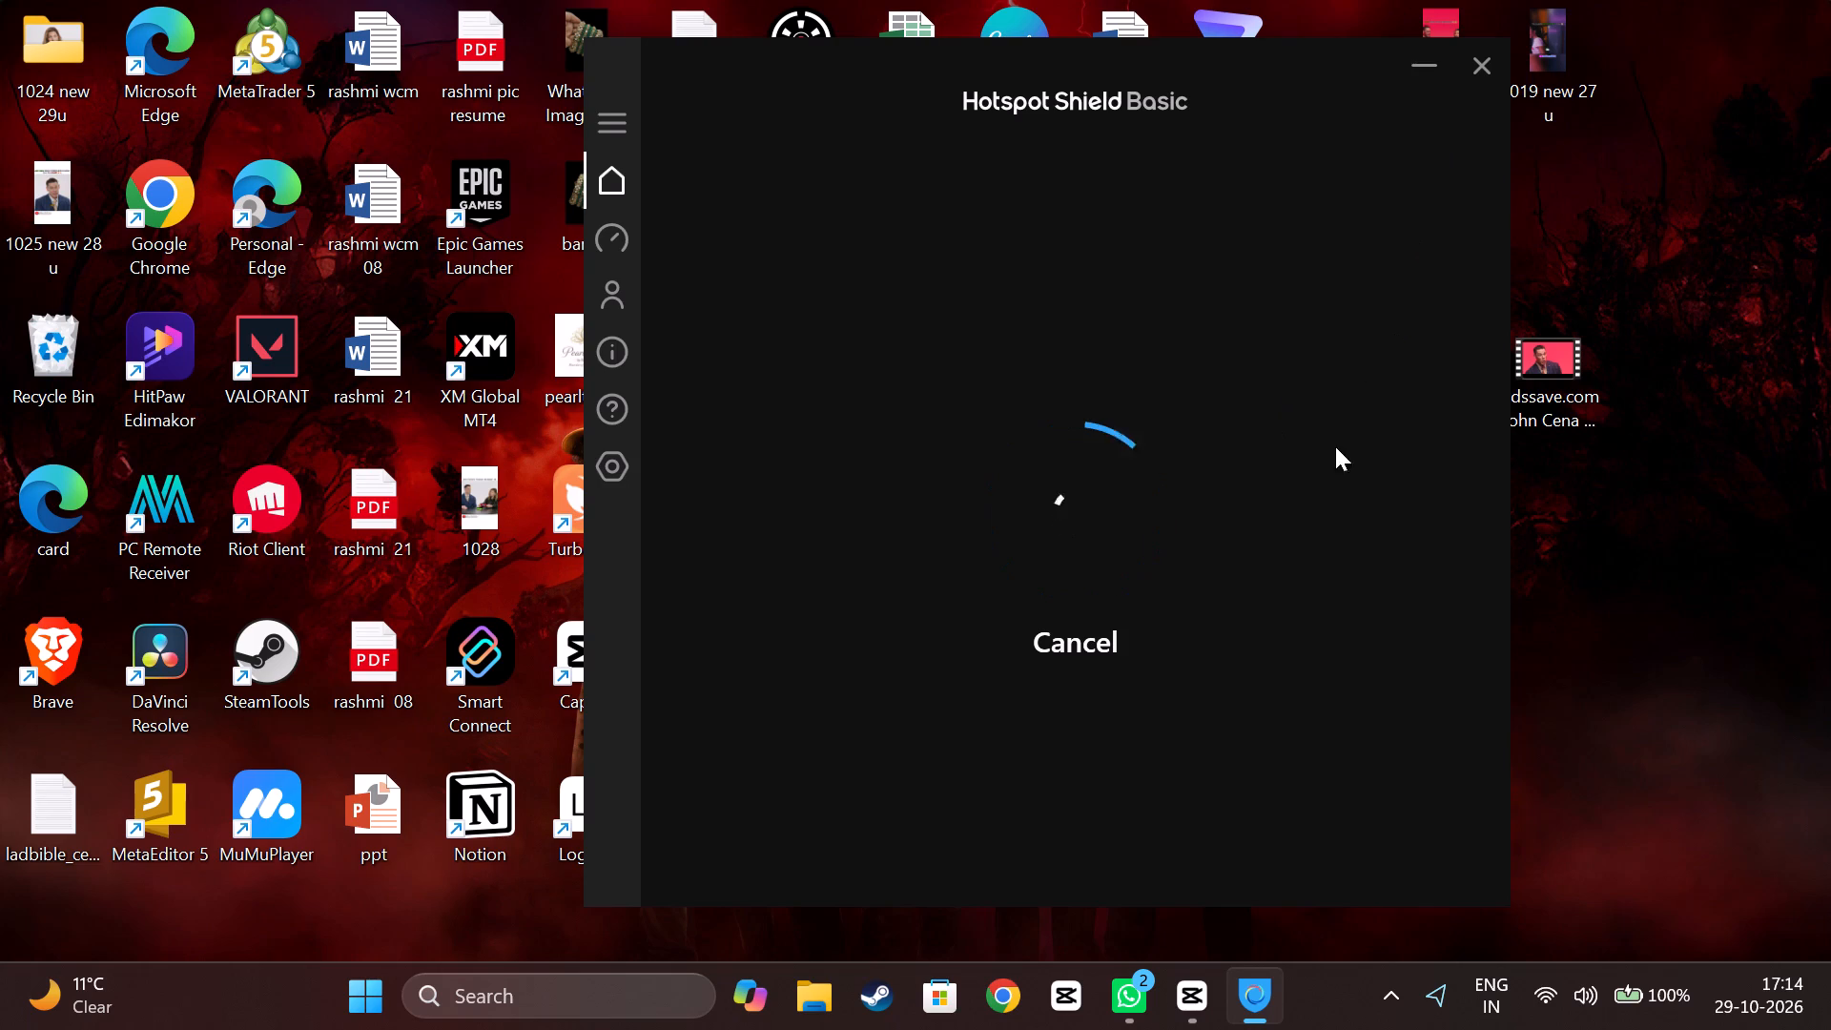
pyautogui.click(1420, 69)
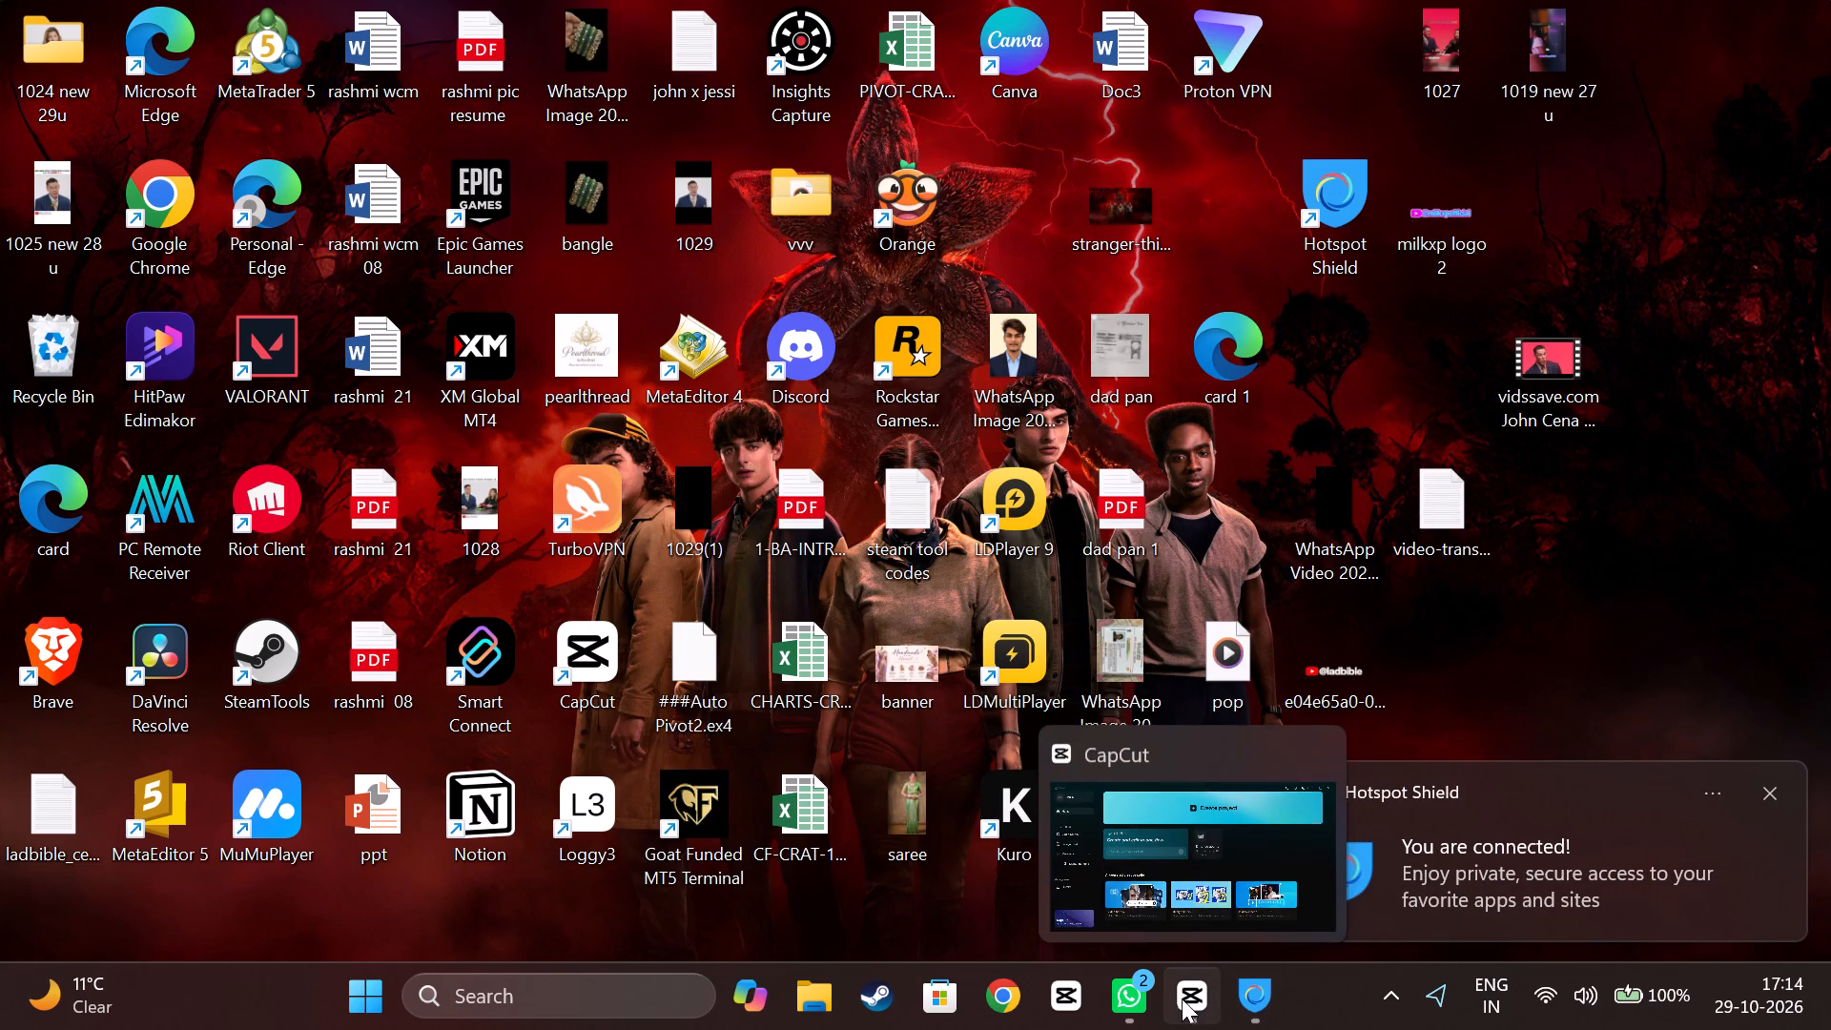
# Close the CapCut home window completely and relaunch CapCut with the VPN on.
pyautogui.click(1324, 730)
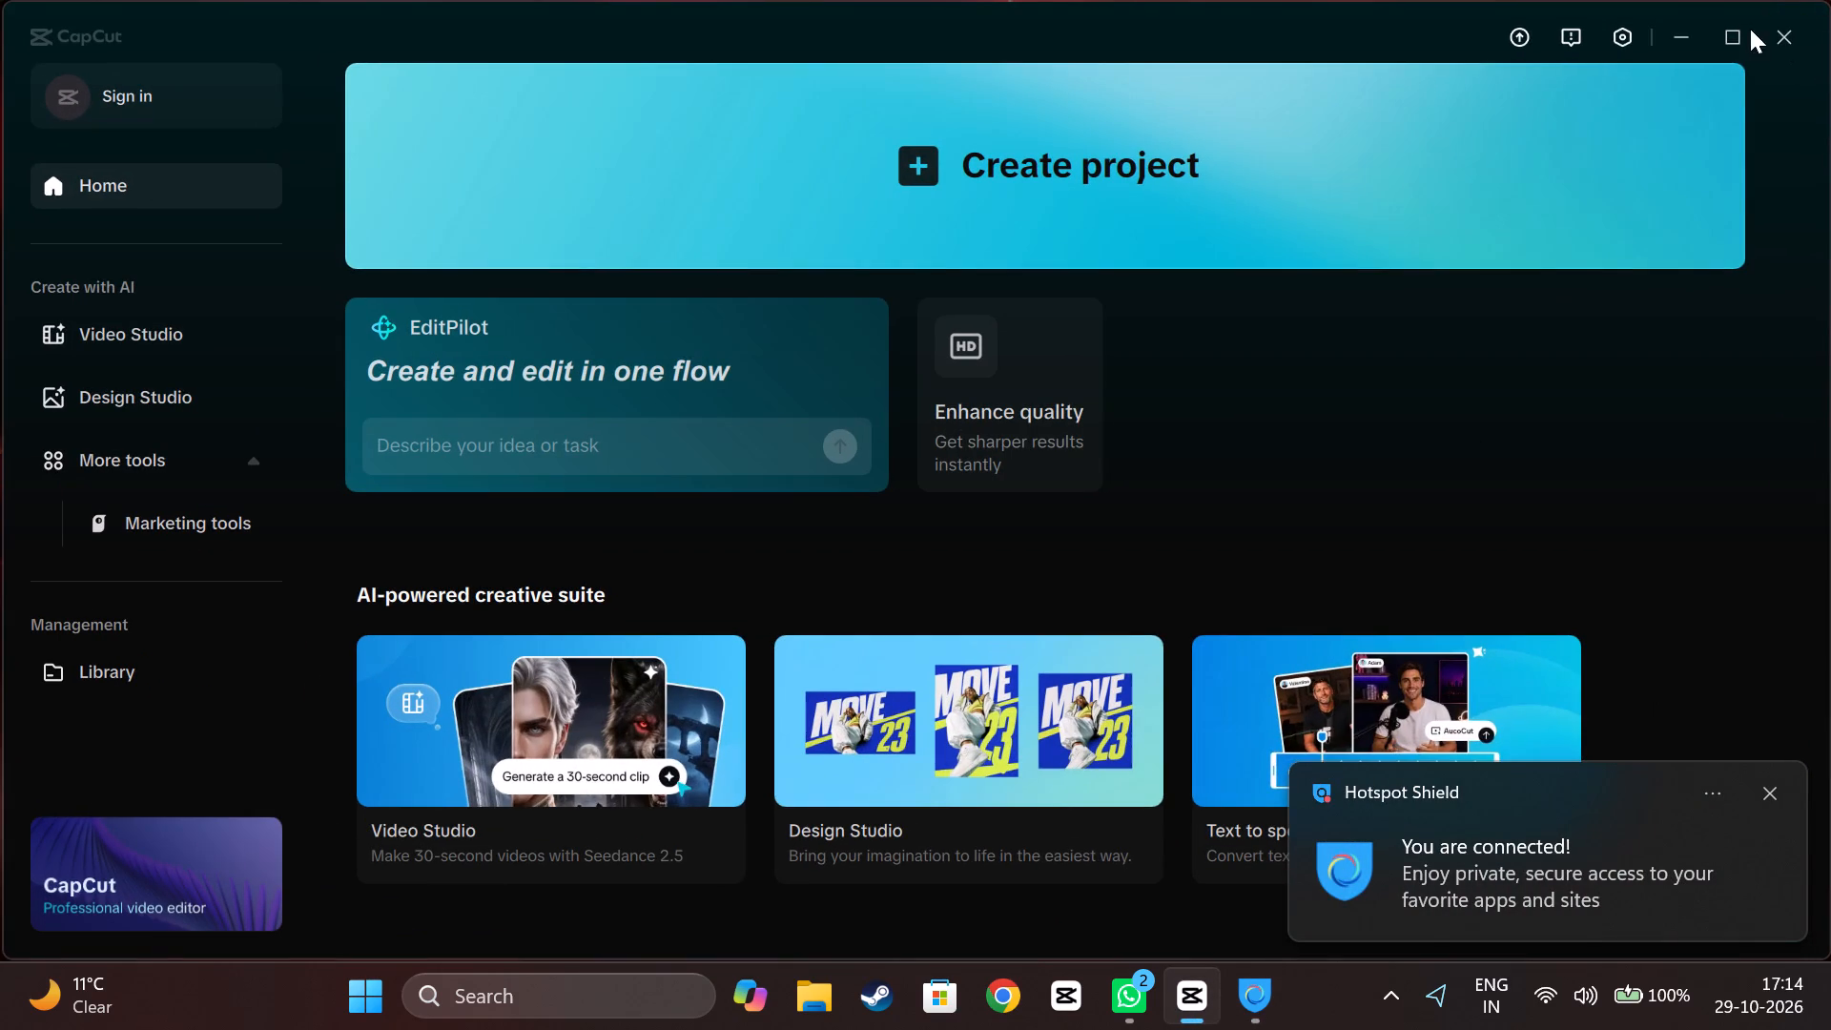
pyautogui.click(1772, 41)
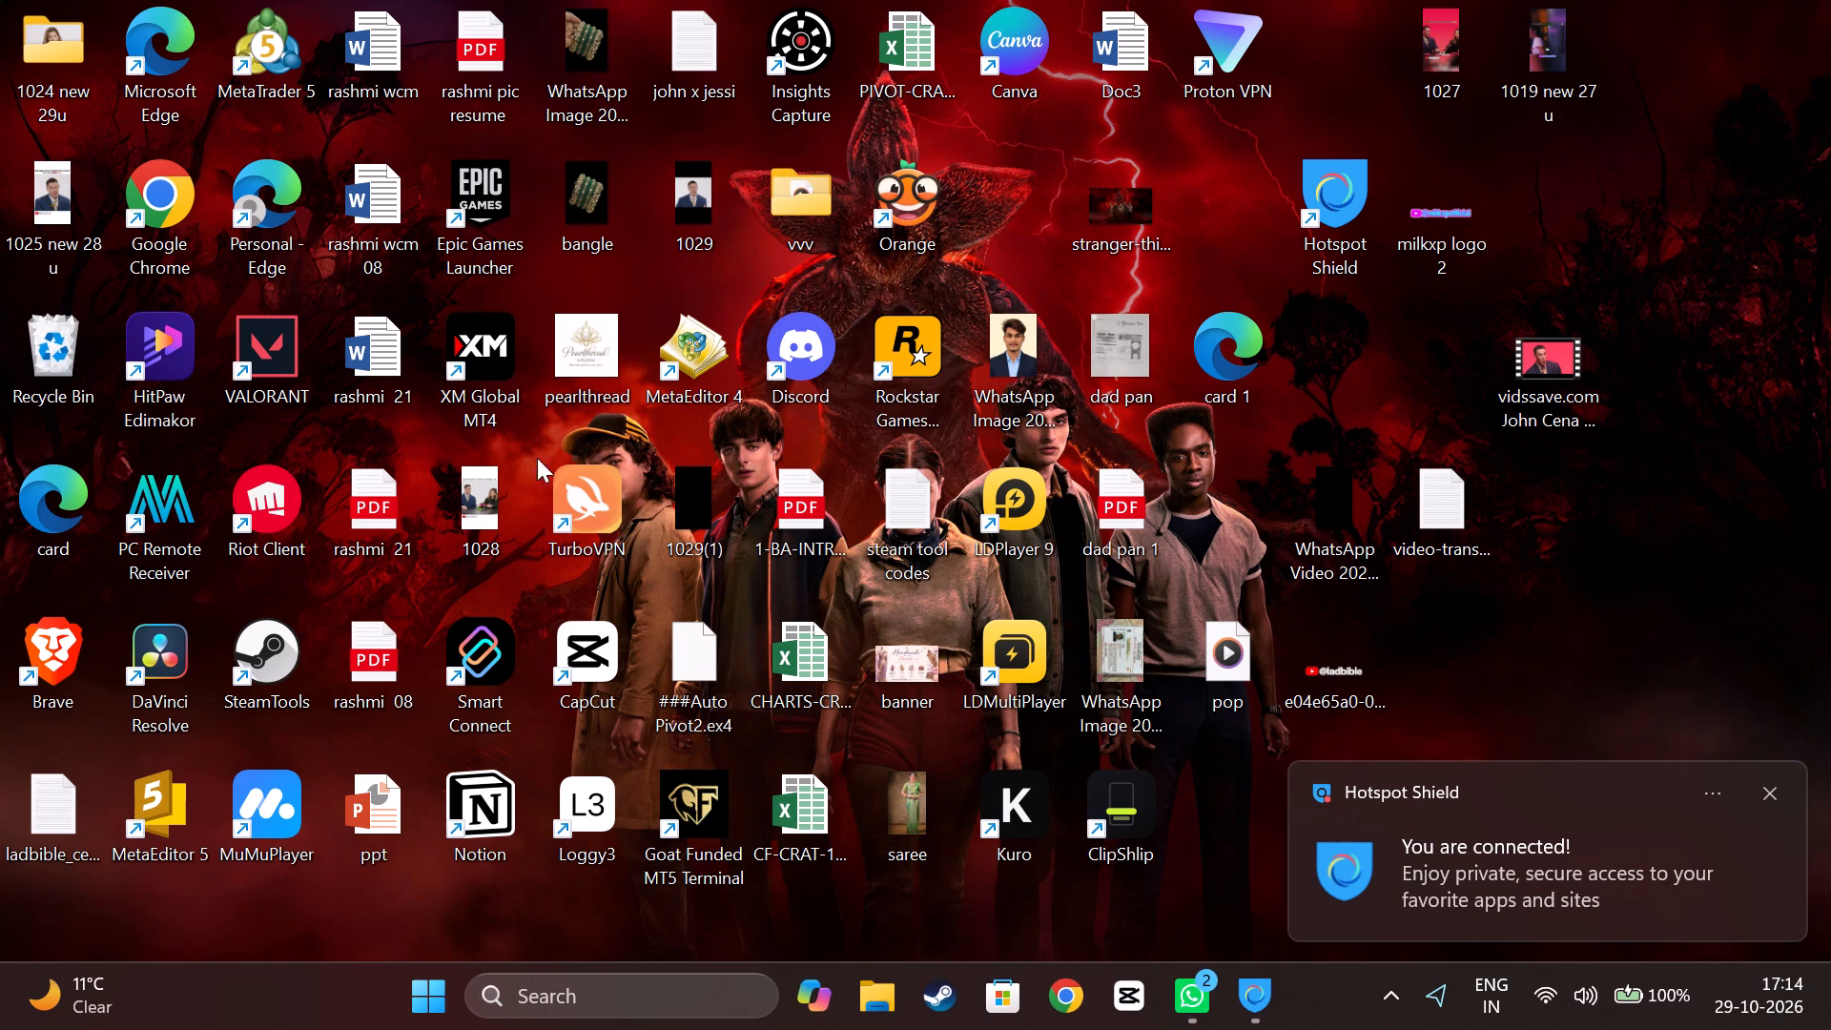
pyautogui.click(1127, 990)
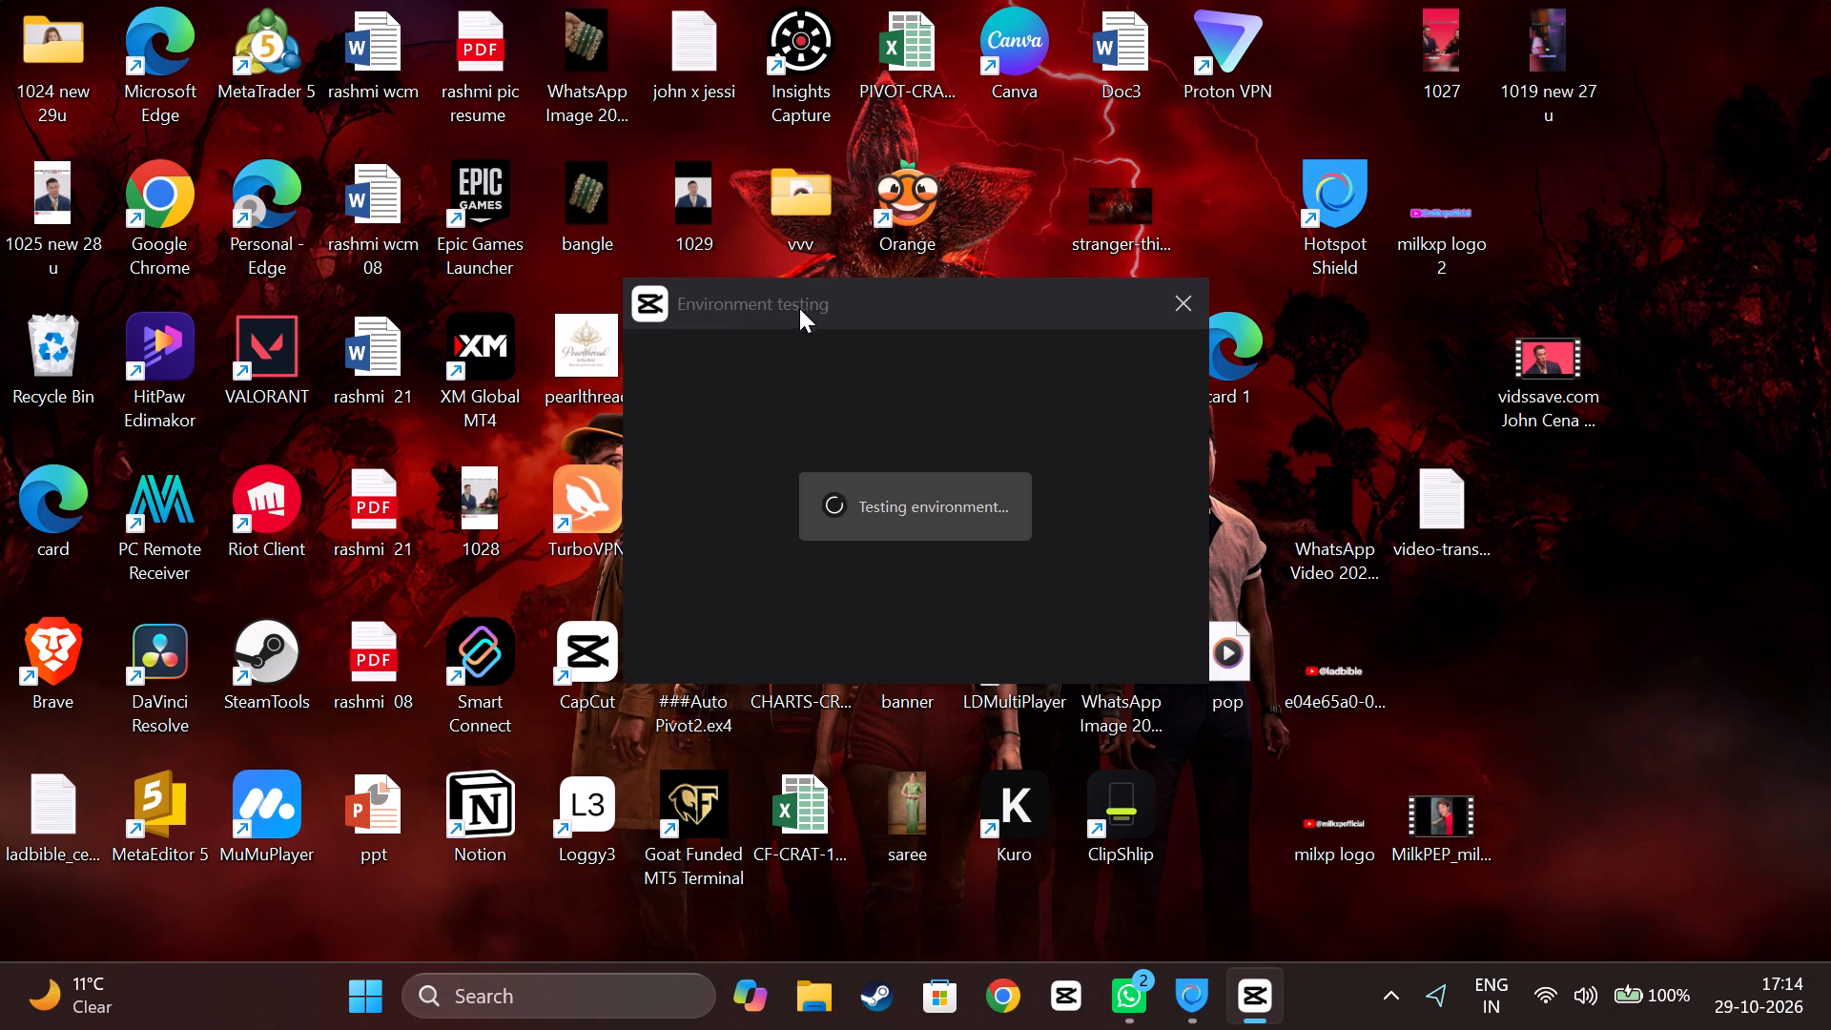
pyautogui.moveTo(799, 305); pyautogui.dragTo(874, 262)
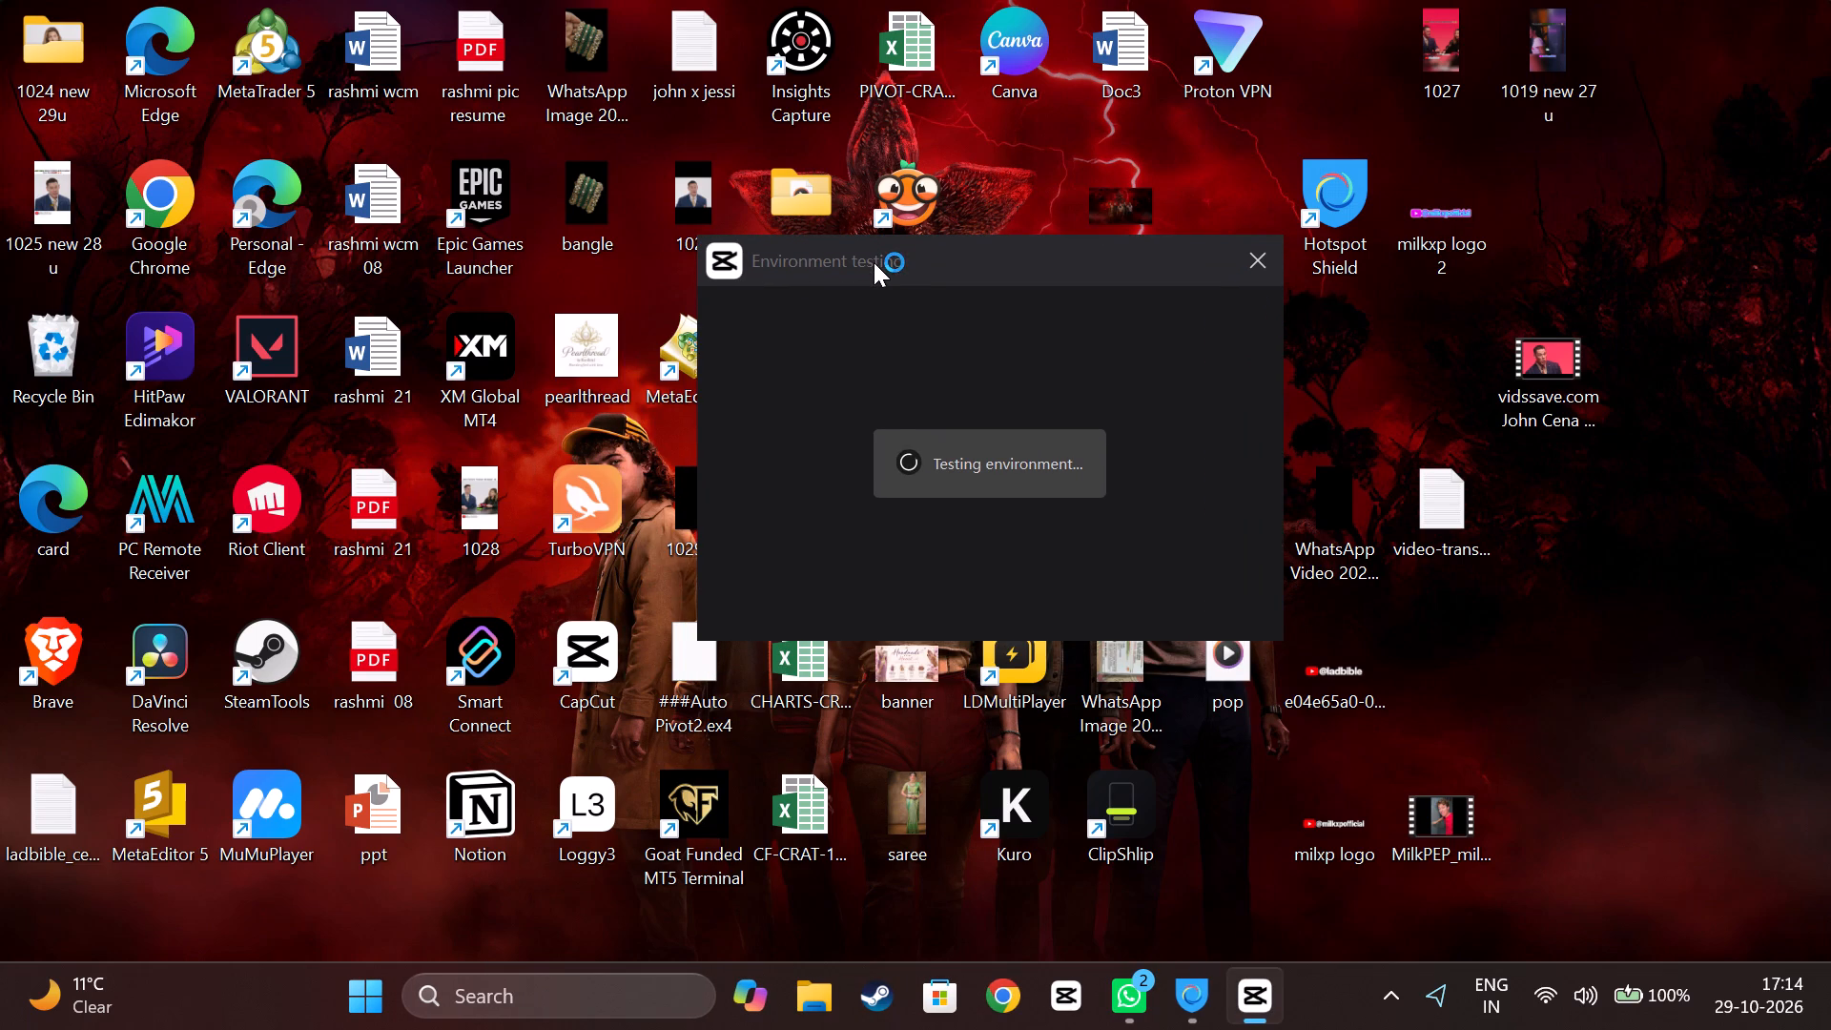
# Complete the environment test and confirm its result to continue launching CapCut.
pyautogui.moveTo(874, 262); pyautogui.dragTo(832, 261)
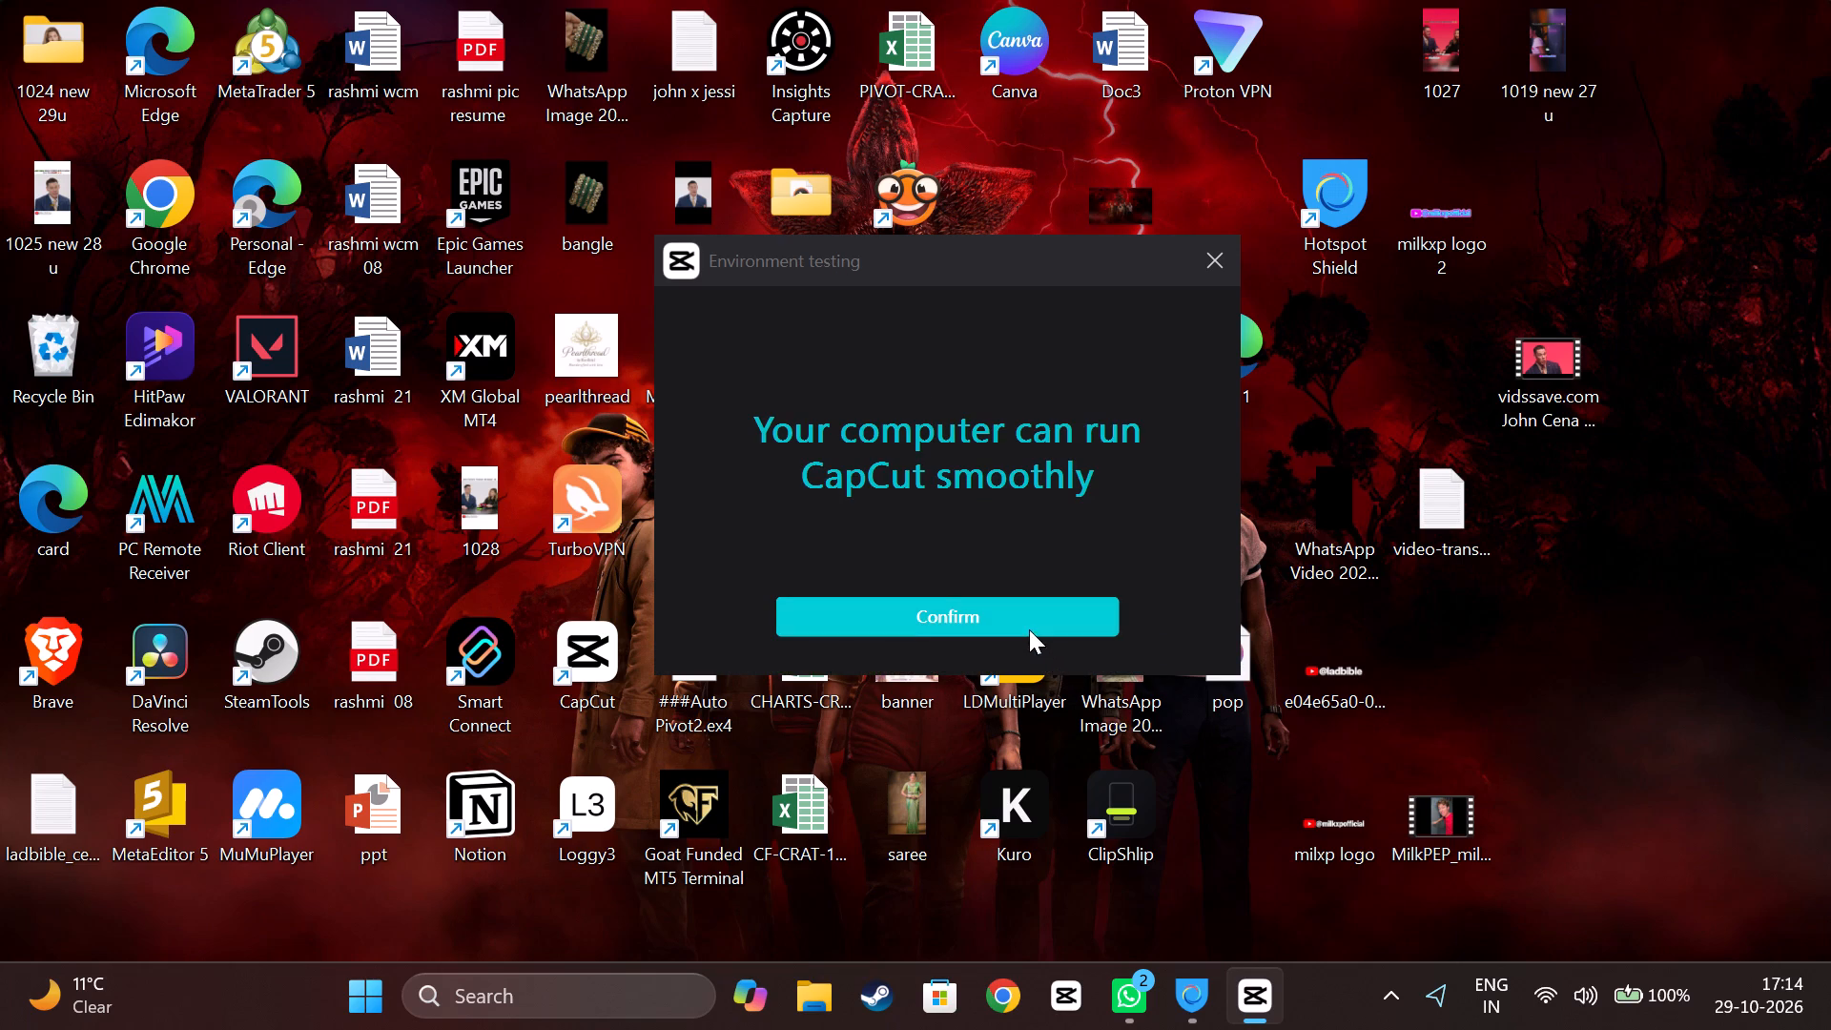
pyautogui.click(1029, 628)
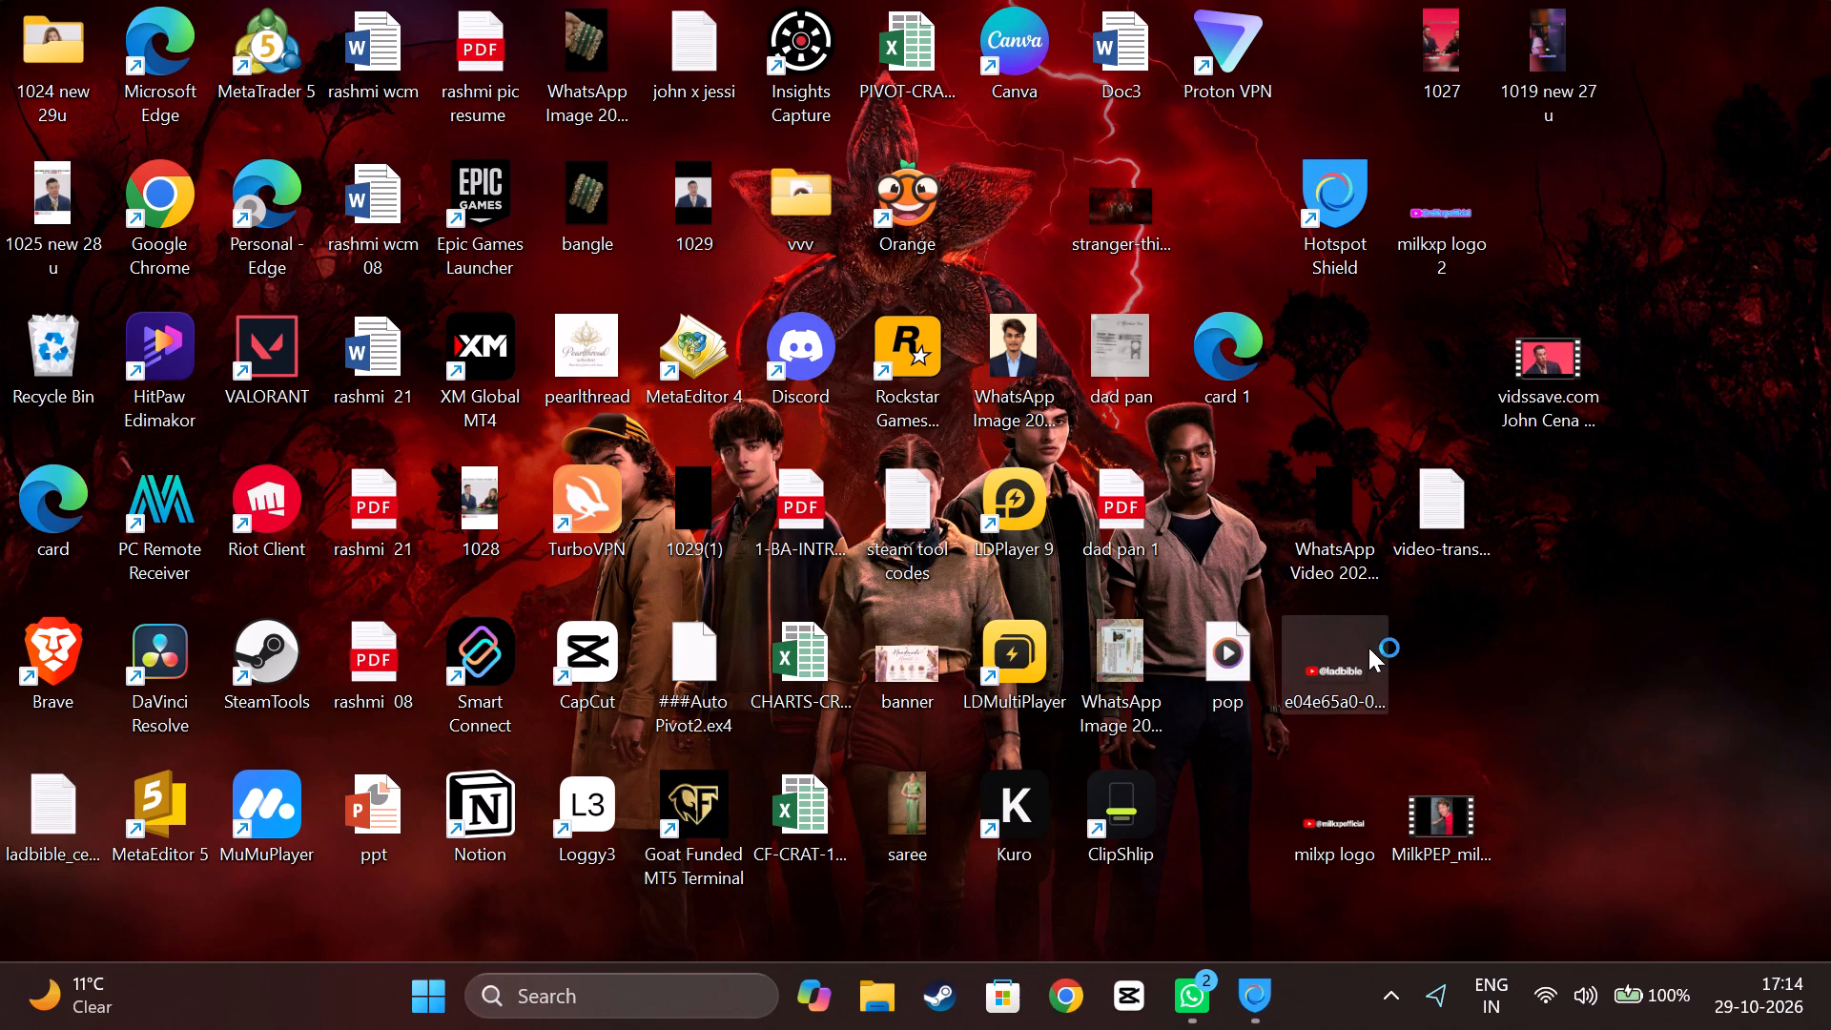
pyautogui.click(1319, 667)
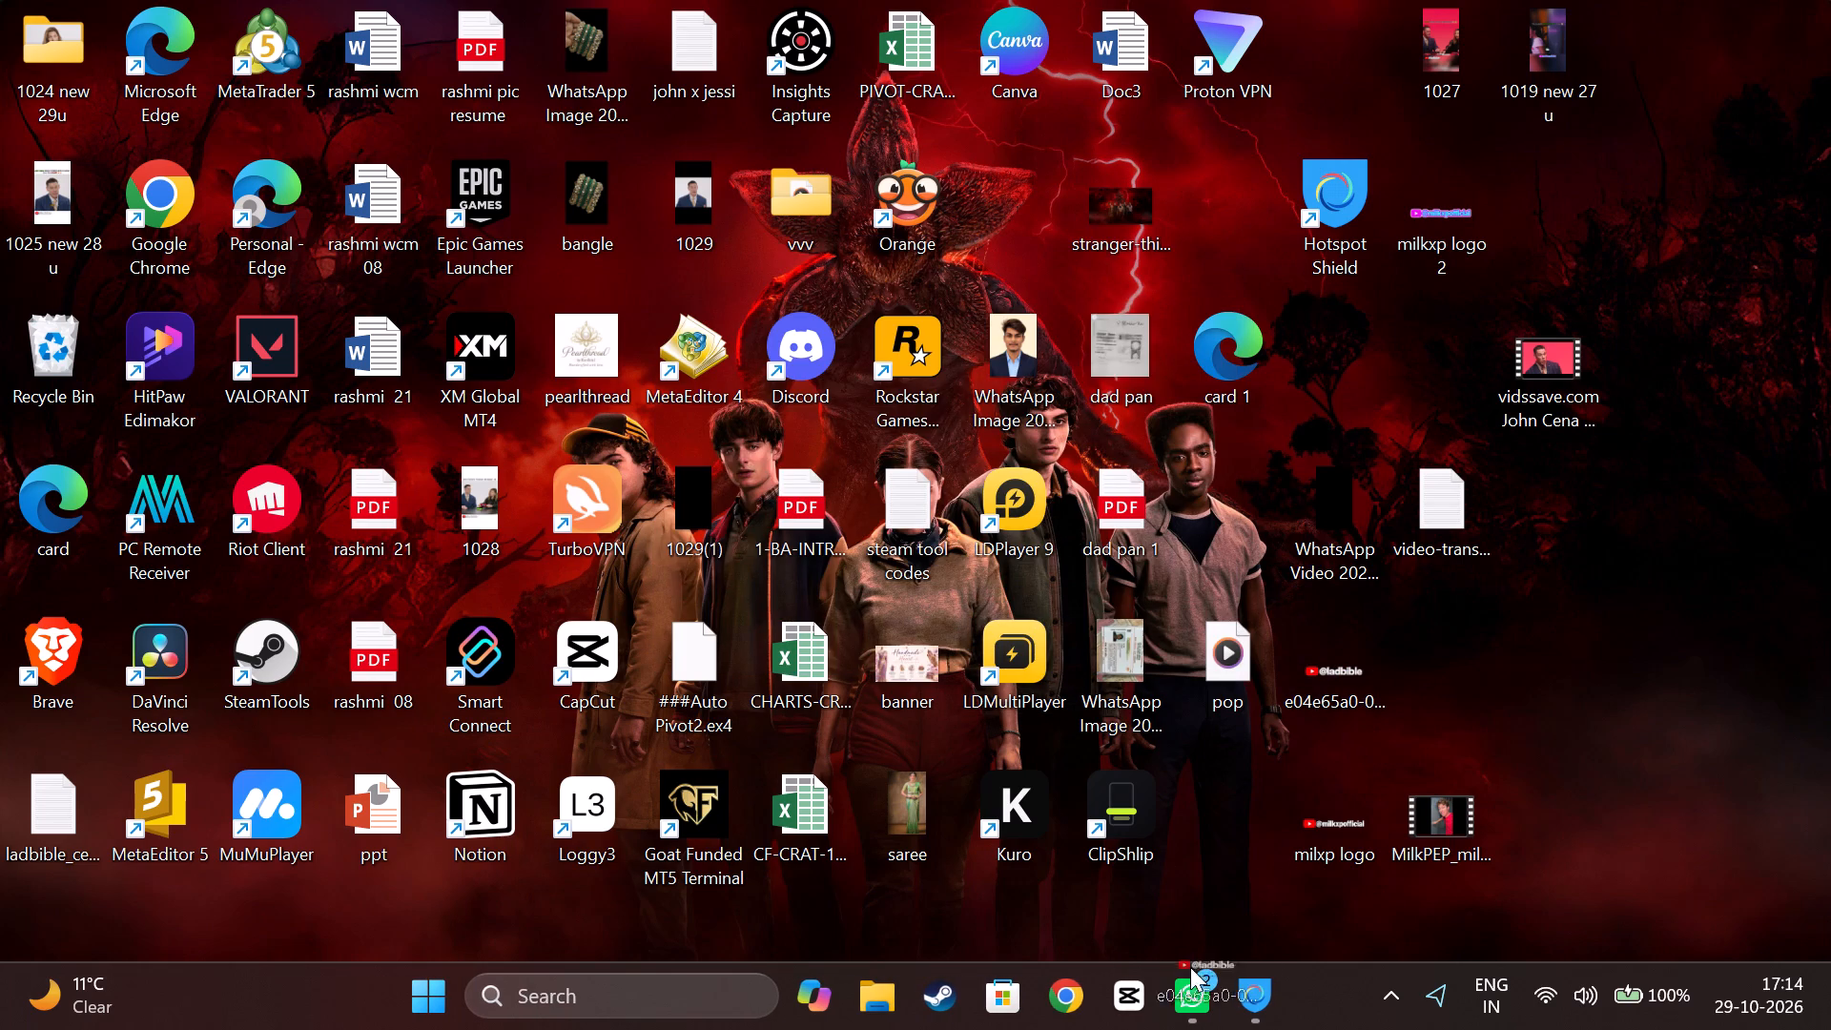
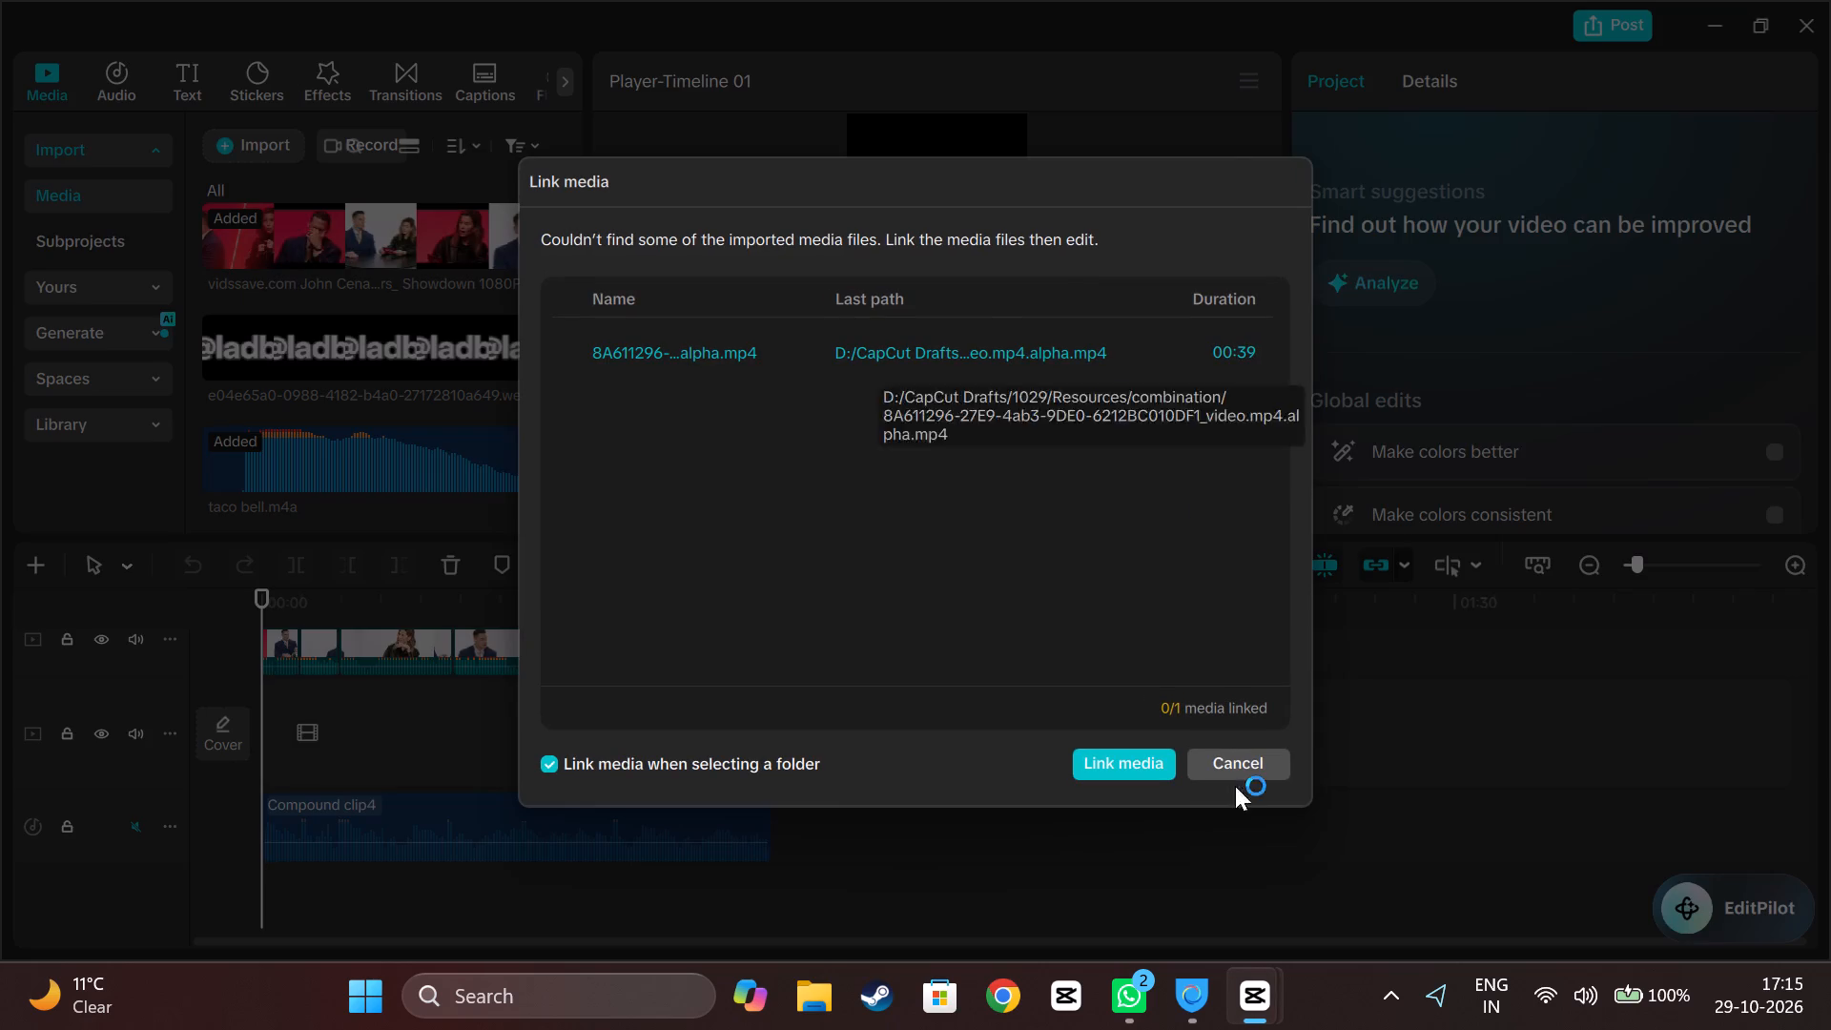
# Dismiss the missing-media linking dialog without linking any file.
pyautogui.click(1225, 755)
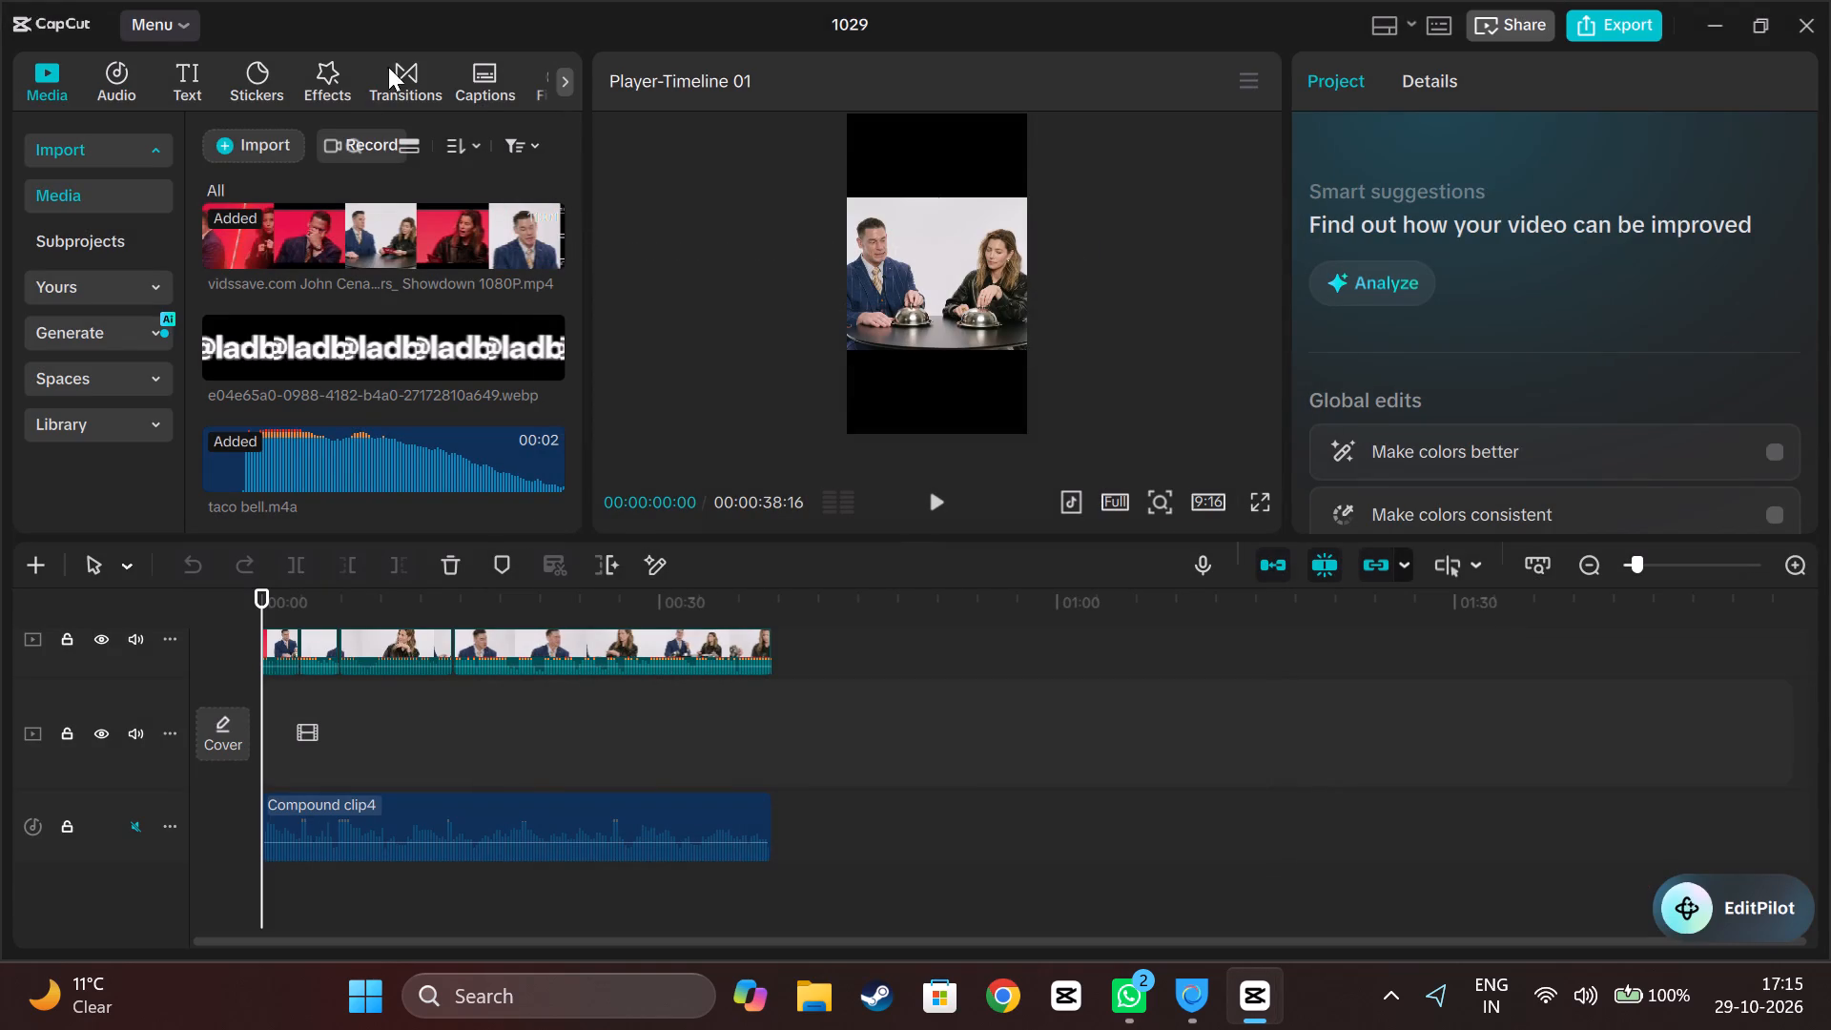
# Generate captions for the timeline using the plain white QUICK caption template from the Word category.
pyautogui.click(480, 94)
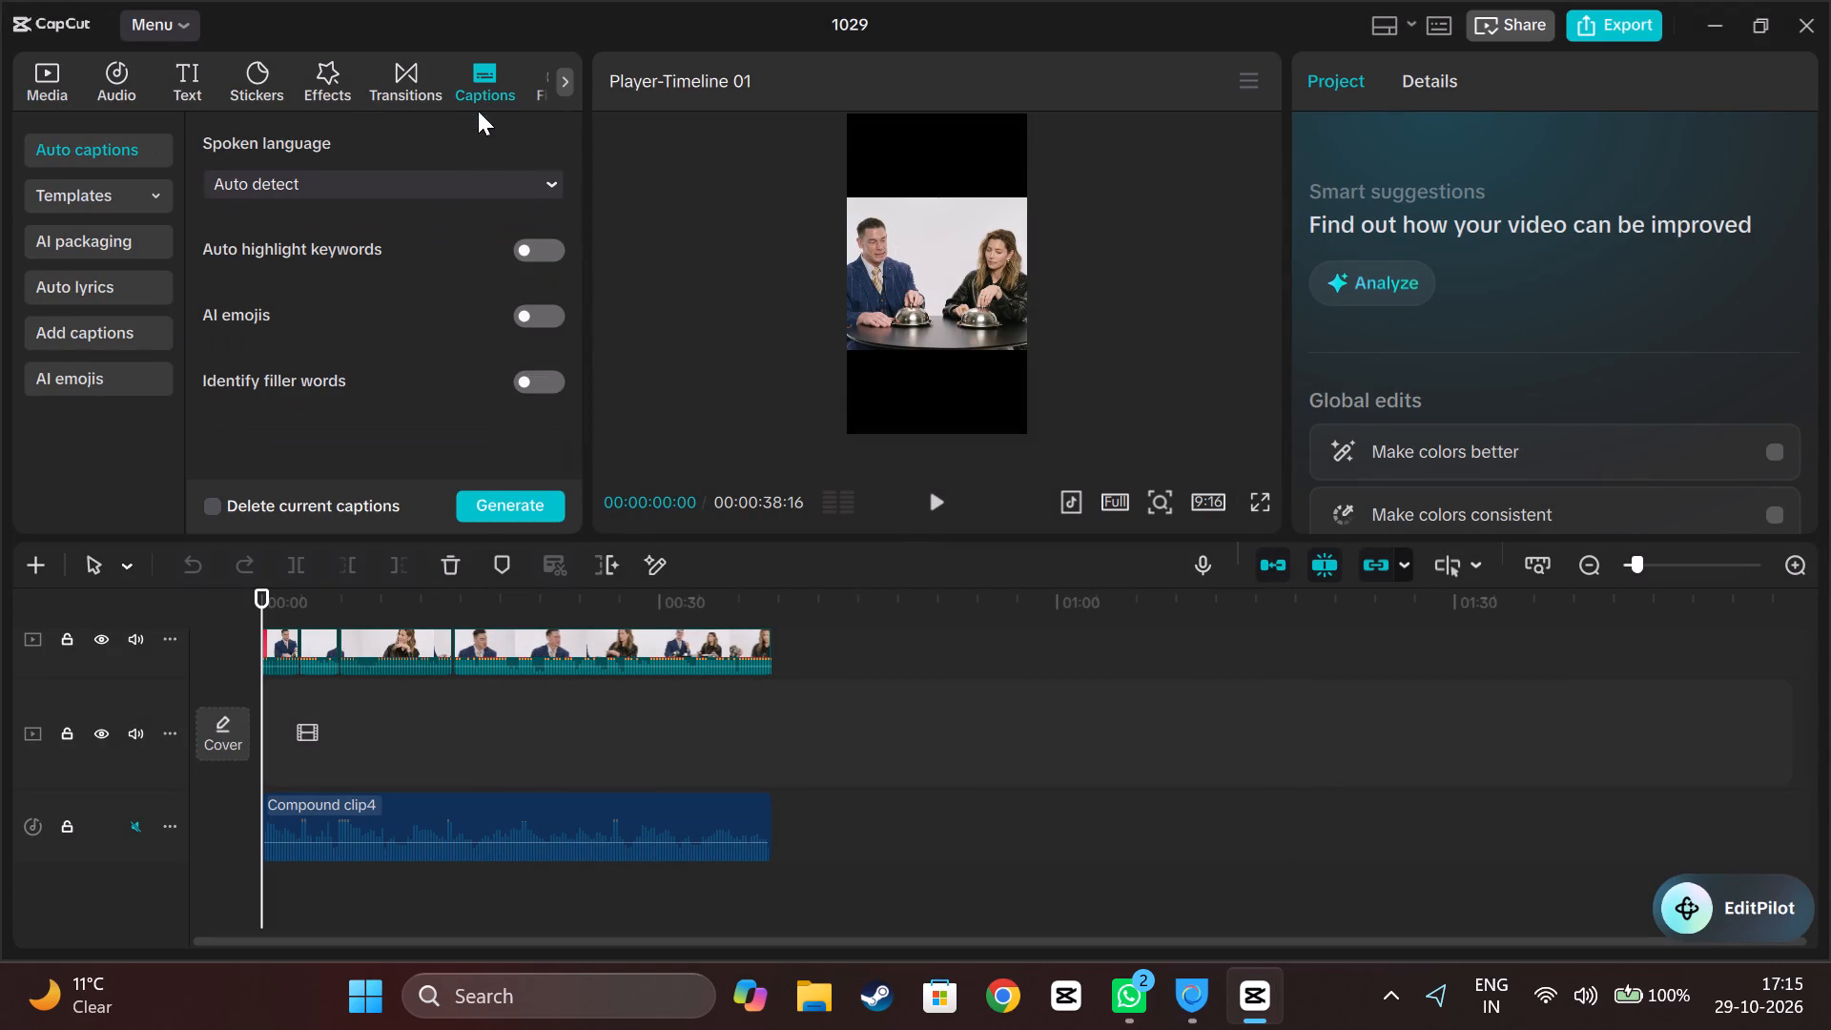
pyautogui.click(87, 186)
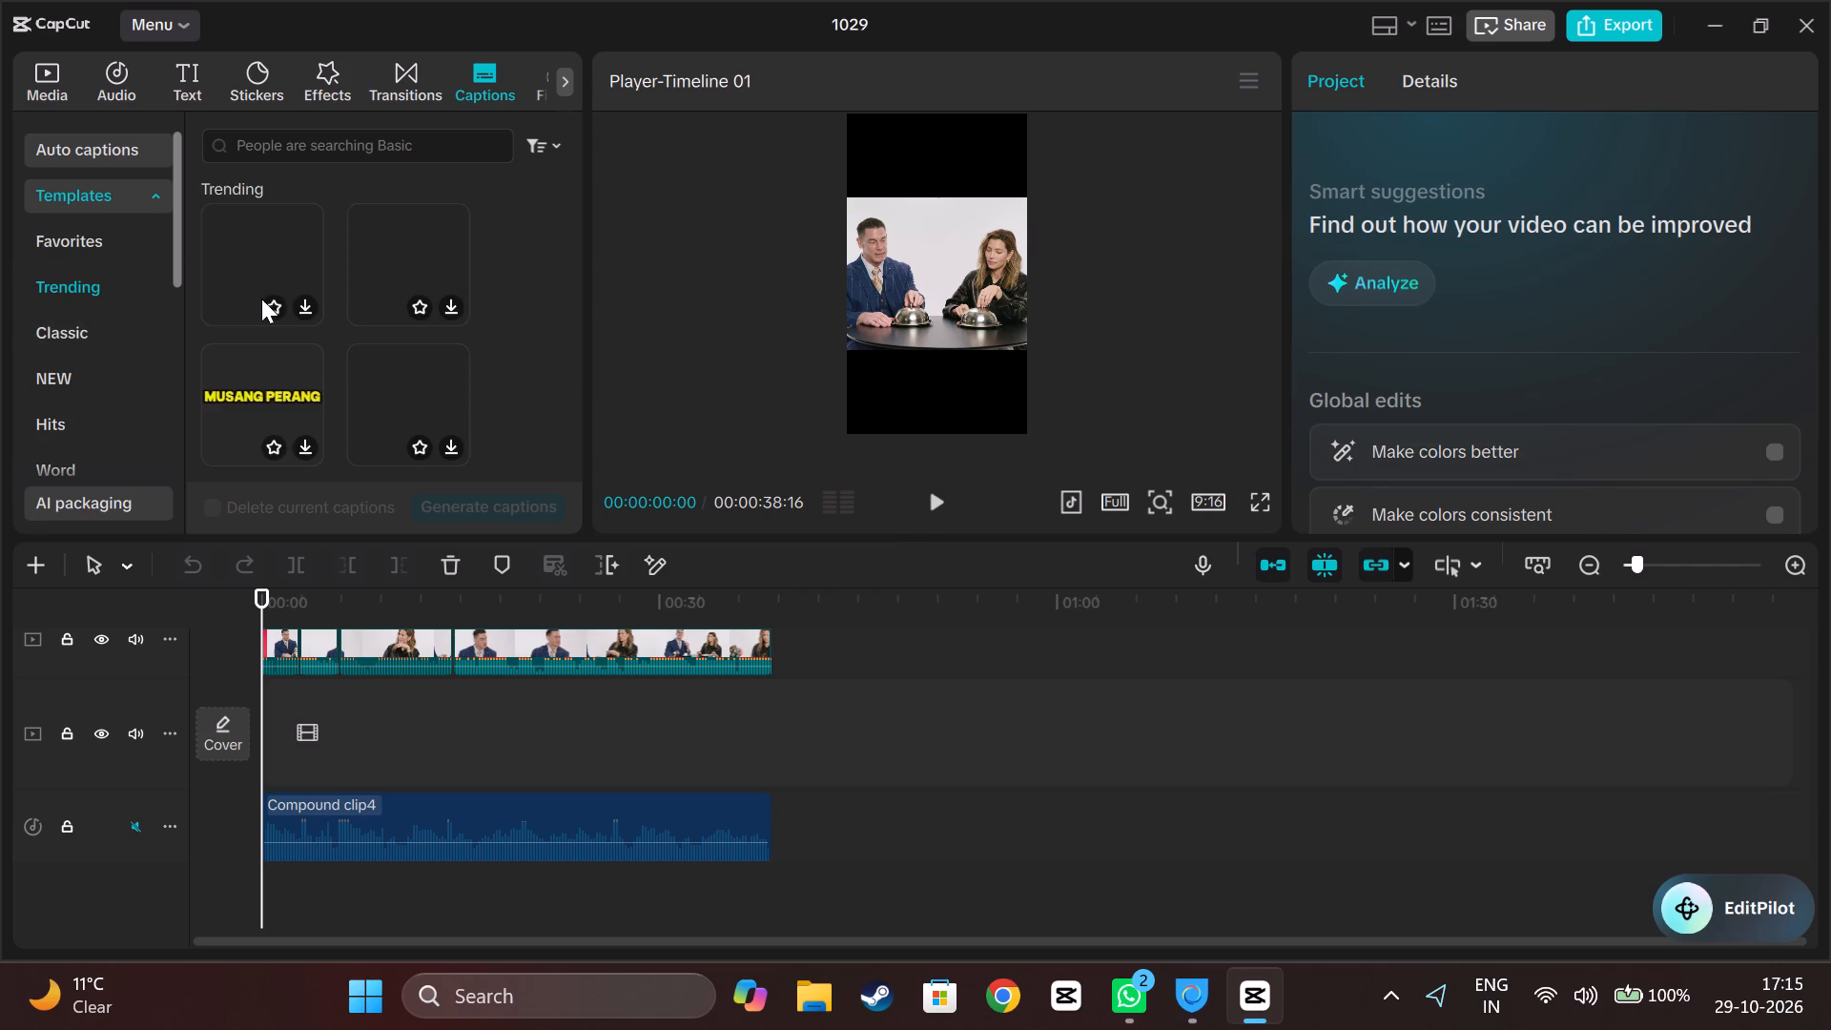
pyautogui.click(69, 466)
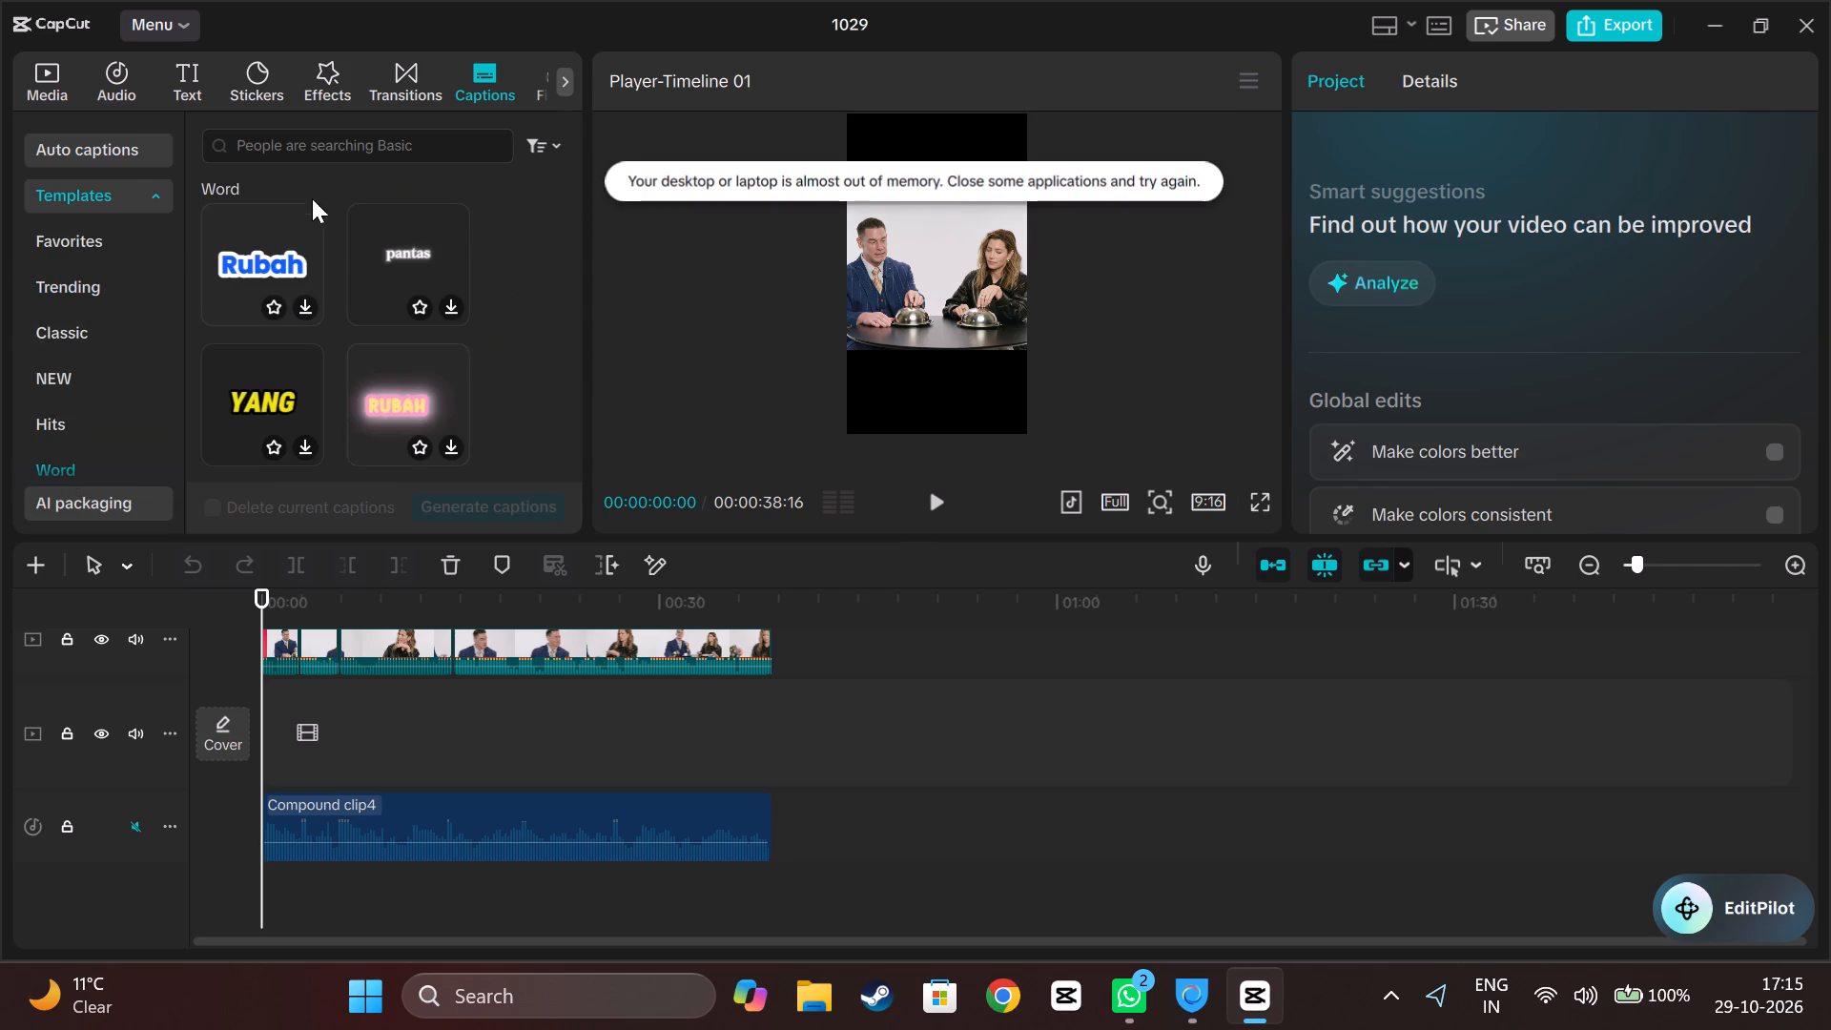
pyautogui.scroll(-3, 345, 316)
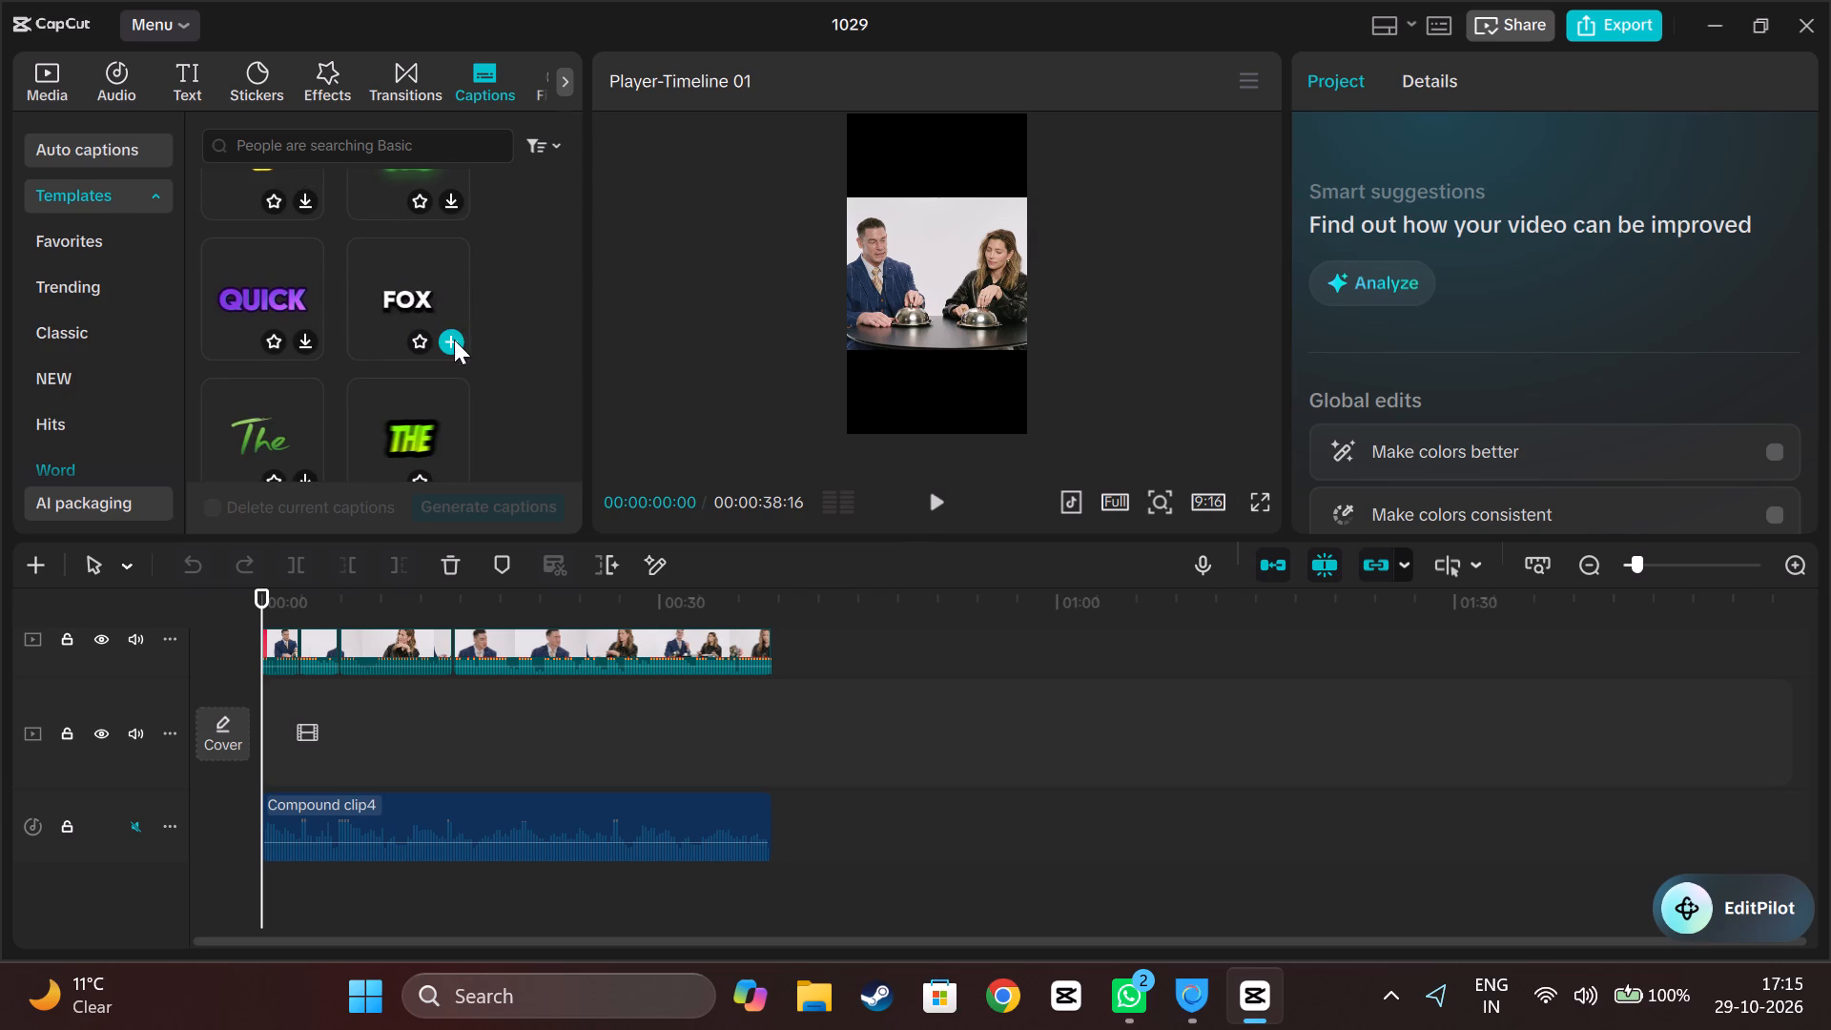
pyautogui.click(435, 289)
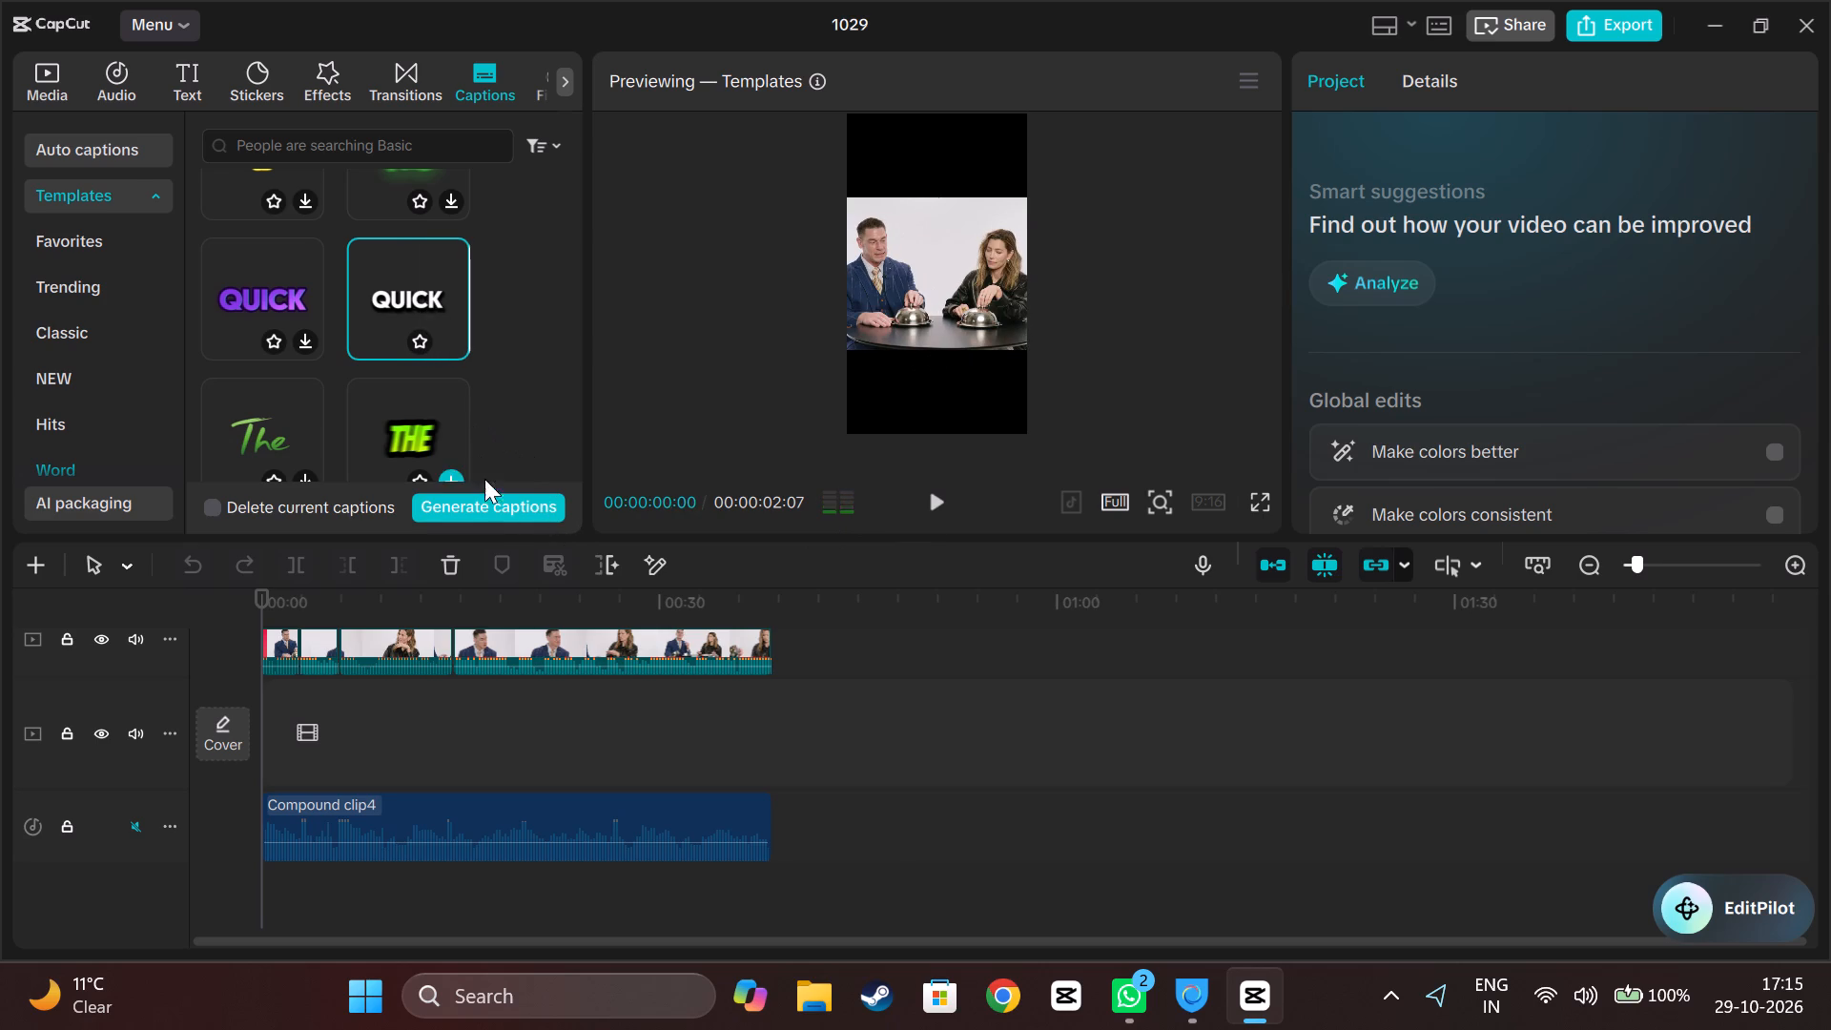
pyautogui.click(489, 516)
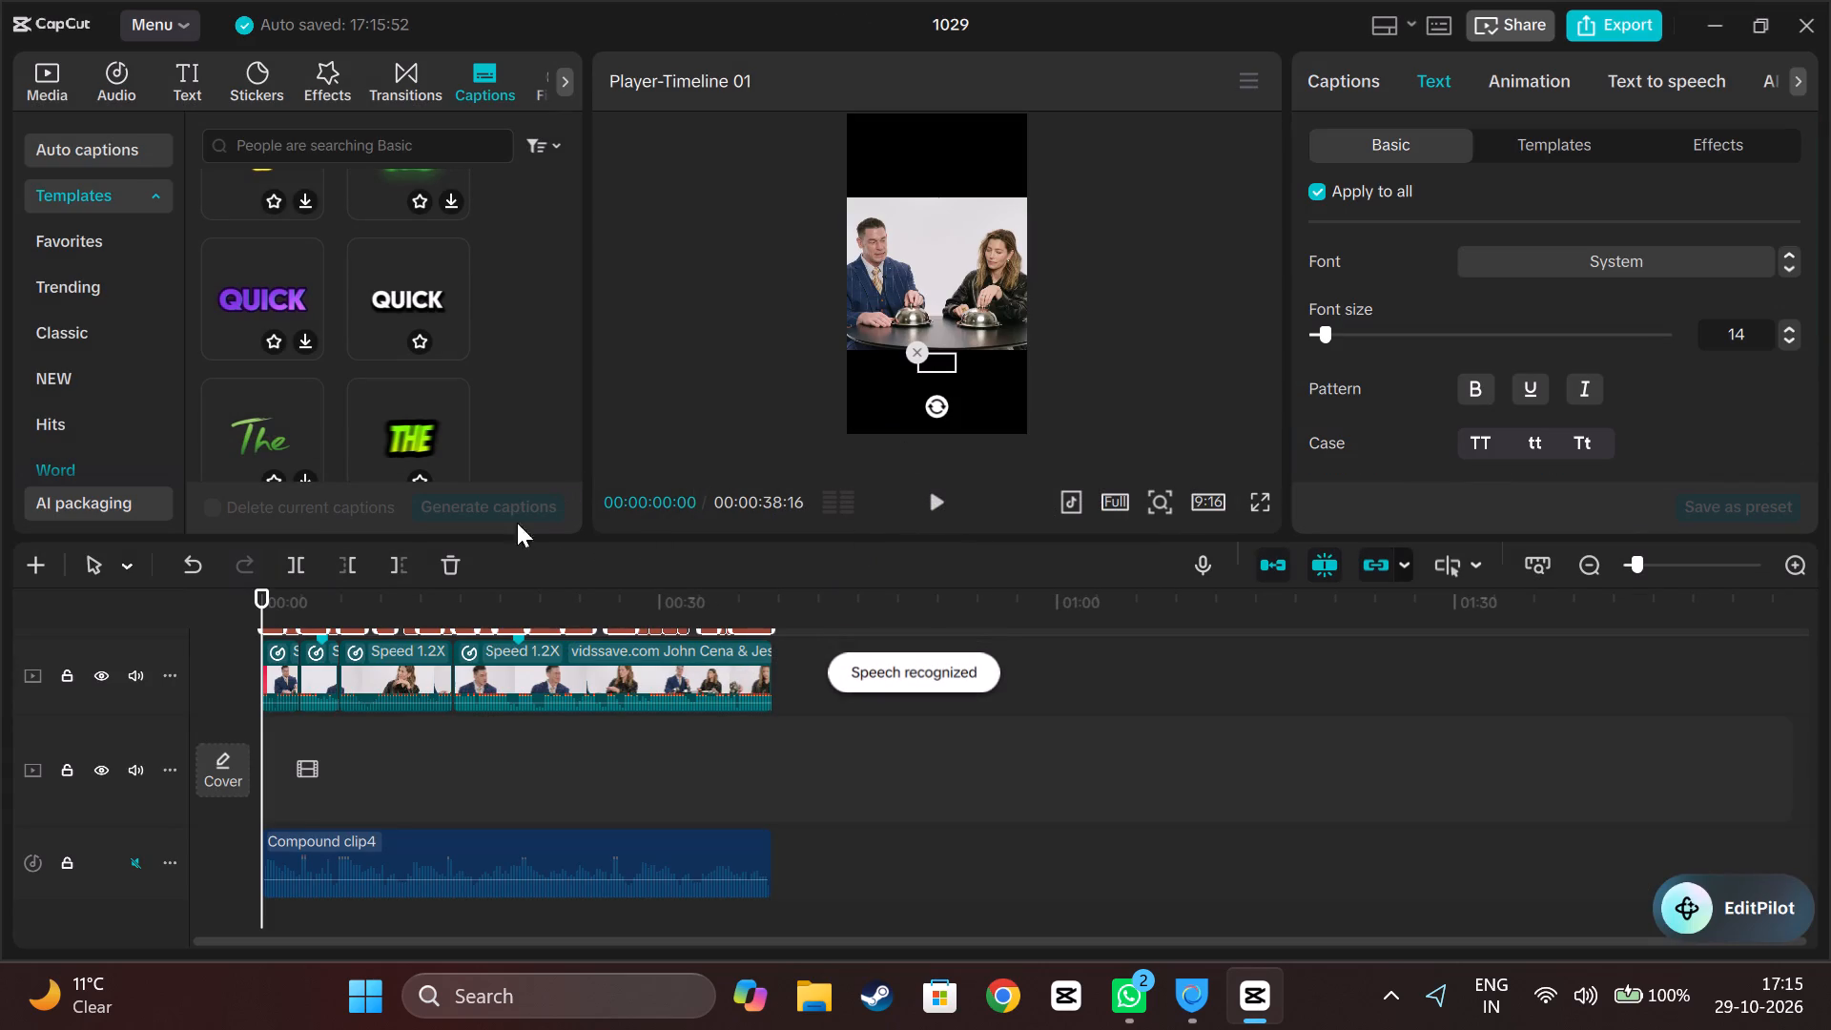
# Move the captions up onto the lower edge of the video image, keeping them horizontally centred, using the LUNCH caption as reference.
pyautogui.moveTo(263, 601); pyautogui.dragTo(279, 601)
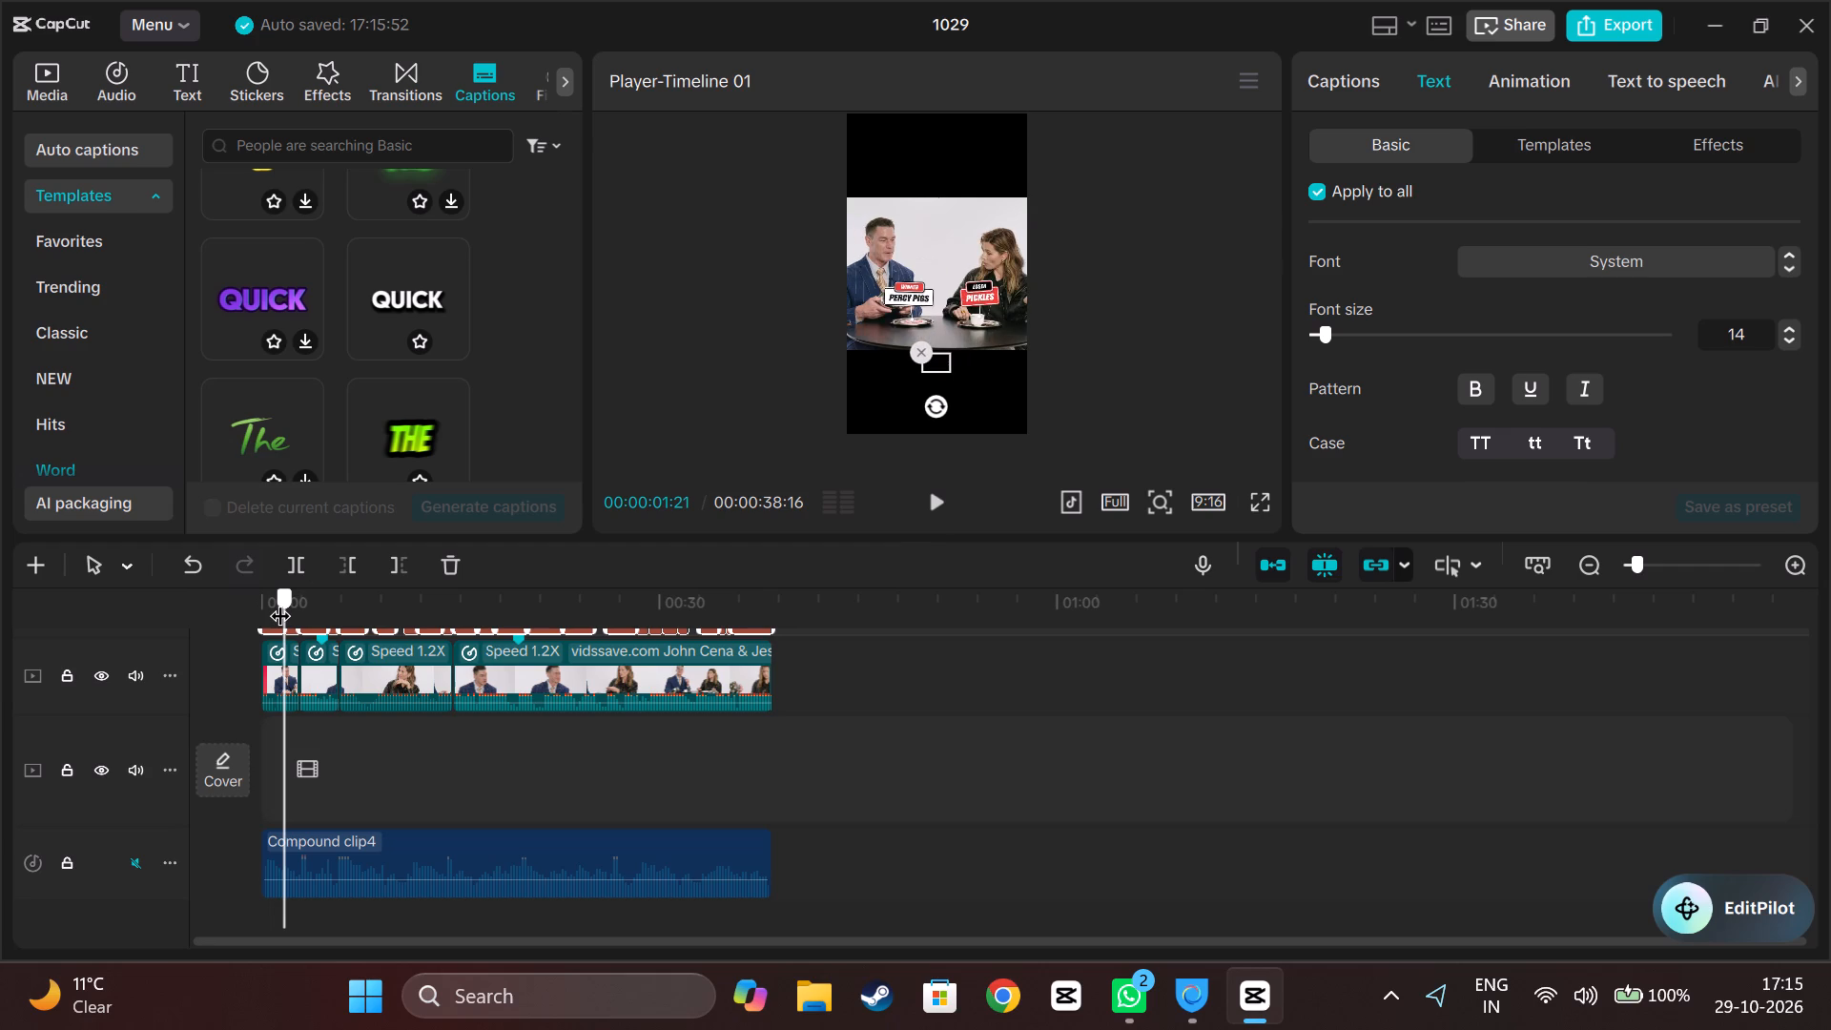
pyautogui.moveTo(279, 601); pyautogui.dragTo(287, 605)
pyautogui.moveTo(287, 605); pyautogui.dragTo(327, 609)
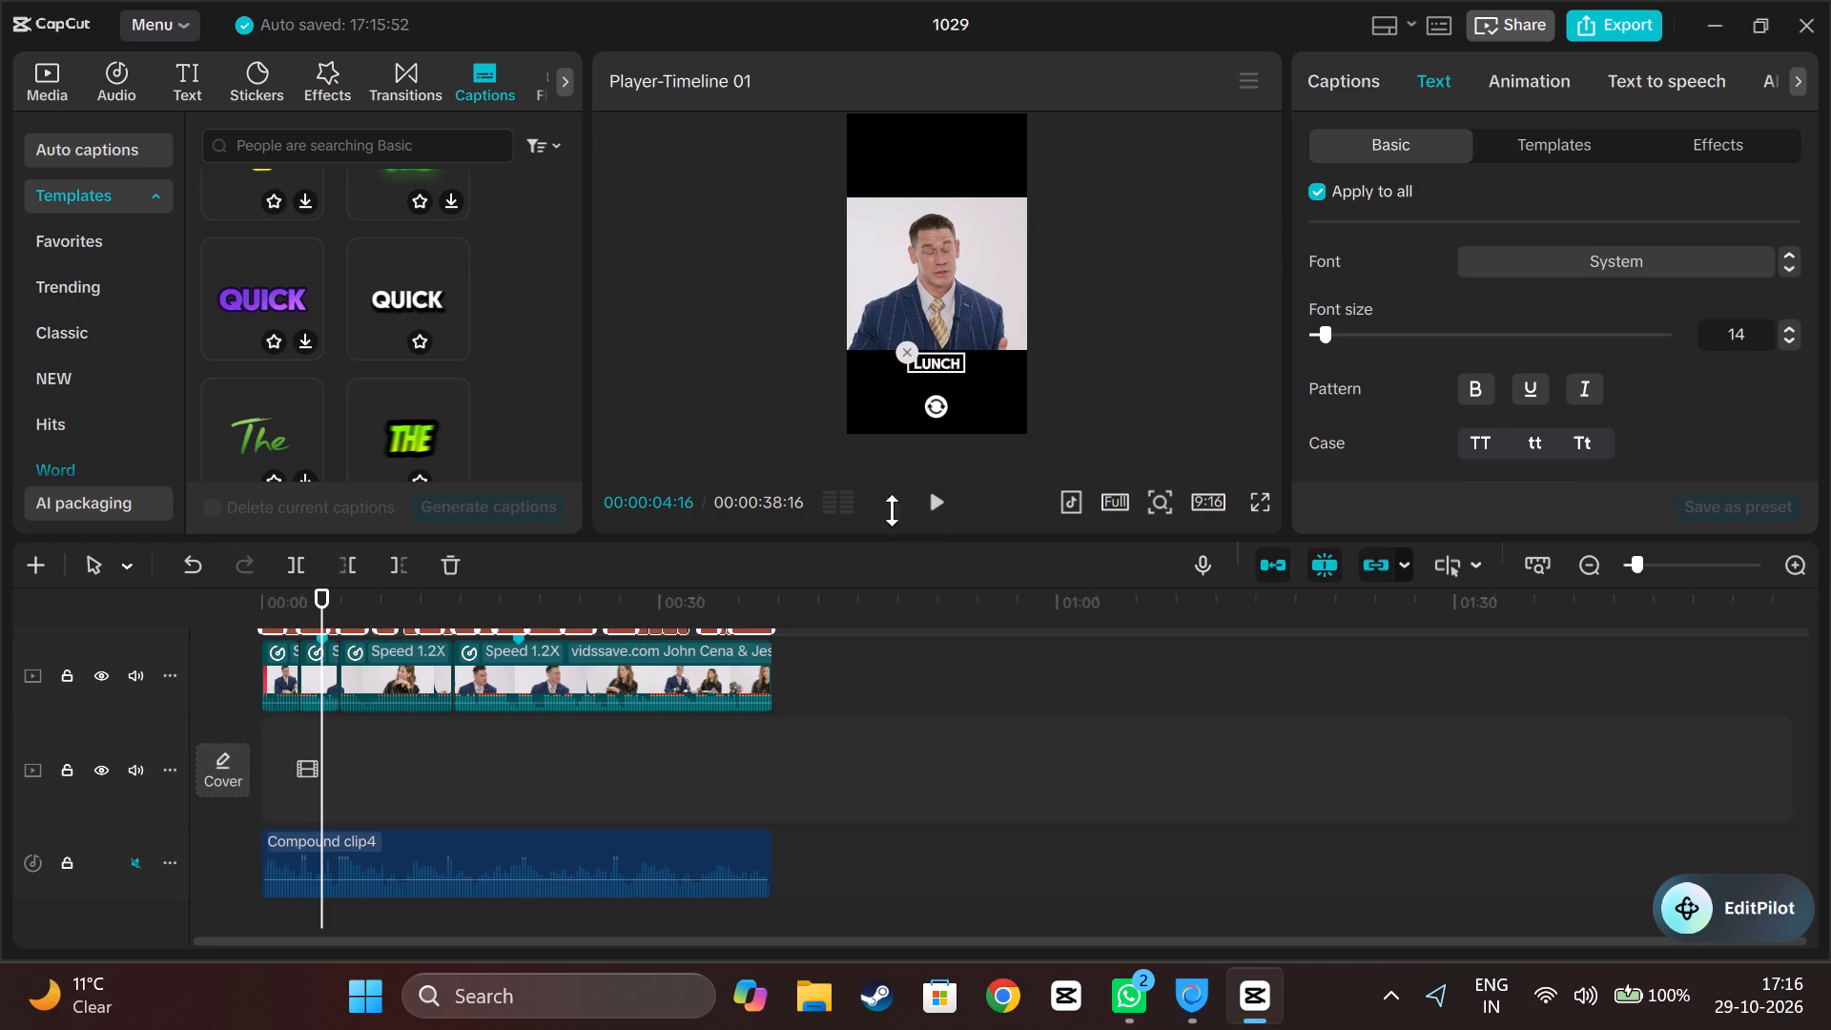
pyautogui.moveTo(941, 367); pyautogui.dragTo(941, 344)
pyautogui.moveTo(941, 344); pyautogui.dragTo(941, 339)
pyautogui.moveTo(938, 361); pyautogui.dragTo(937, 337)
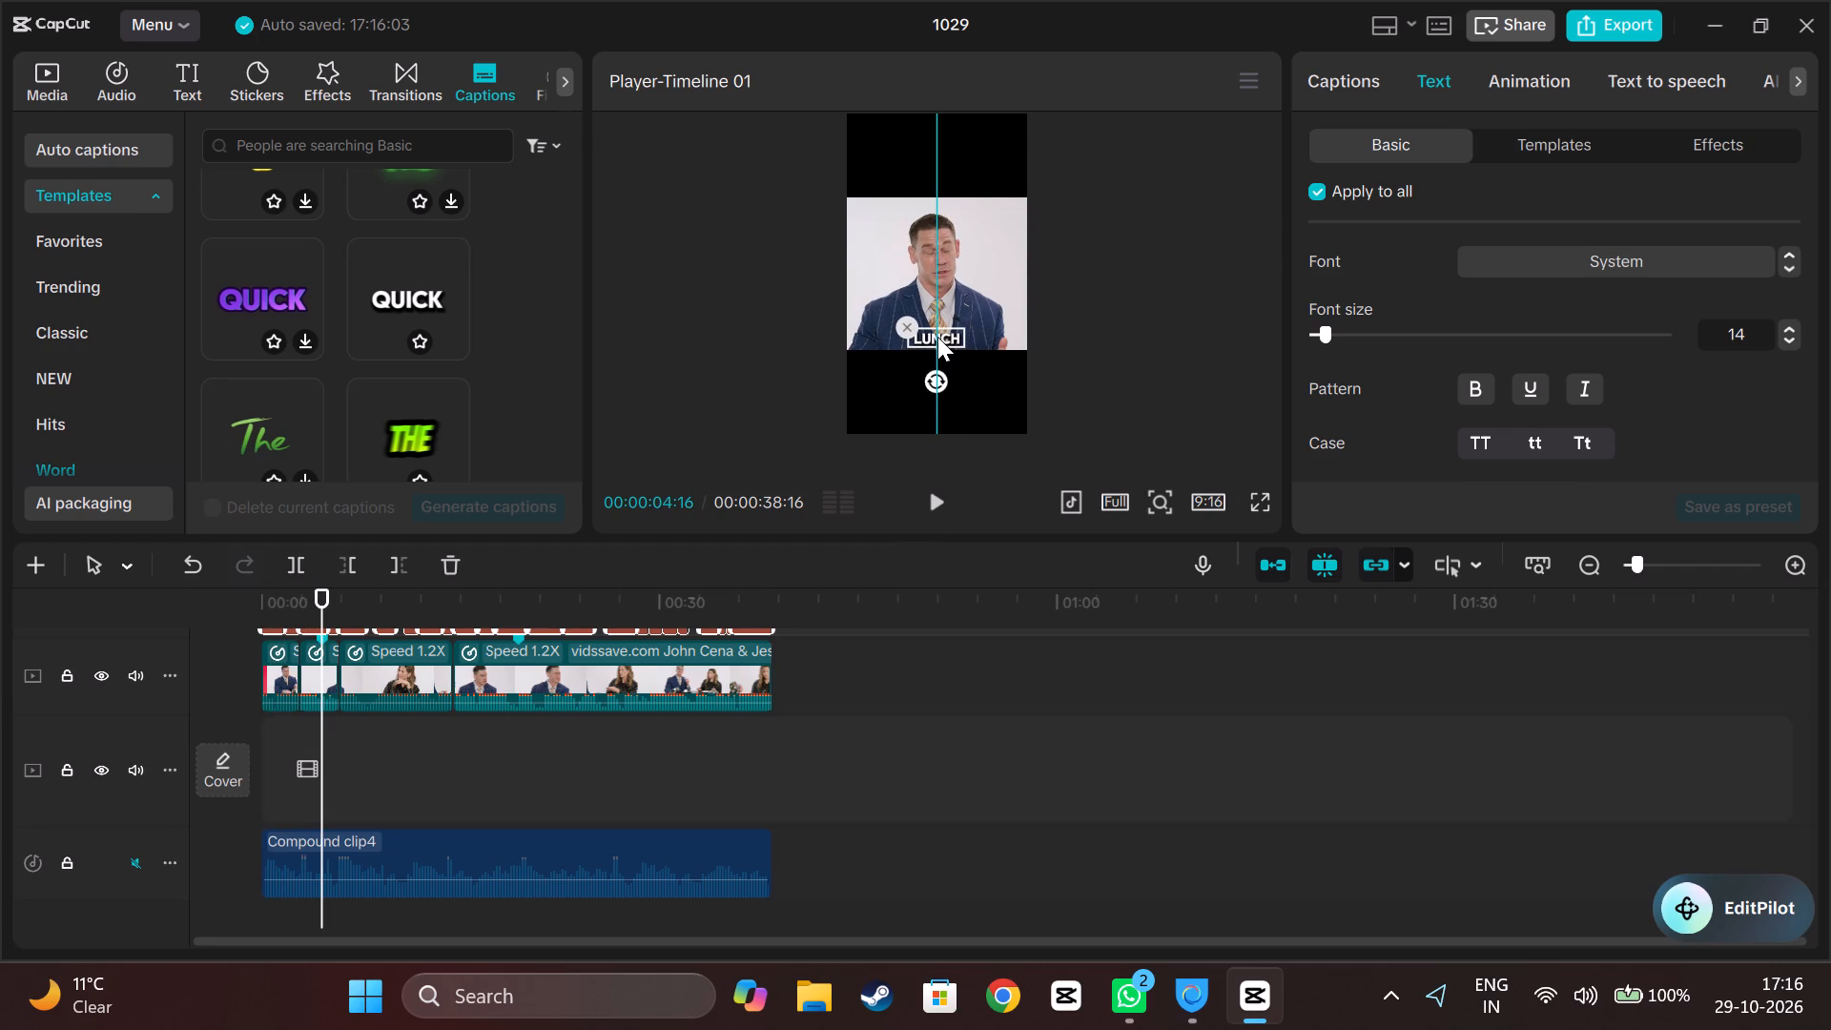
pyautogui.moveTo(937, 337); pyautogui.dragTo(939, 328)
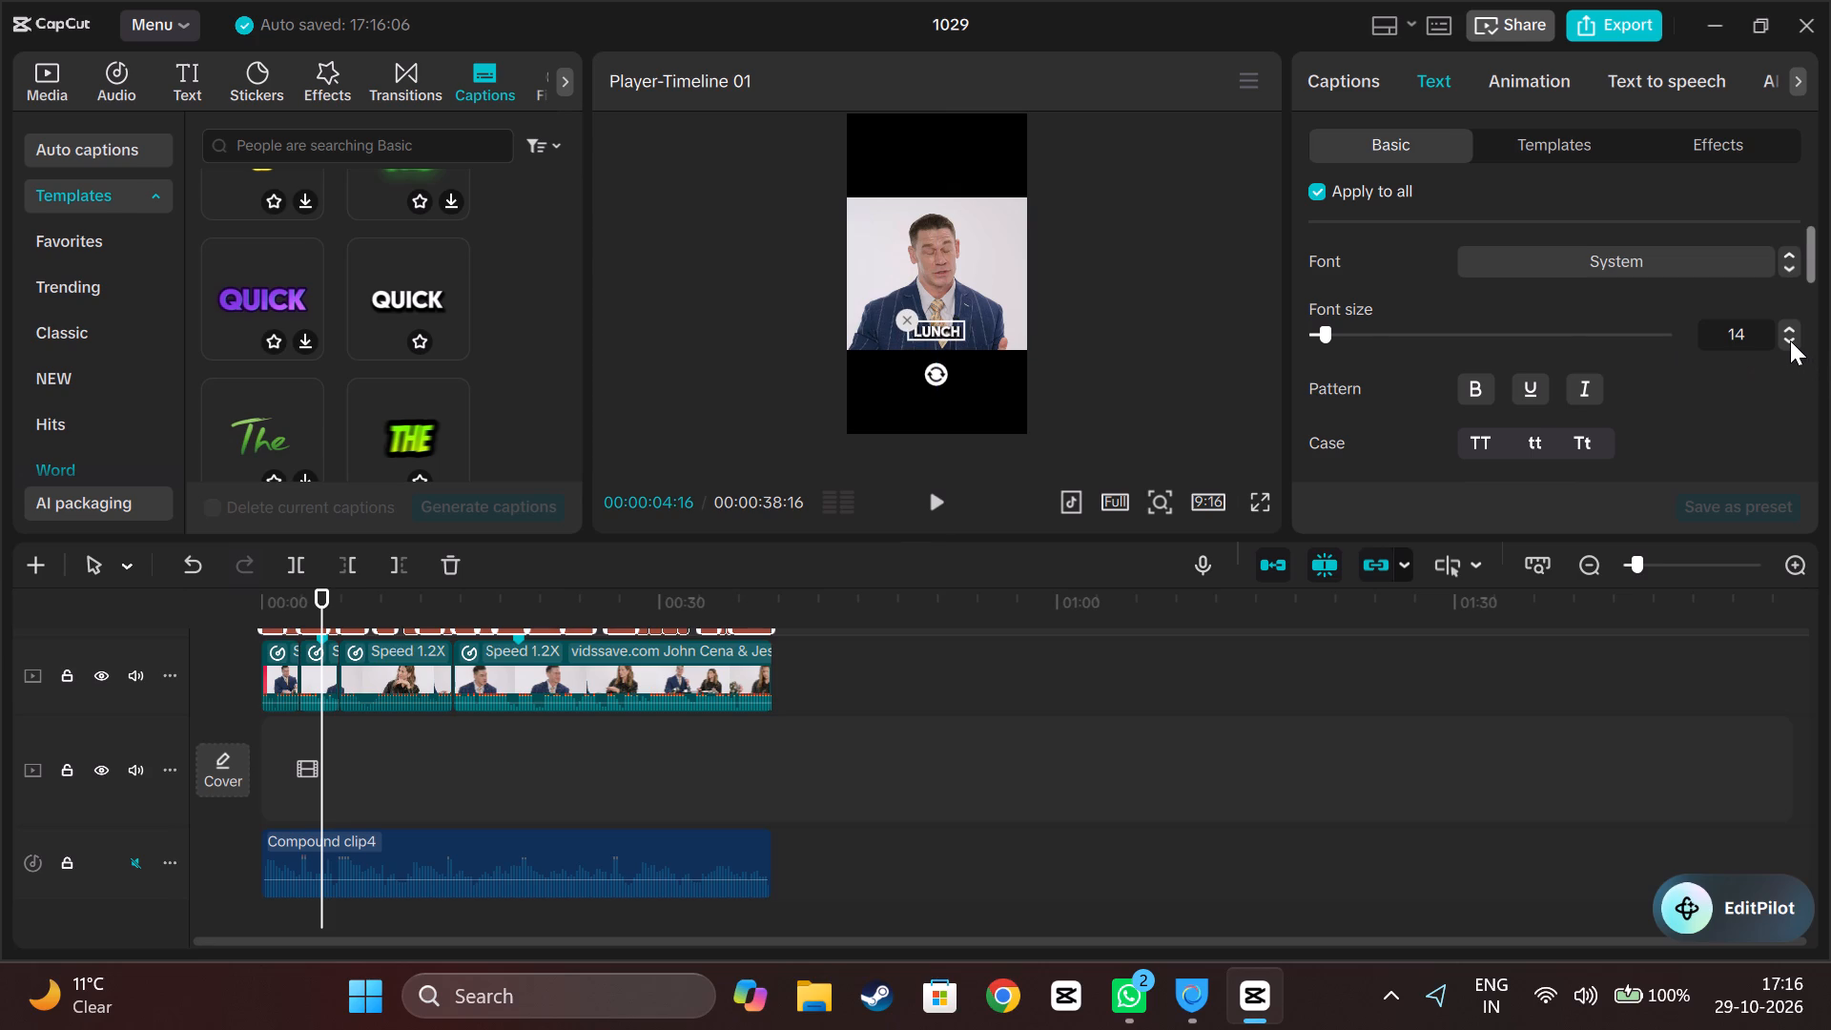
# Set the font size of all captions to 10 and nudge them slightly lower on the video image.
pyautogui.tripleClick(1789, 340)
pyautogui.click(1789, 340)
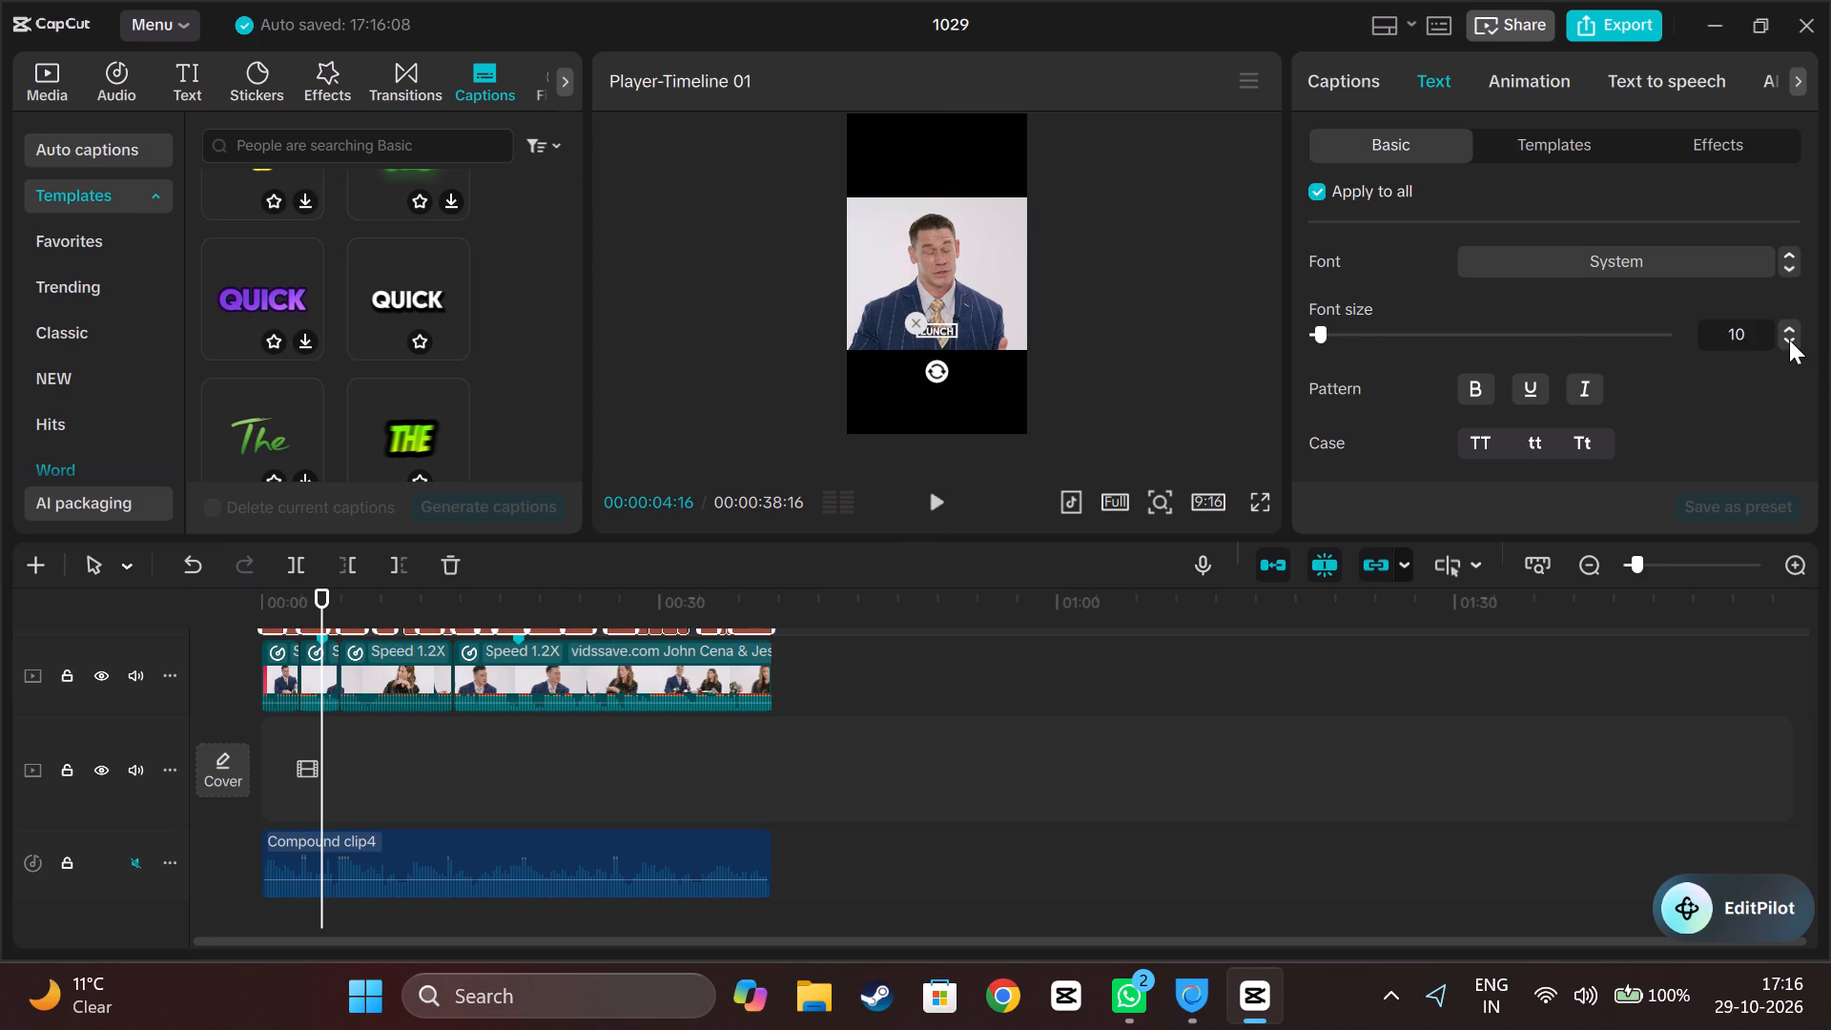
pyautogui.click(941, 326)
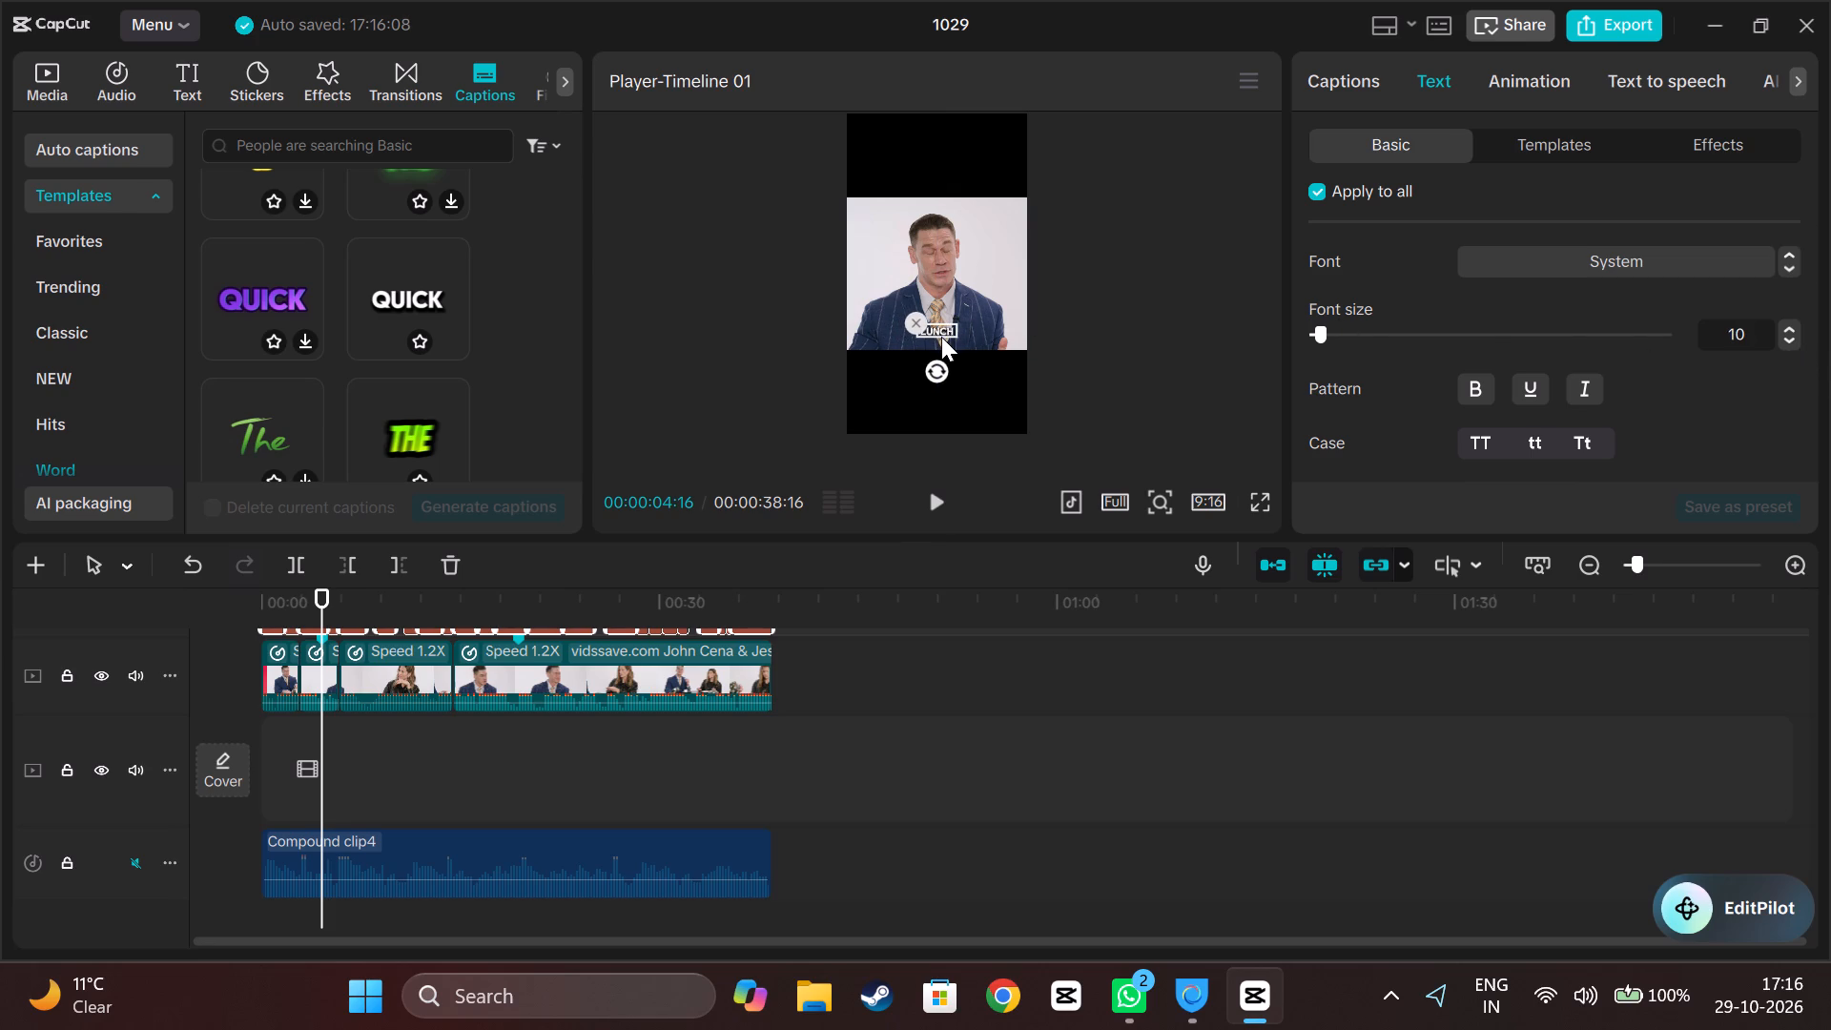
pyautogui.click(938, 327)
# Change the text colour of all captions from white to a golden orange.
pyautogui.scroll(-3, 1430, 404)
pyautogui.scroll(1, 1482, 356)
pyautogui.click(1566, 229)
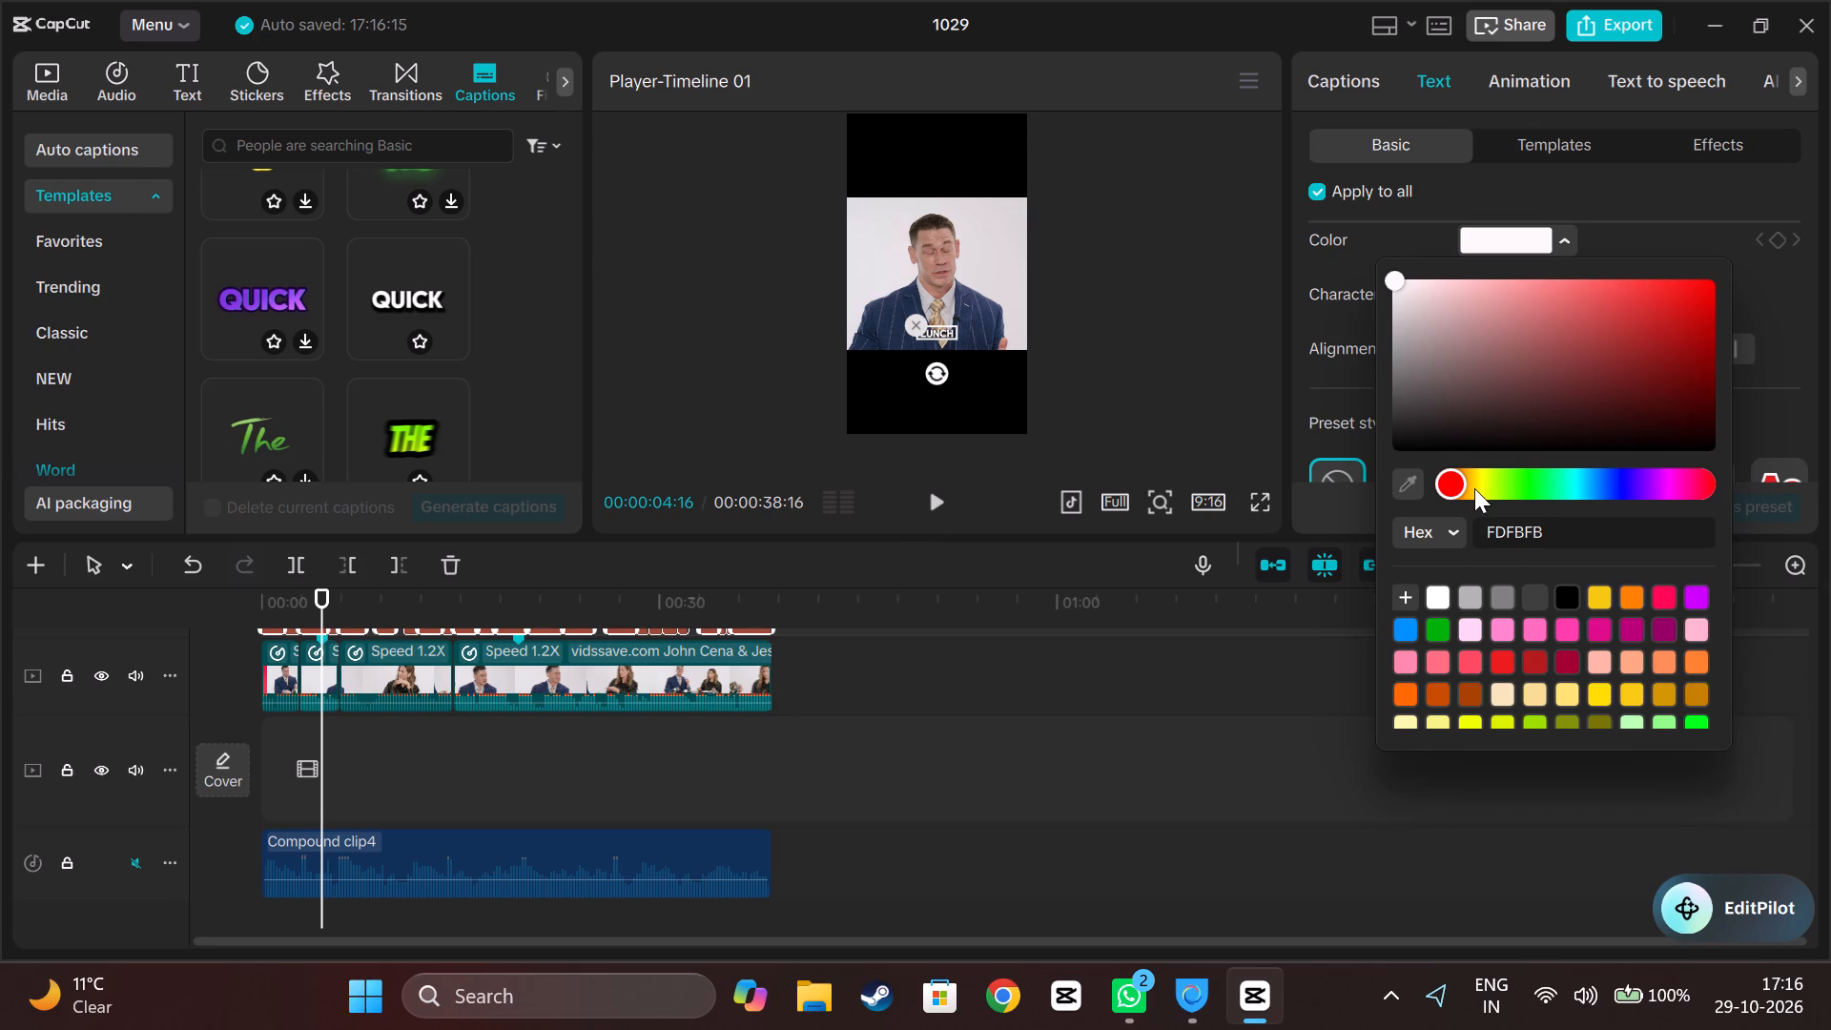
pyautogui.moveTo(1459, 483); pyautogui.dragTo(1479, 484)
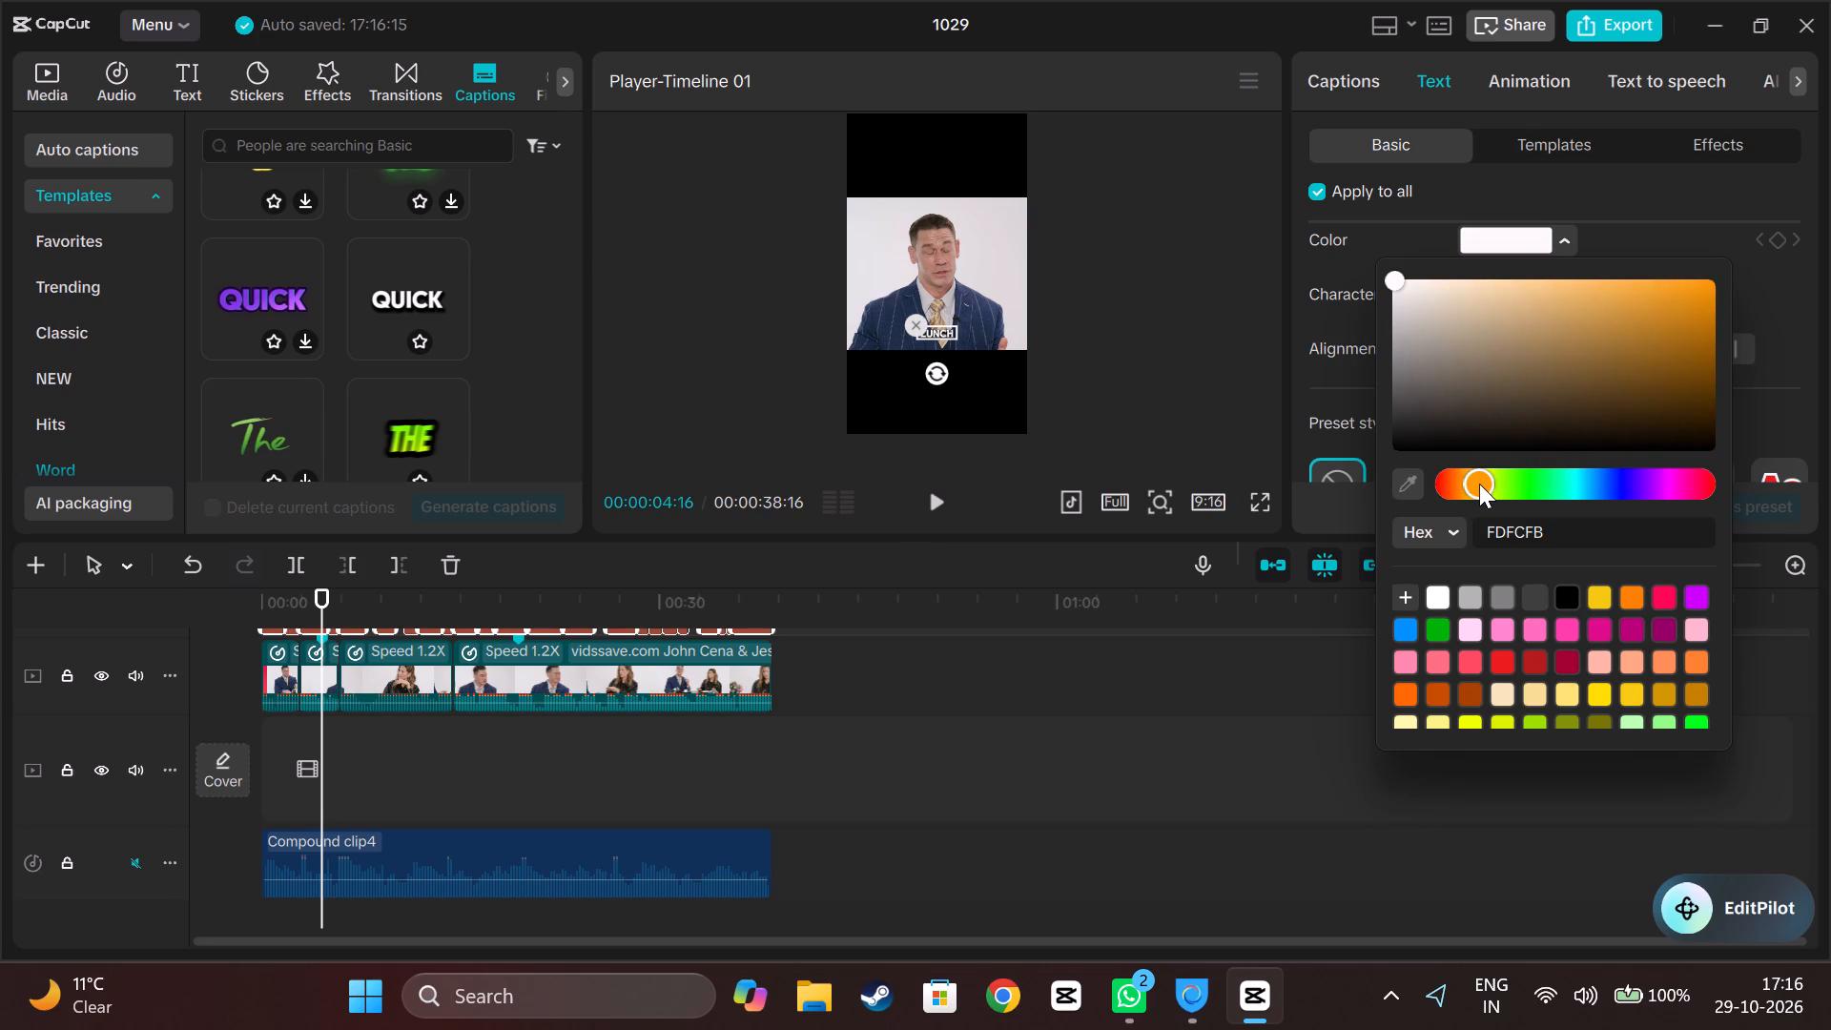
pyautogui.moveTo(1479, 484); pyautogui.dragTo(1488, 468)
pyautogui.click(1623, 290)
pyautogui.moveTo(1624, 290); pyautogui.dragTo(1702, 309)
pyautogui.click(1488, 484)
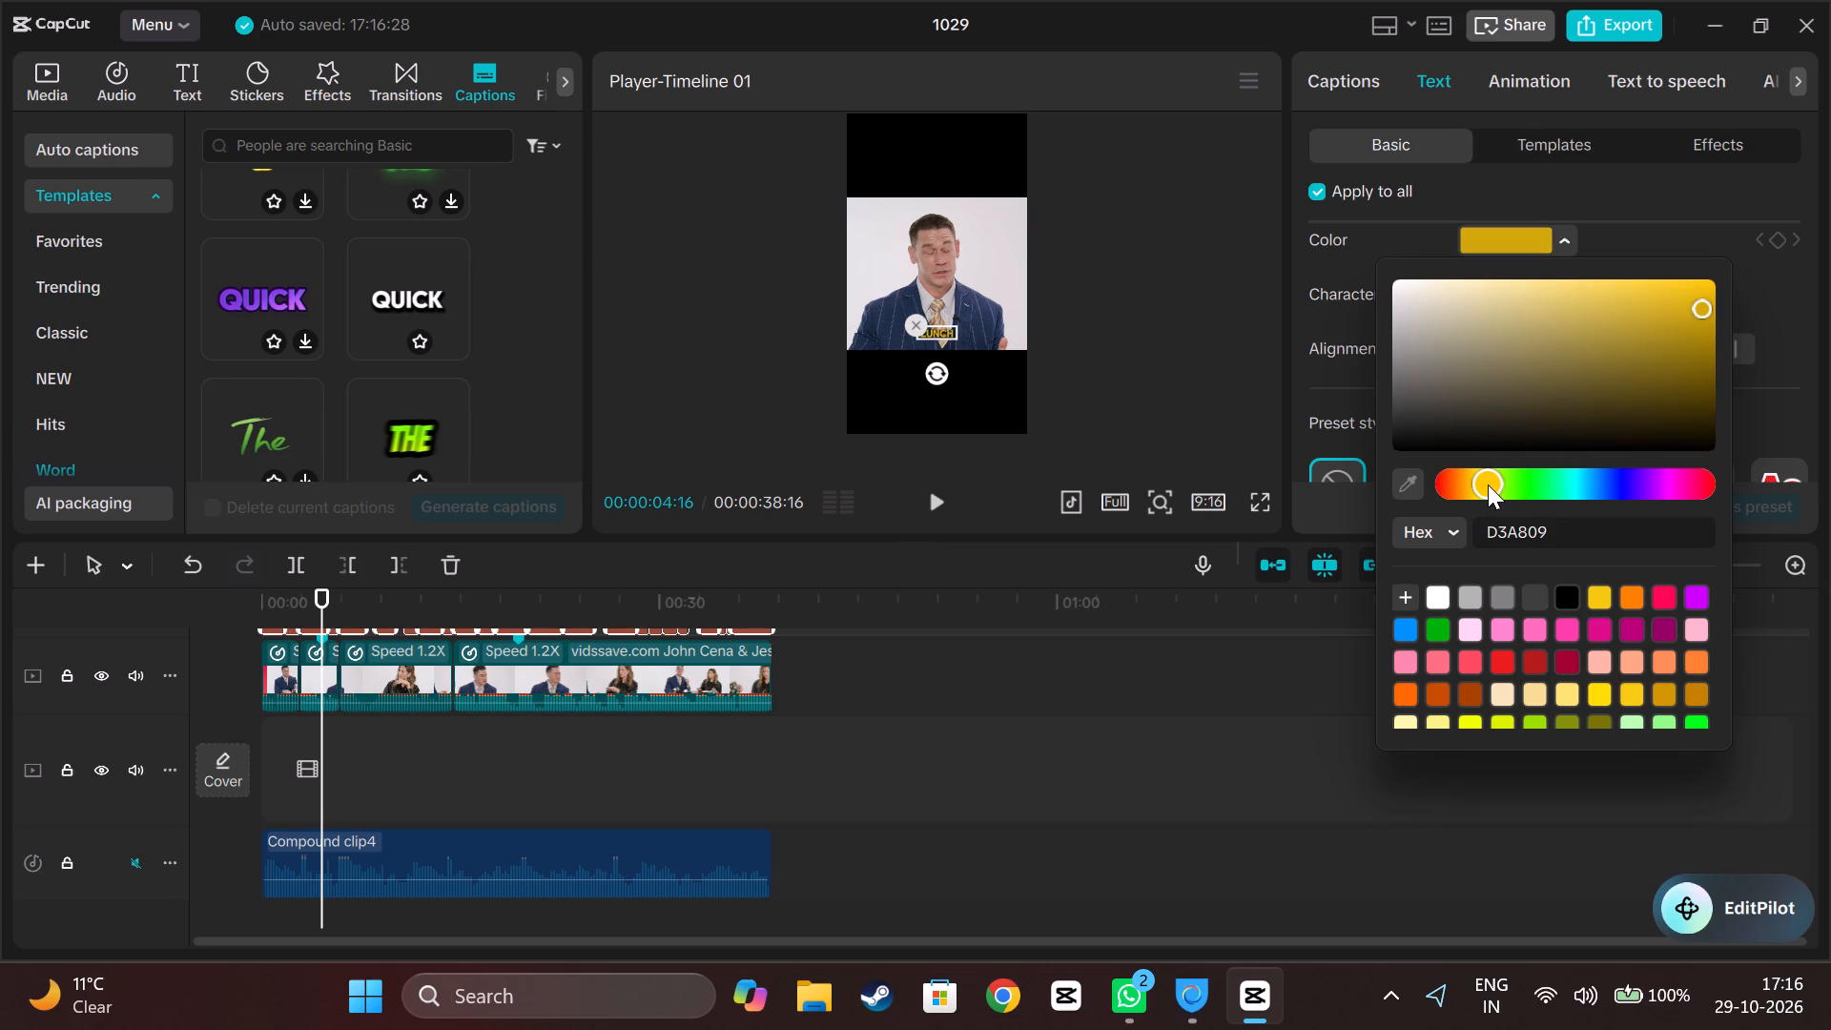
pyautogui.click(1689, 251)
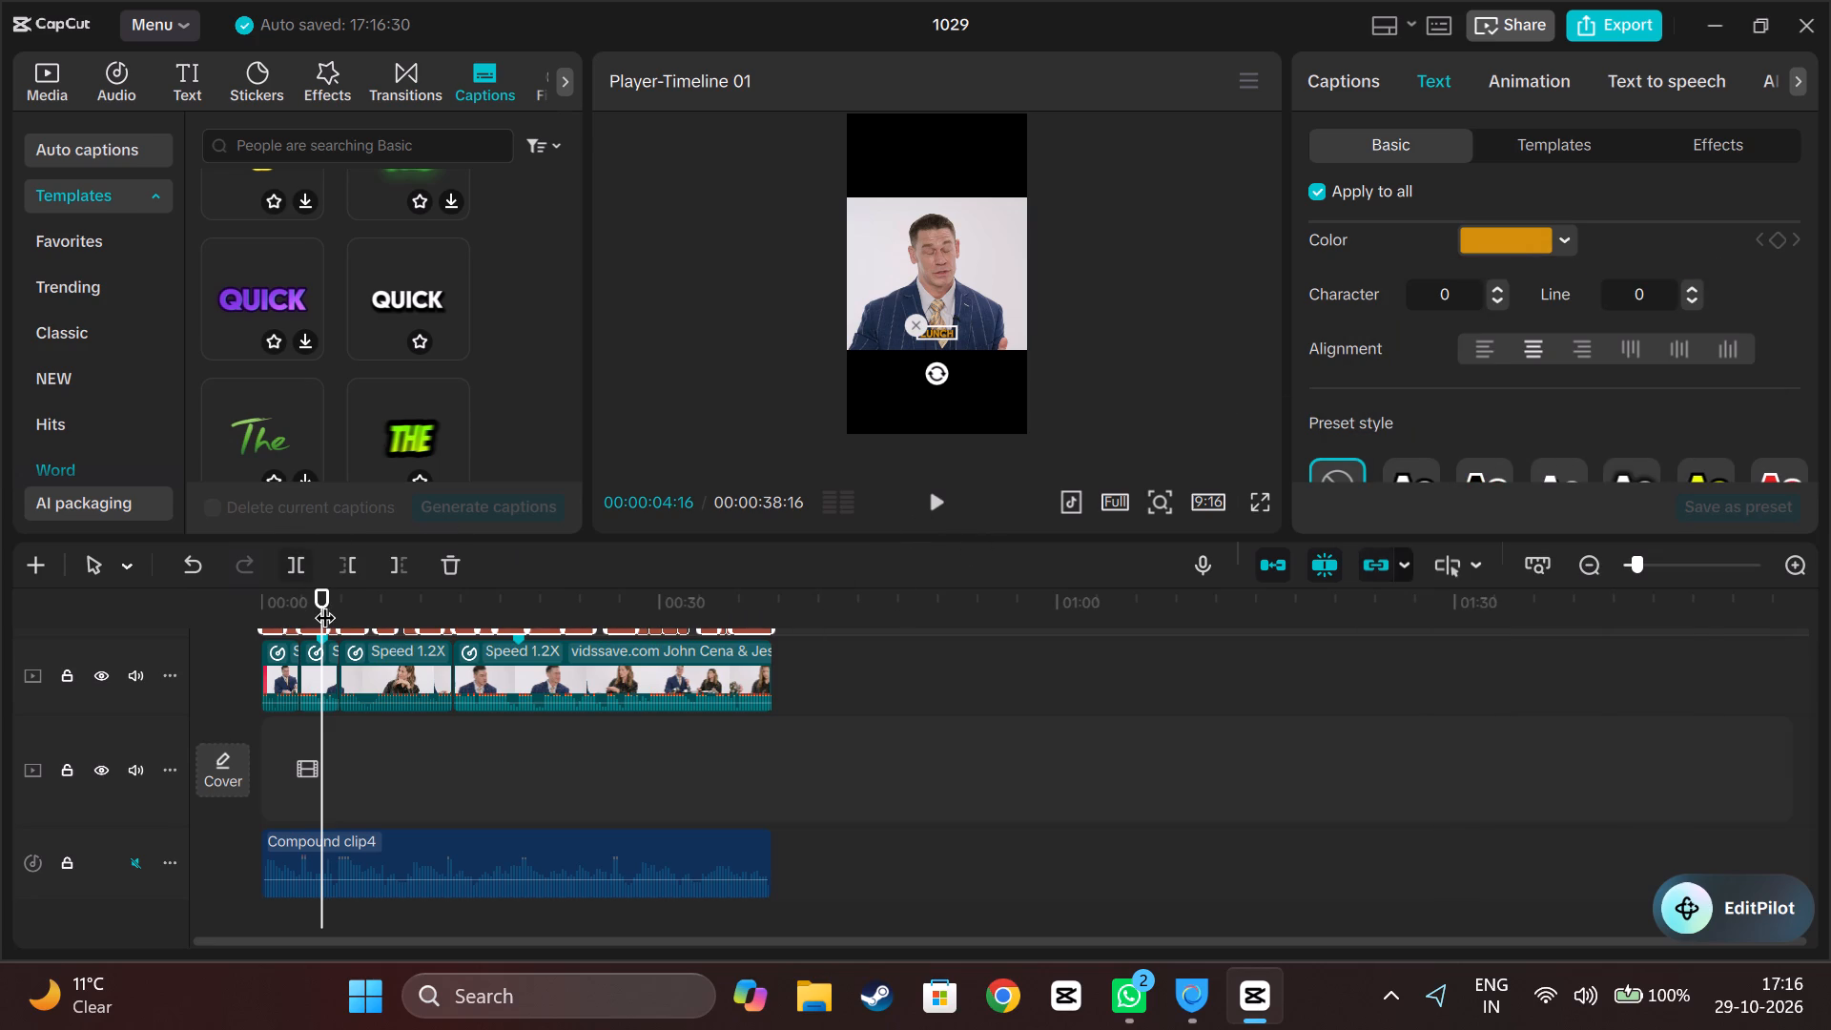
# Scrub through the whole timeline and play it from the start to check the restyled captions.
pyautogui.moveTo(324, 603); pyautogui.dragTo(488, 659)
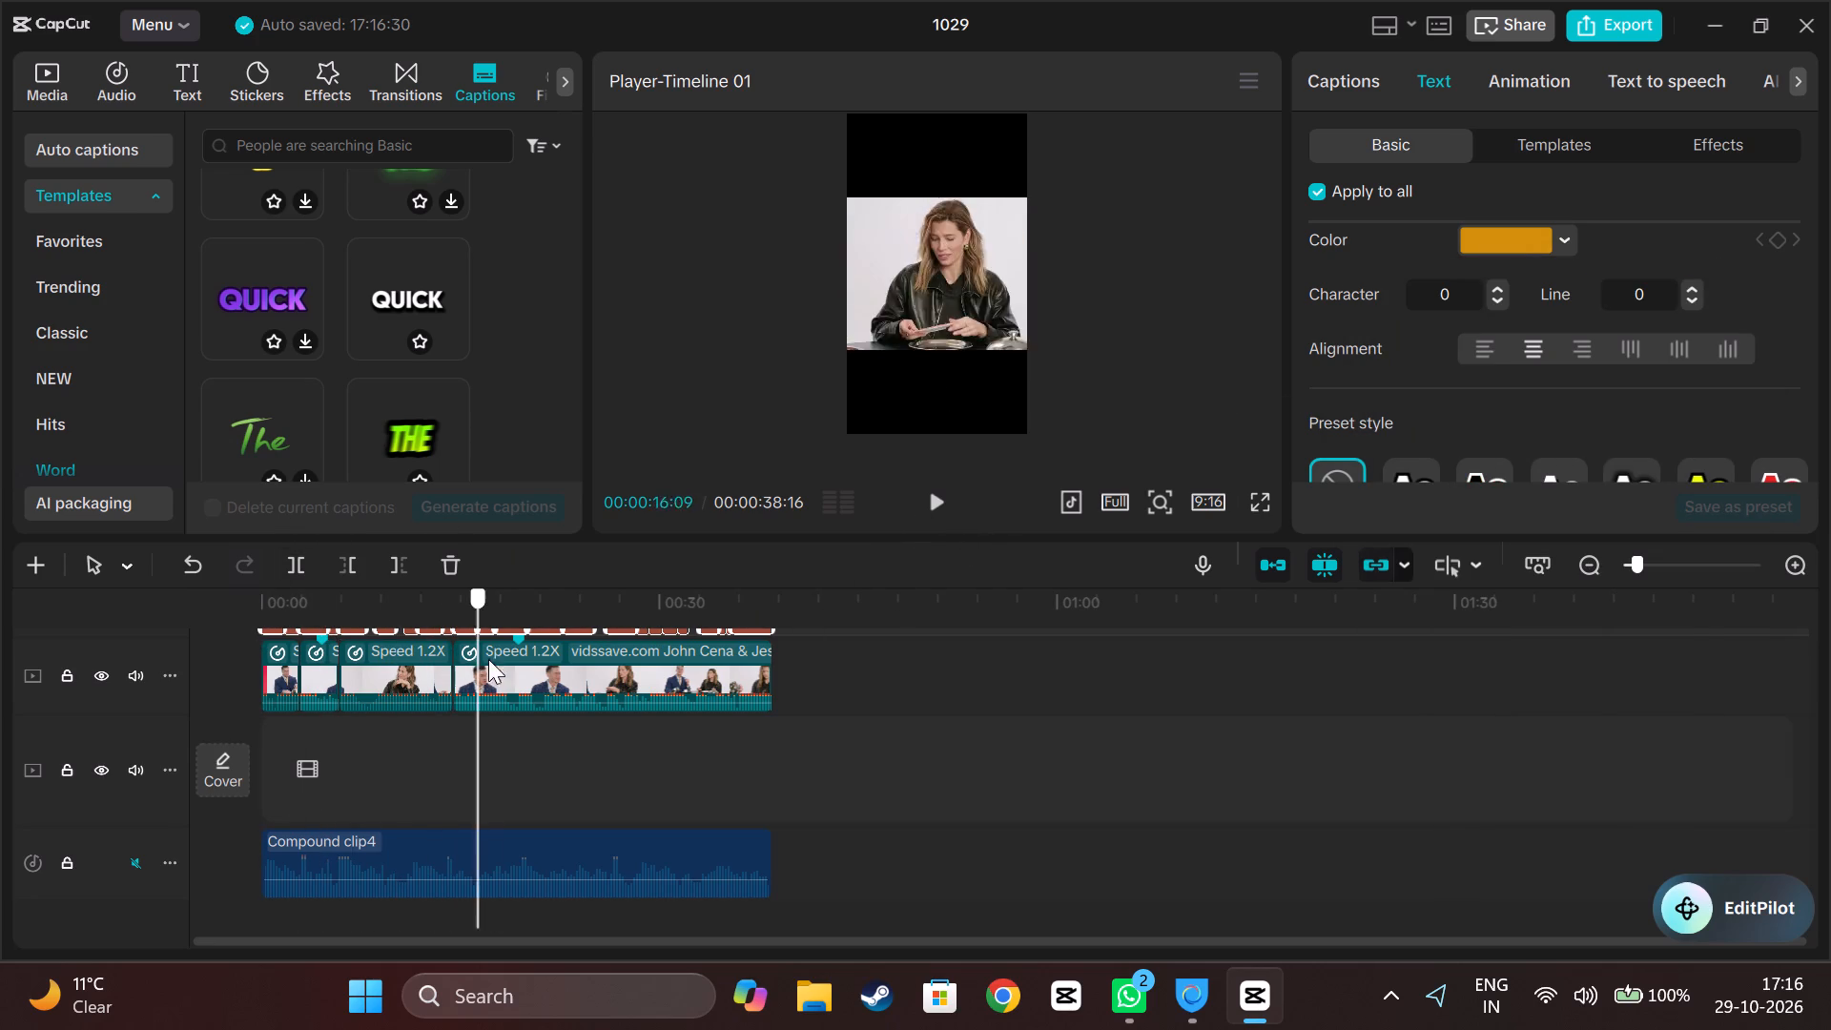
pyautogui.moveTo(488, 659); pyautogui.dragTo(789, 712)
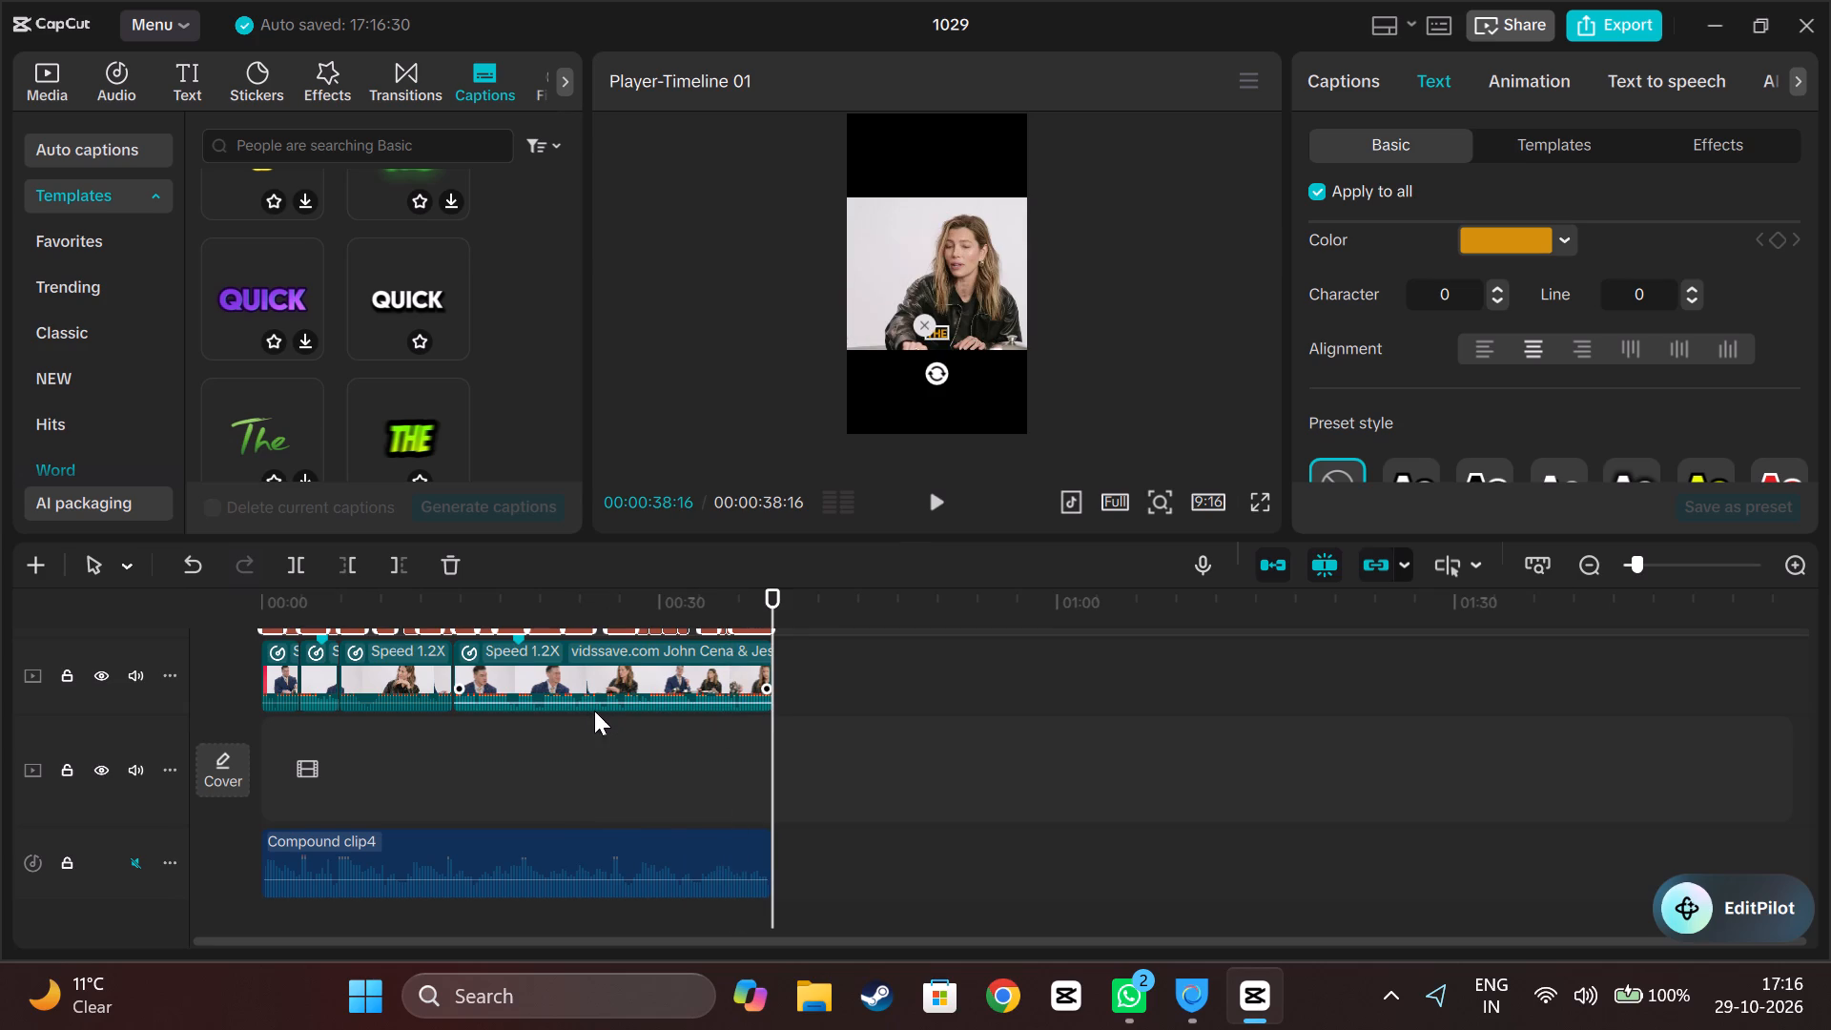
pyautogui.scroll(4, 604, 718)
pyautogui.scroll(-4, 712, 712)
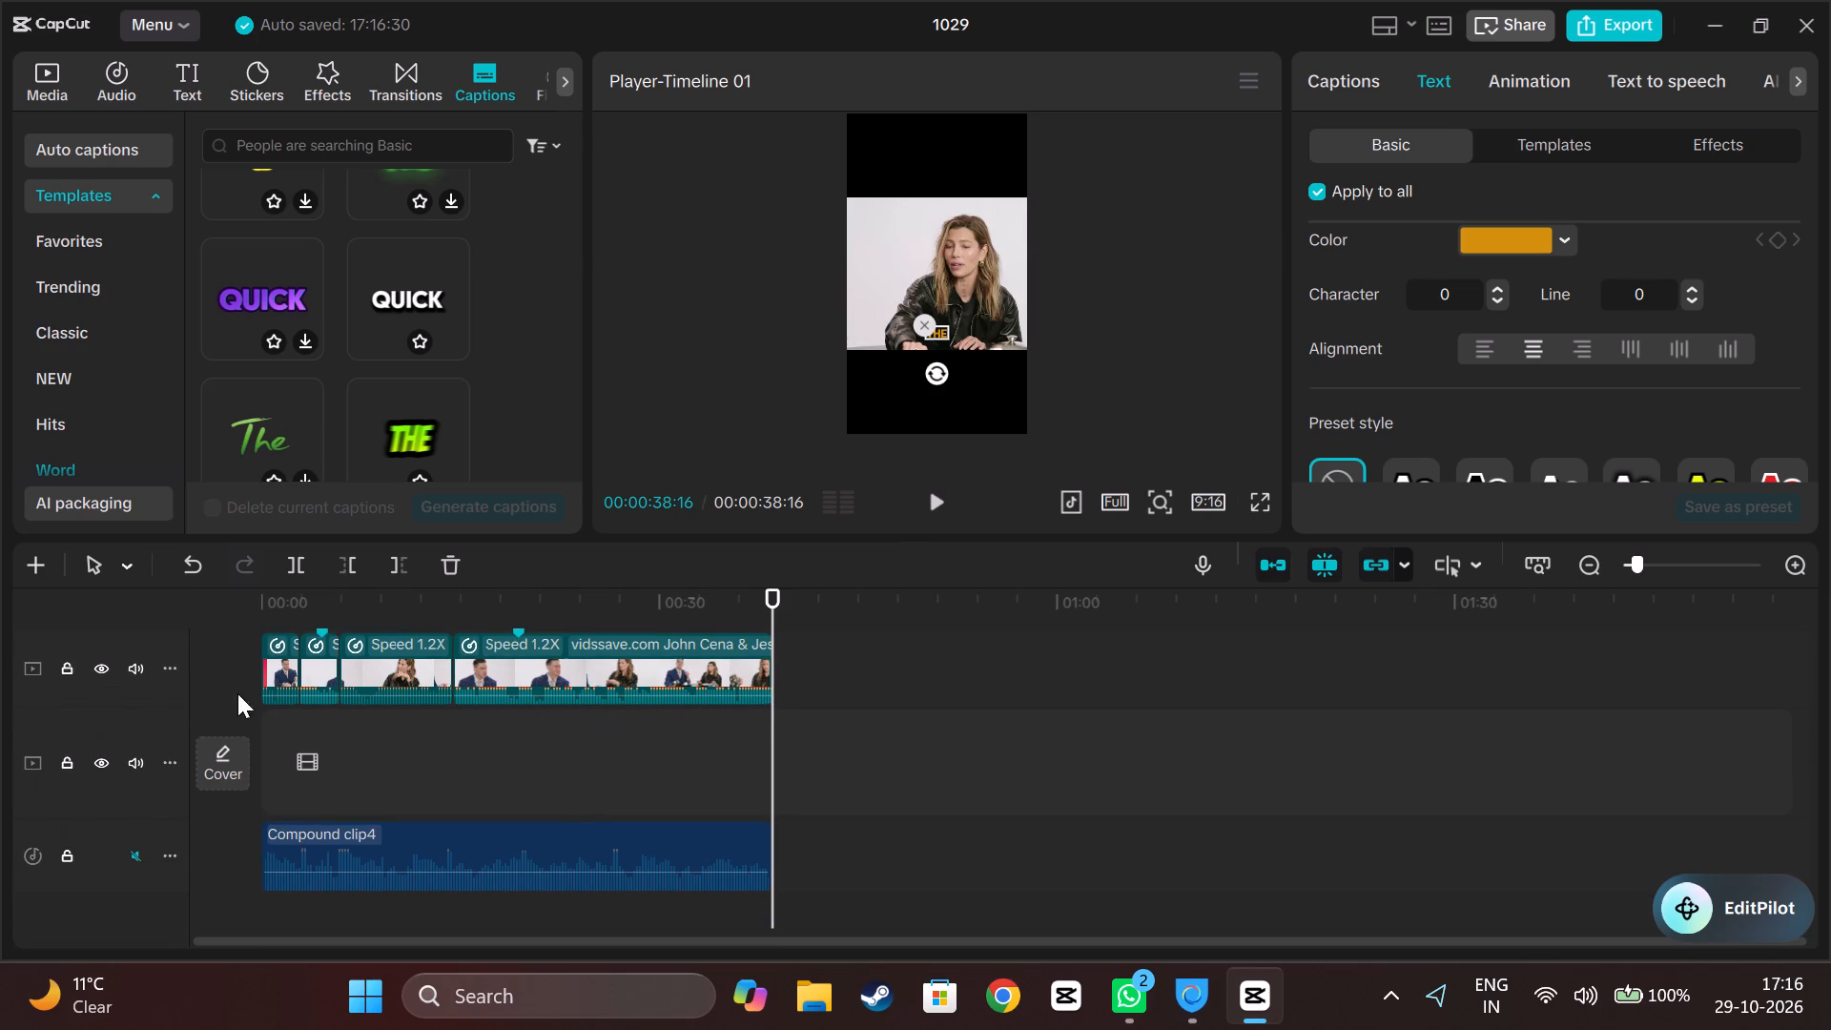
pyautogui.doubleClick(257, 638)
pyautogui.click(300, 708)
pyautogui.moveTo(301, 706); pyautogui.dragTo(207, 708)
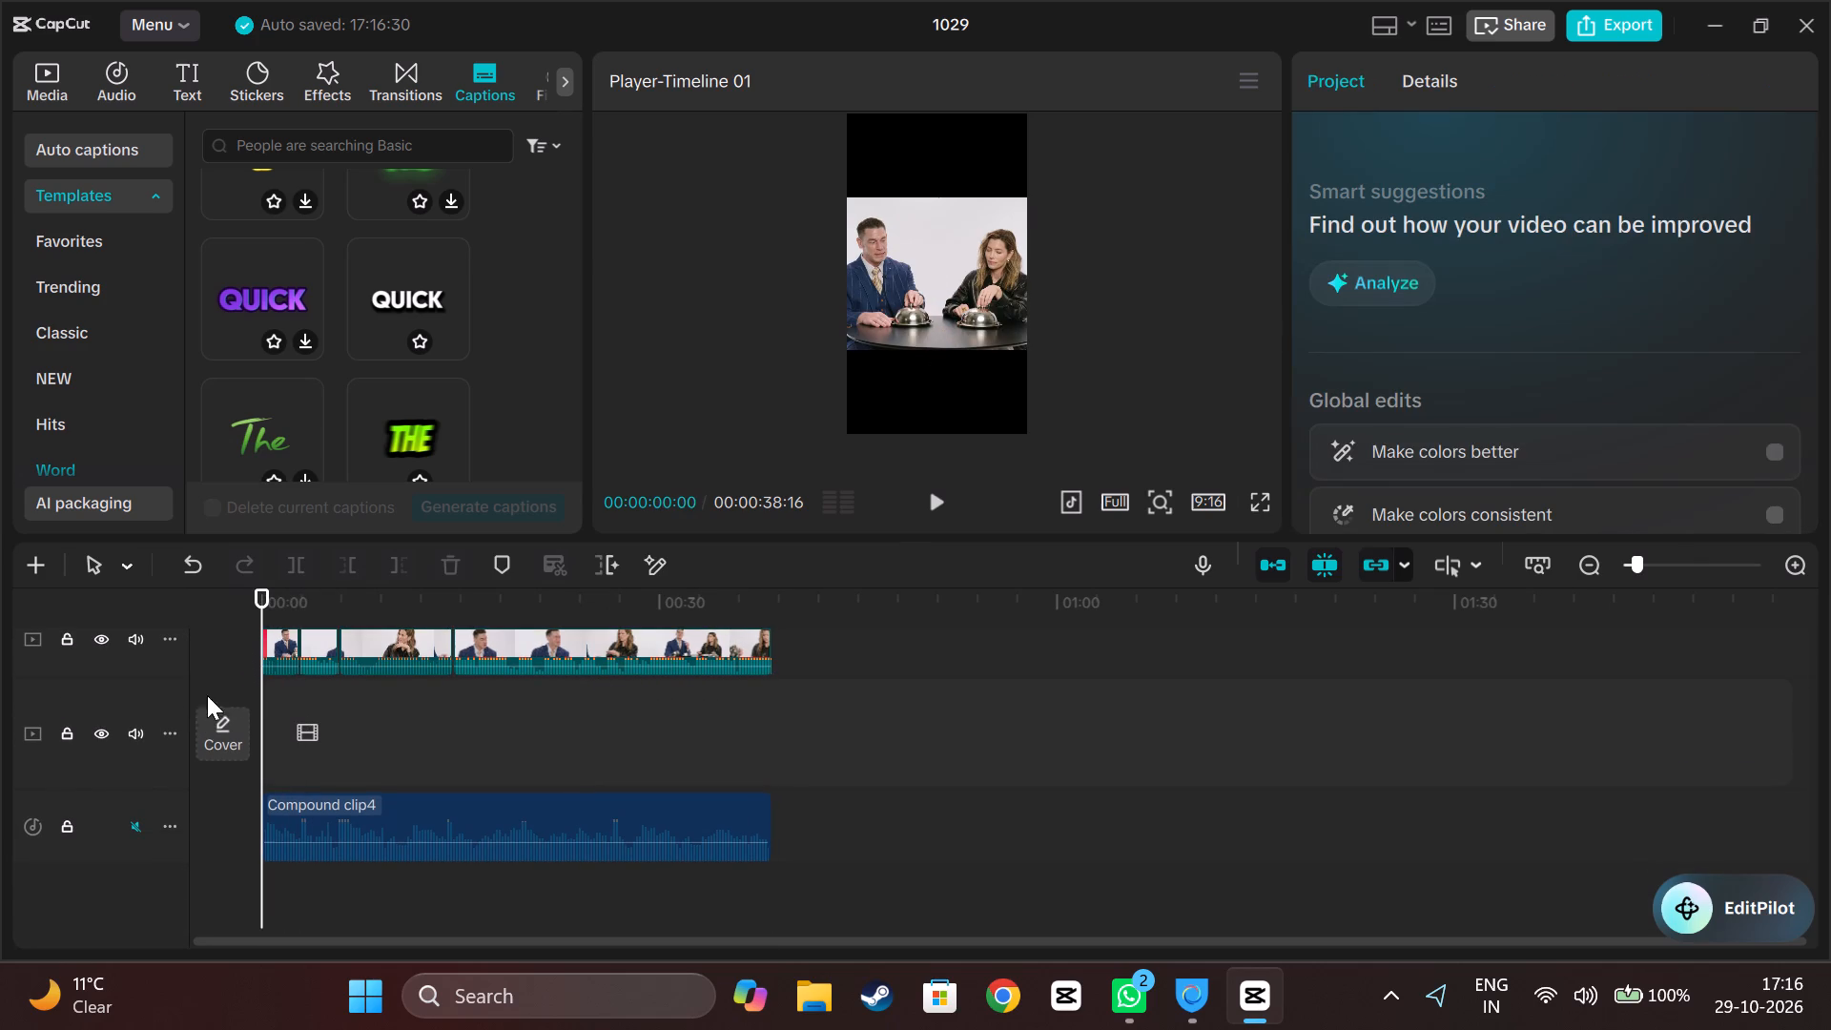
pyautogui.click(929, 491)
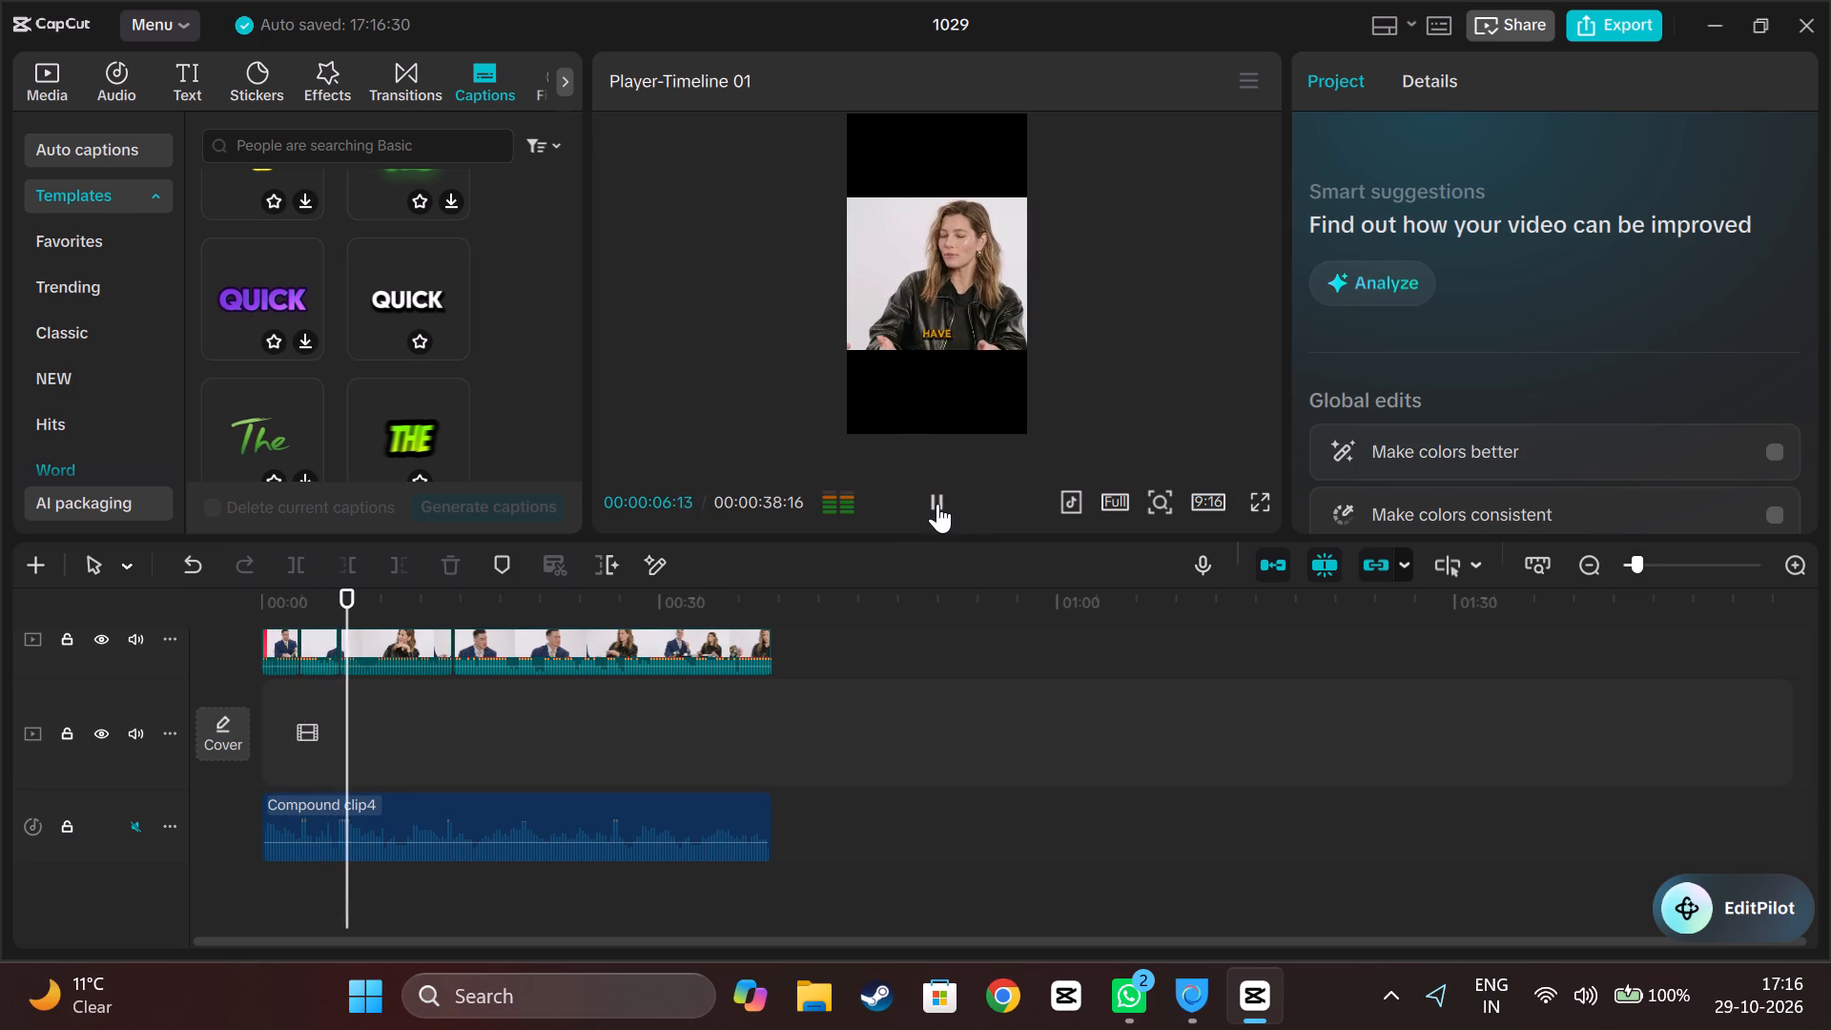
pyautogui.click(937, 504)
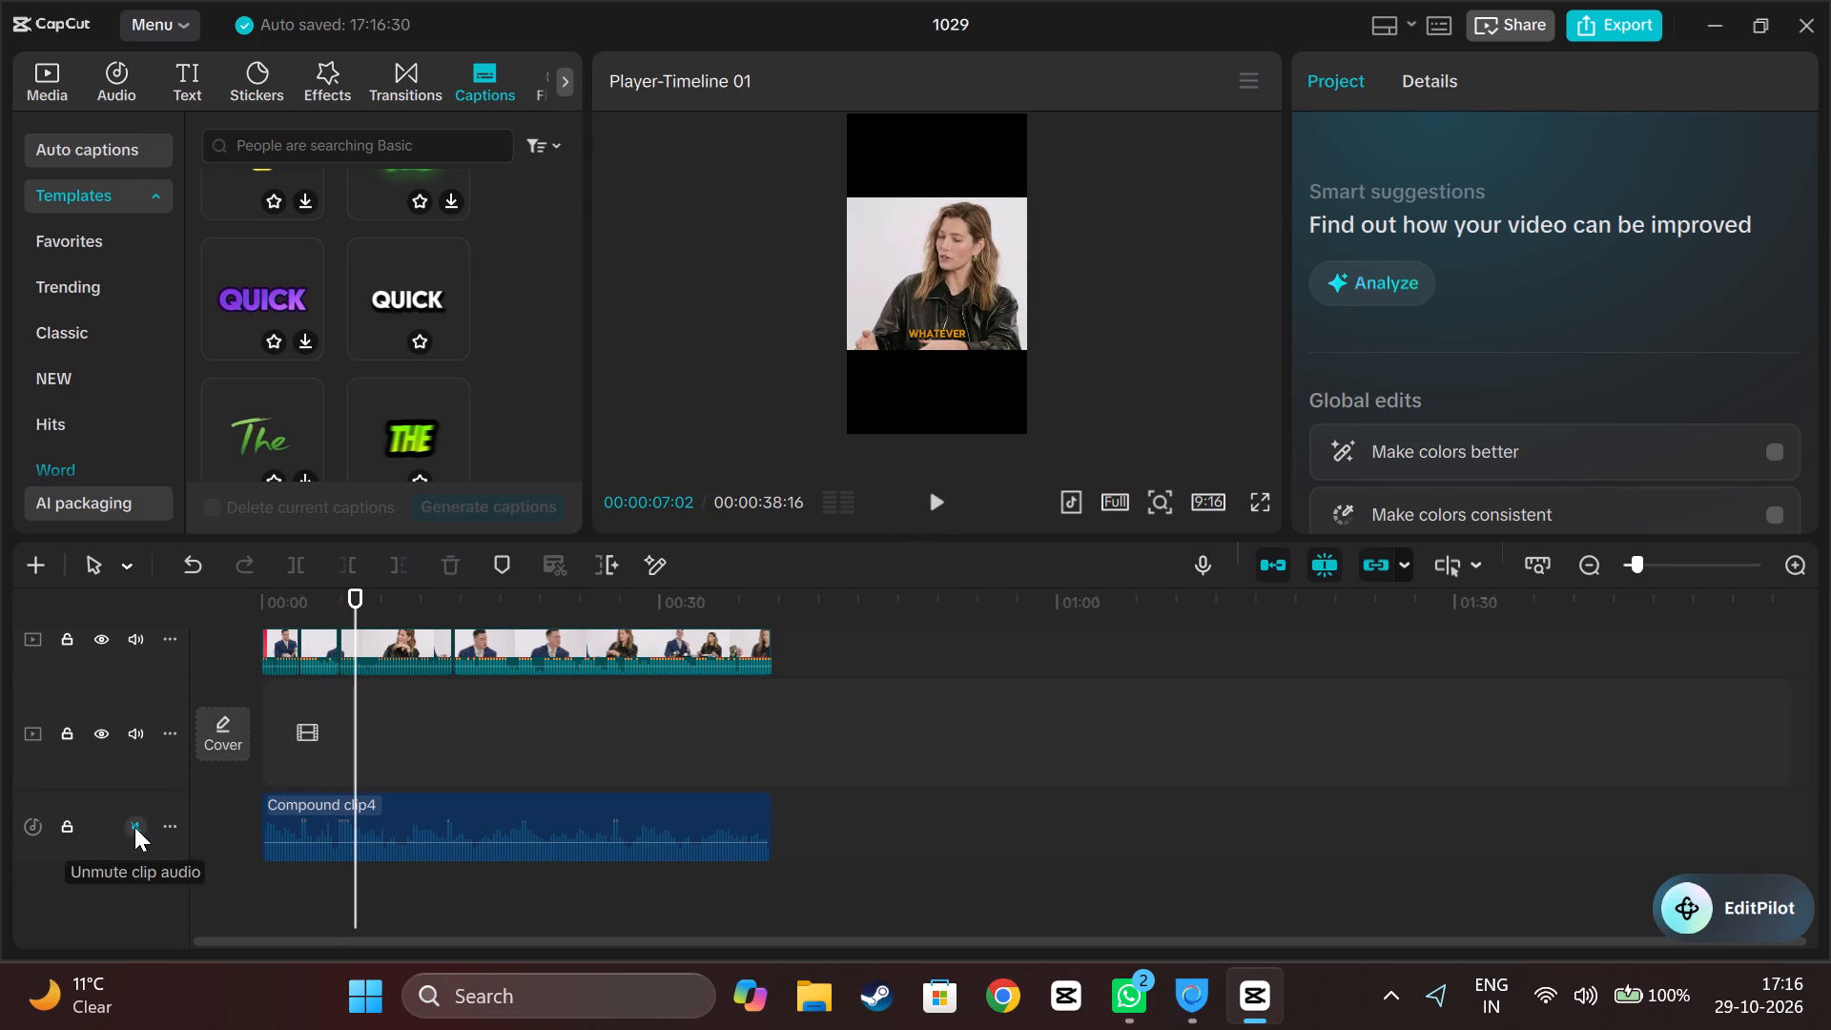
# Unmute the audio track holding Compound clip4 and return the playhead to the timeline start.
pyautogui.click(134, 827)
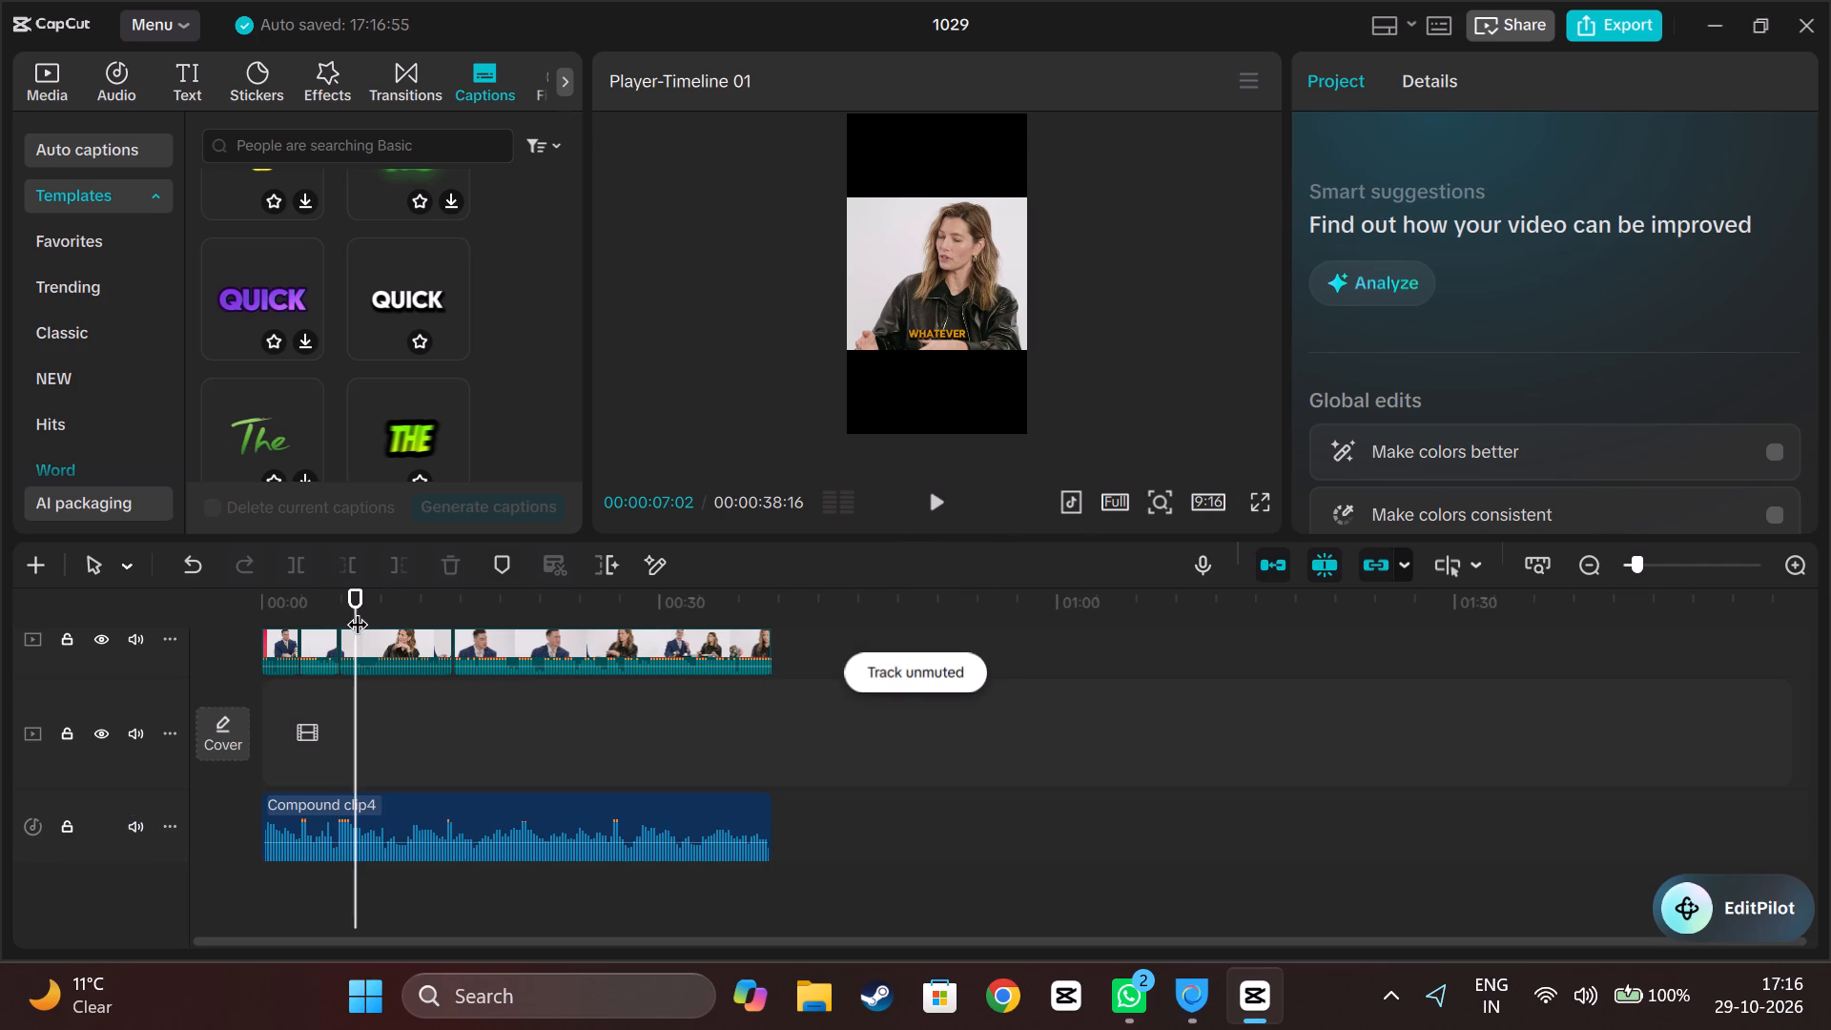
pyautogui.moveTo(357, 609); pyautogui.dragTo(220, 626)
pyautogui.scroll(4, 647, 733)
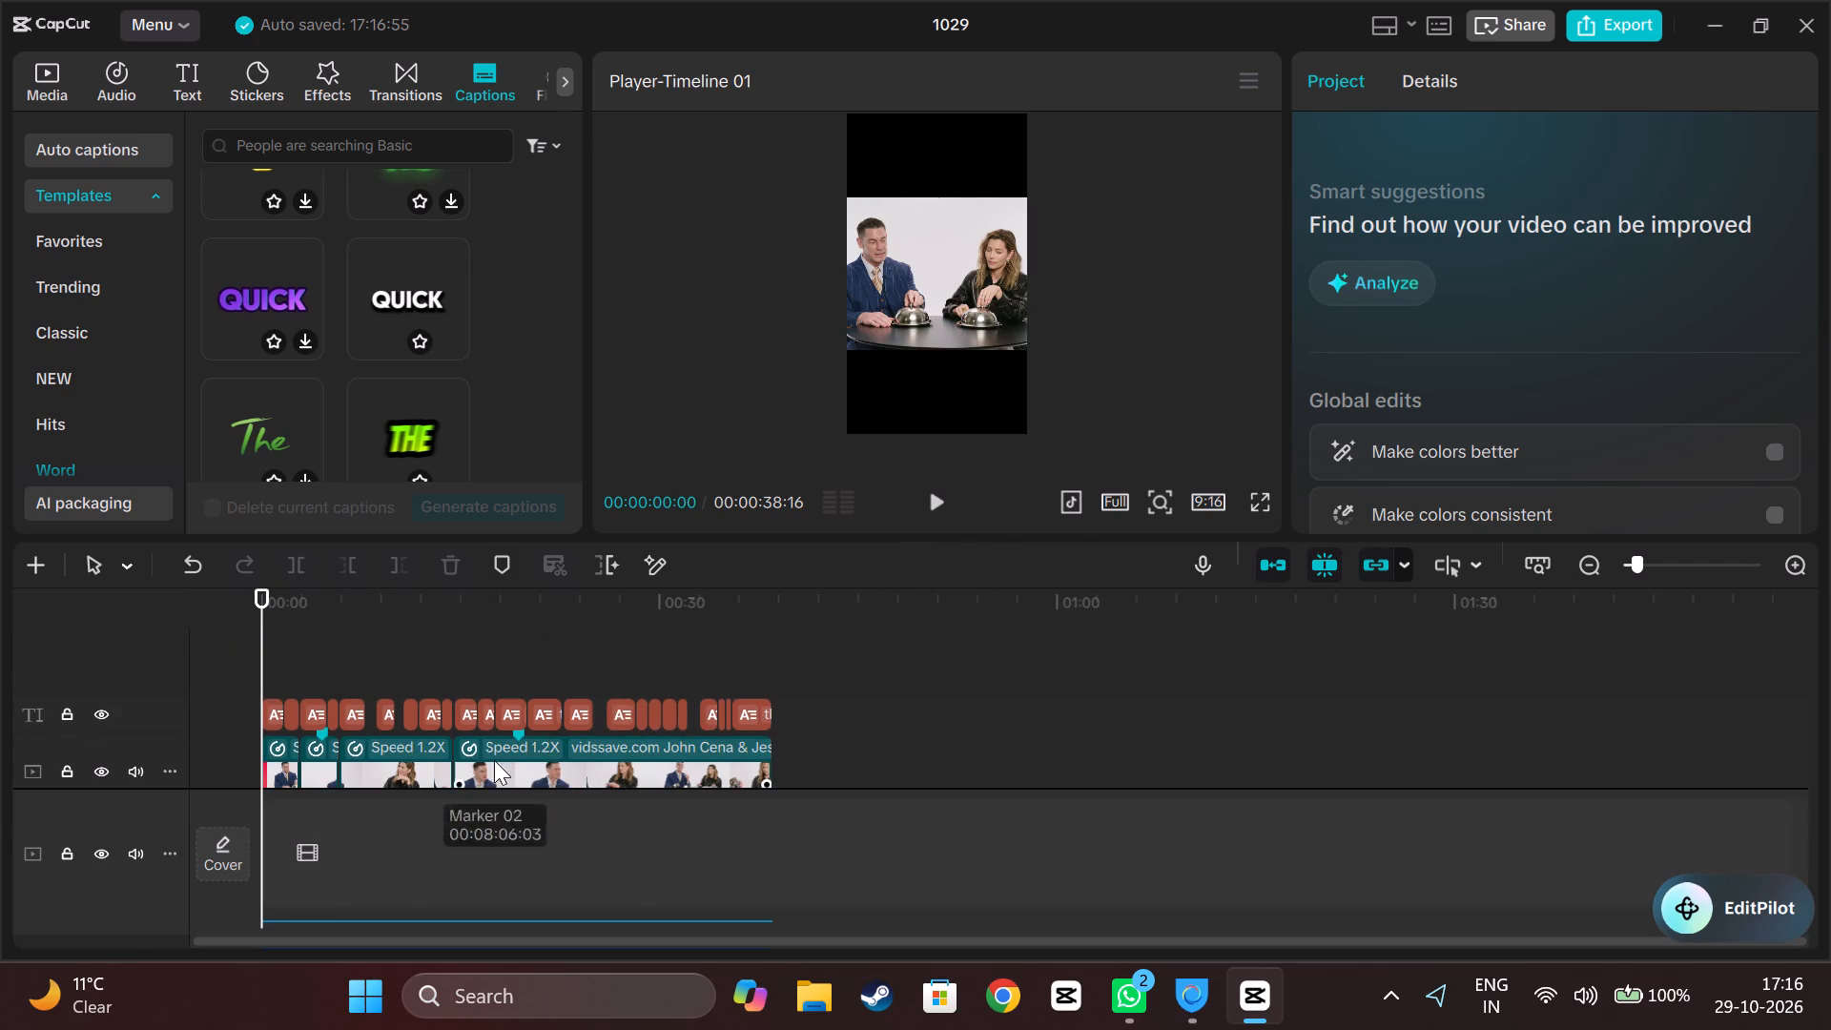
pyautogui.scroll(-4, 492, 751)
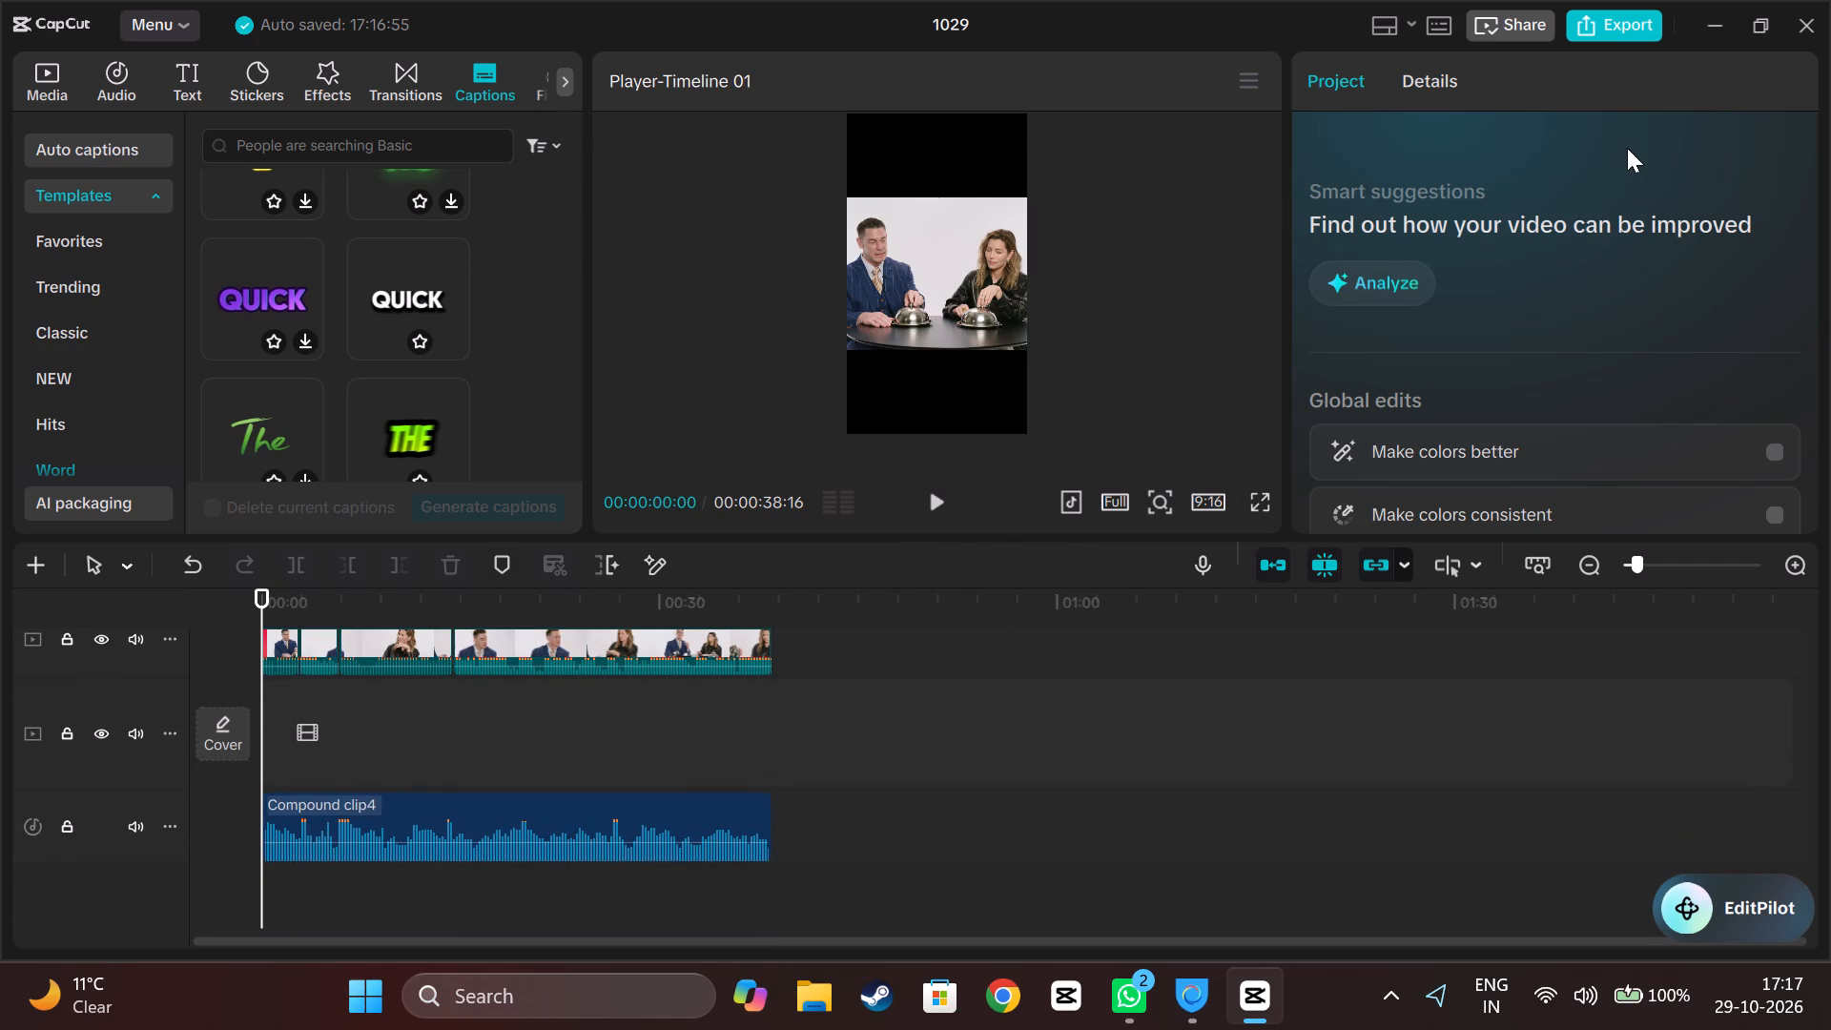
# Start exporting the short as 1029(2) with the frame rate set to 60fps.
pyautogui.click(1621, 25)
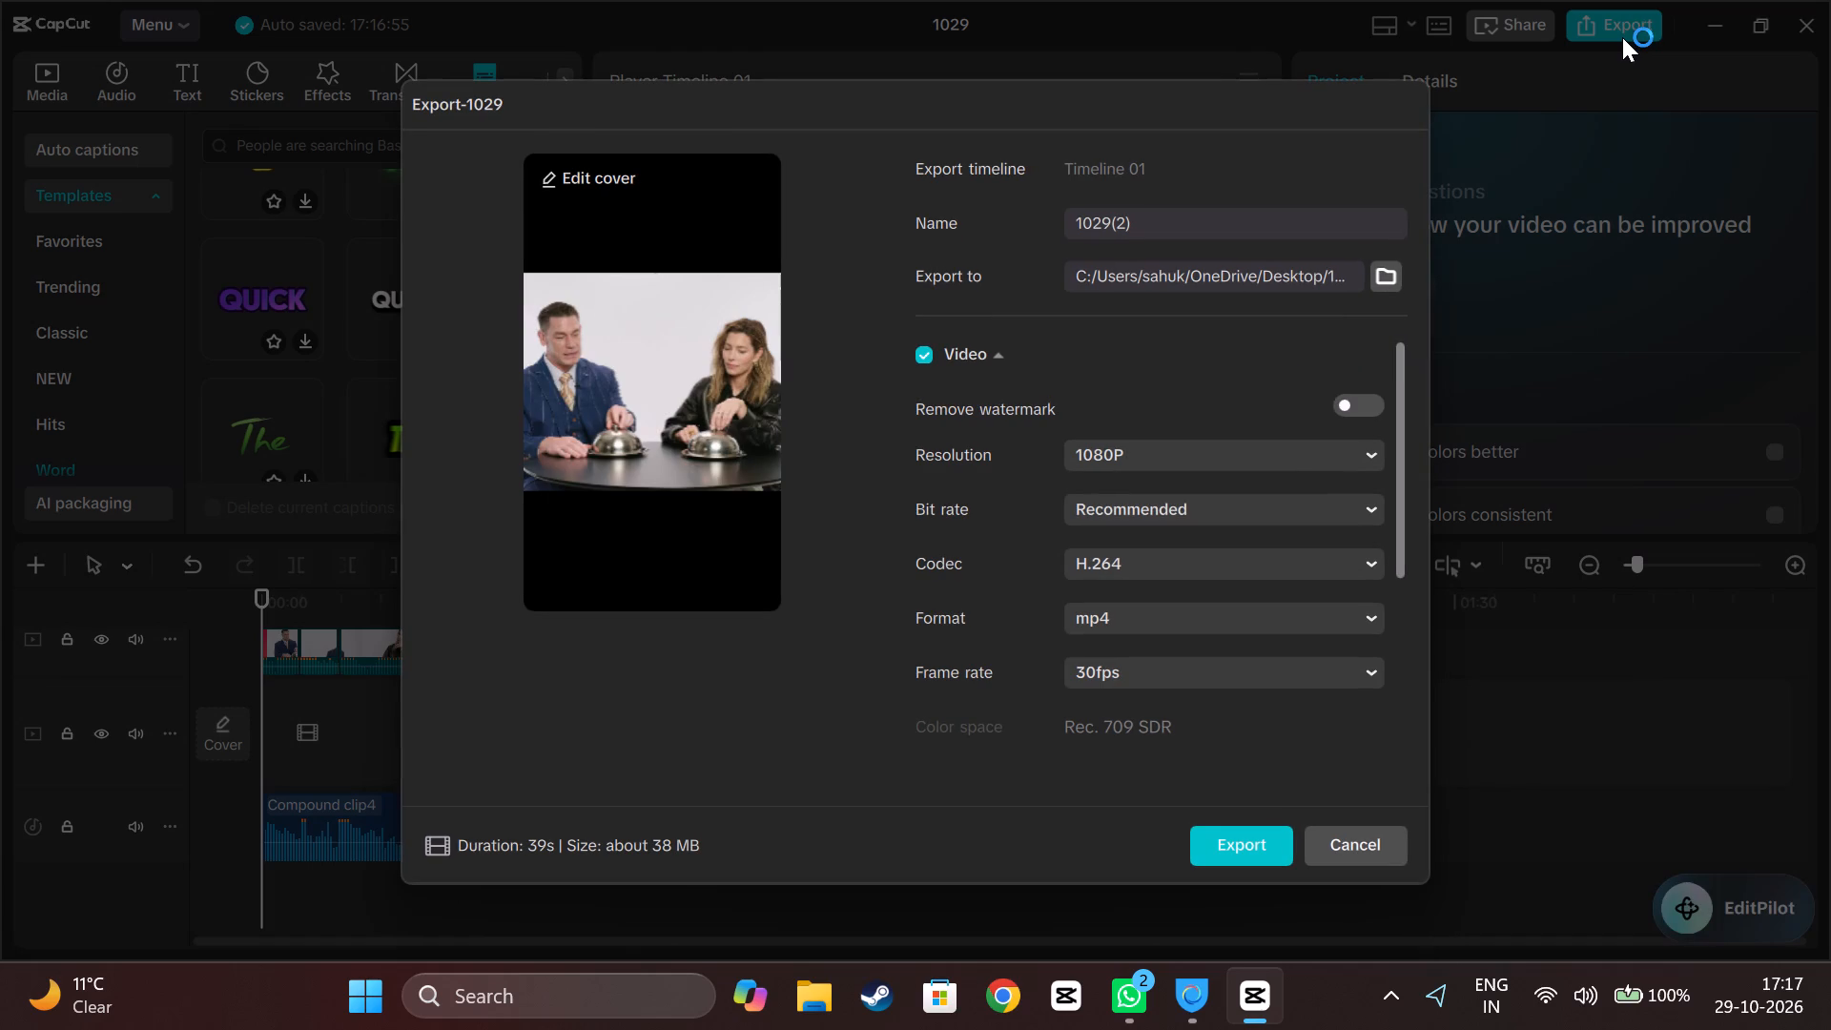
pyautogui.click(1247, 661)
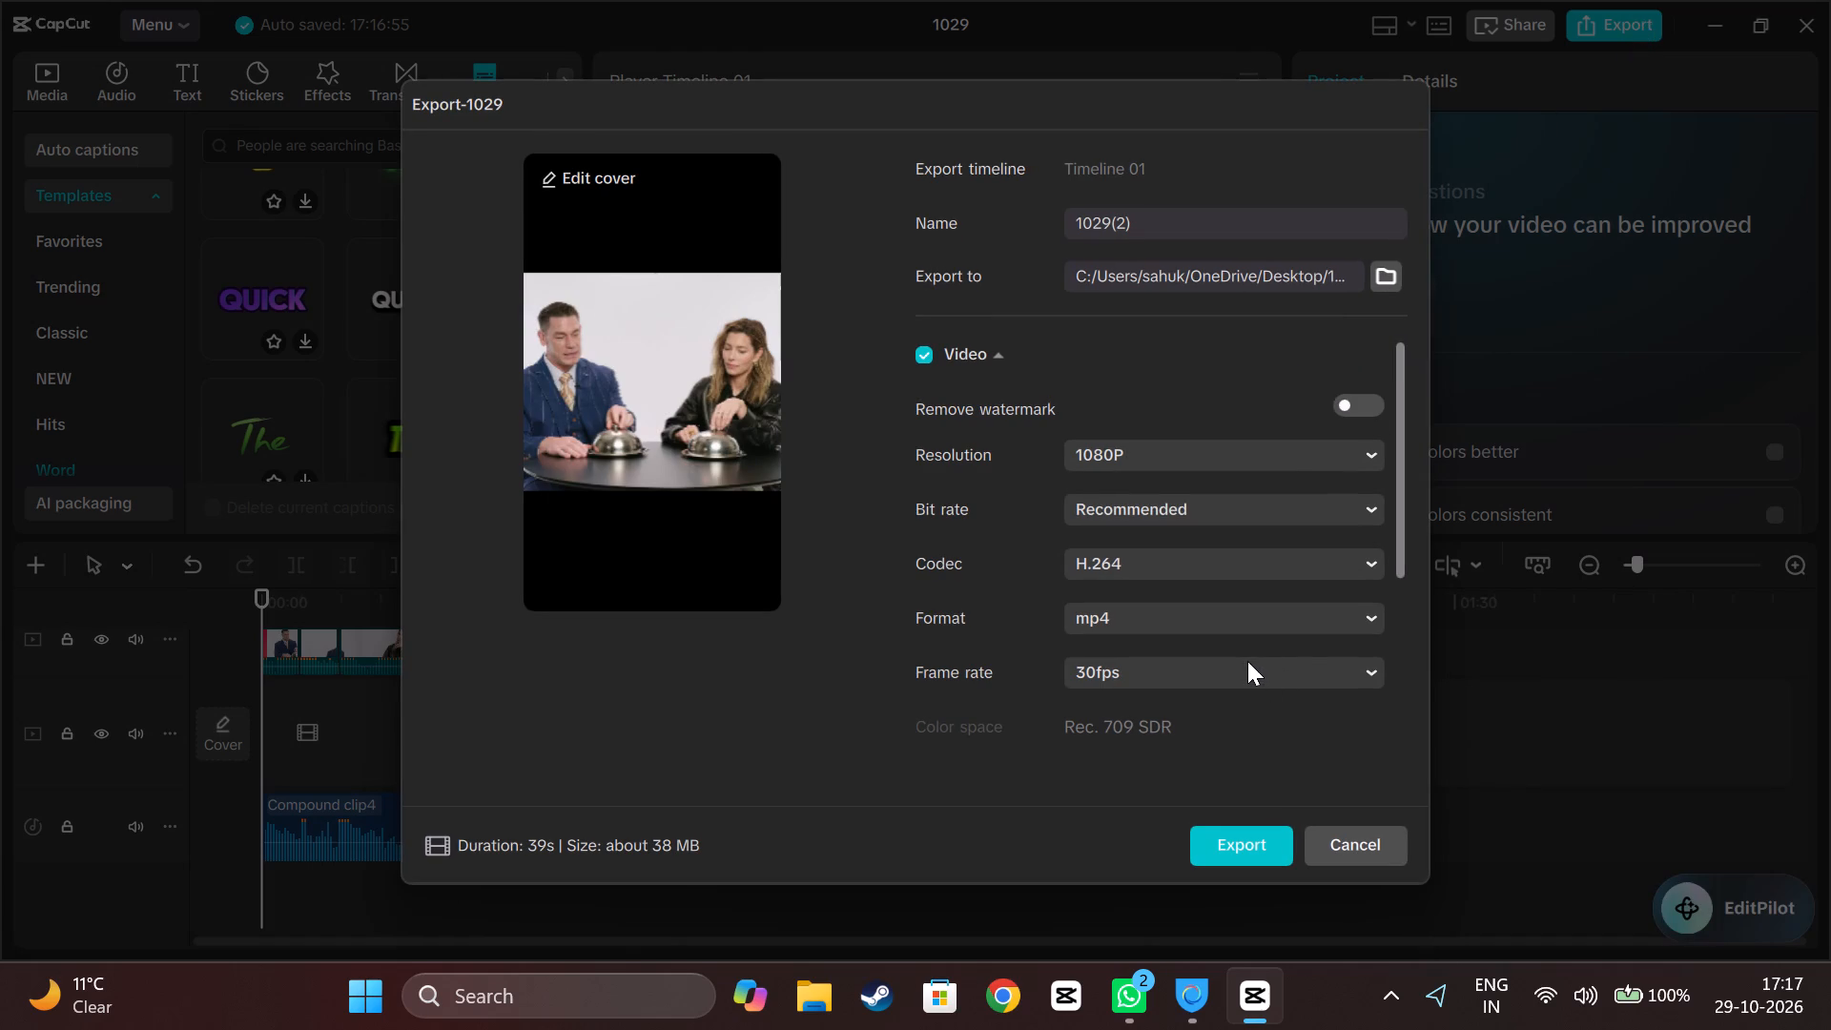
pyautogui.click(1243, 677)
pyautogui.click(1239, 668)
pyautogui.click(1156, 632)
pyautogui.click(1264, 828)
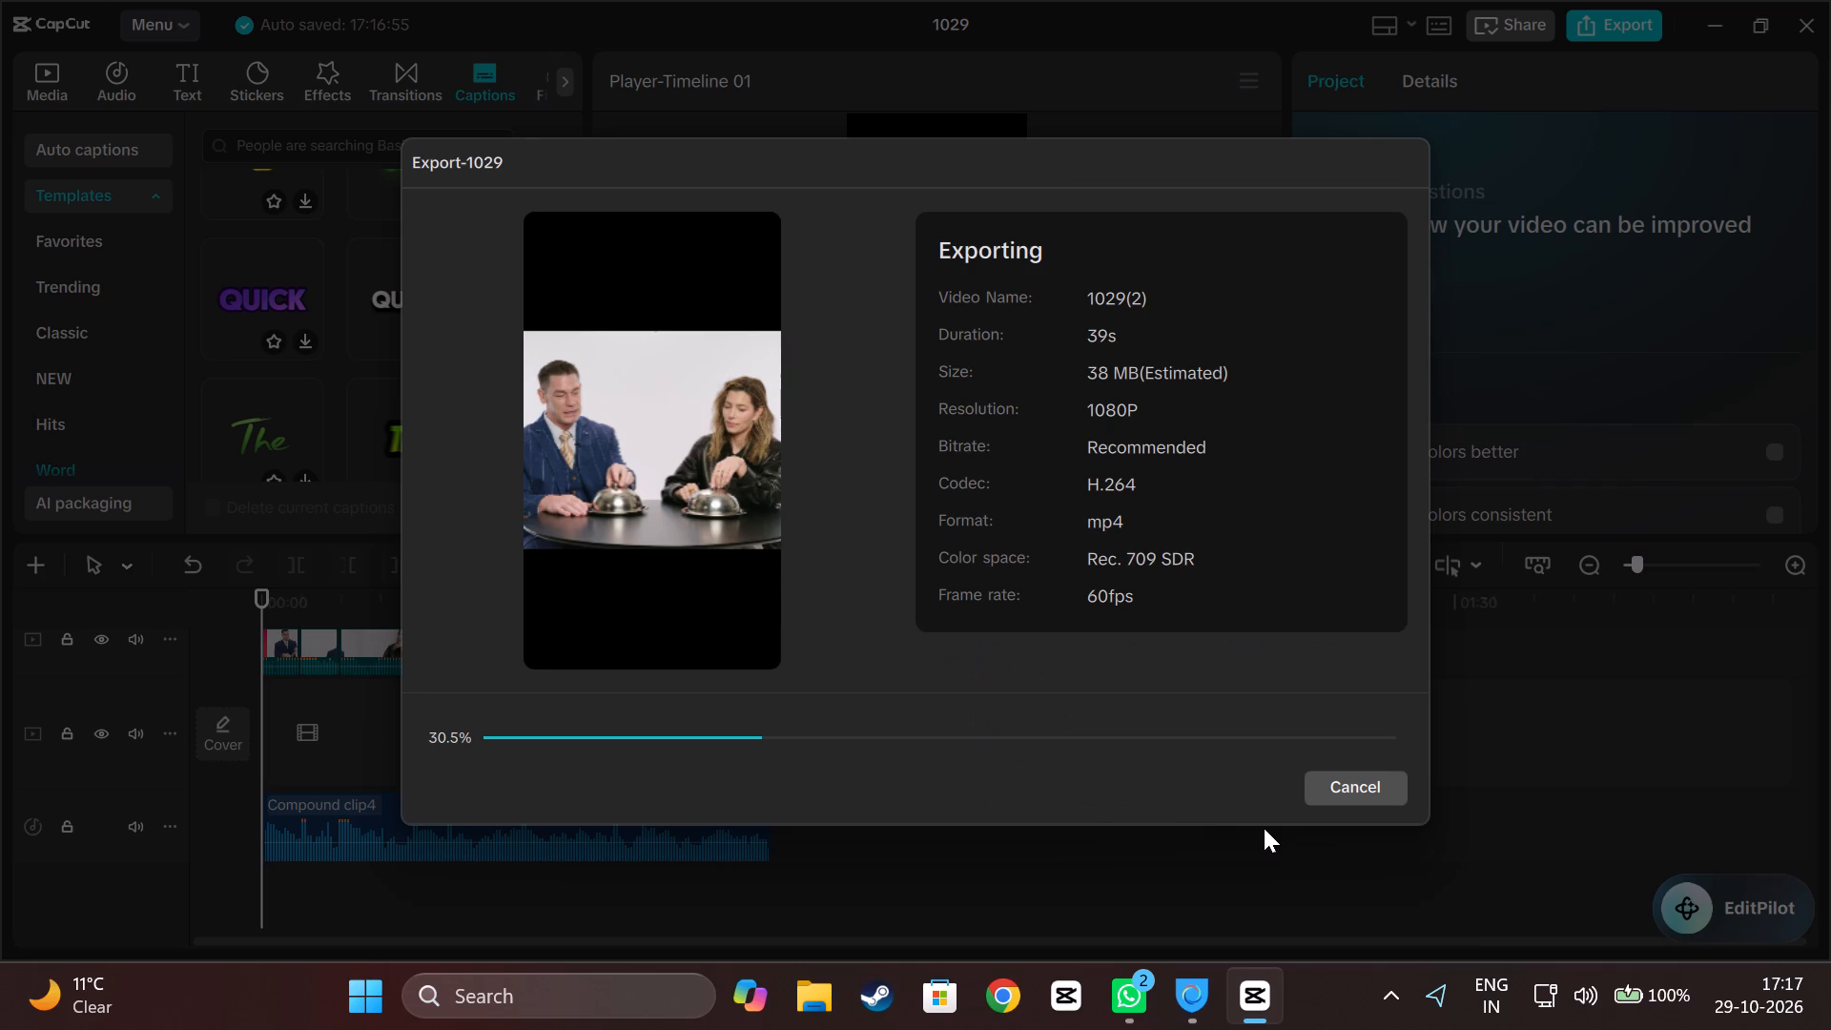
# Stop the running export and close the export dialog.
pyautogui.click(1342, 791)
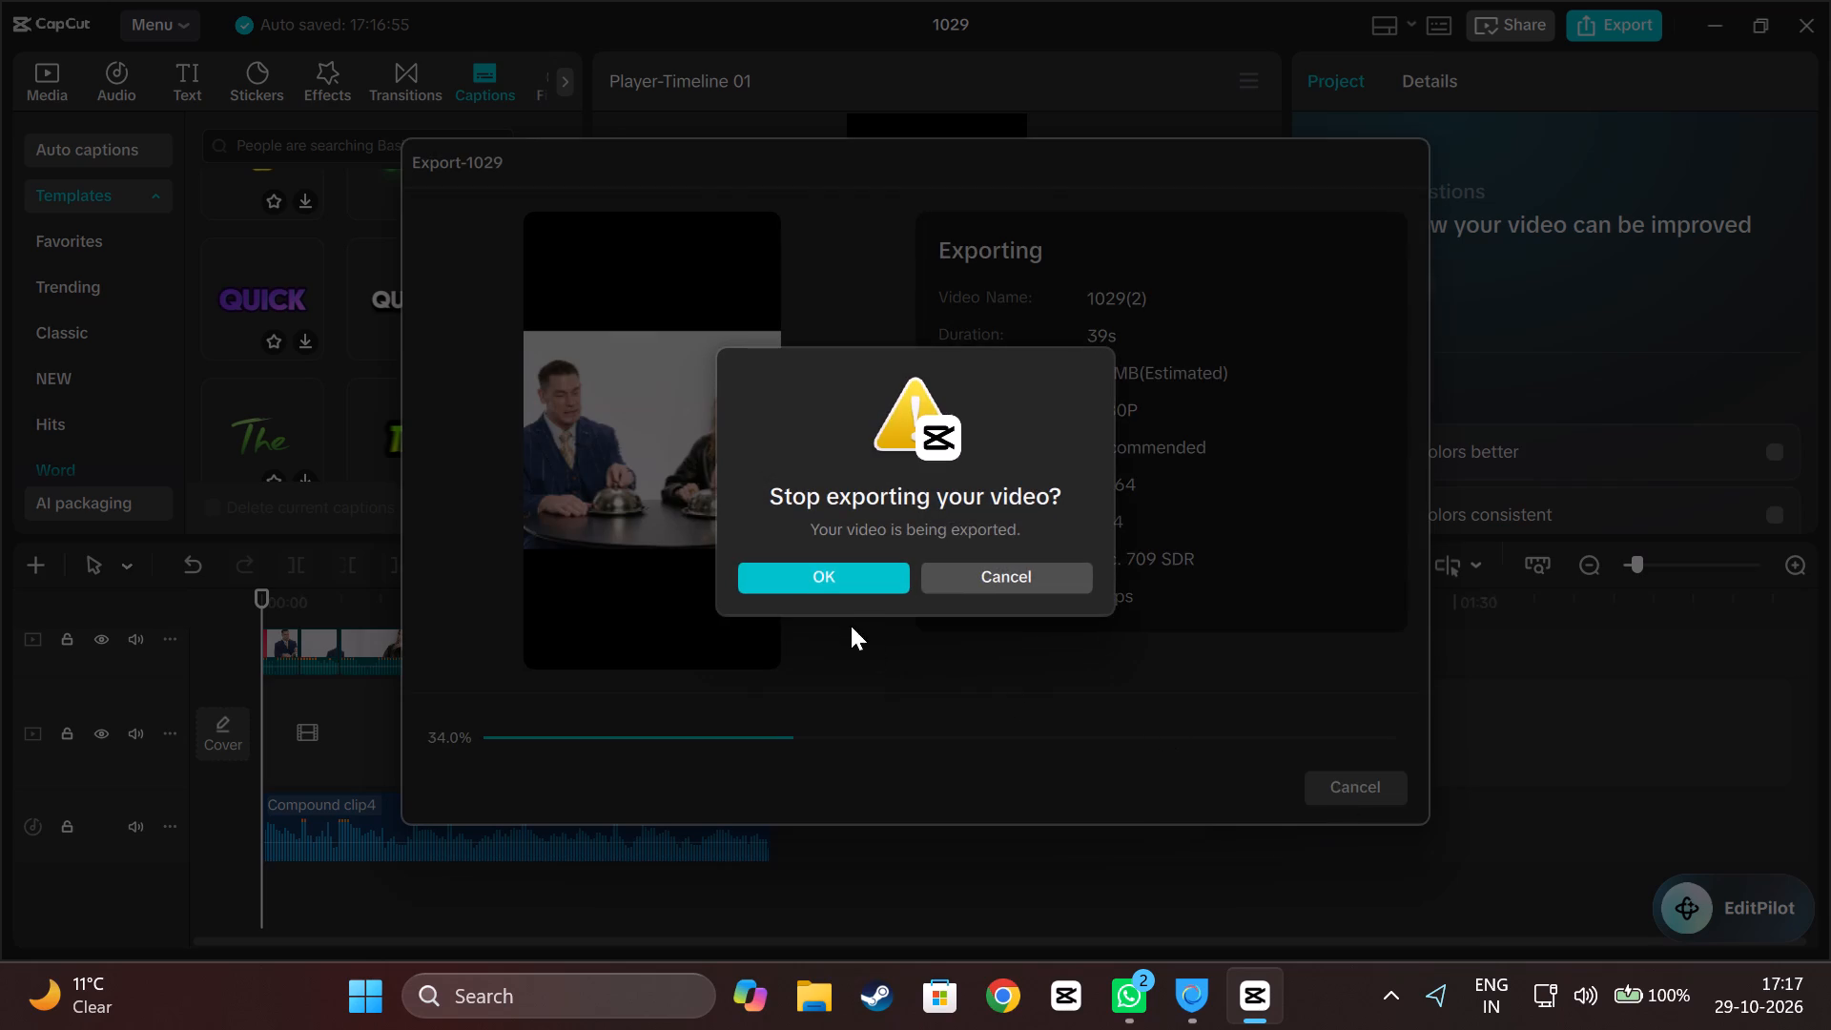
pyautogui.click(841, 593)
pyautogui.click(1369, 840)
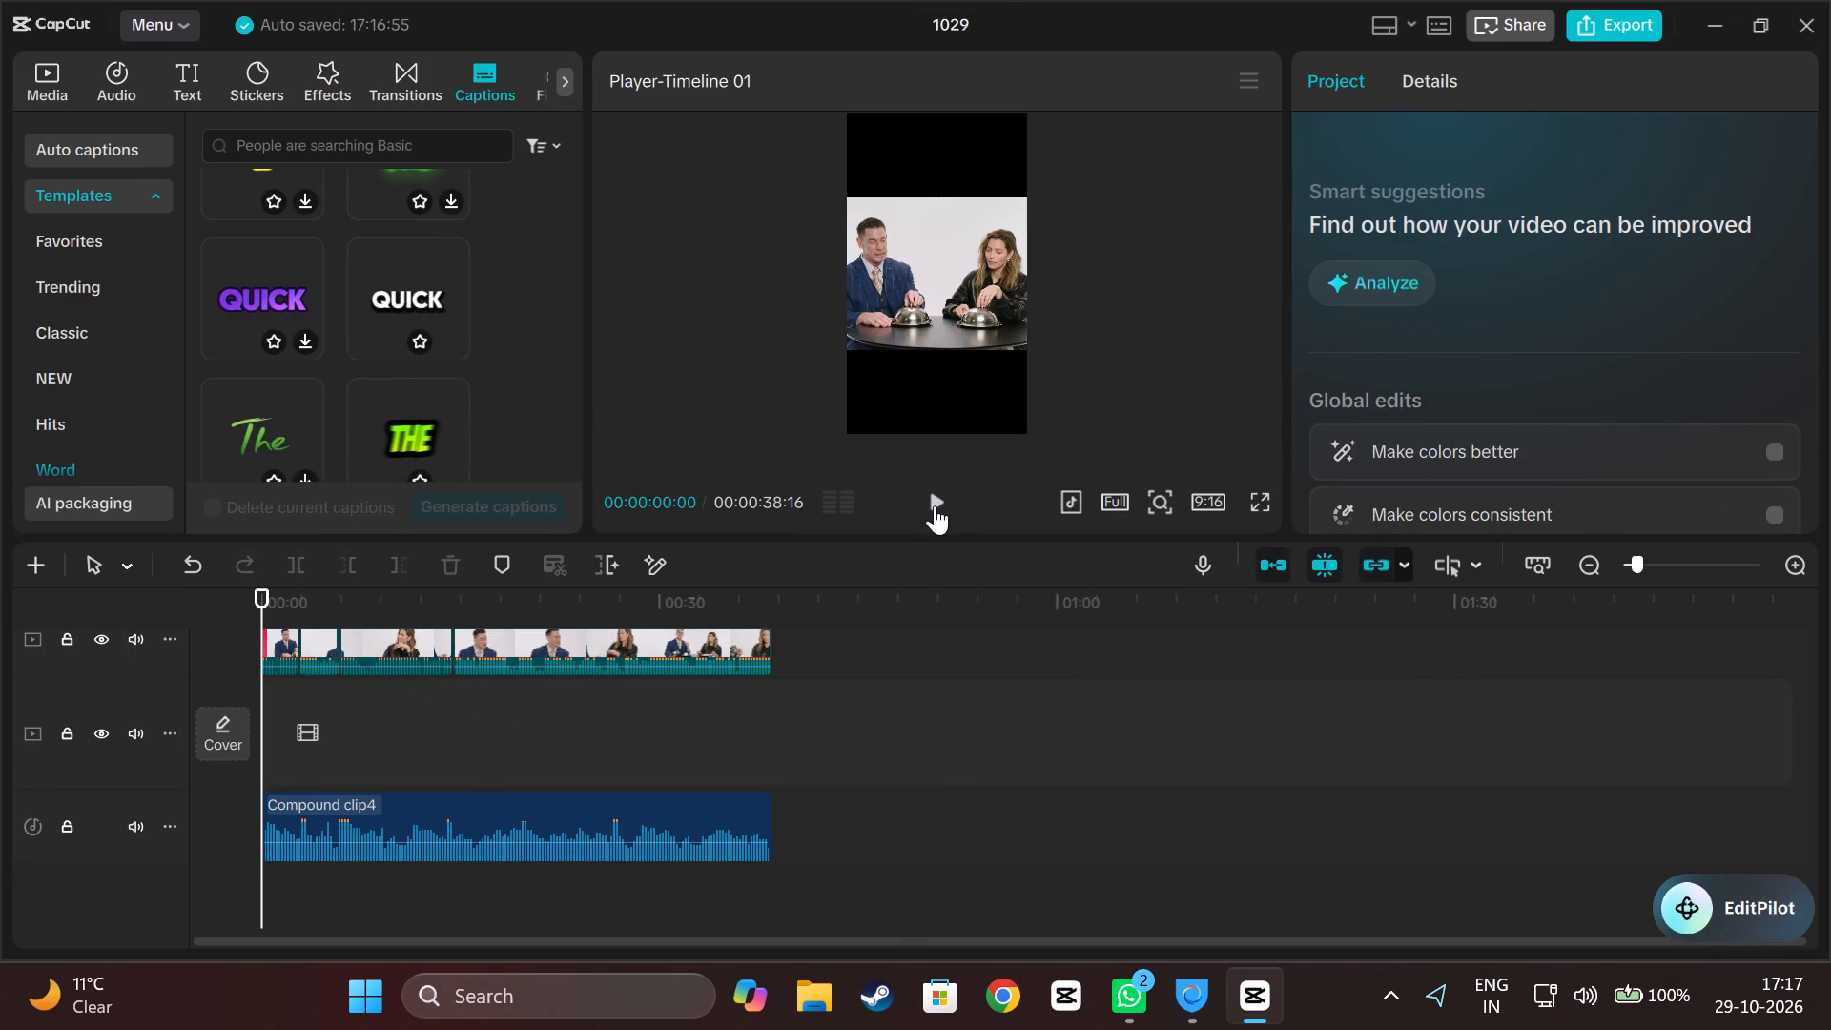
# Play the short from the start and examine the basic video settings of the last clip.
pyautogui.click(935, 505)
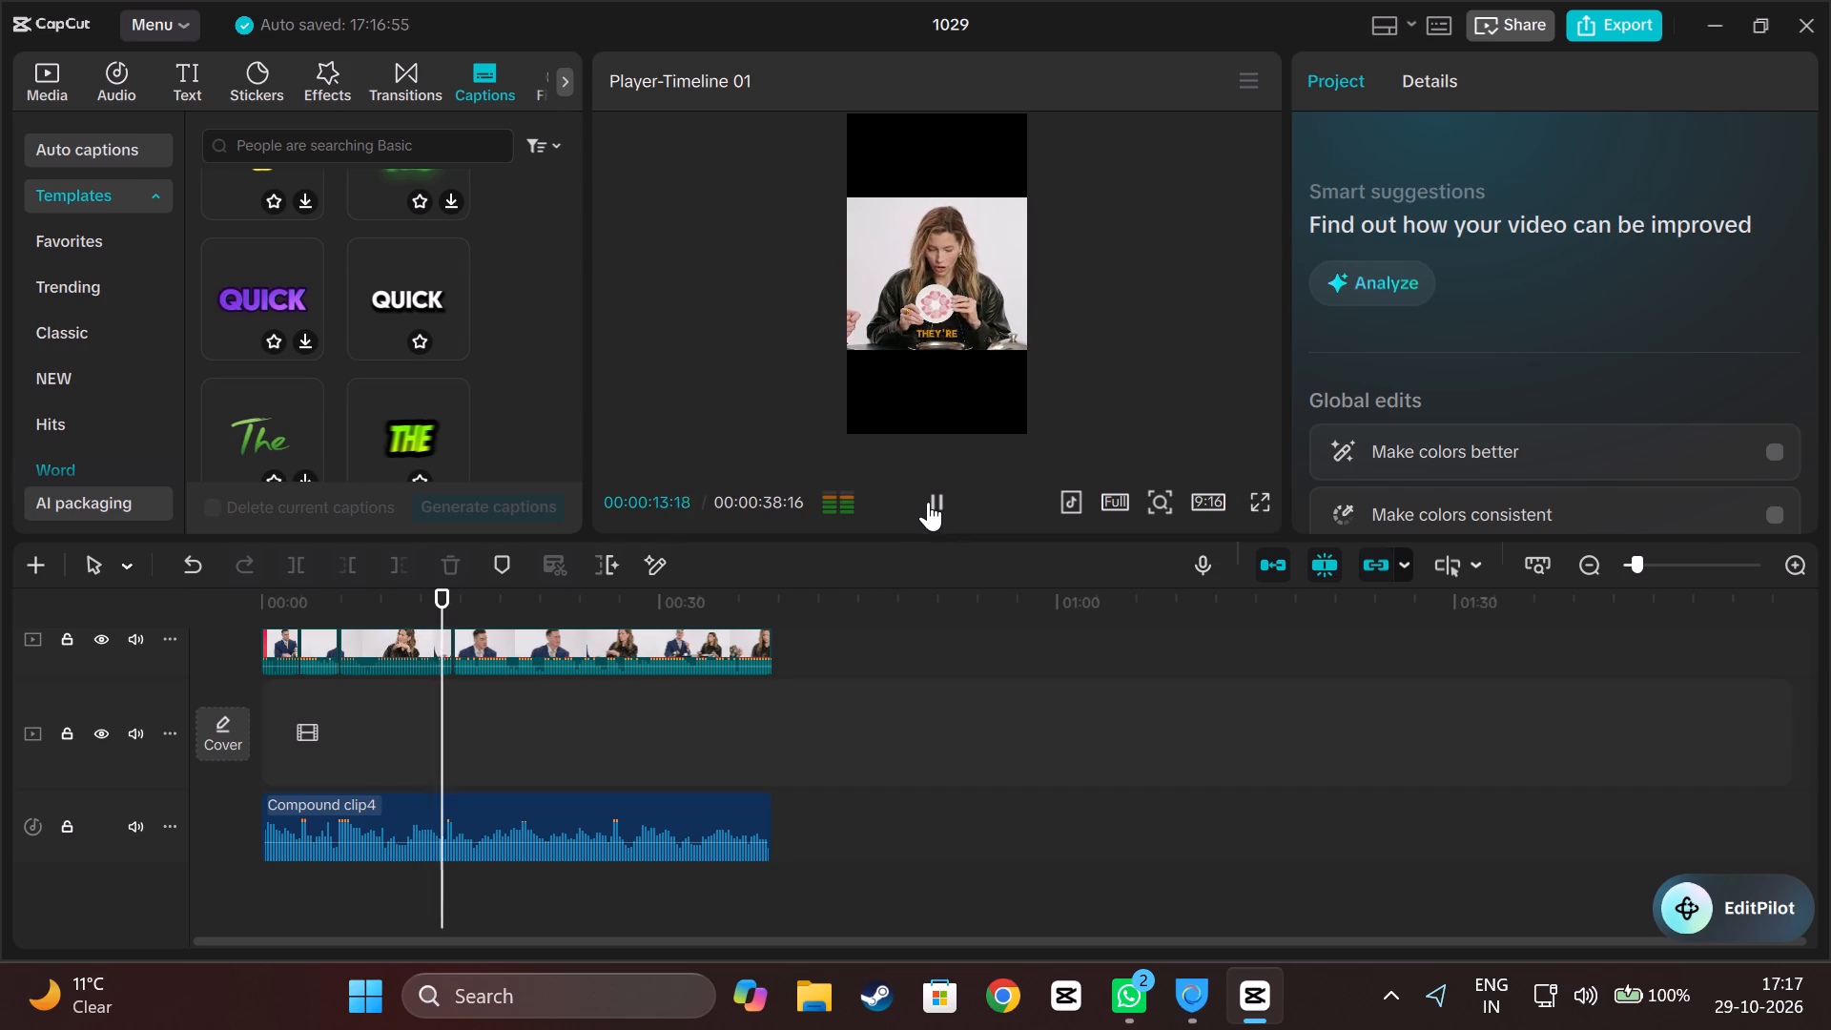
pyautogui.press('space')
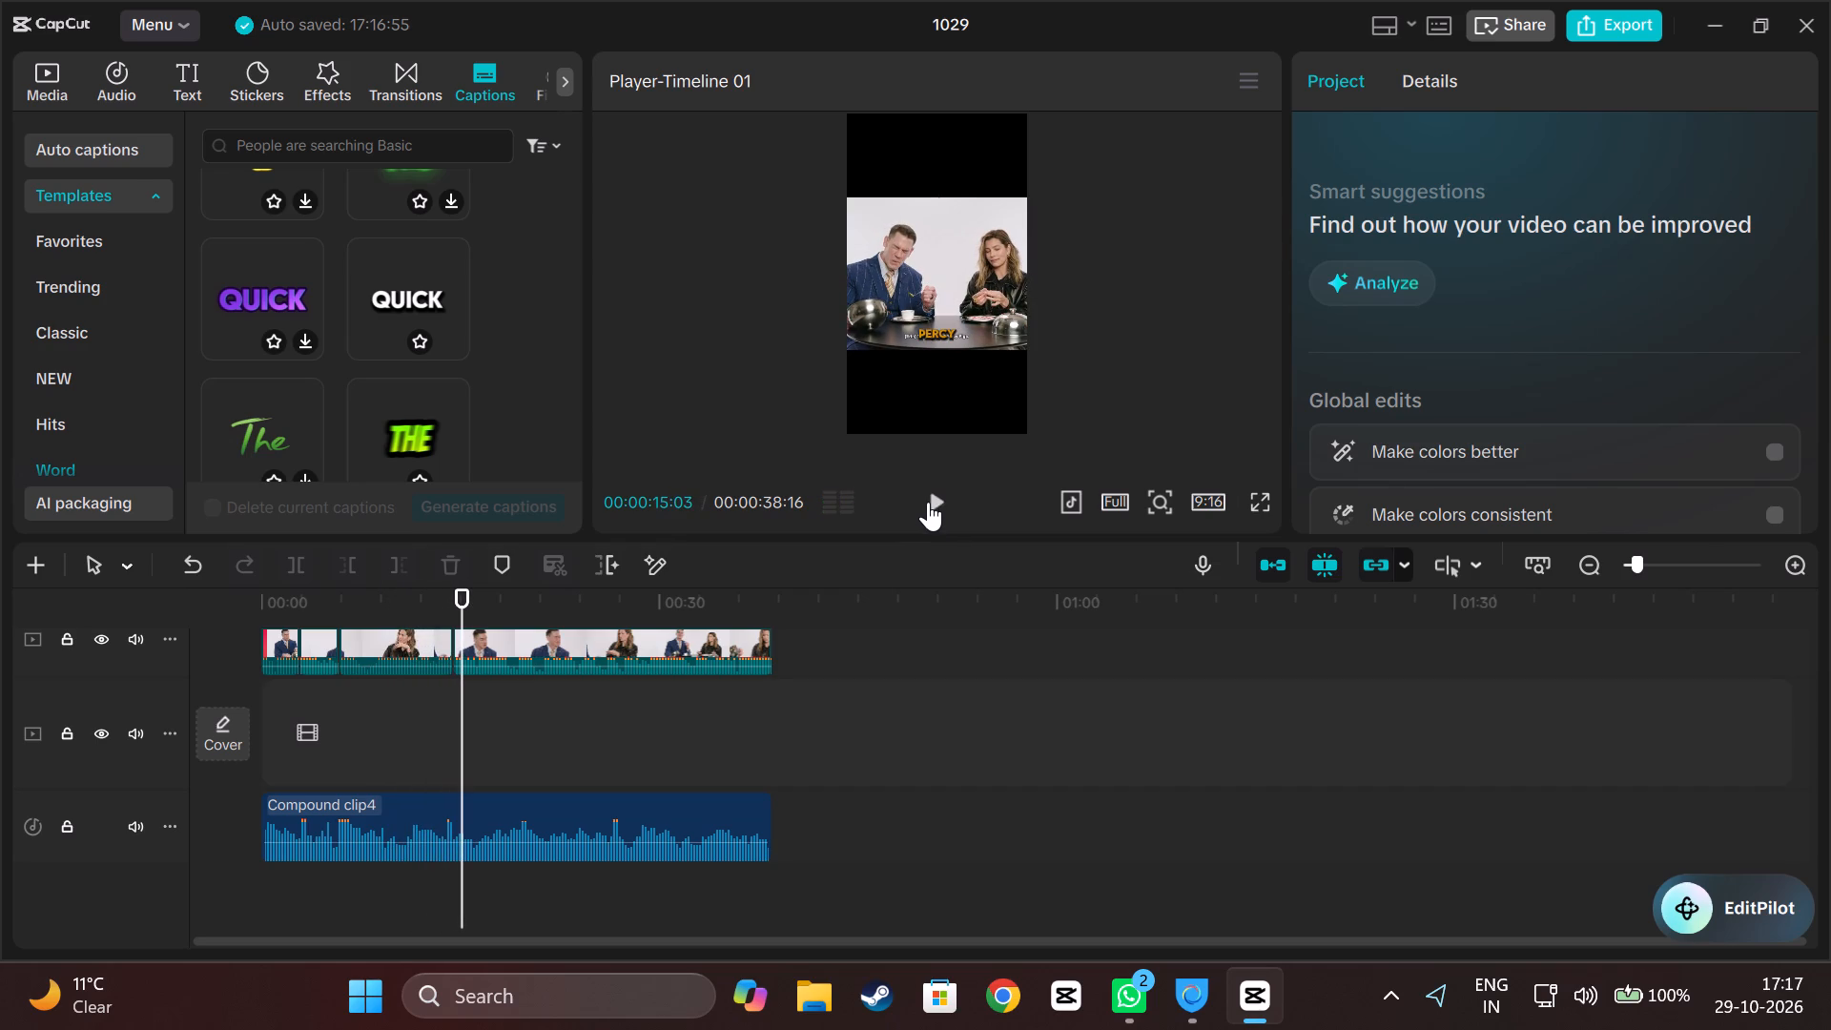
pyautogui.scroll(1, 689, 642)
pyautogui.click(682, 669)
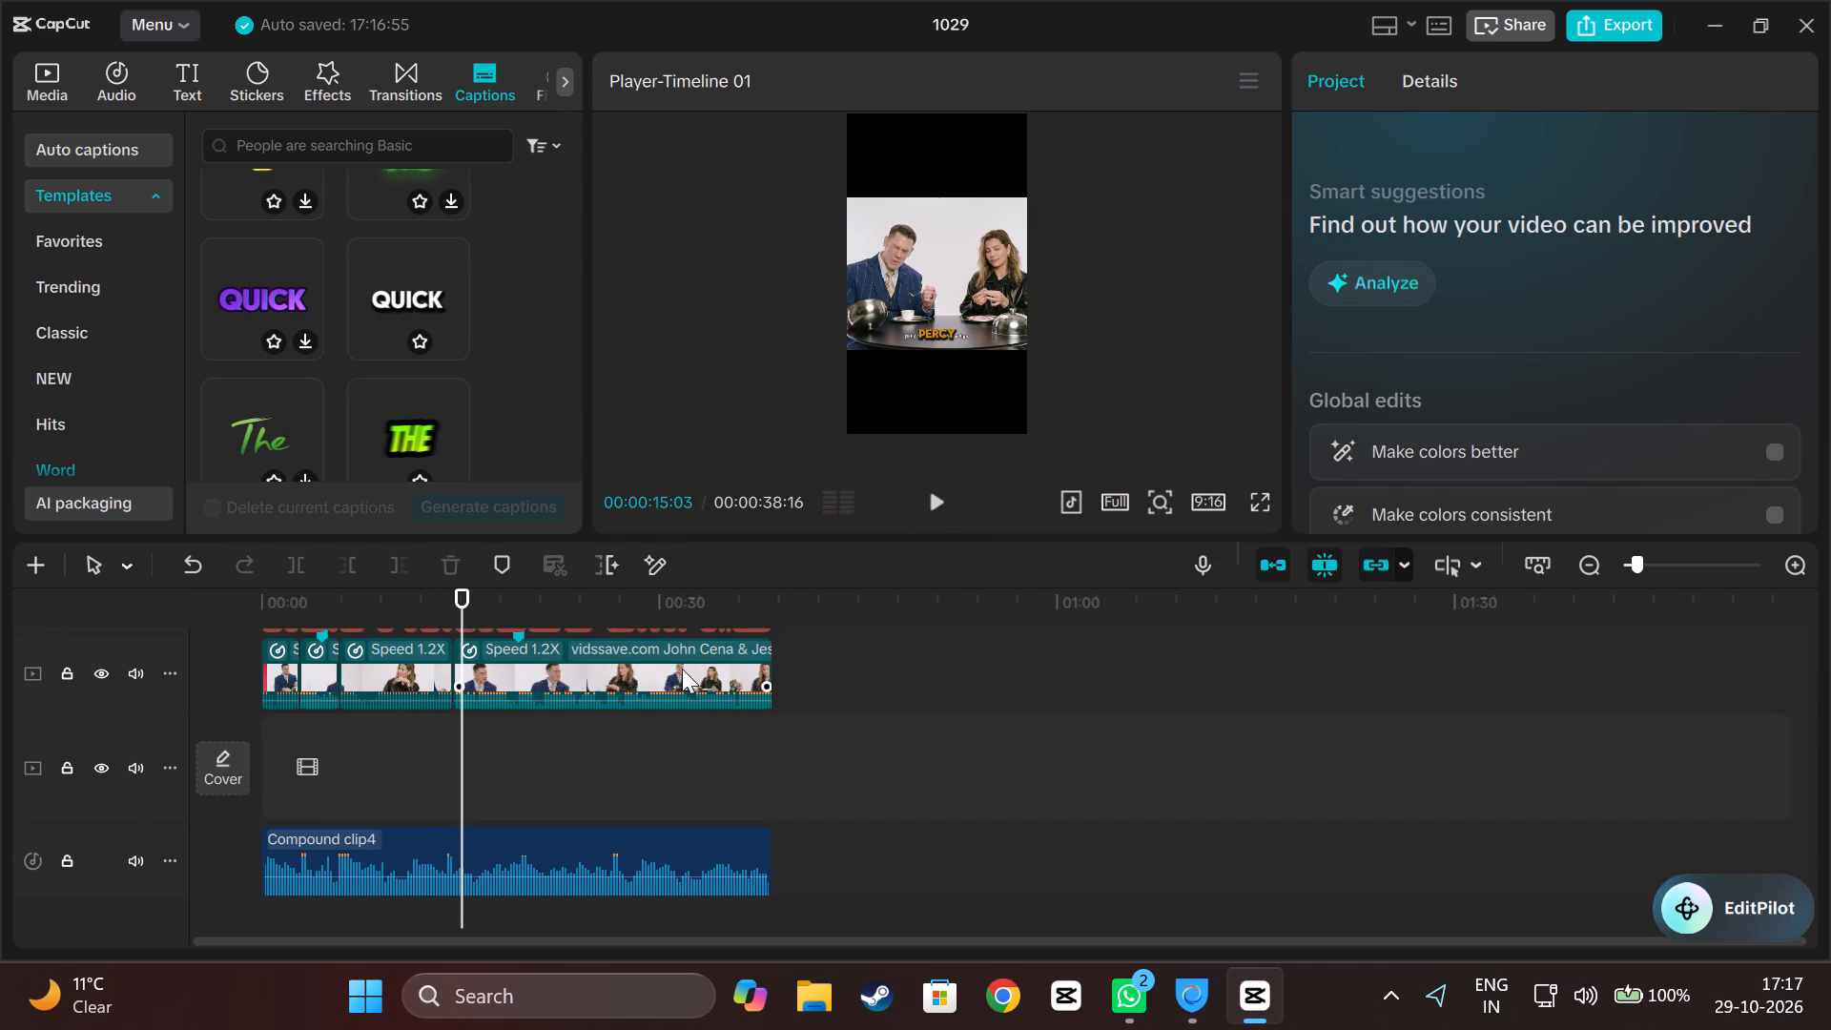
pyautogui.scroll(-13, 1334, 389)
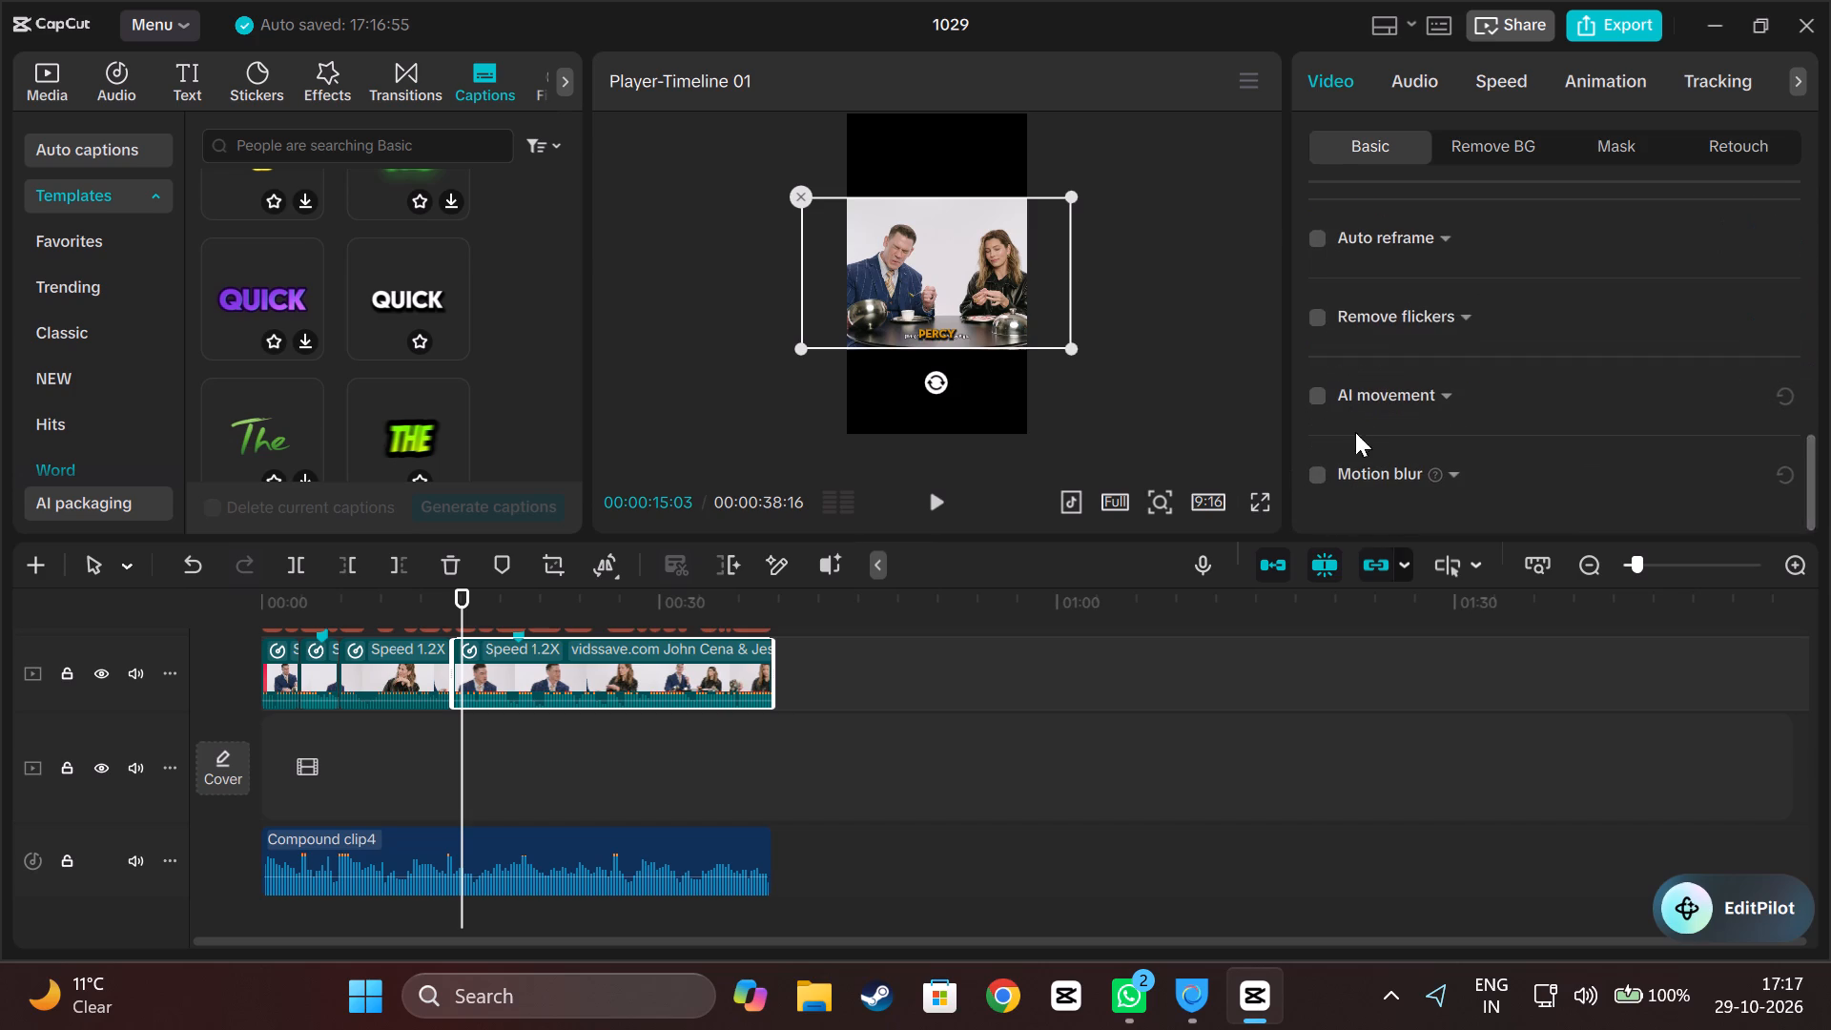
pyautogui.scroll(-5, 1421, 470)
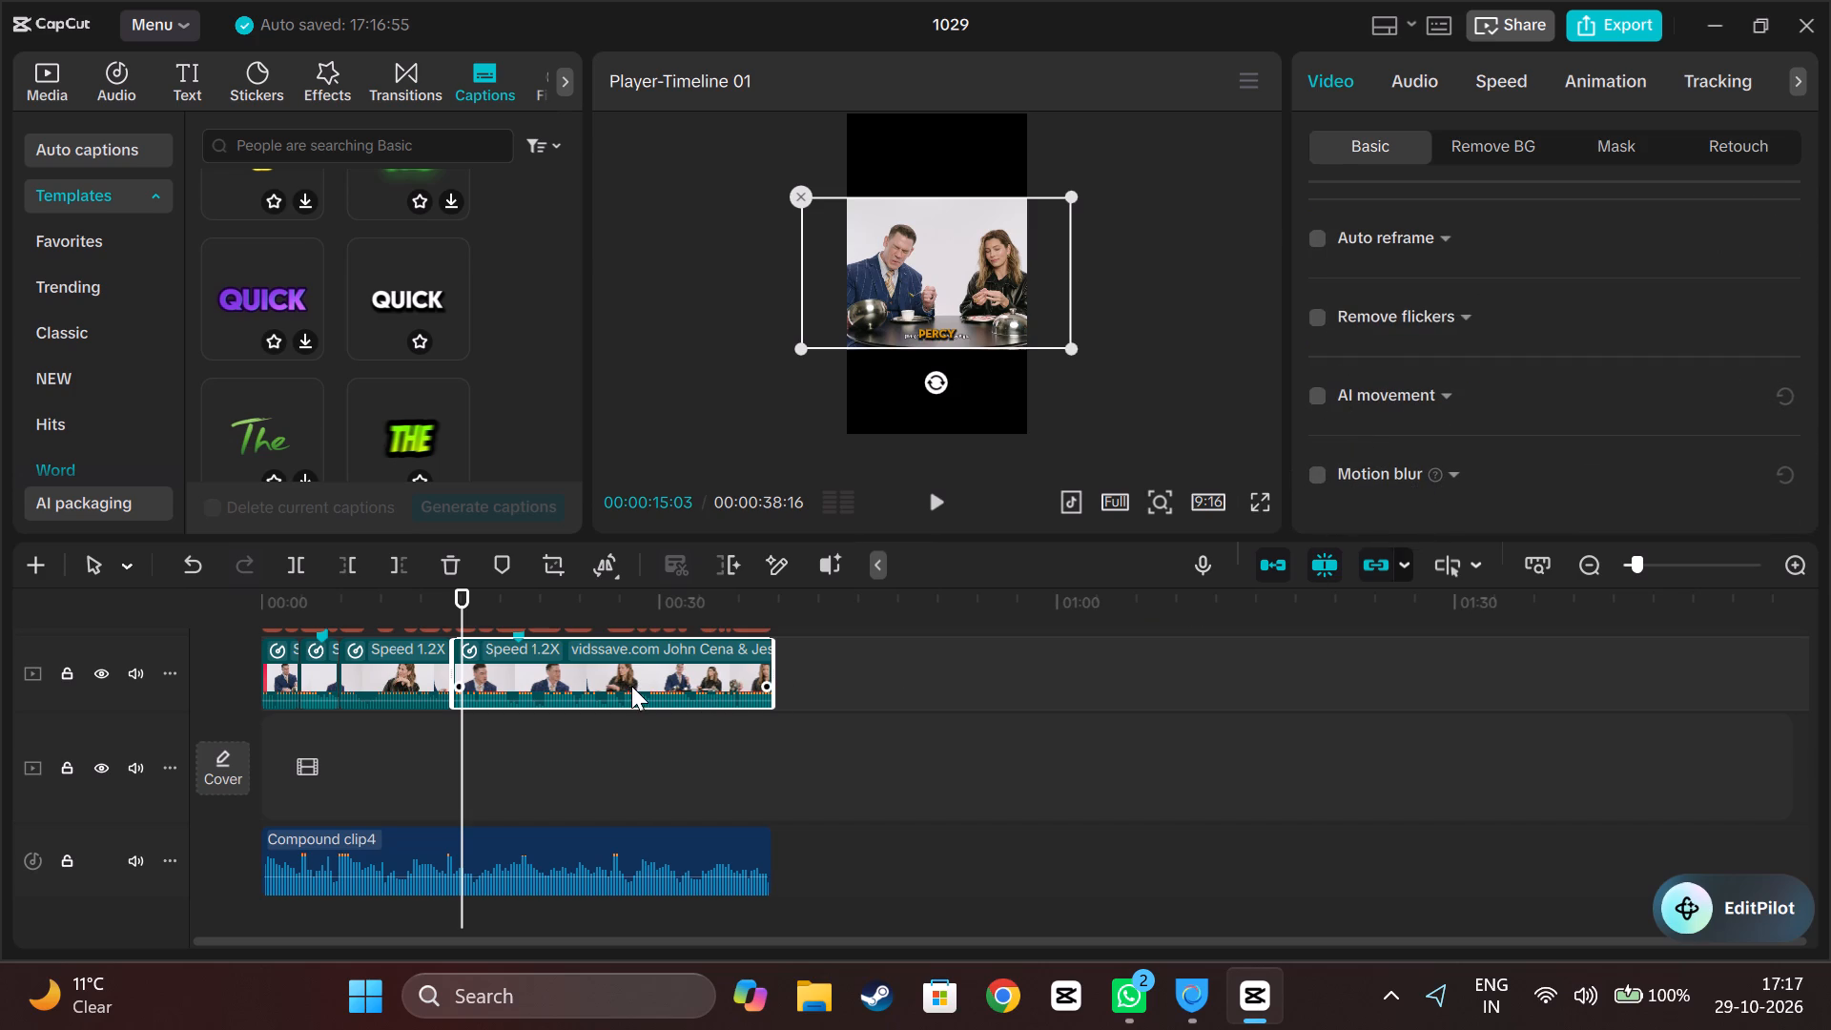
# Look over the caption, video and audio tracks and scrub from the timeline start to mid-video and back.
pyautogui.click(236, 650)
pyautogui.scroll(4, 361, 747)
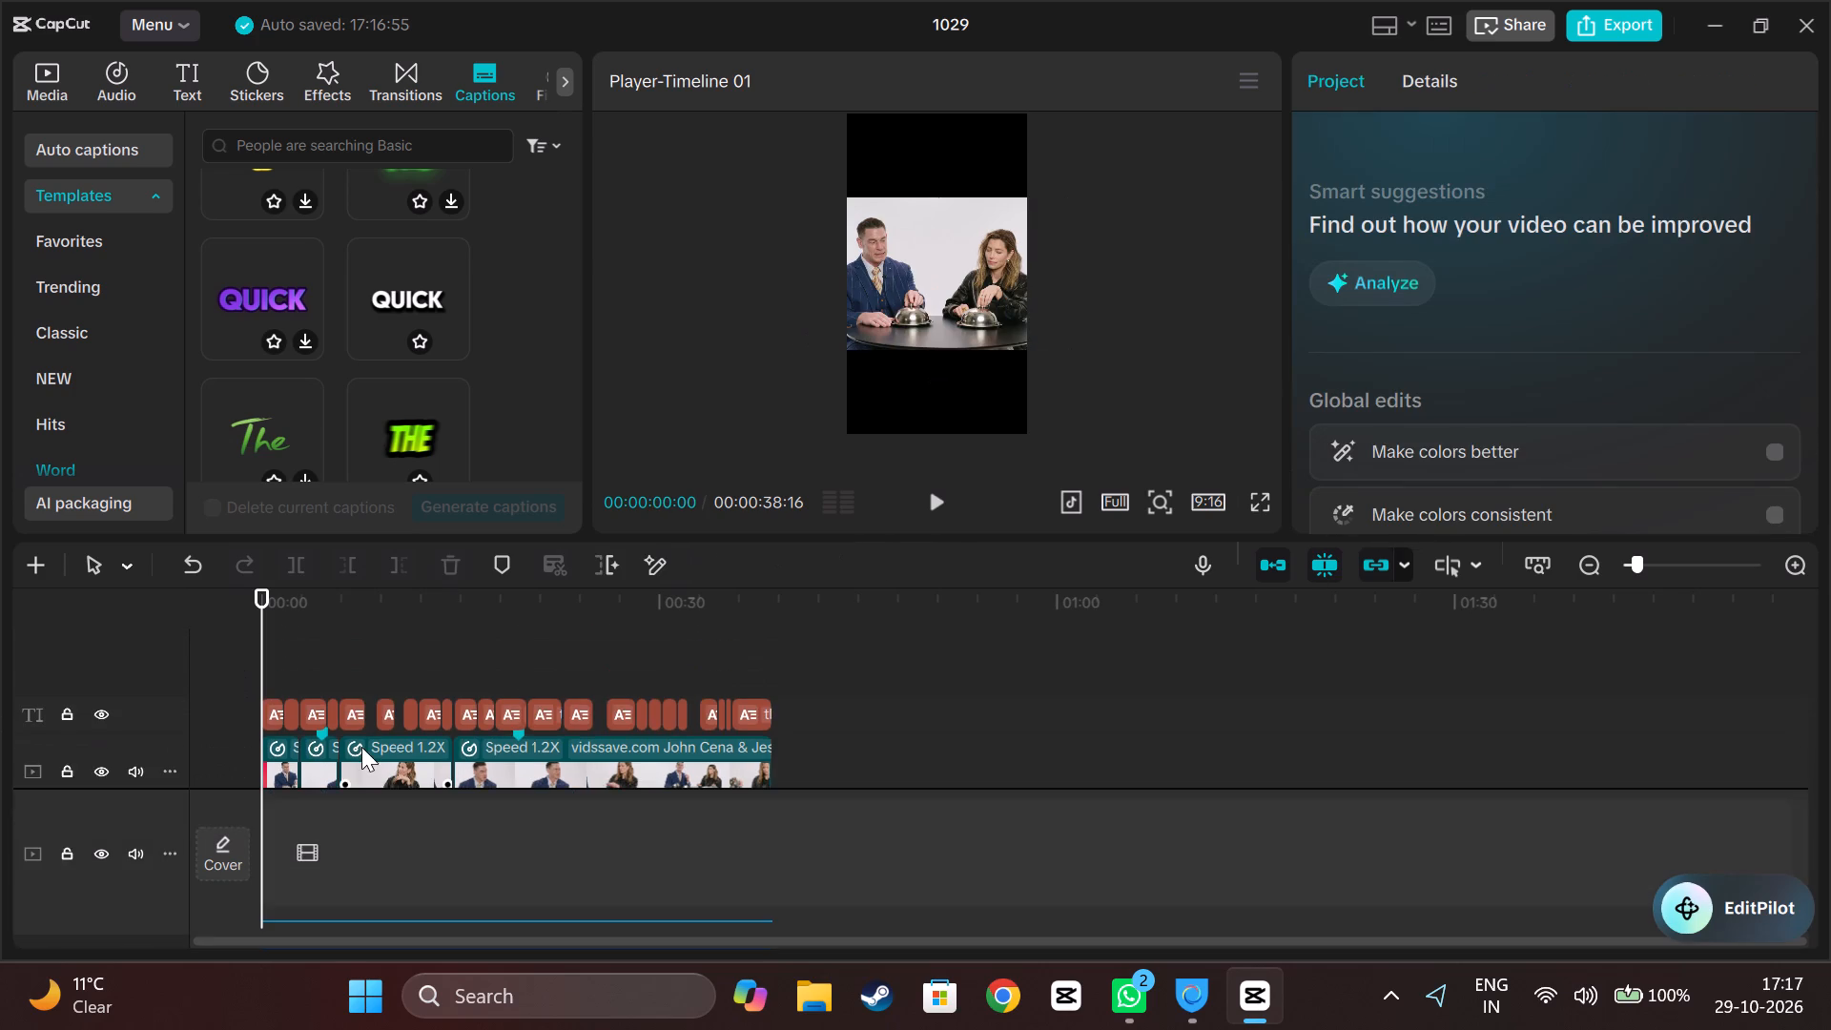
pyautogui.scroll(-3, 361, 747)
pyautogui.scroll(3, 361, 747)
pyautogui.scroll(4, 236, 726)
pyautogui.scroll(-4, 421, 731)
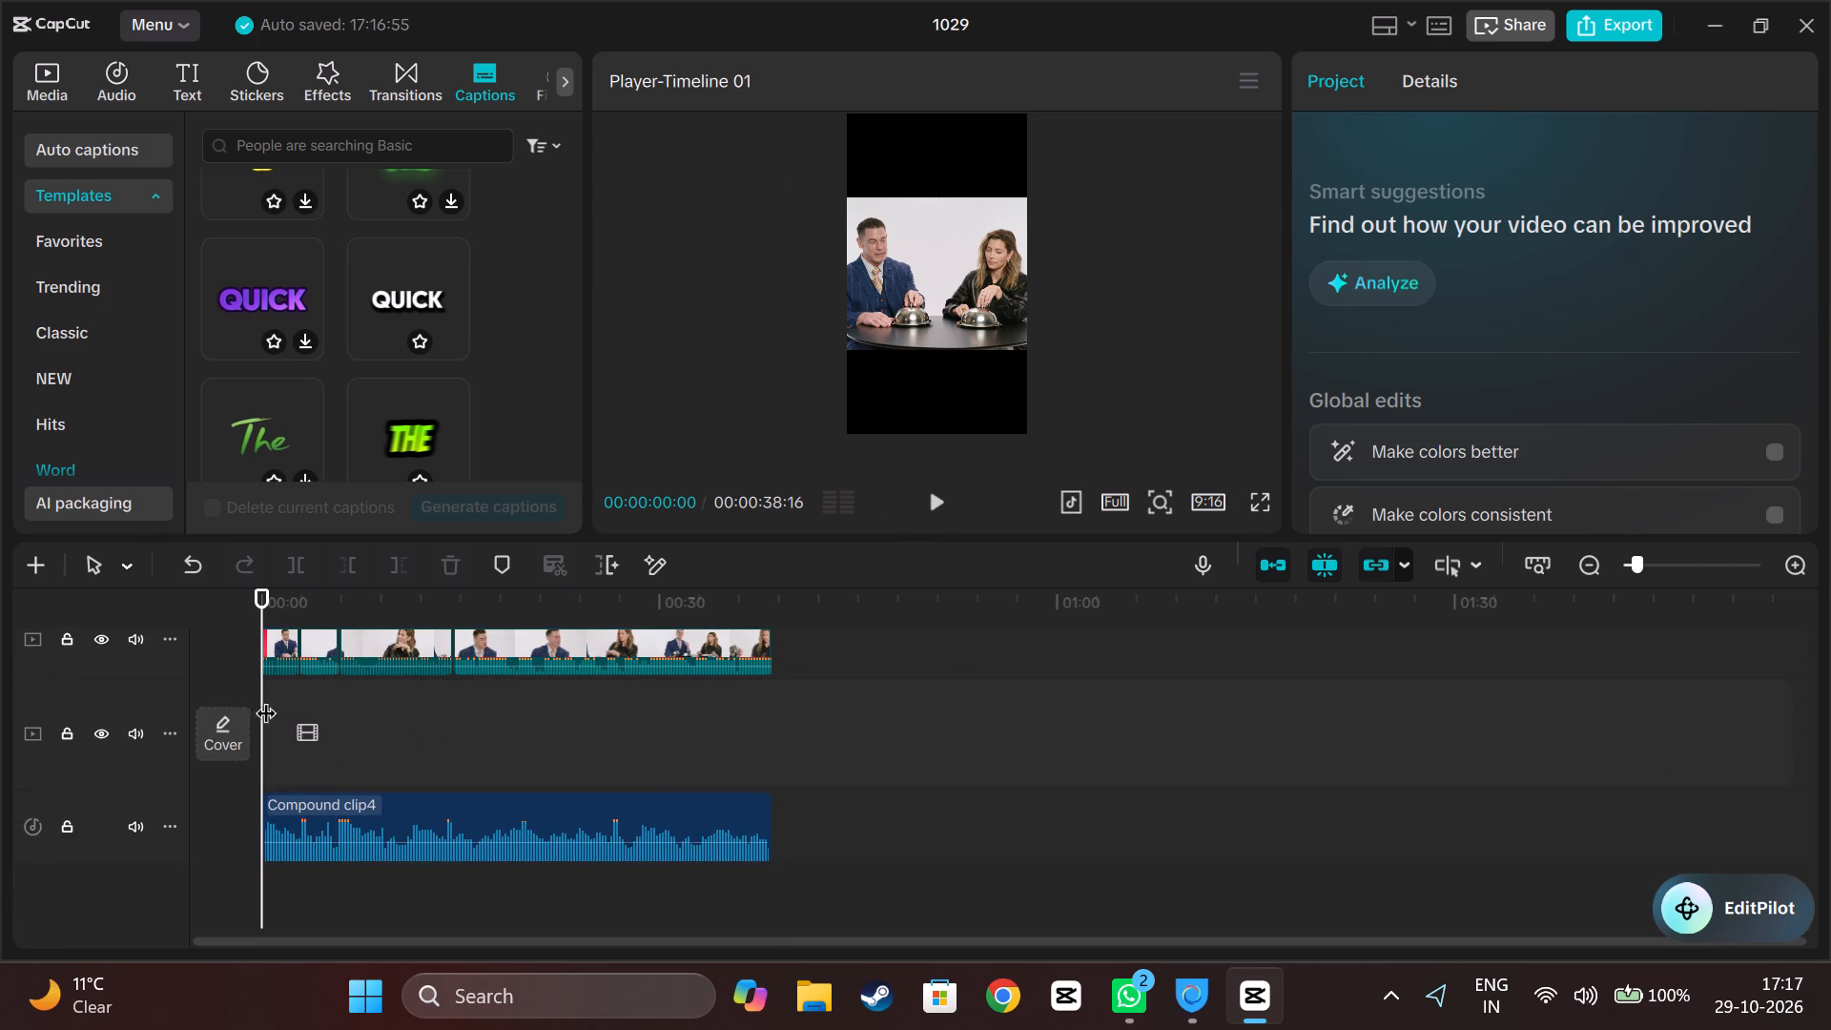
pyautogui.moveTo(261, 601); pyautogui.dragTo(580, 610)
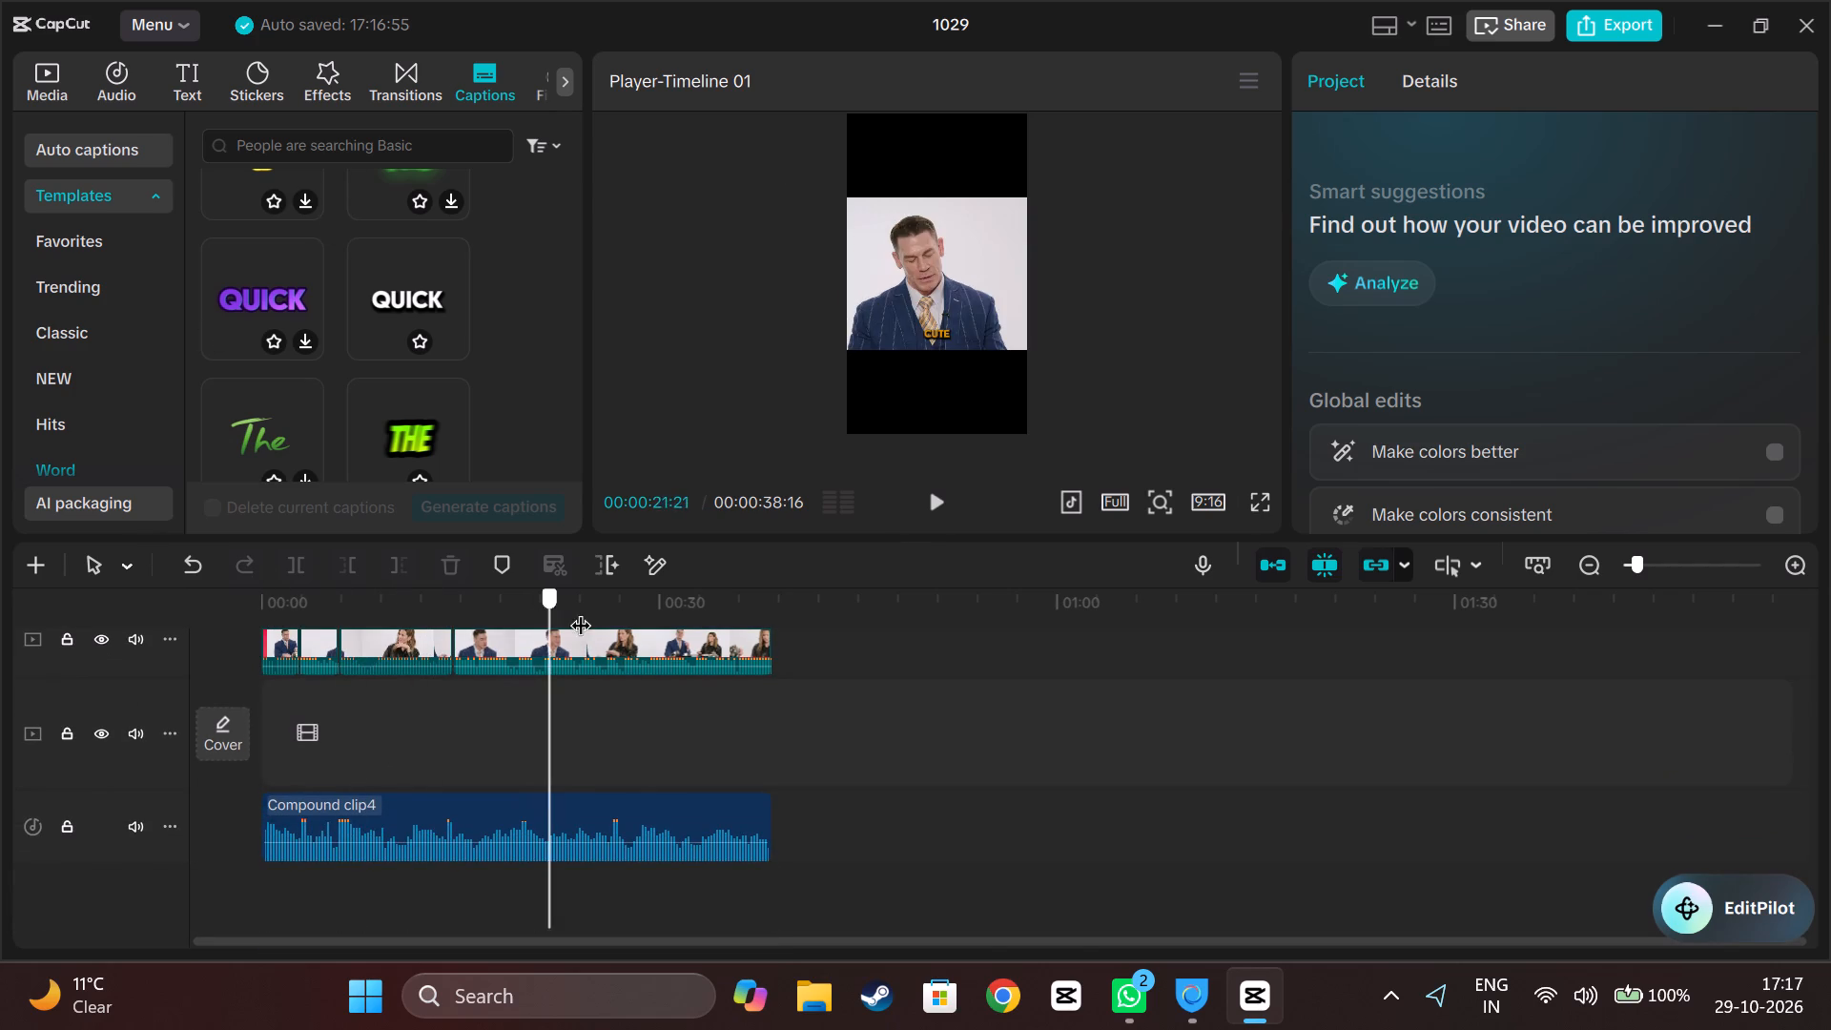
pyautogui.moveTo(580, 610); pyautogui.dragTo(164, 648)
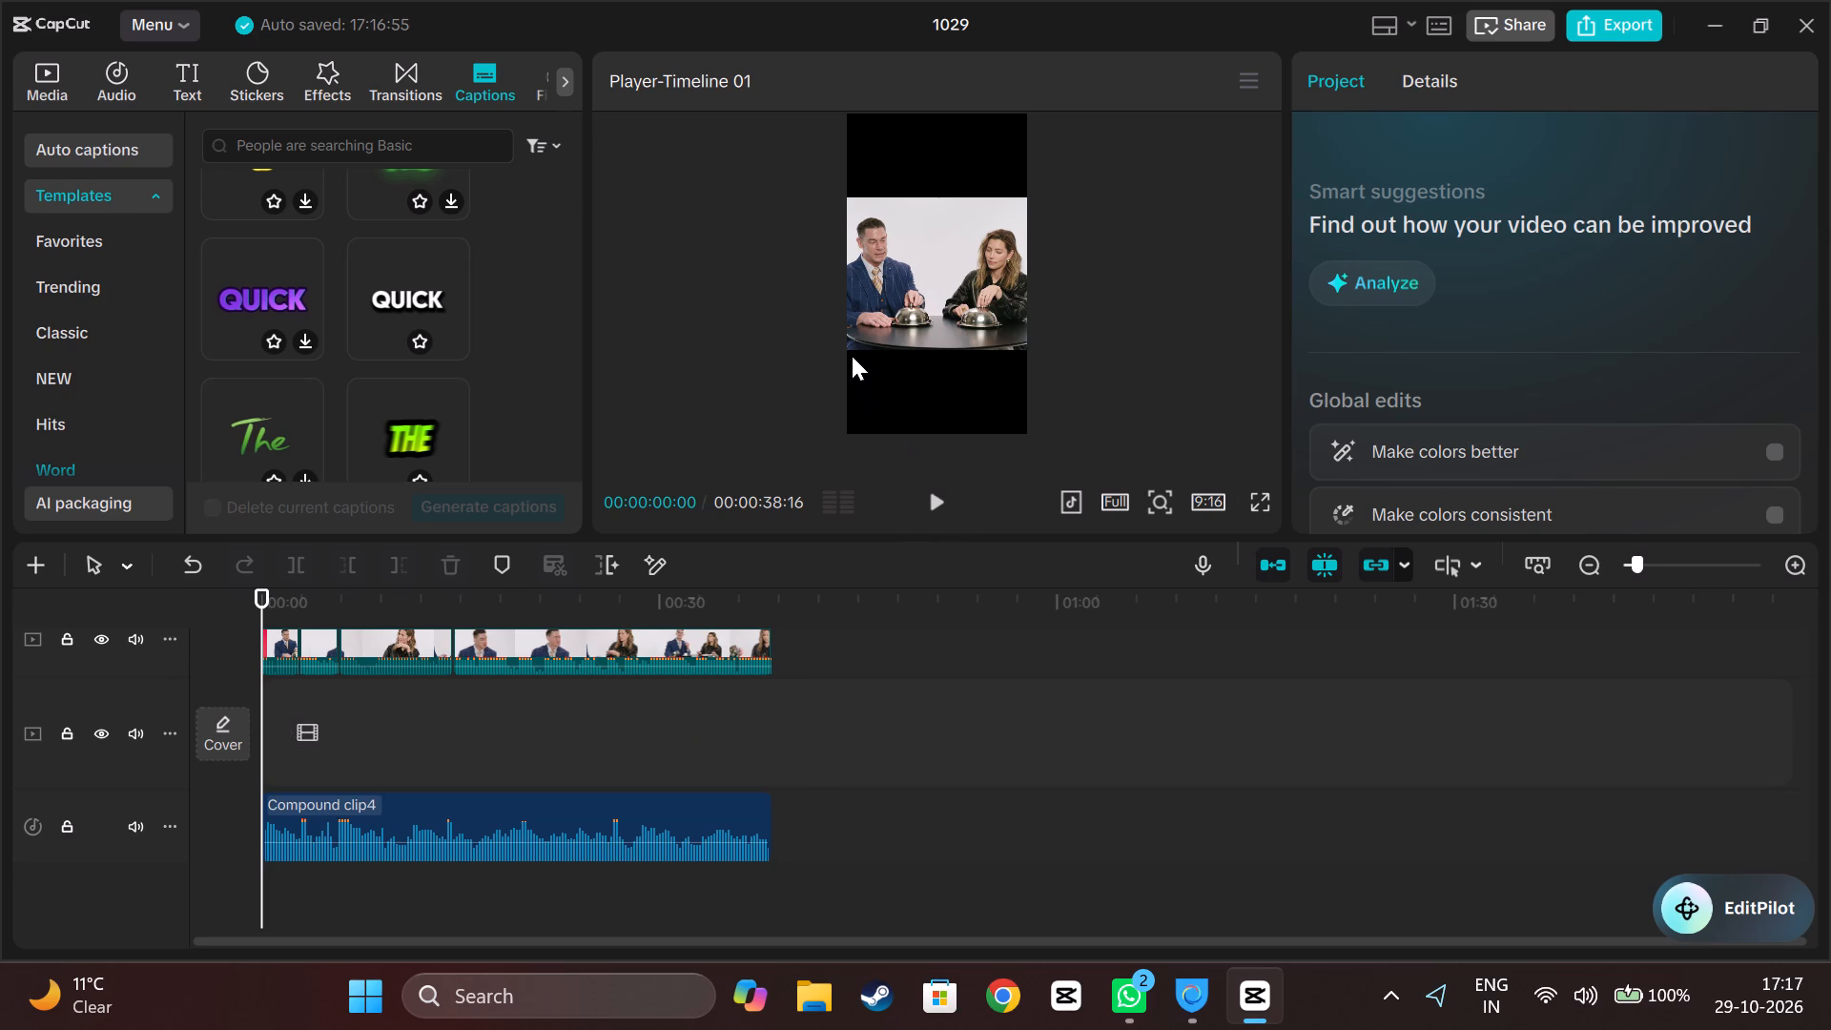
# Export the short under the name "1029 add ot og" and close the export dialog once it is saved.
pyautogui.click(1608, 21)
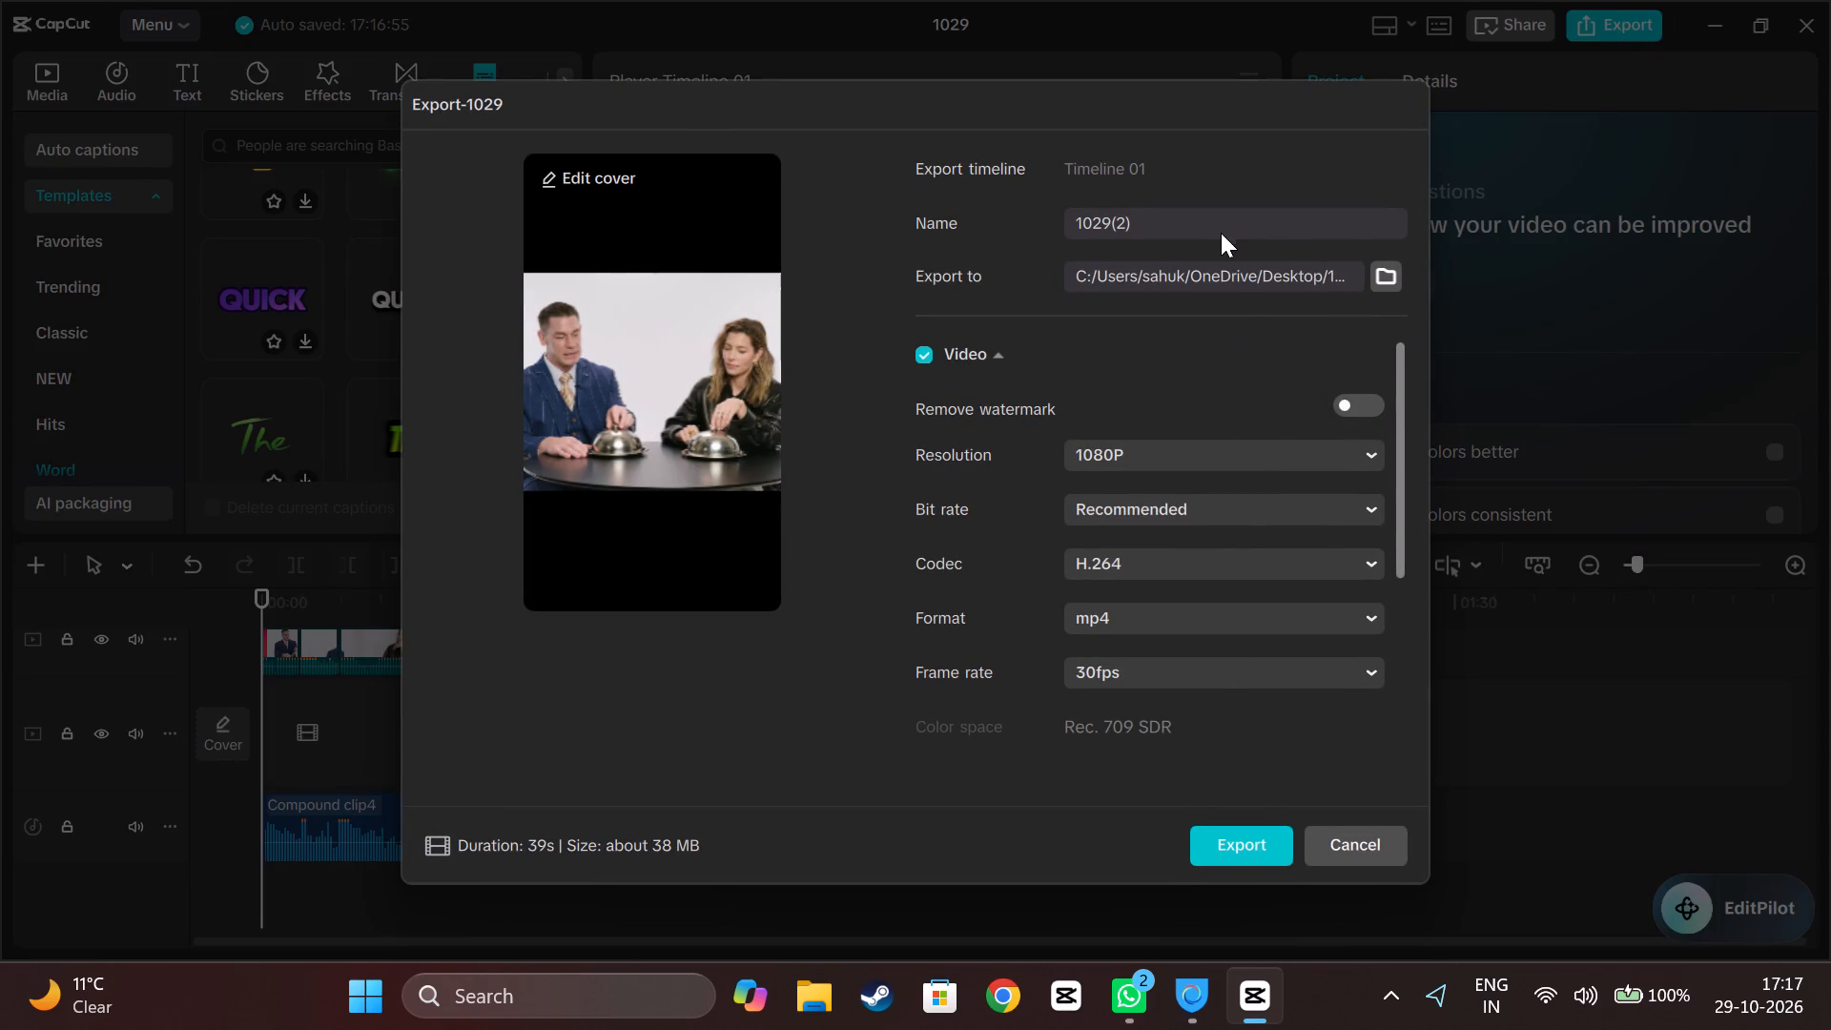
pyautogui.click(1204, 230)
pyautogui.press('BackSpace')
pyautogui.press('BackSpace')
pyautogui.press('BackSpace')
pyautogui.press('space')
pyautogui.write('a')
pyautogui.write('dd')
pyautogui.press('space')
pyautogui.press('o')
pyautogui.press('t')
pyautogui.press('space')
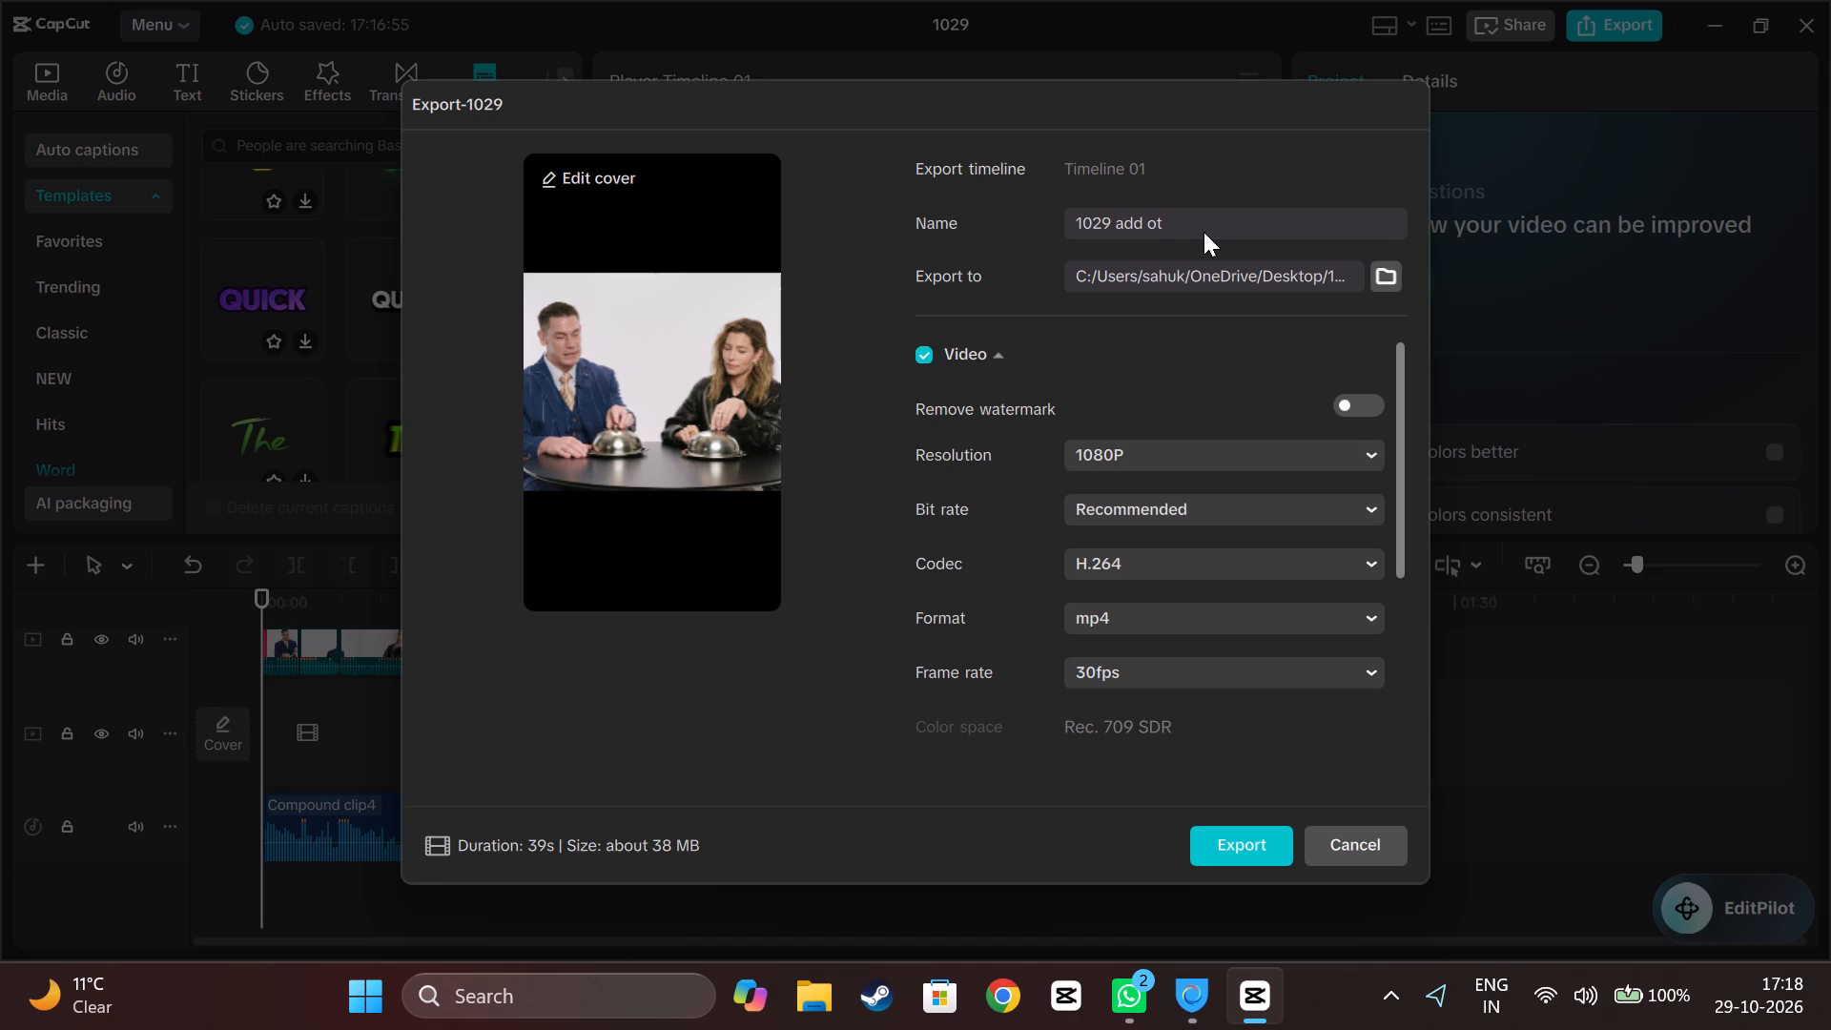
pyautogui.press('o')
pyautogui.press('g')
pyautogui.click(1265, 849)
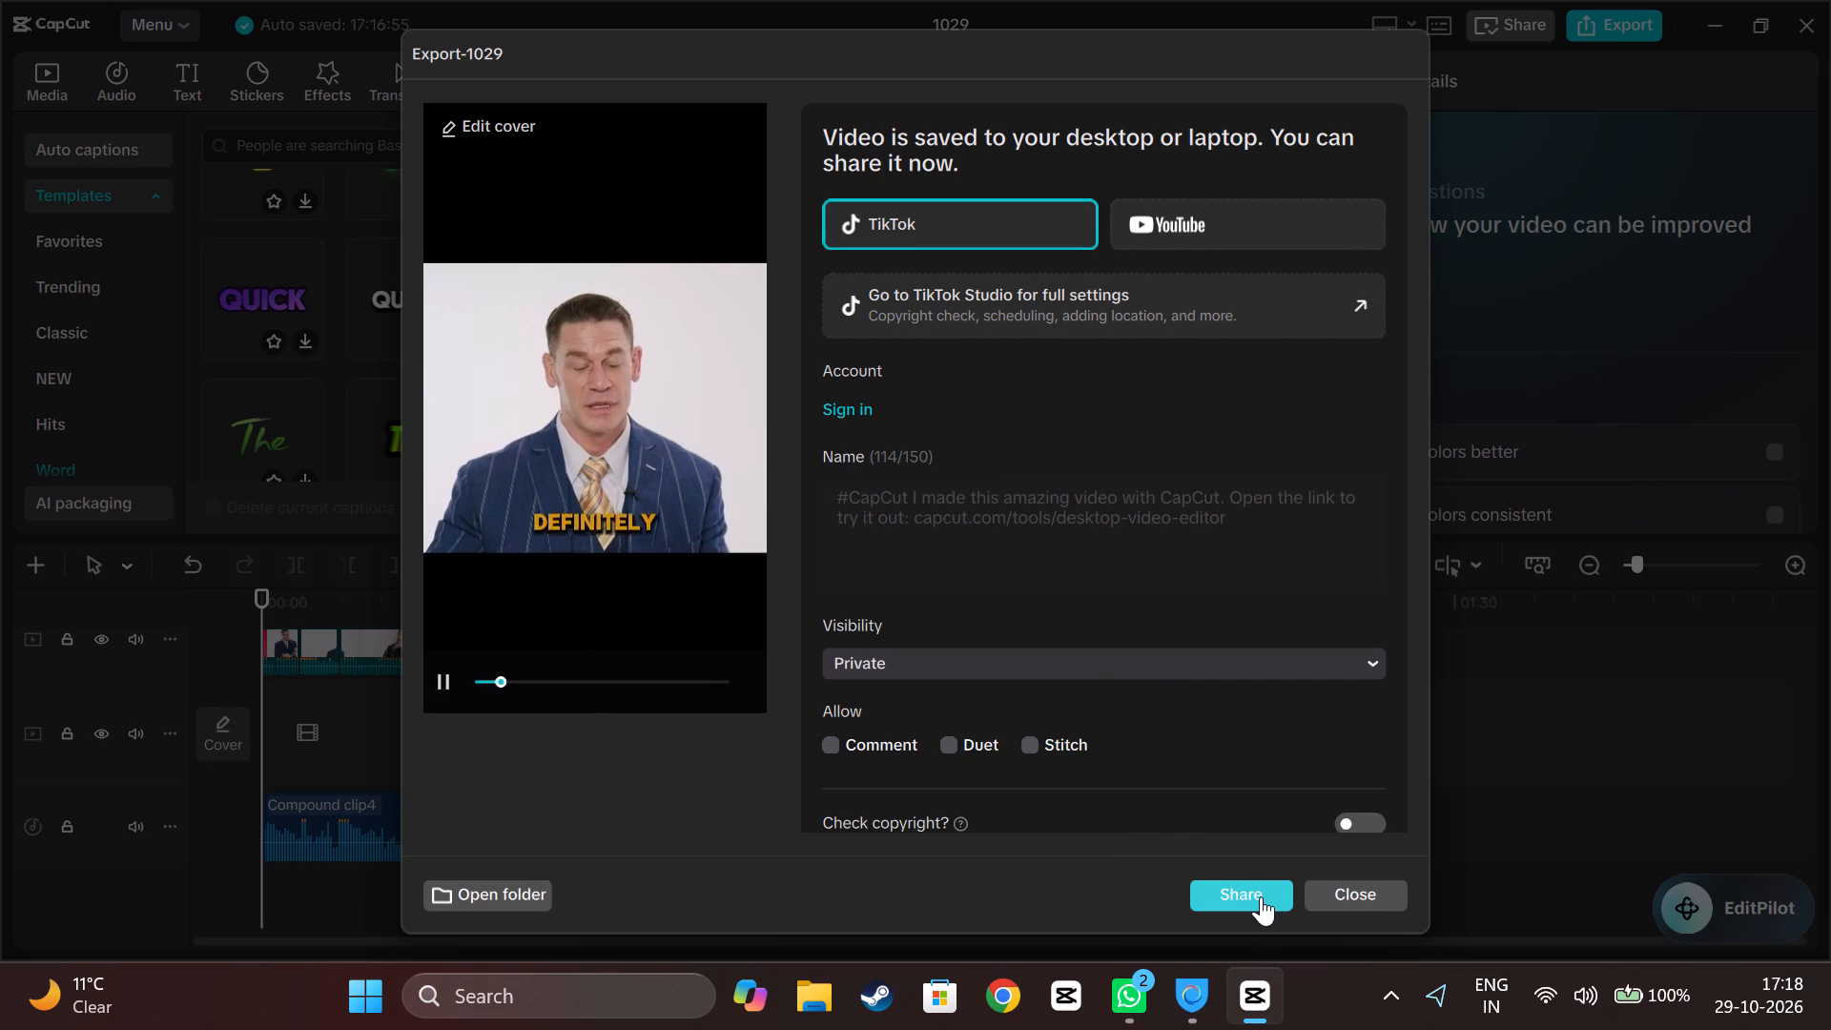
pyautogui.click(1351, 897)
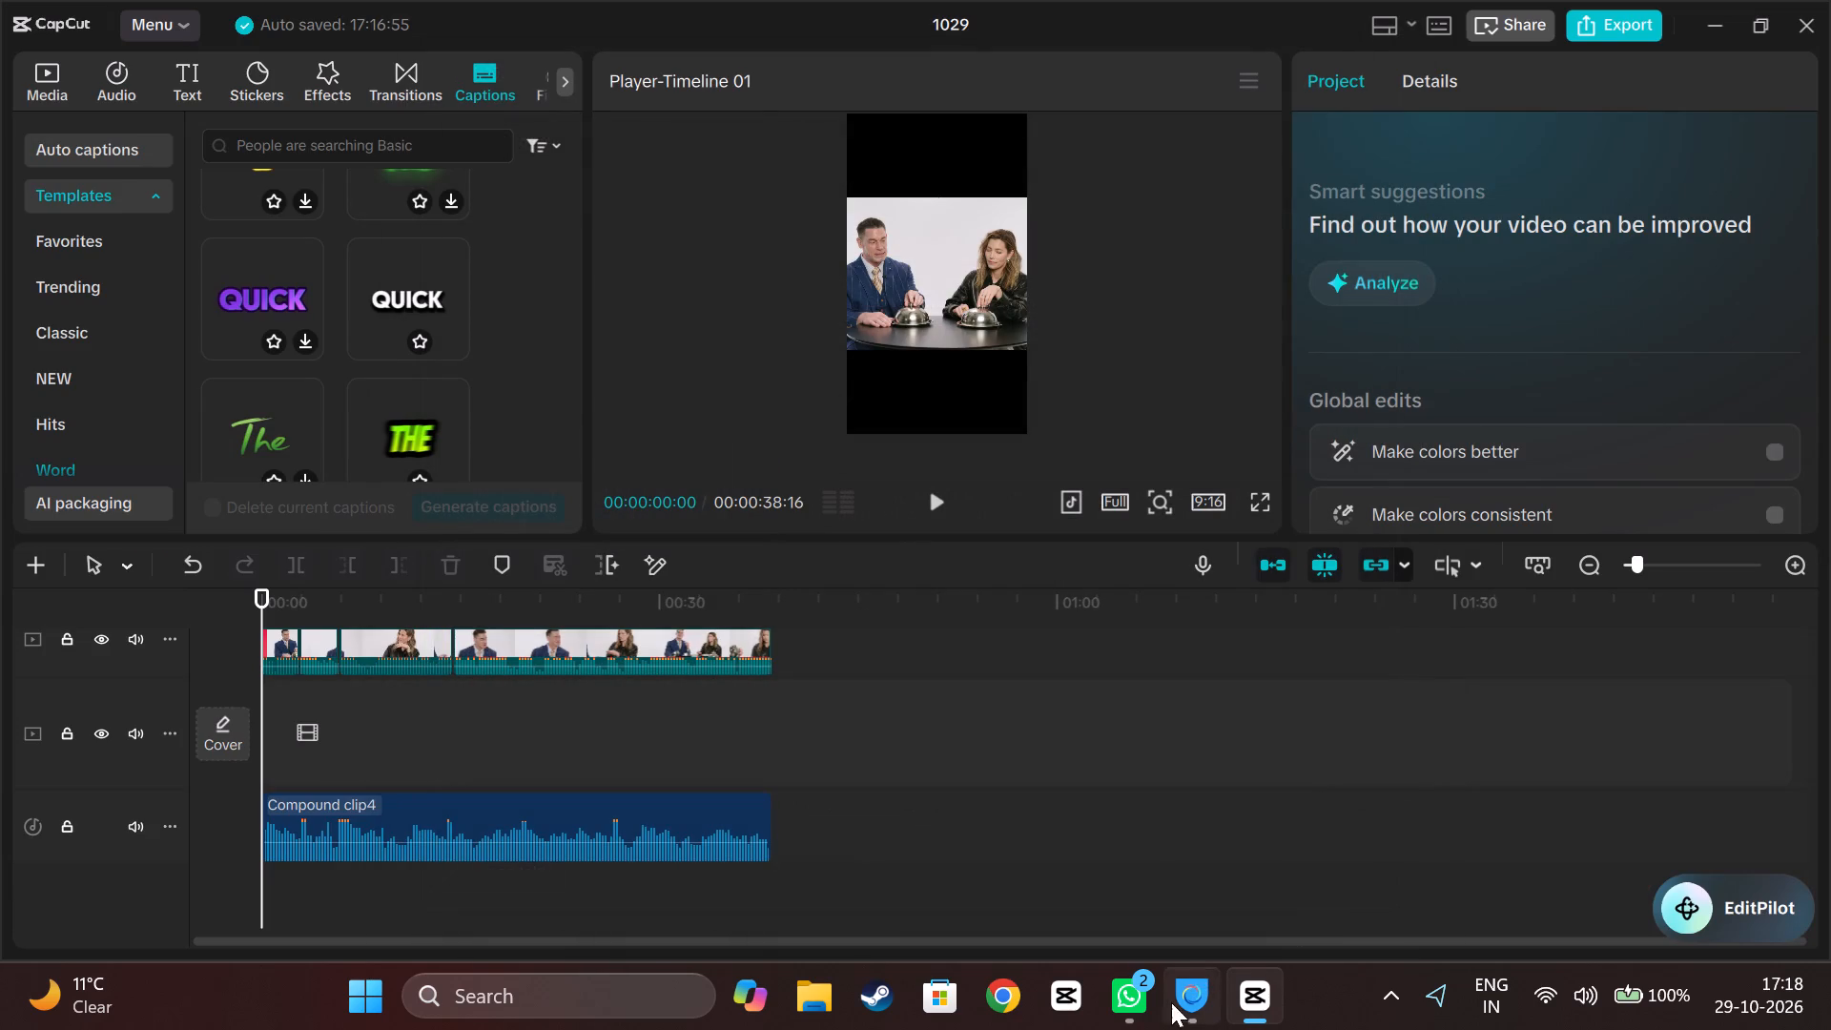